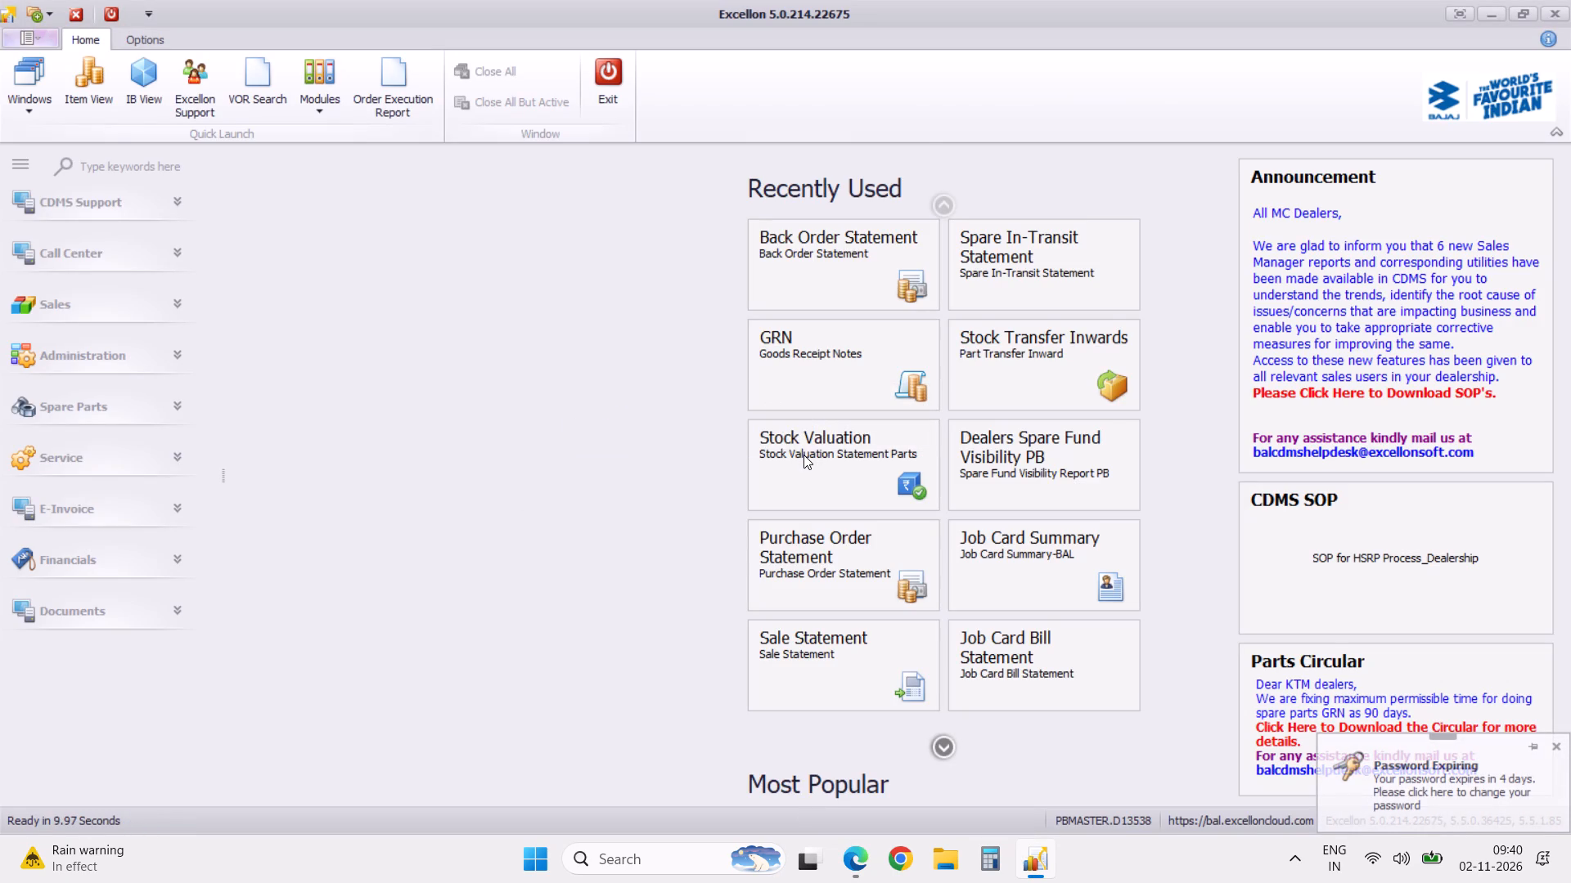
Open the Back Order Statement and generate the report with values including taxes.
click(835, 278)
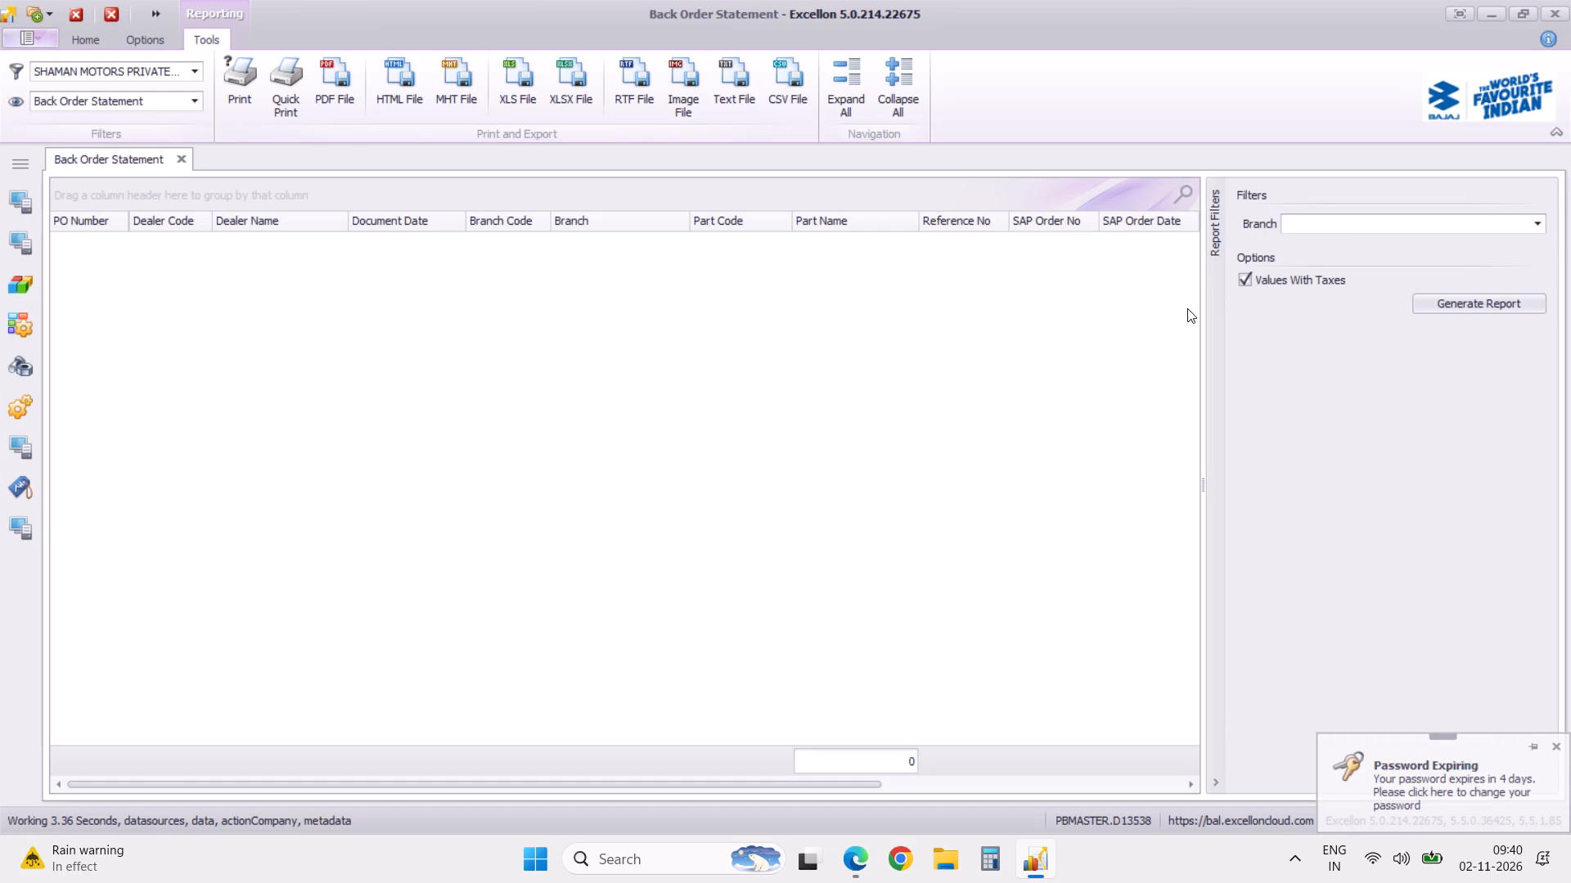
click(1492, 302)
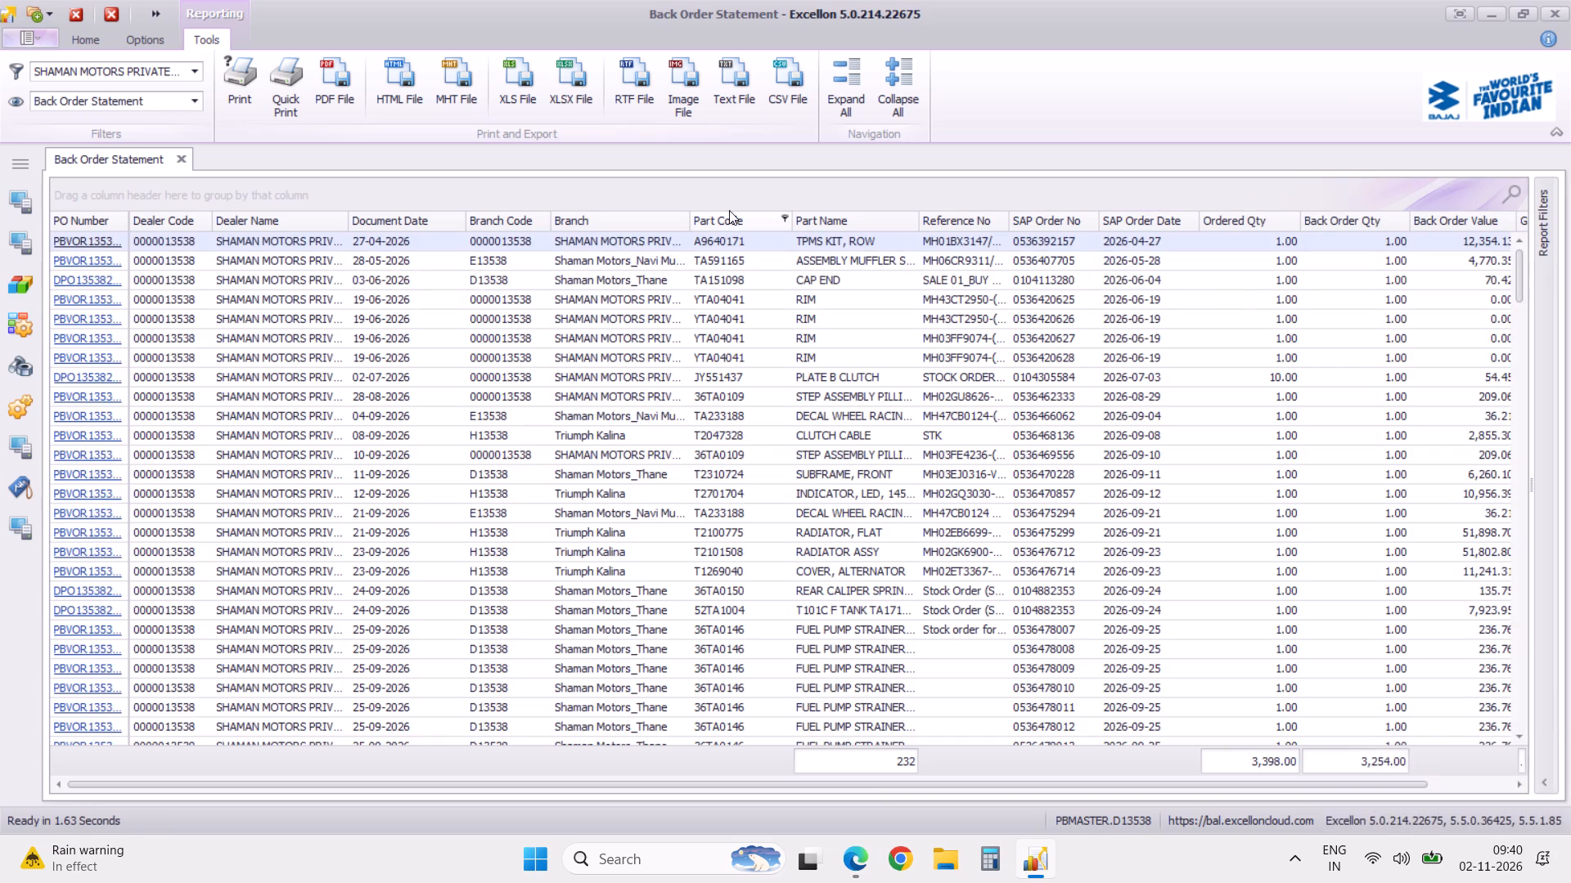
Export the report to XLSX without hyperlinks as Back Order Statement-02112026 in the Funds Statement folder, and open the exported file.
click(570, 85)
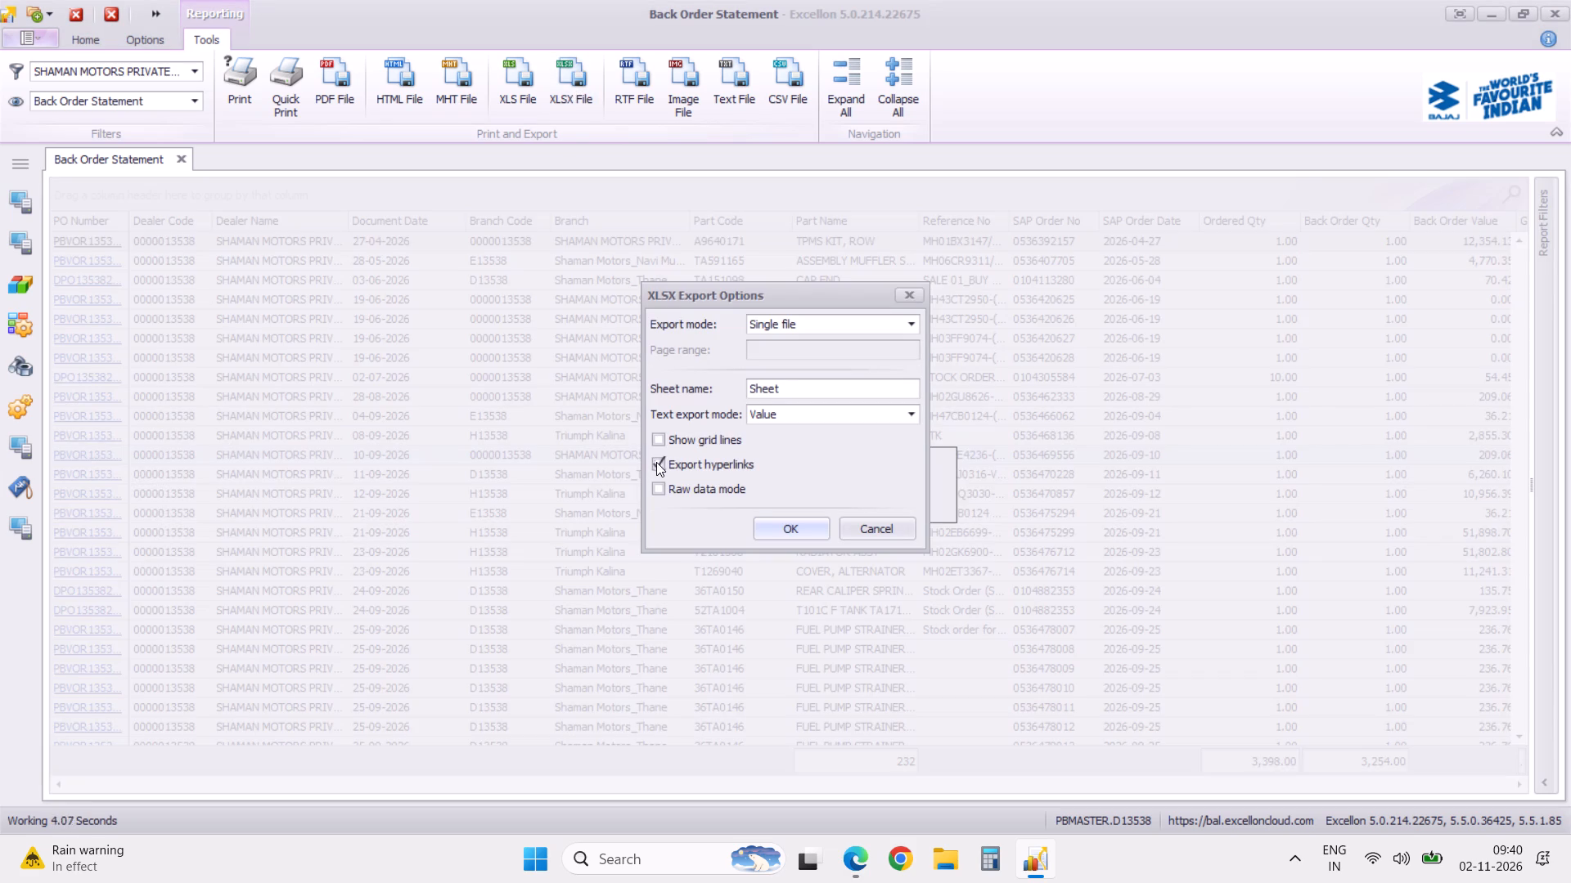
click(659, 462)
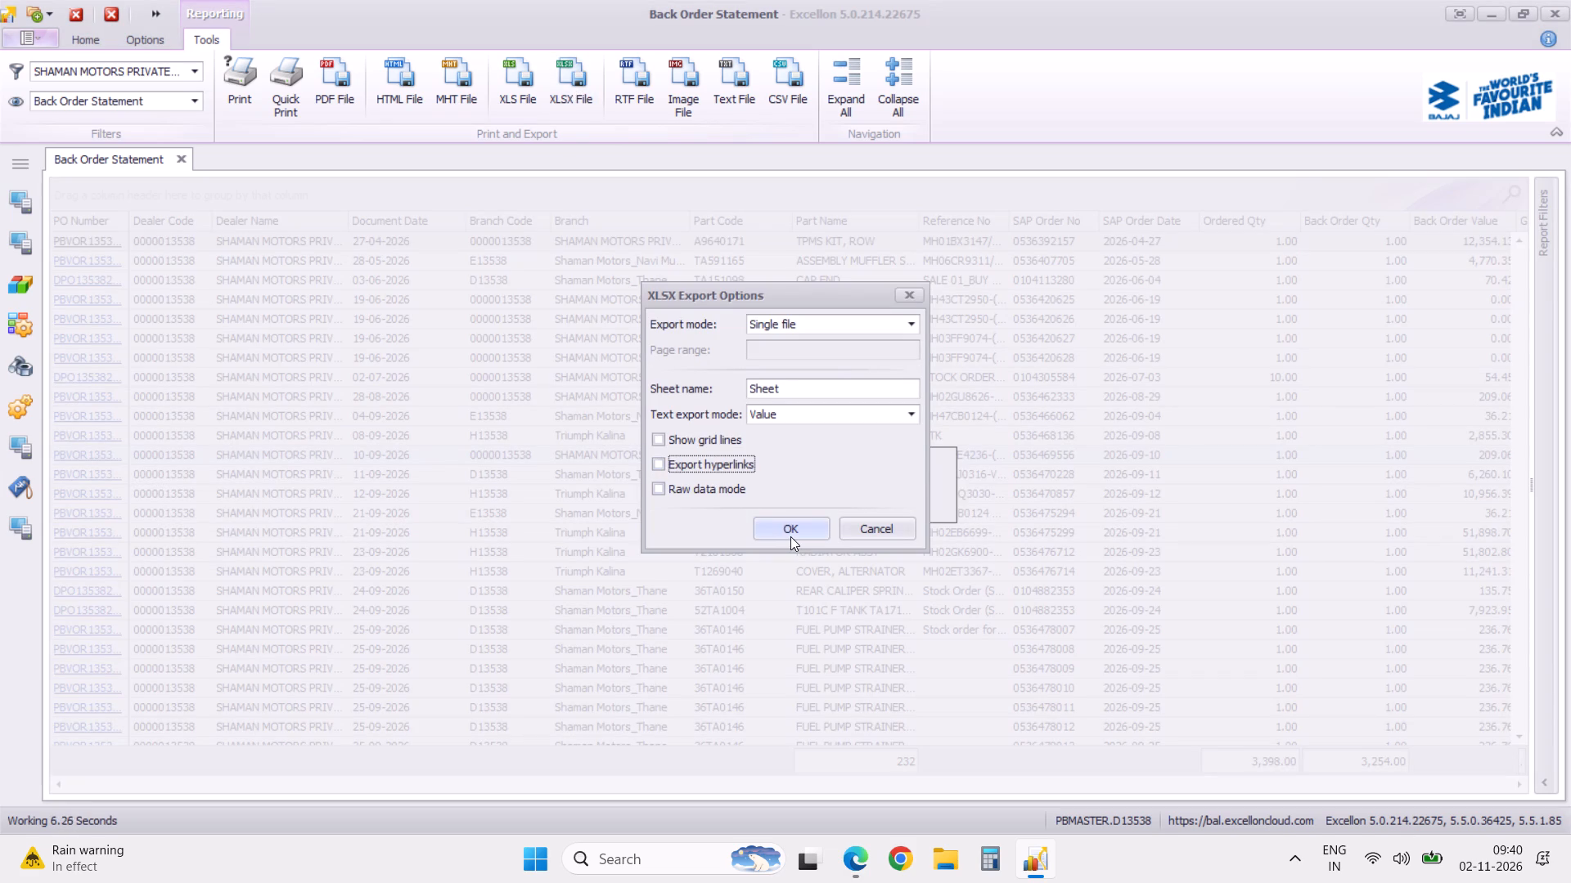
click(790, 536)
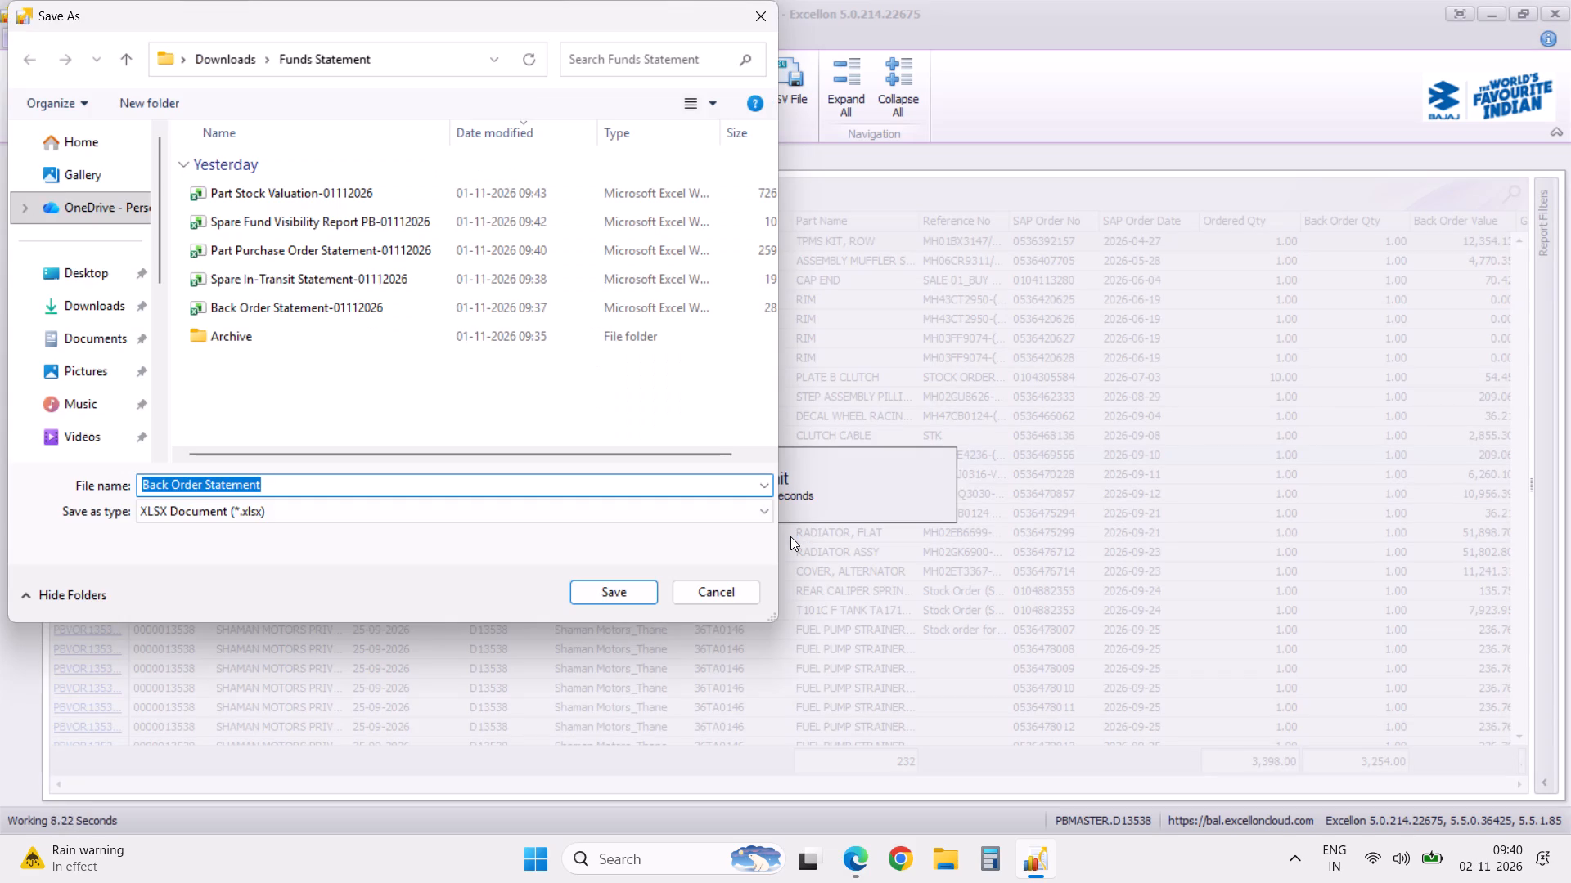
key(Right)
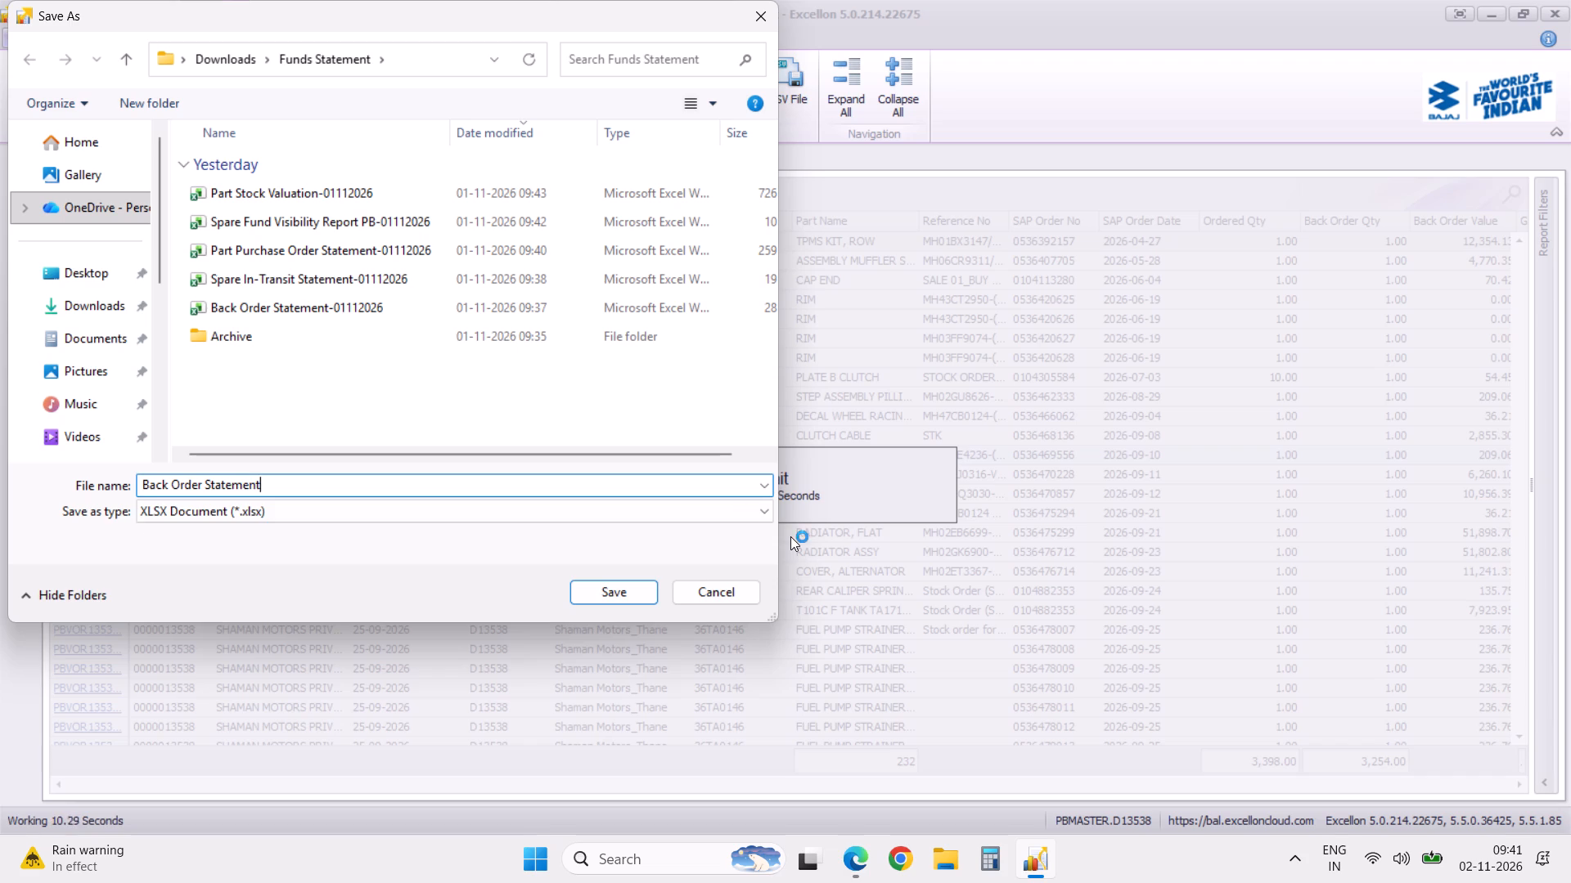
key(minus)
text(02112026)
click(618, 598)
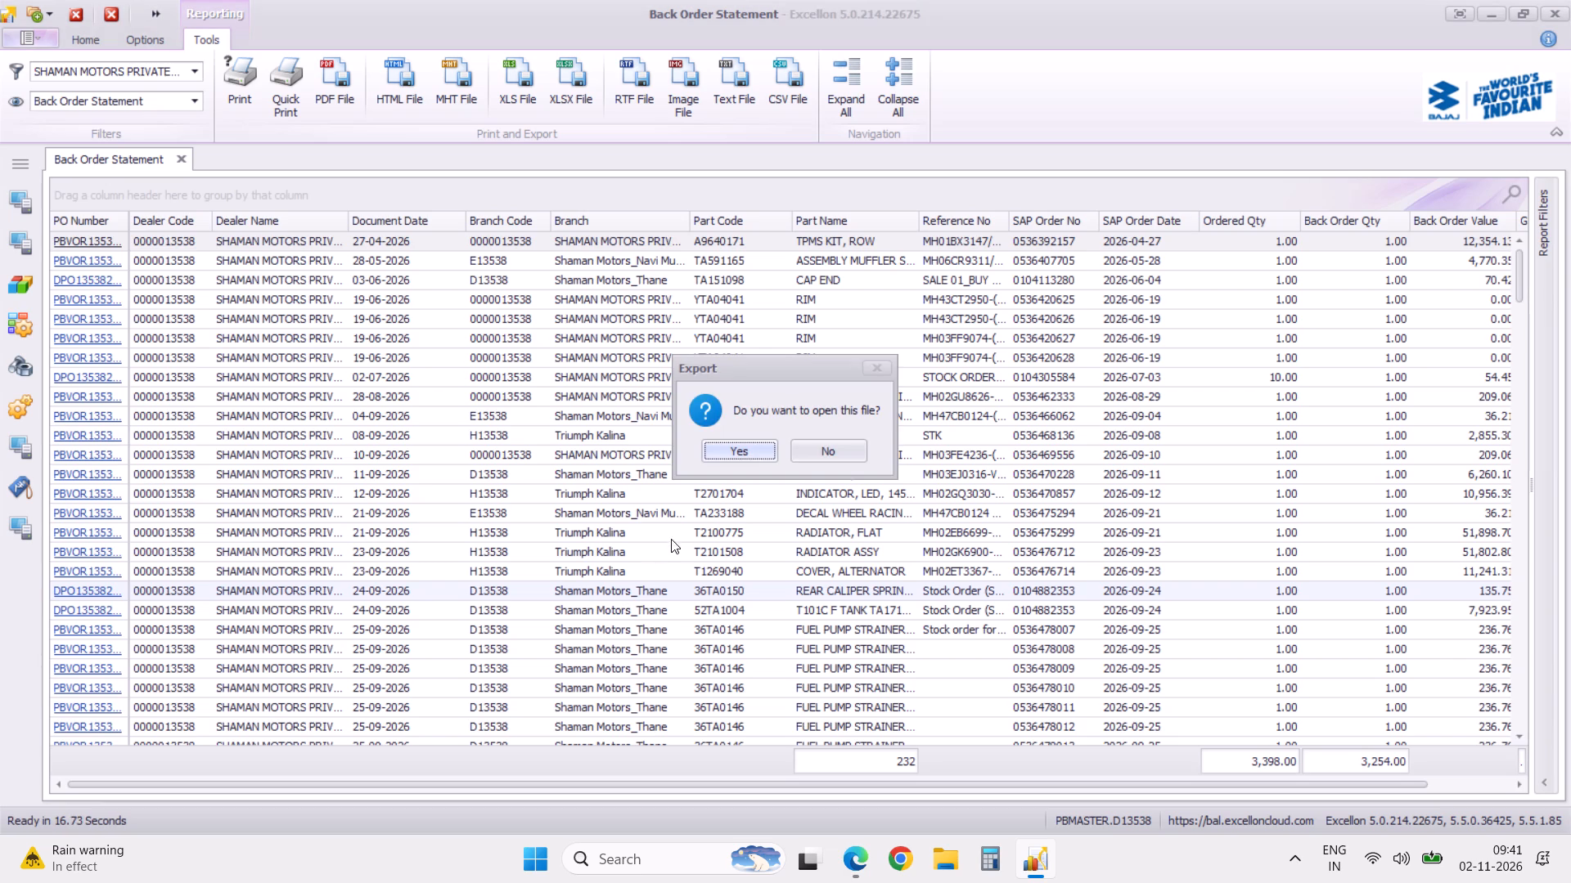
click(749, 447)
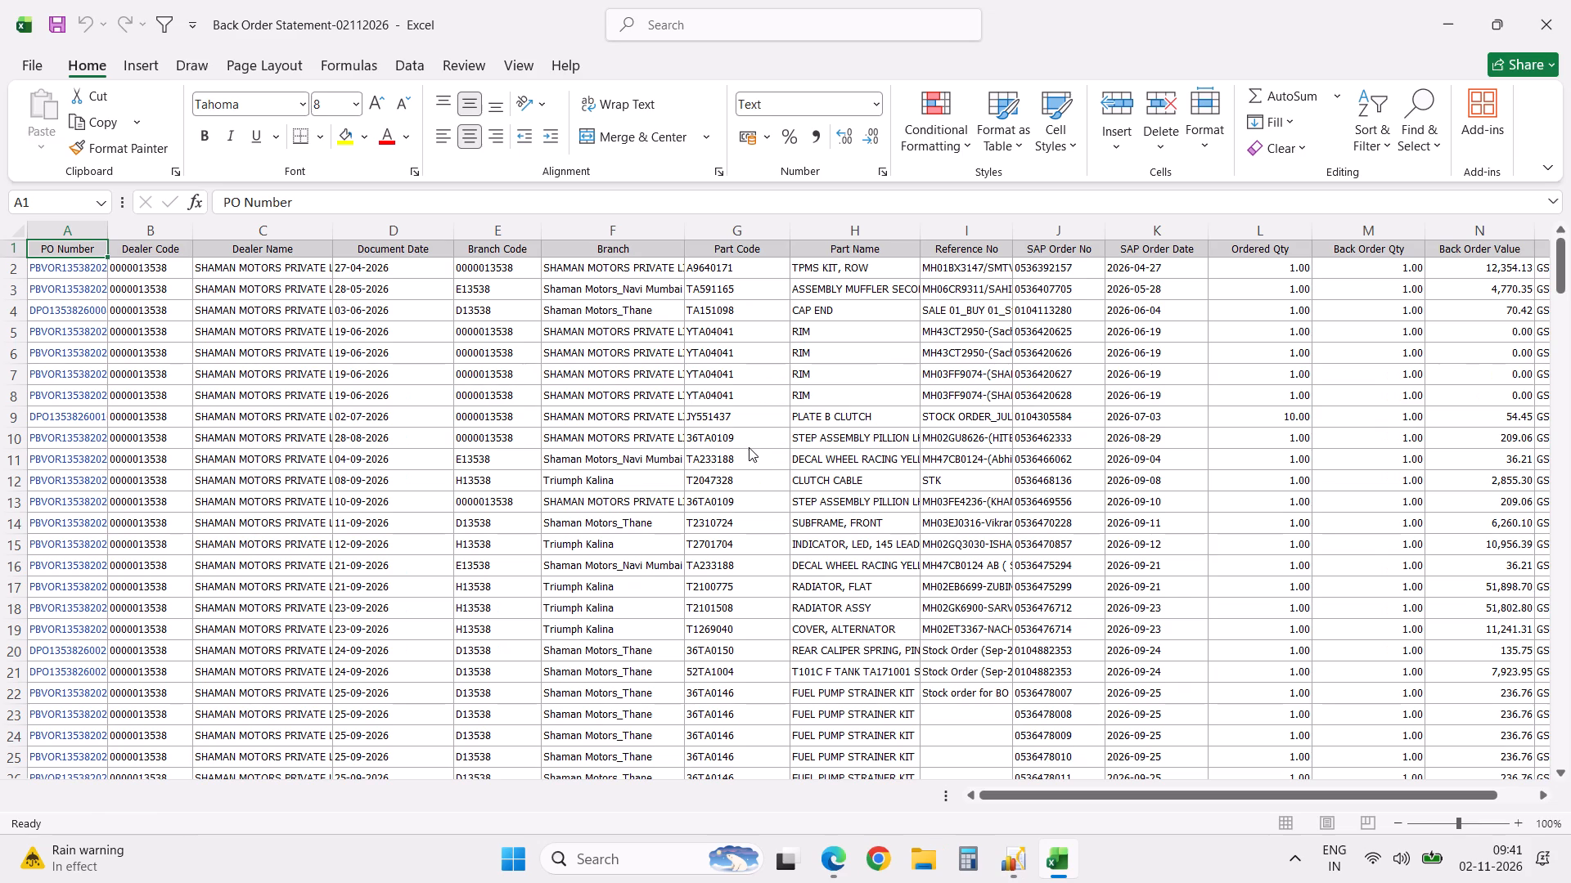
Delete the totals row below the last record of the exported back order sheet.
key(ctrl+Down)
key(Down)
key(shift+space)
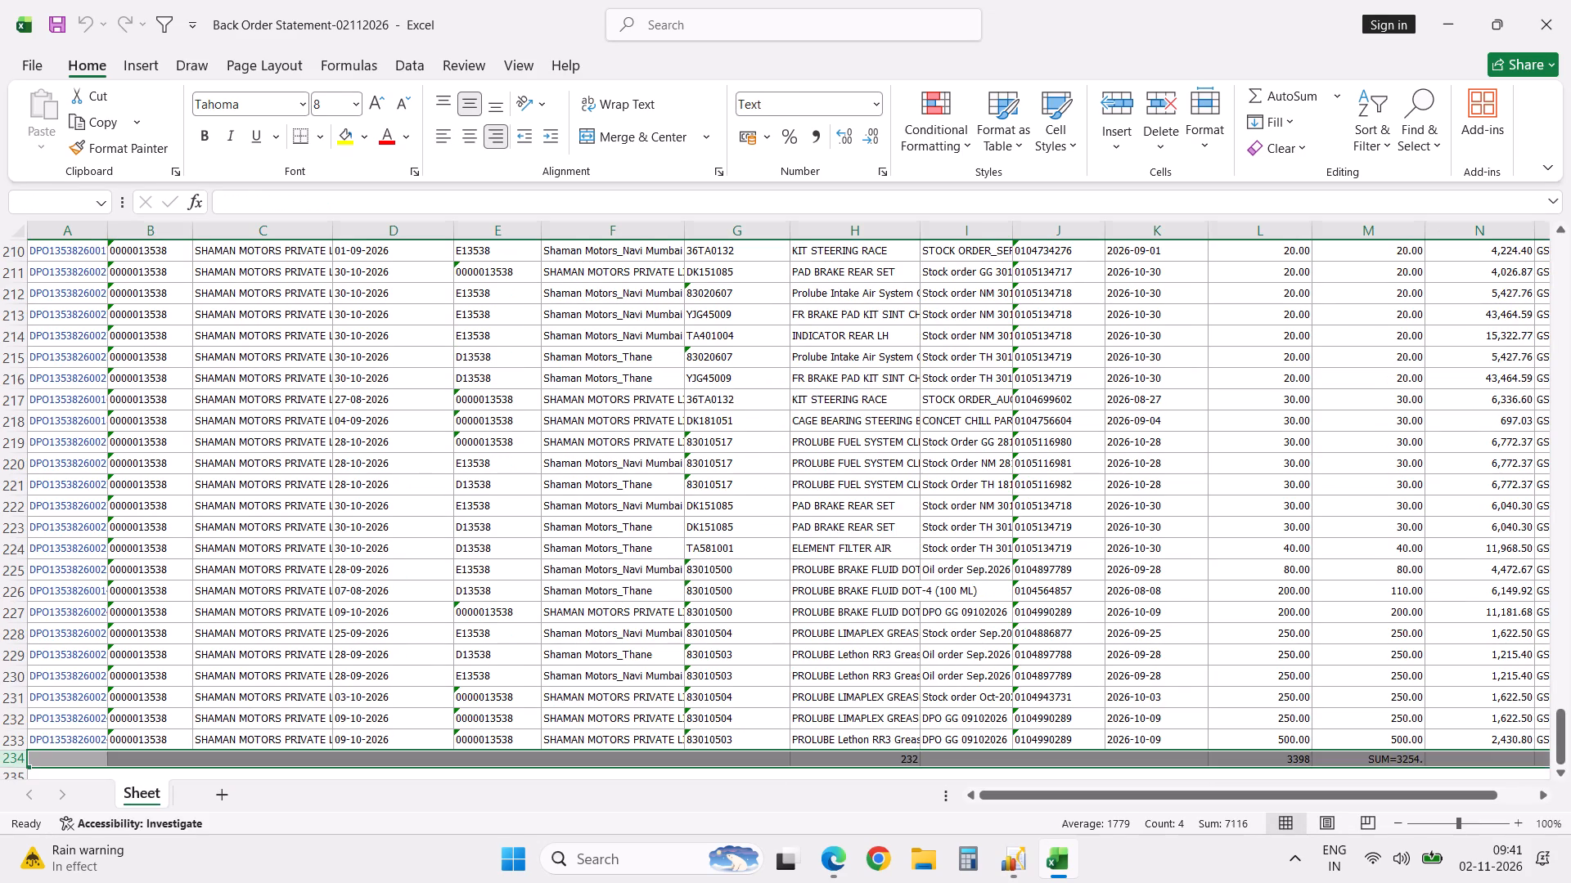
key(ctrl+minus)
key(Up)
key(ctrl+Up)
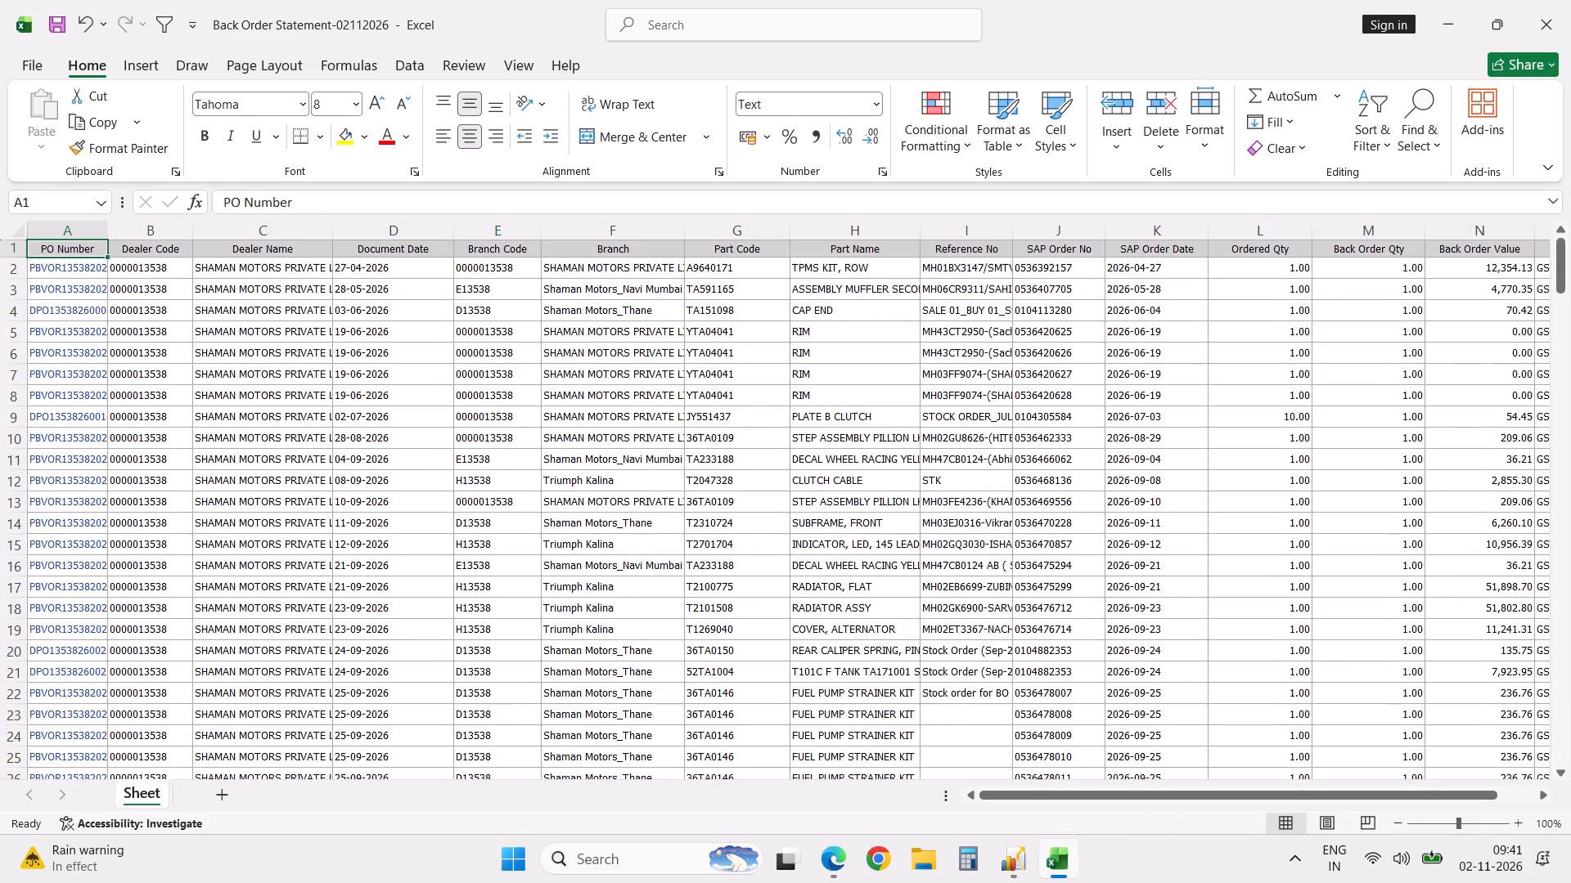
Copy the Category and Part Group headers with their lookup texts from the Stock Cattegory _Sep'24 workbook into P1:Q2 of the back order sheet.
key(ctrl+Right)
key(Right)
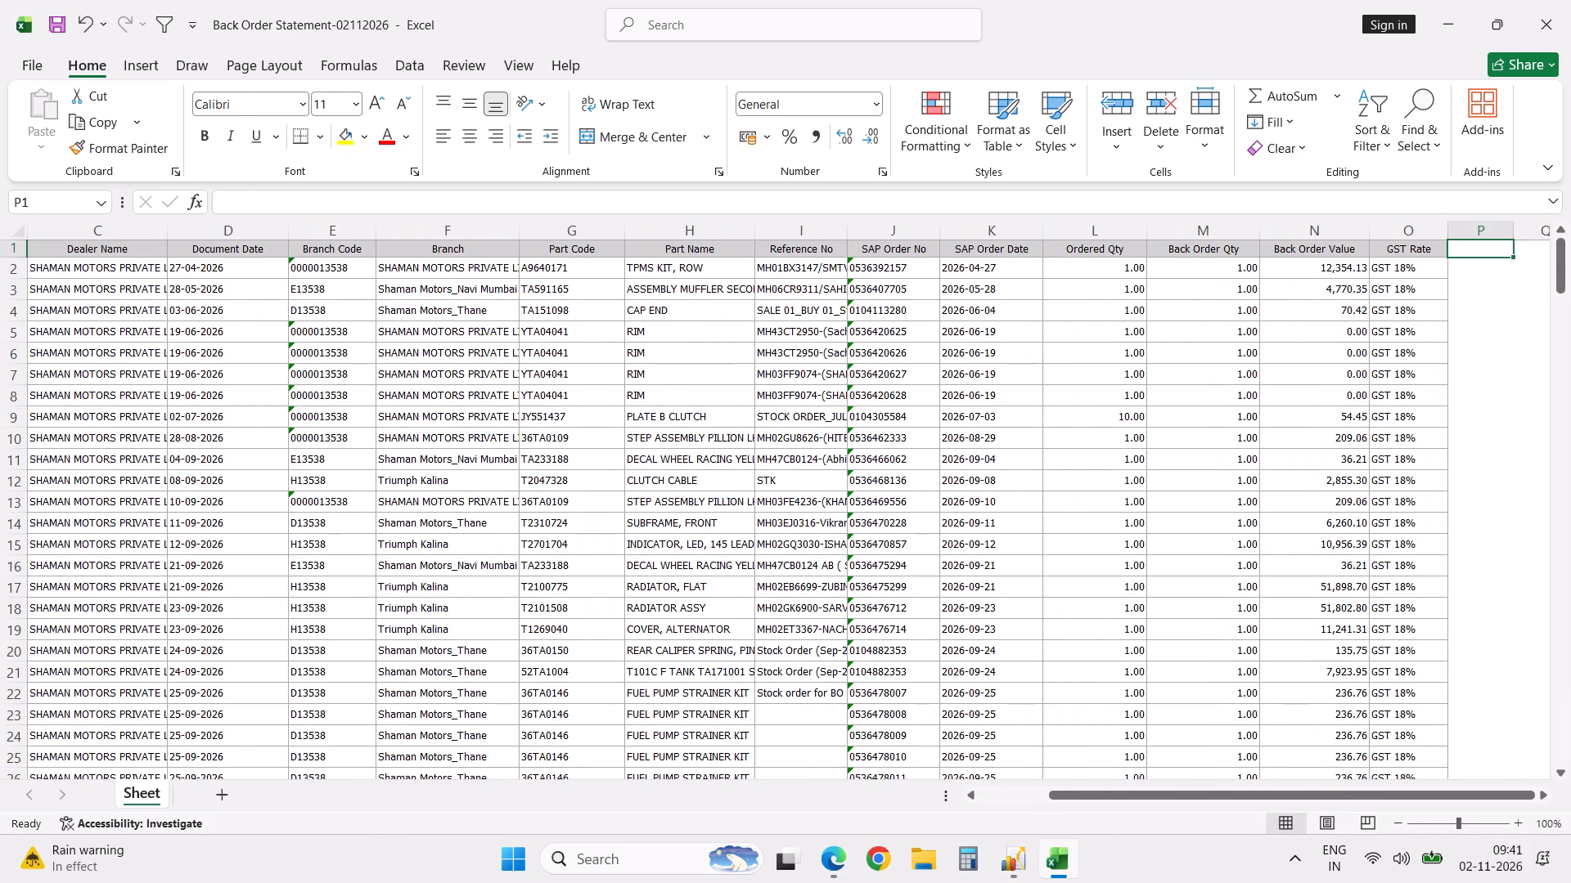
key(alt+f)
key(o)
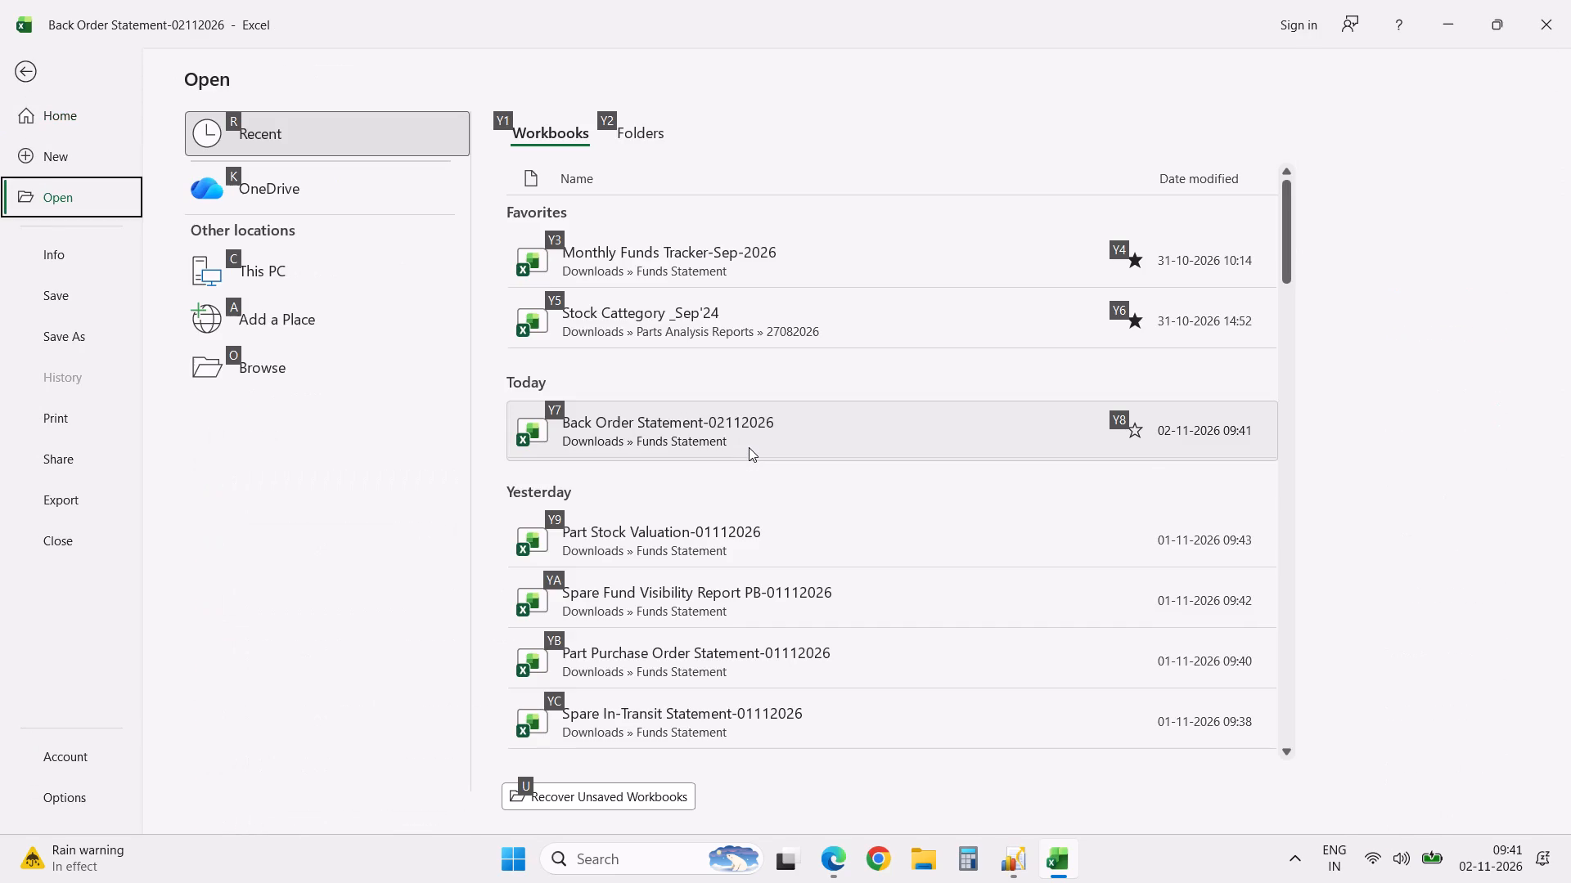
click(731, 328)
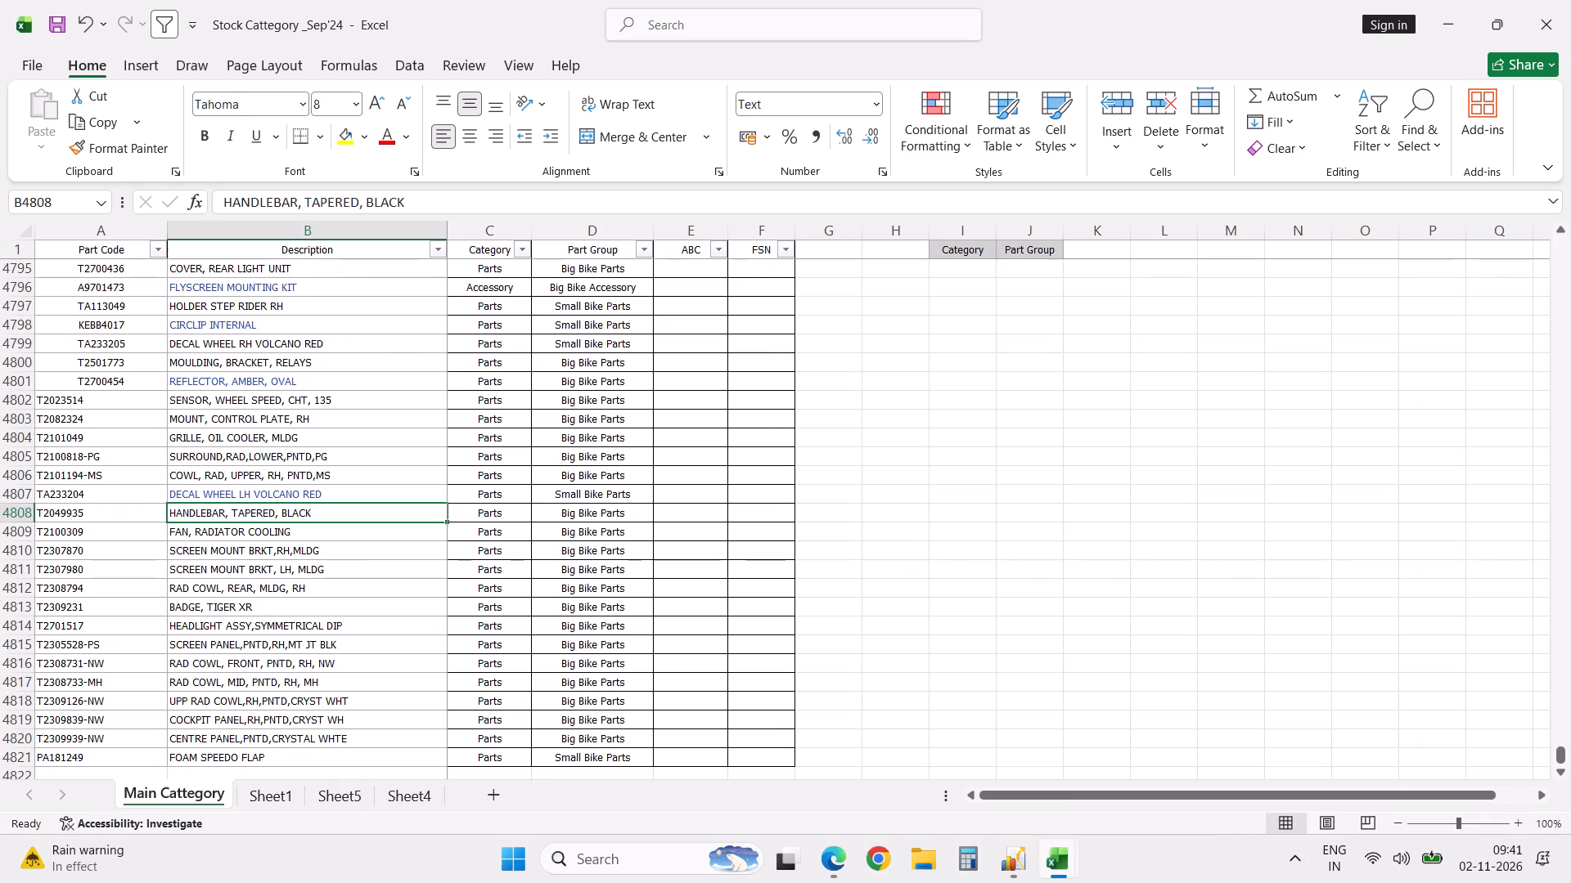
click(968, 247)
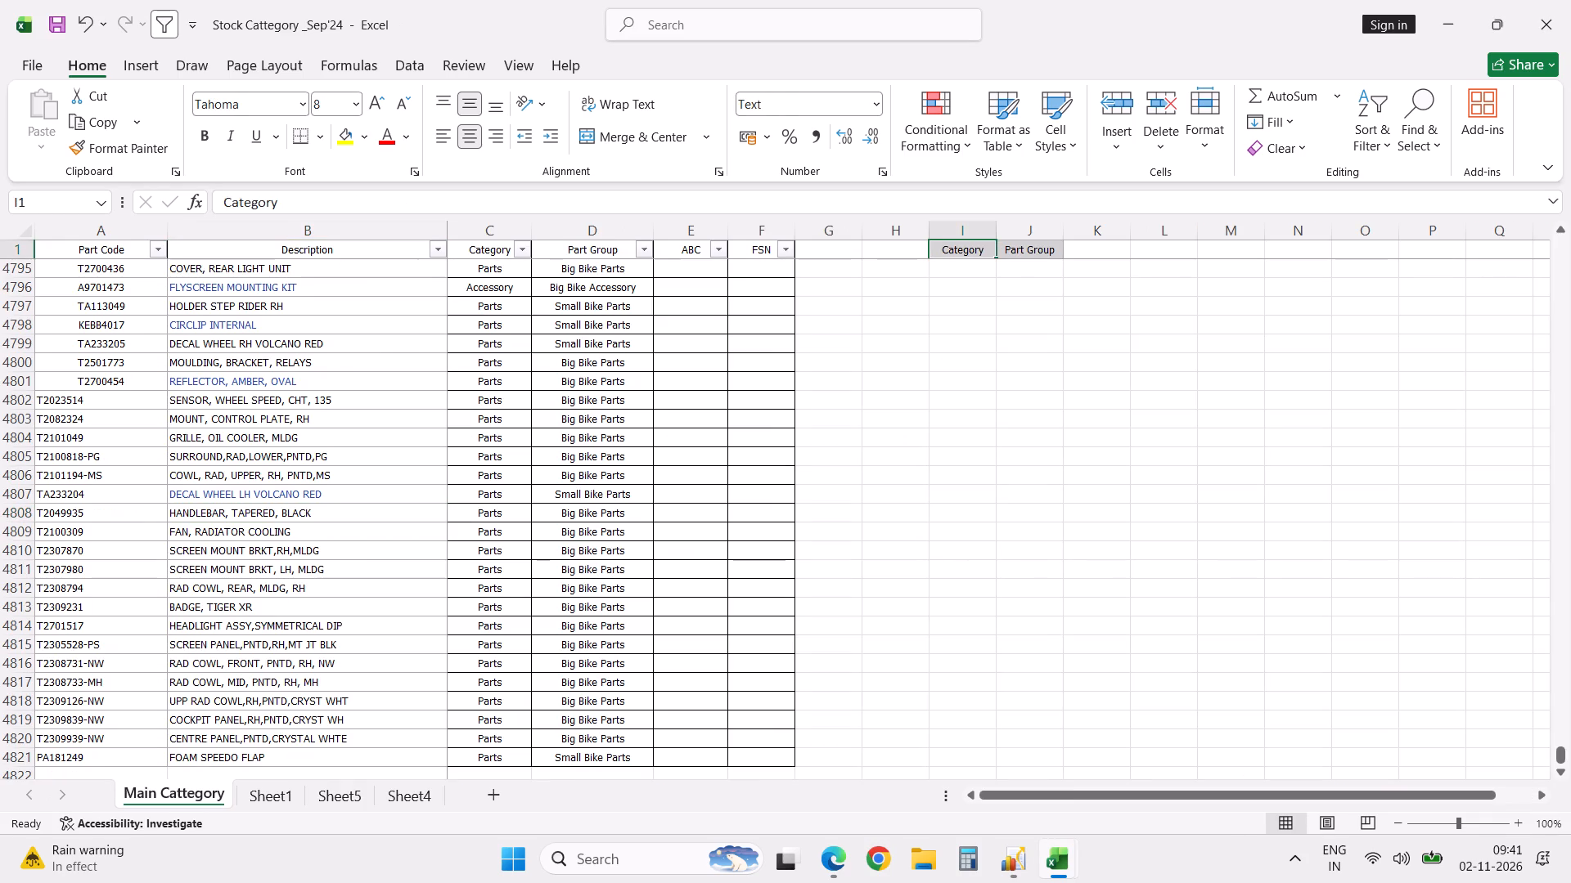
key(shift+Right)
key(shift+Down)
key(ctrl+c)
key(alt+Tab)
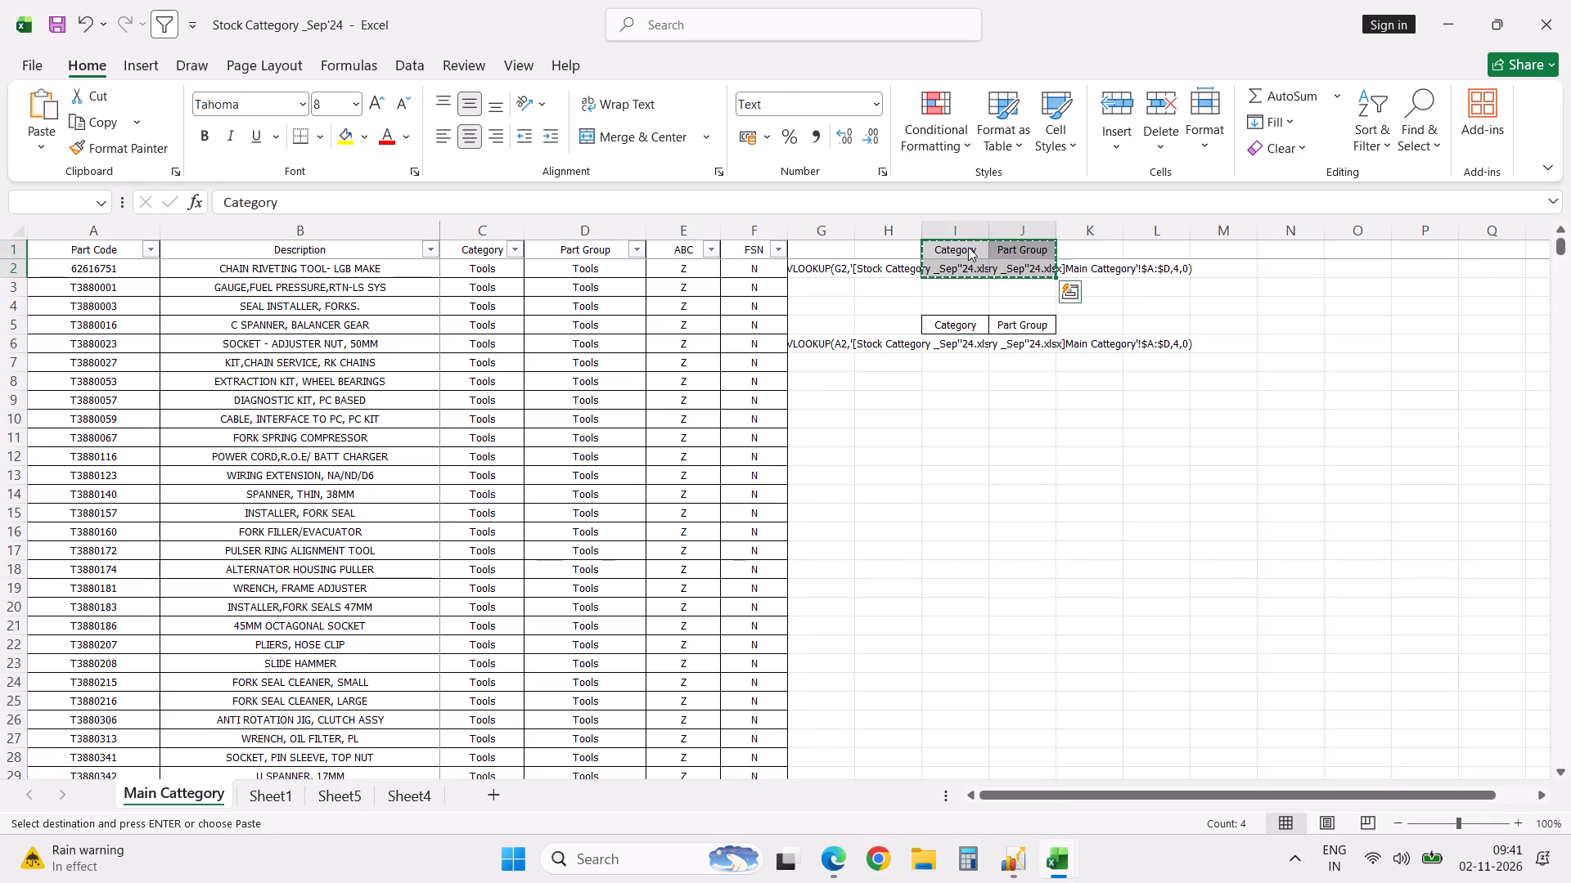
key(ctrl+v)
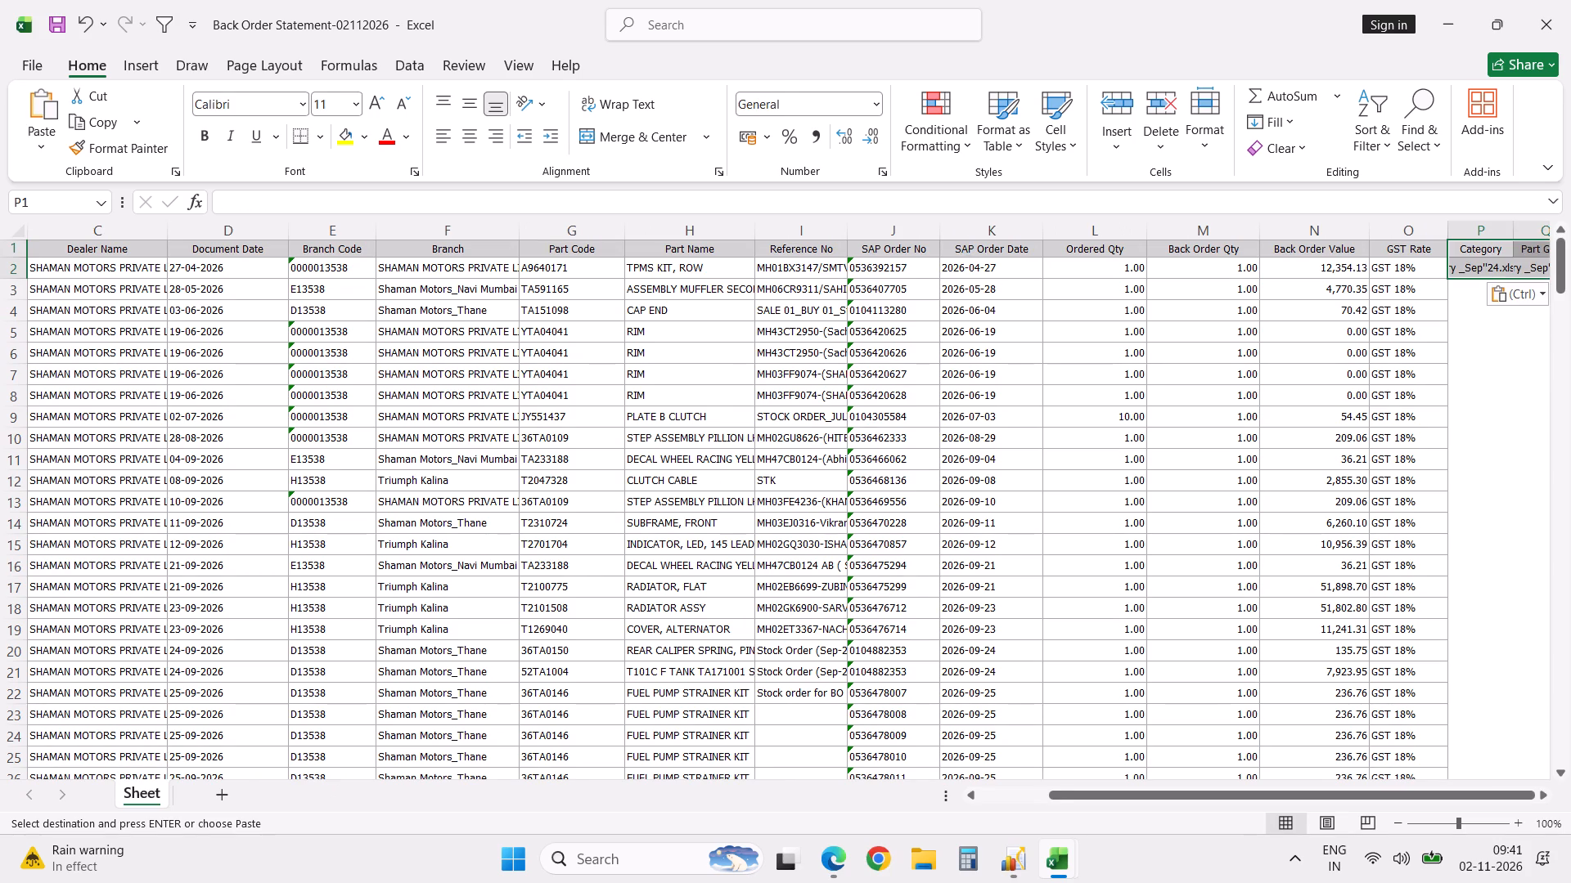
Turn the pasted VLOOKUP texts in P2 and Q2 into working formulas by adding a leading equals sign.
key(Down)
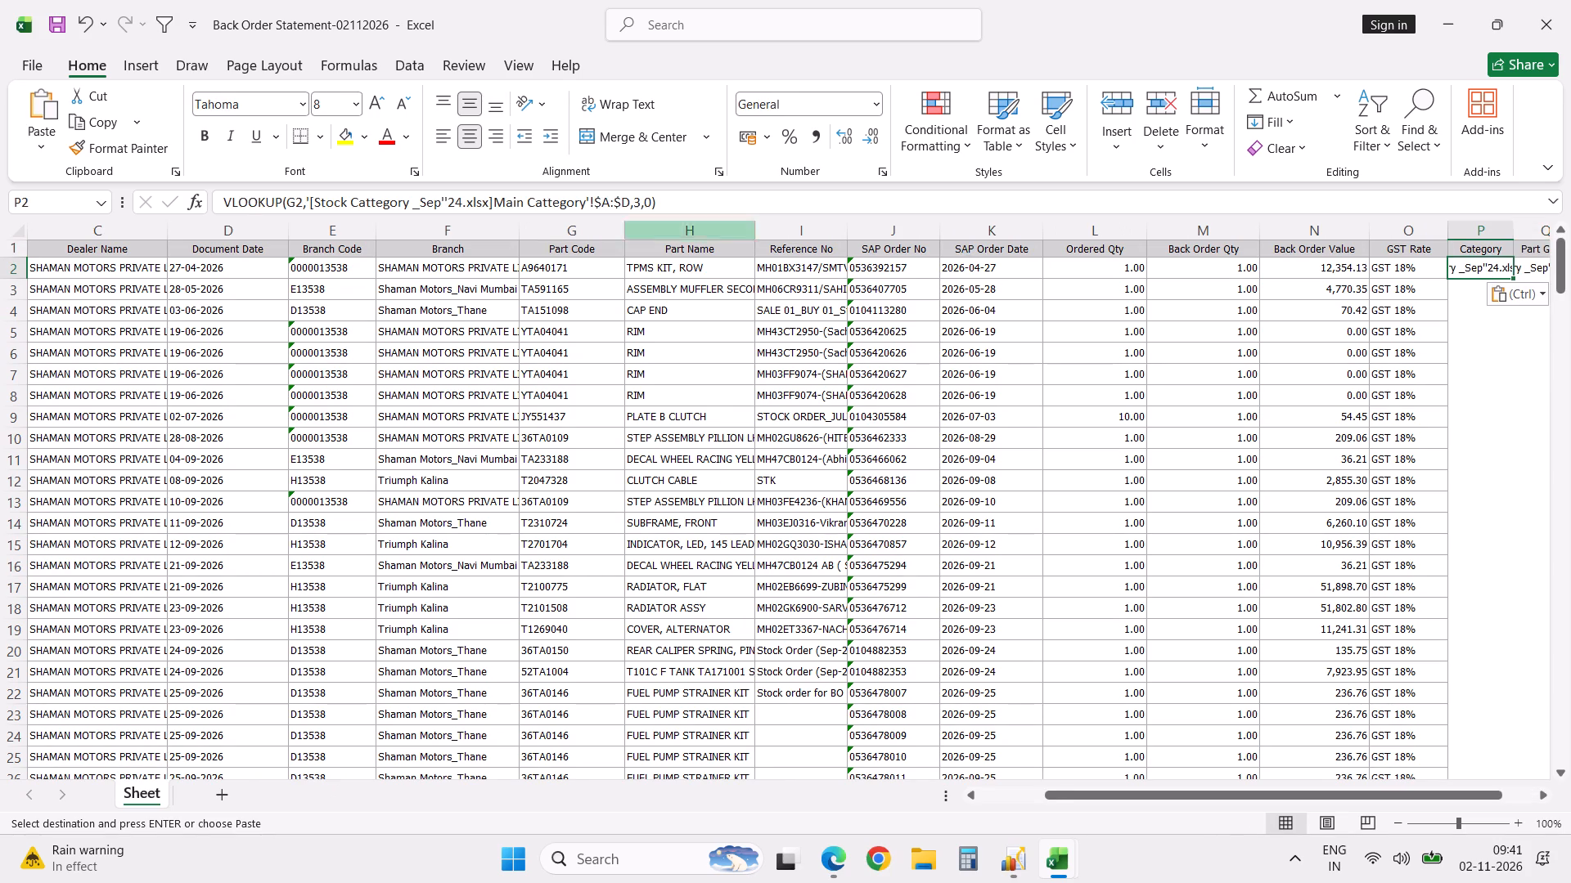
click(218, 198)
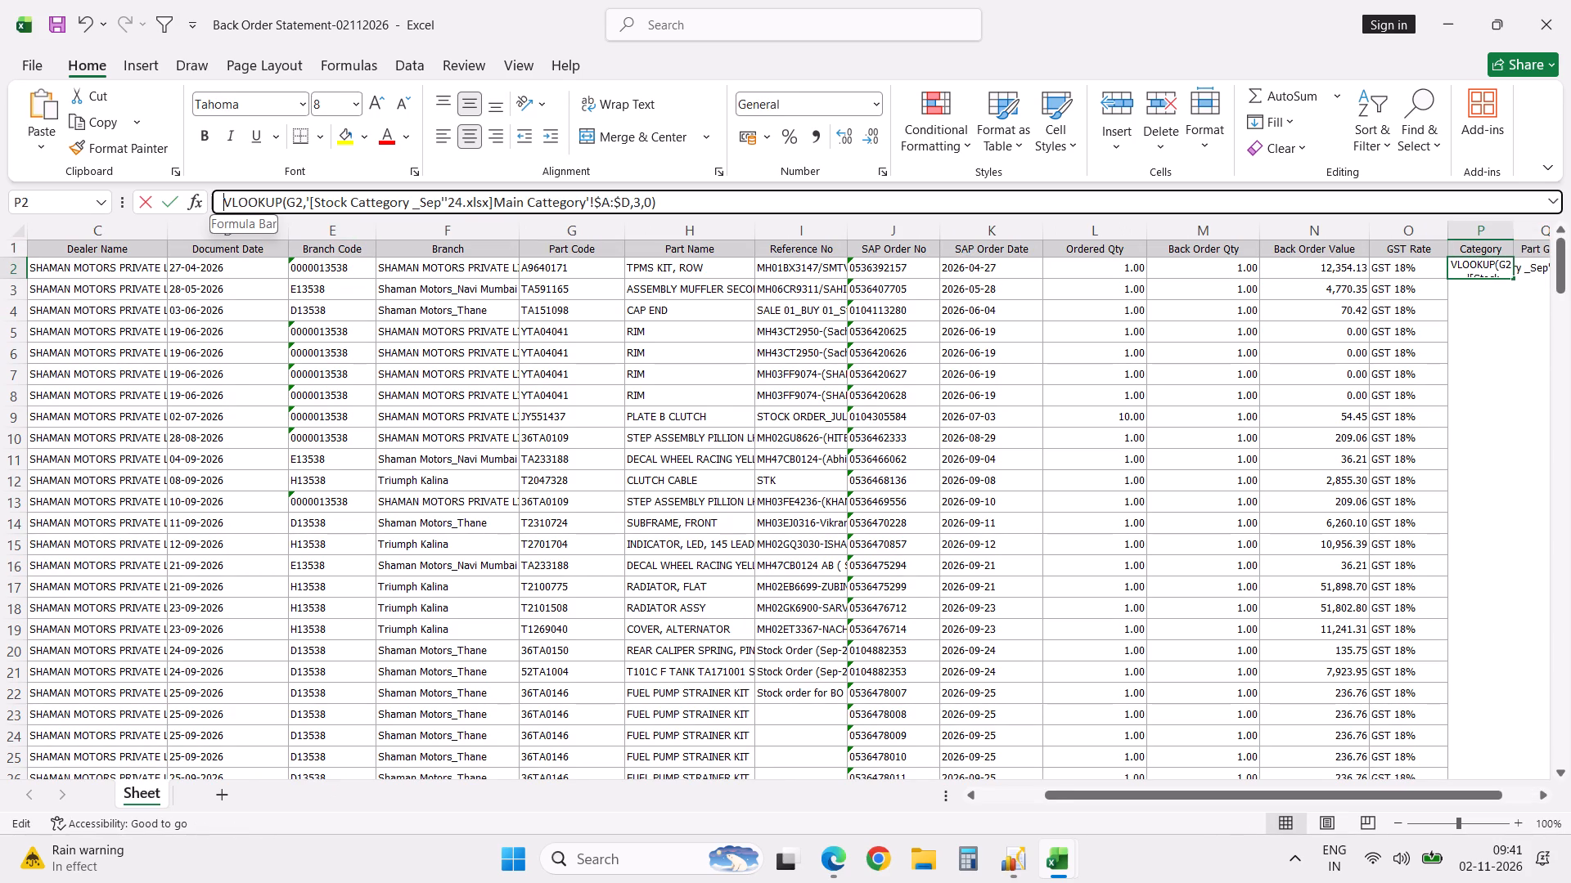
key(equal)
key(Tab)
click(218, 198)
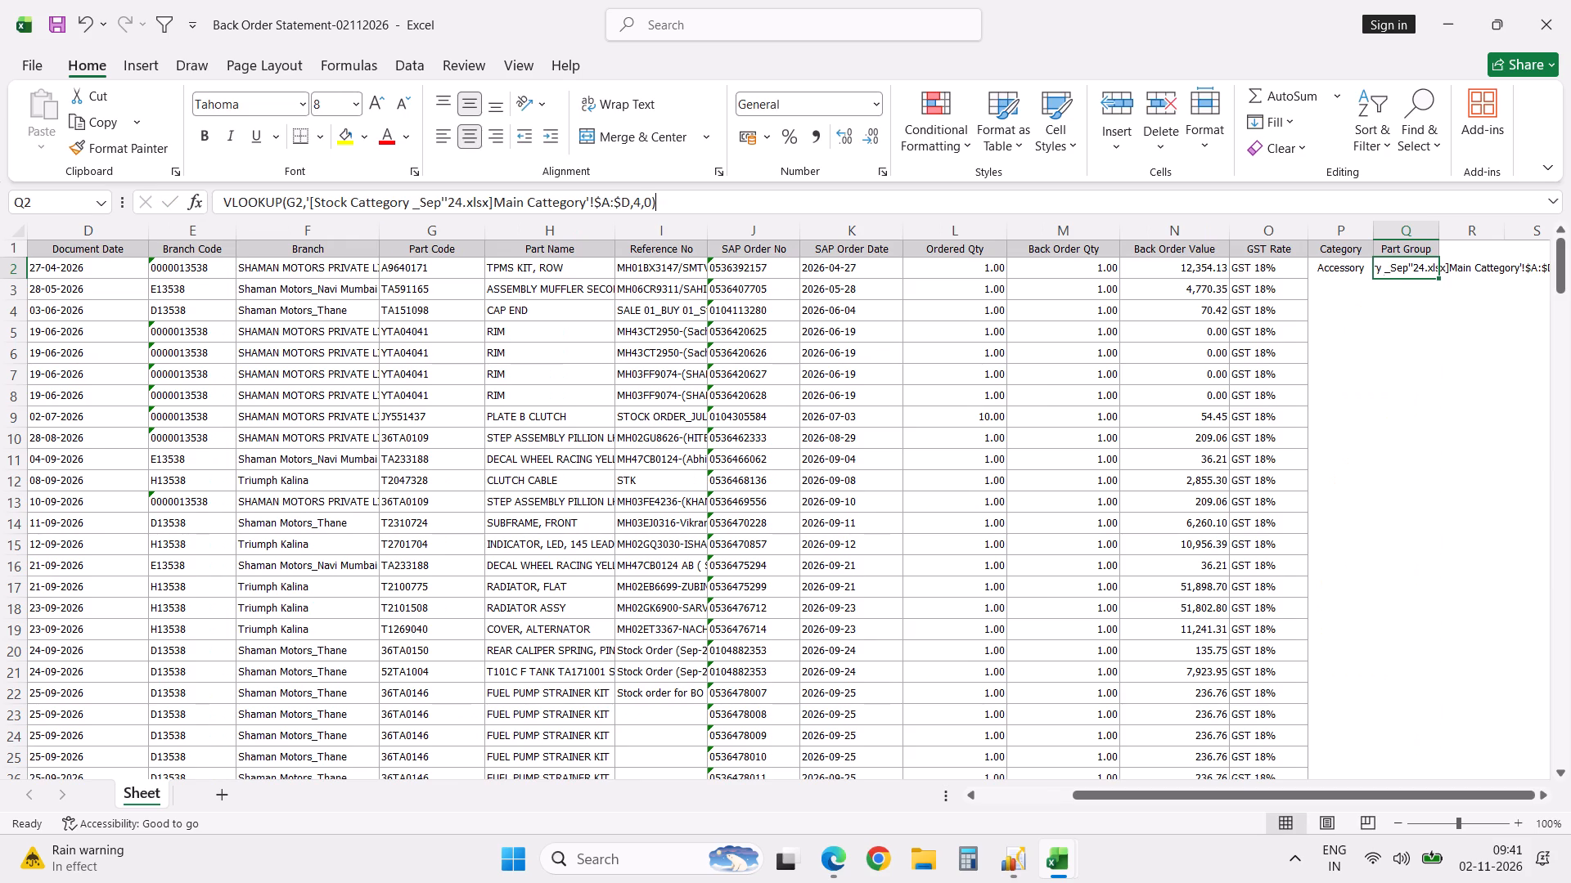
key(equal)
key(Tab)
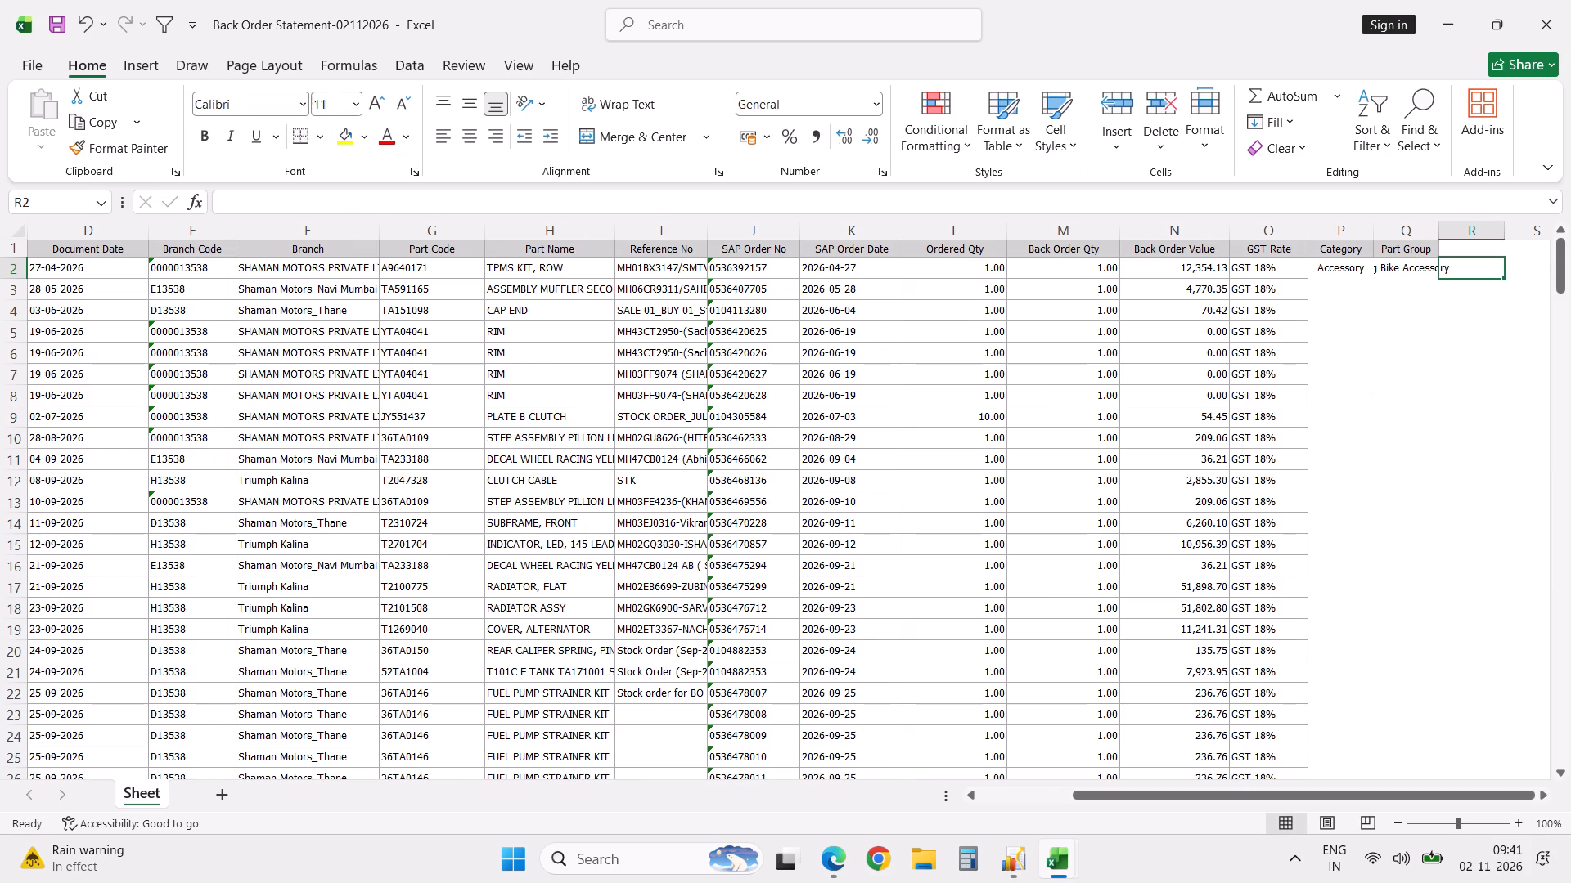
Fill the Category and Part Group lookup formulas down through the last record, row 233.
key(Left)
key(Left)
key(shift+Right)
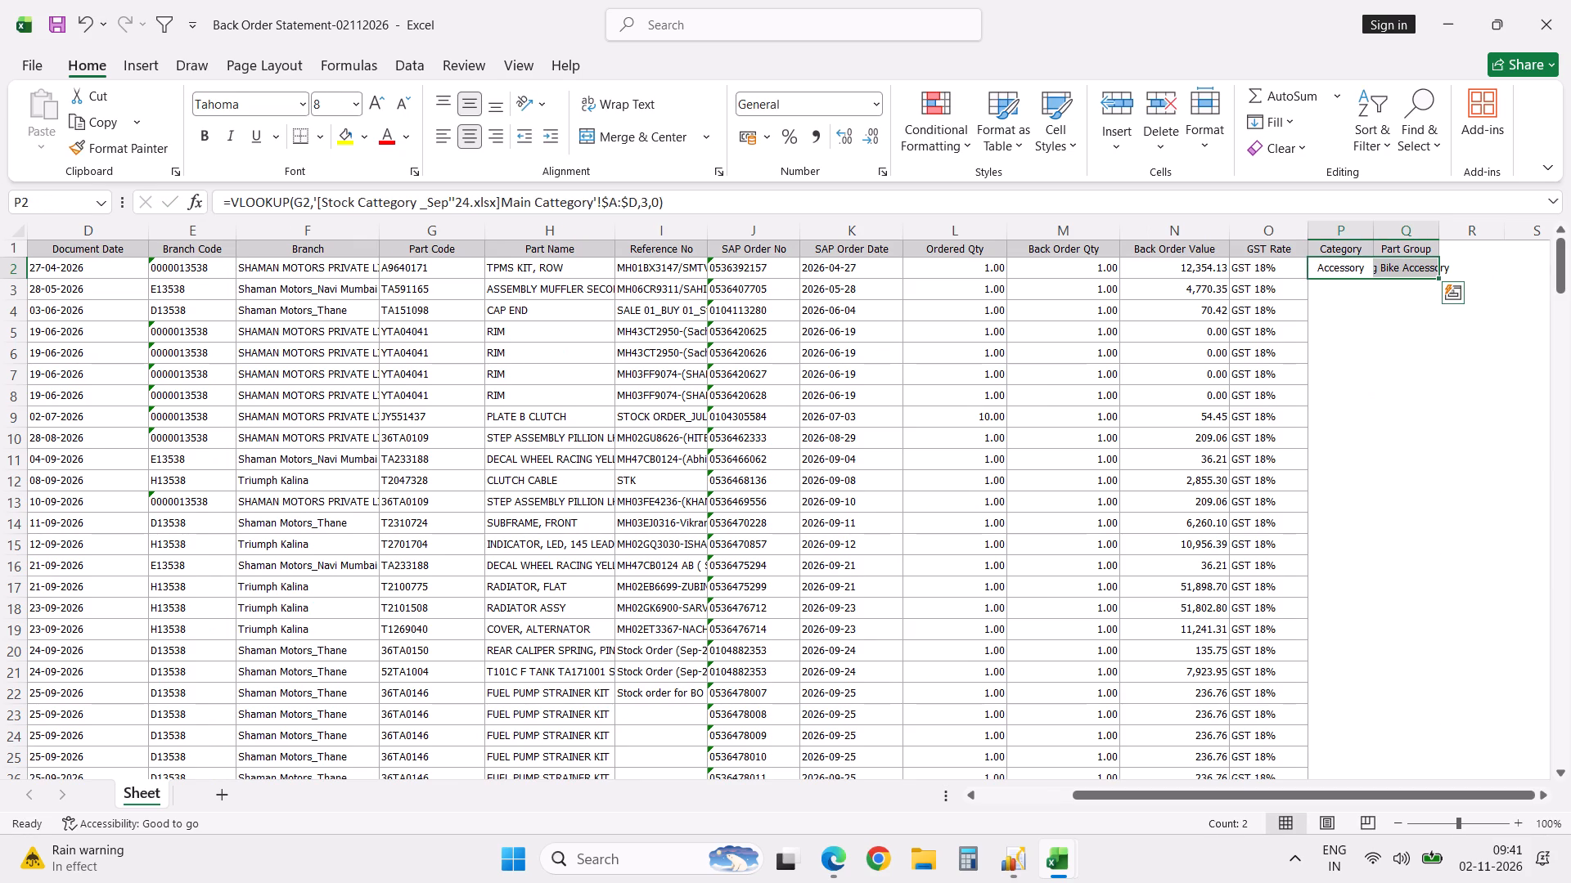
key(Left)
key(ctrl+Down)
key(Right)
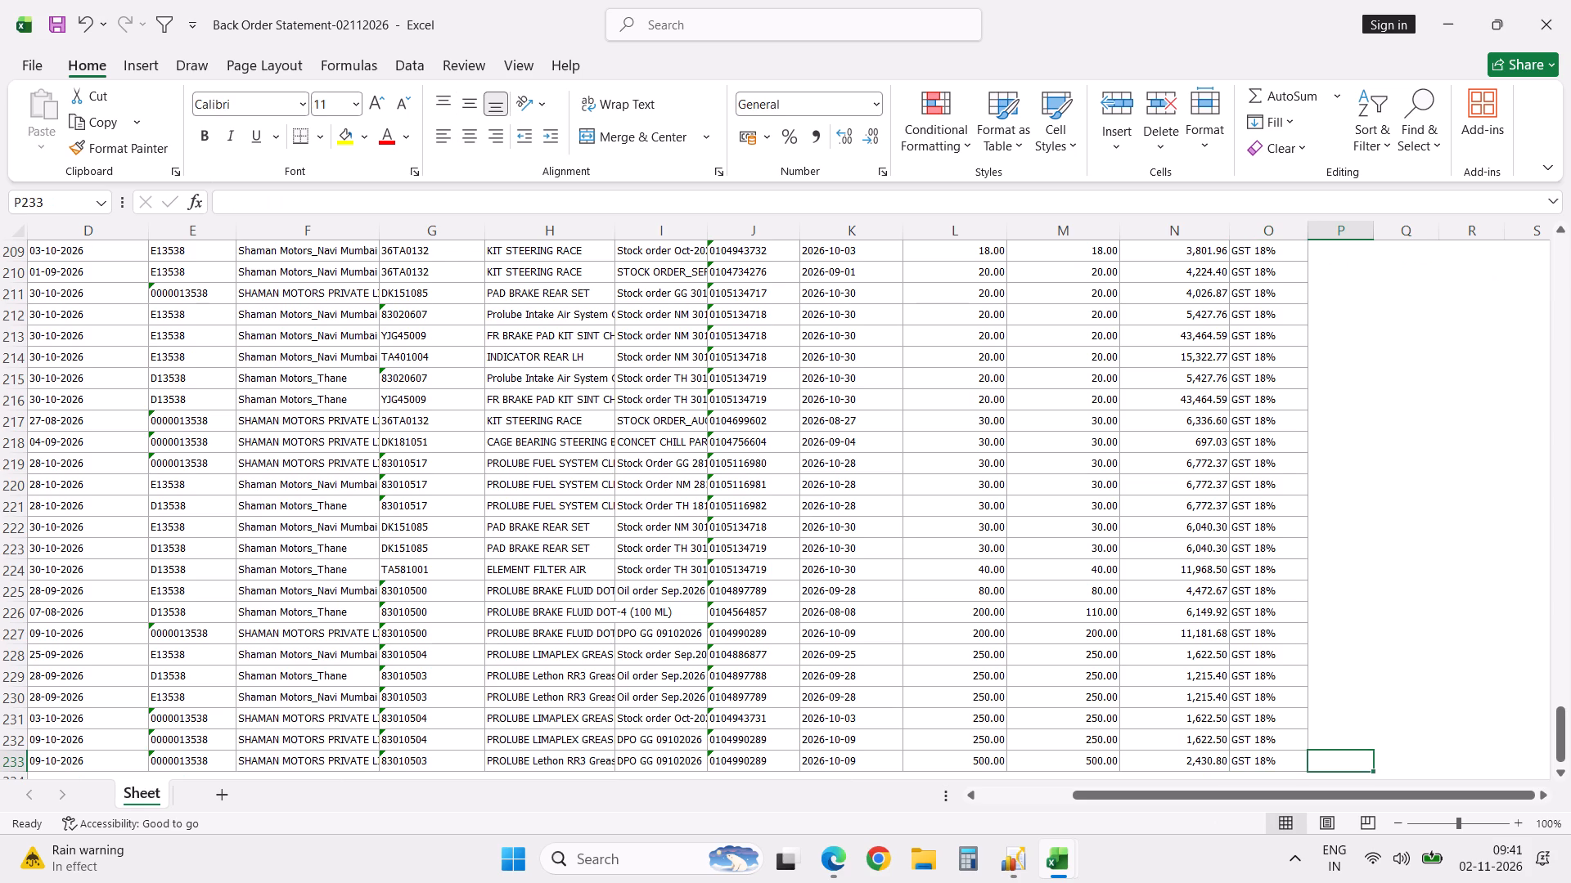
key(shift+Right)
key(ctrl+shift+Up)
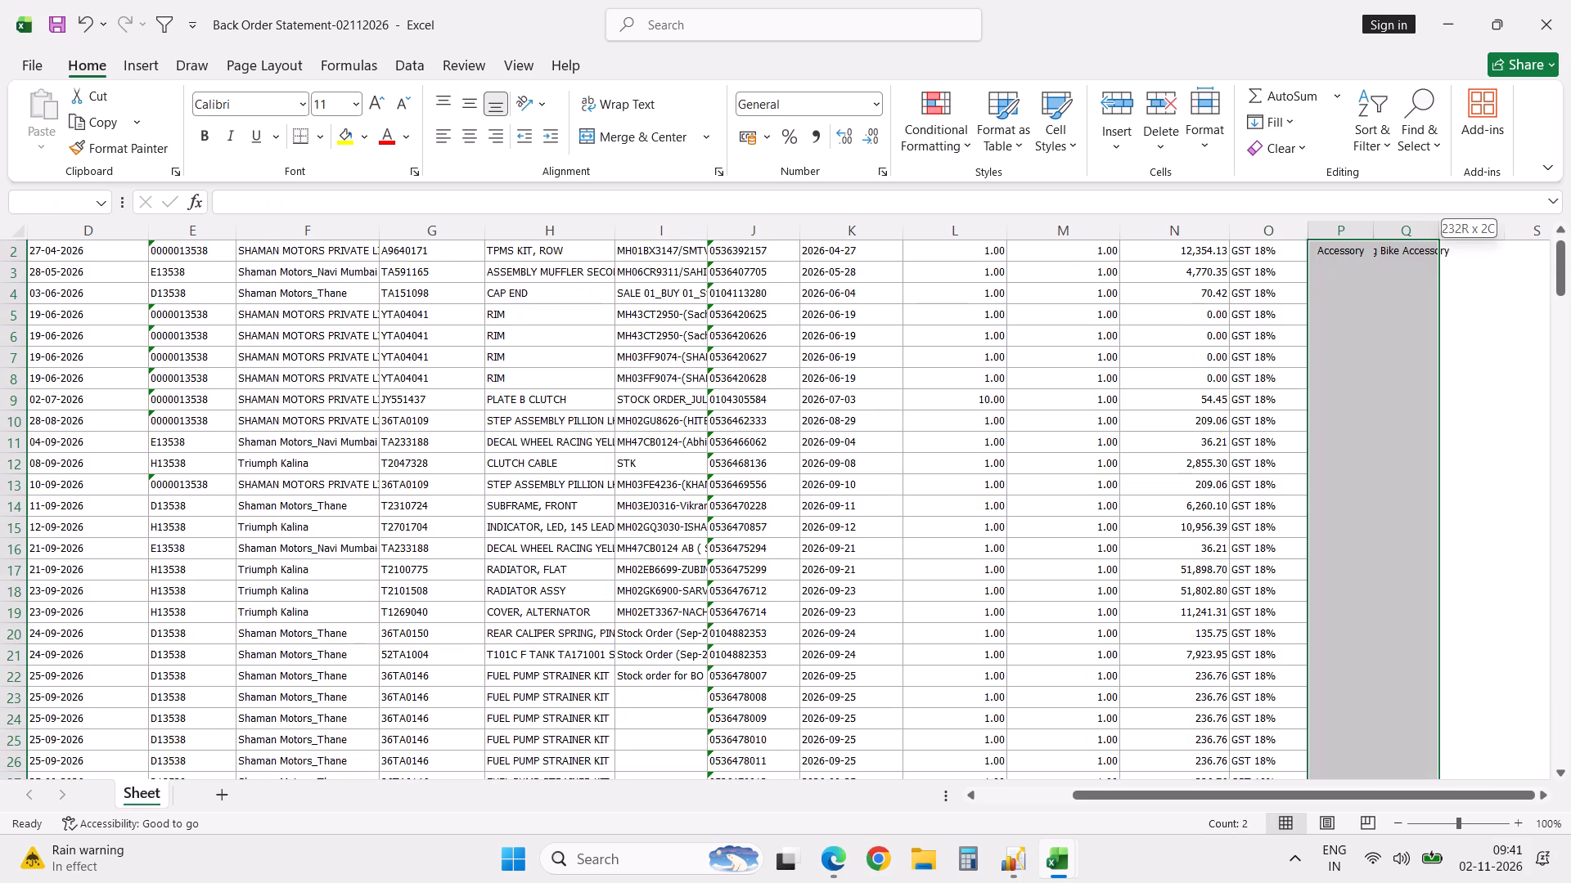
key(shift+Down)
key(shift+Up)
key(ctrl+d)
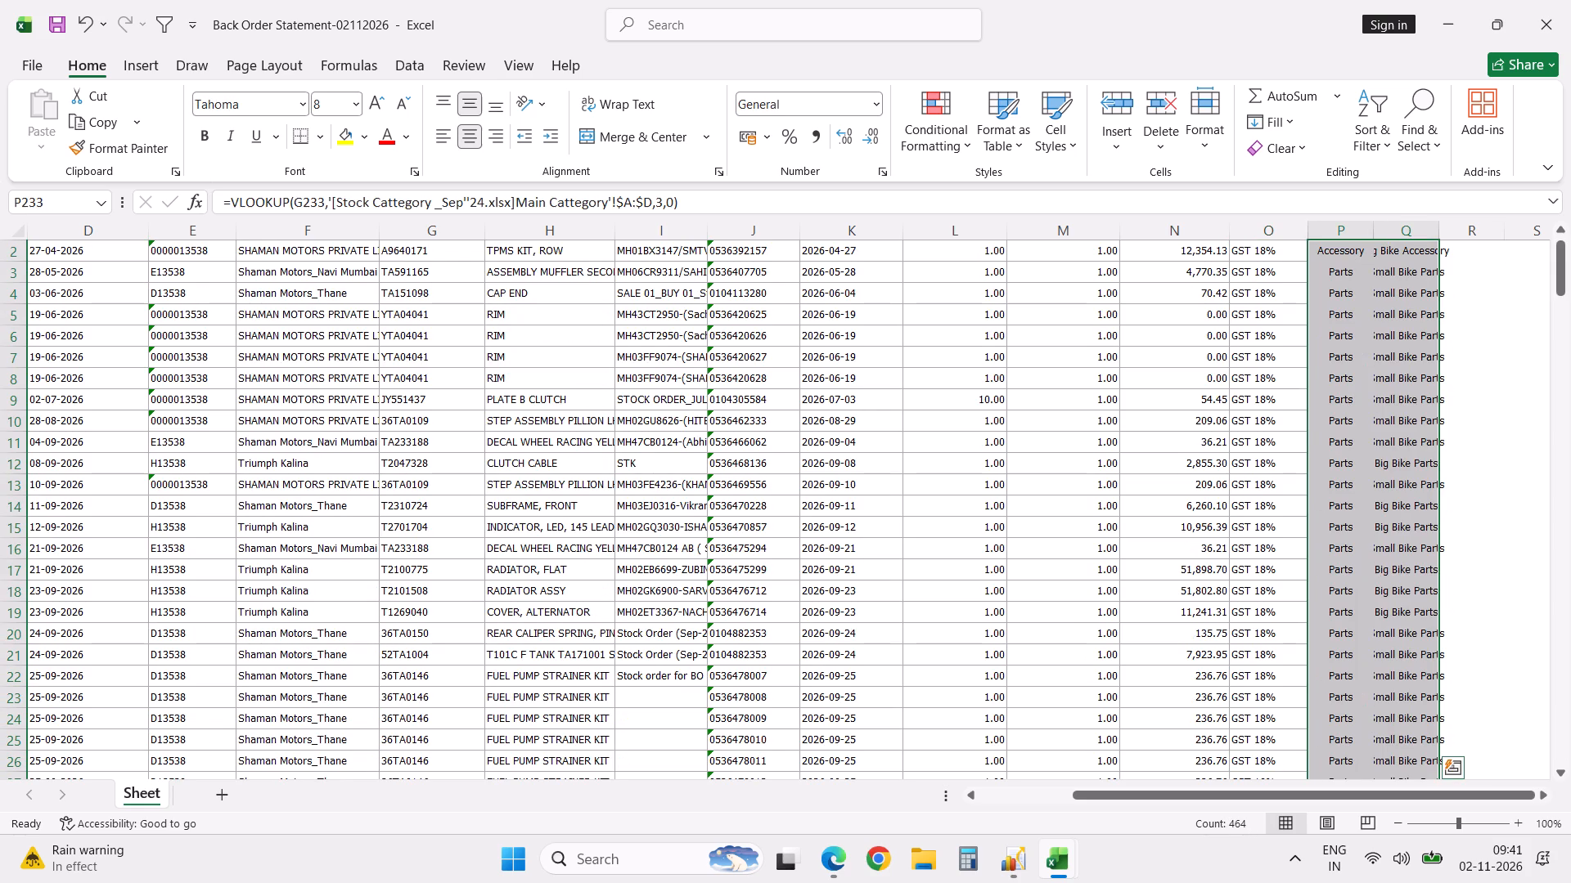
Turn on filtering for the header row of the back order data.
key(ctrl+Up)
text(dff)
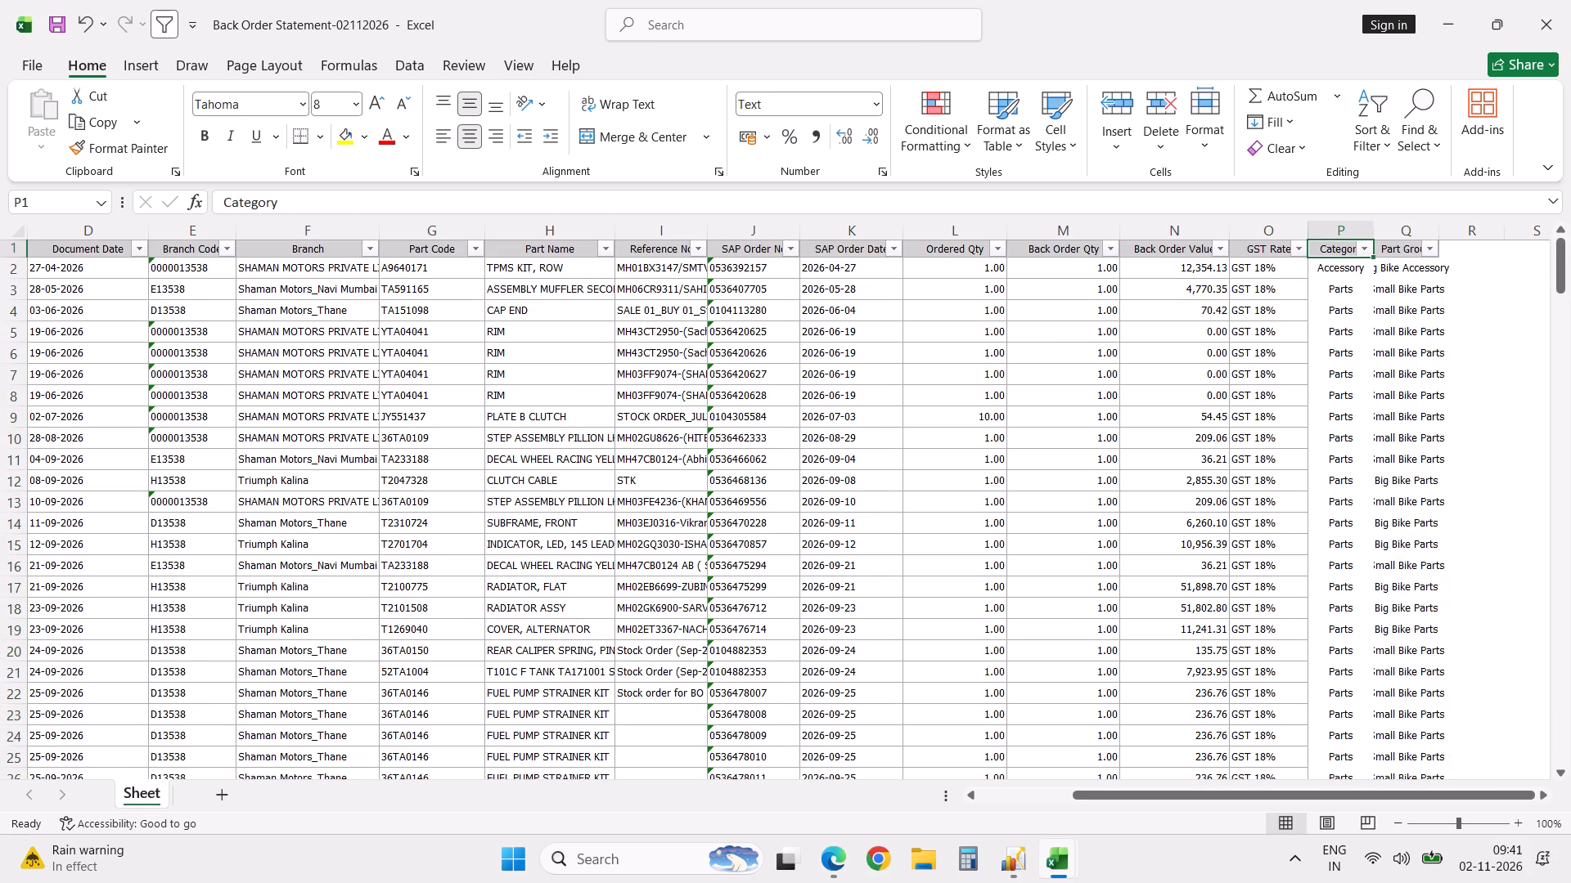
key(Down)
key(Up)
key(Down)
key(Up)
Filter the Category column to show only the #N/A records.
key(alt+Down)
key(Down)
key(Down)
key(Down)
key(Down)
key(Down)
key(Down)
key(Down)
key(Down)
key(Down)
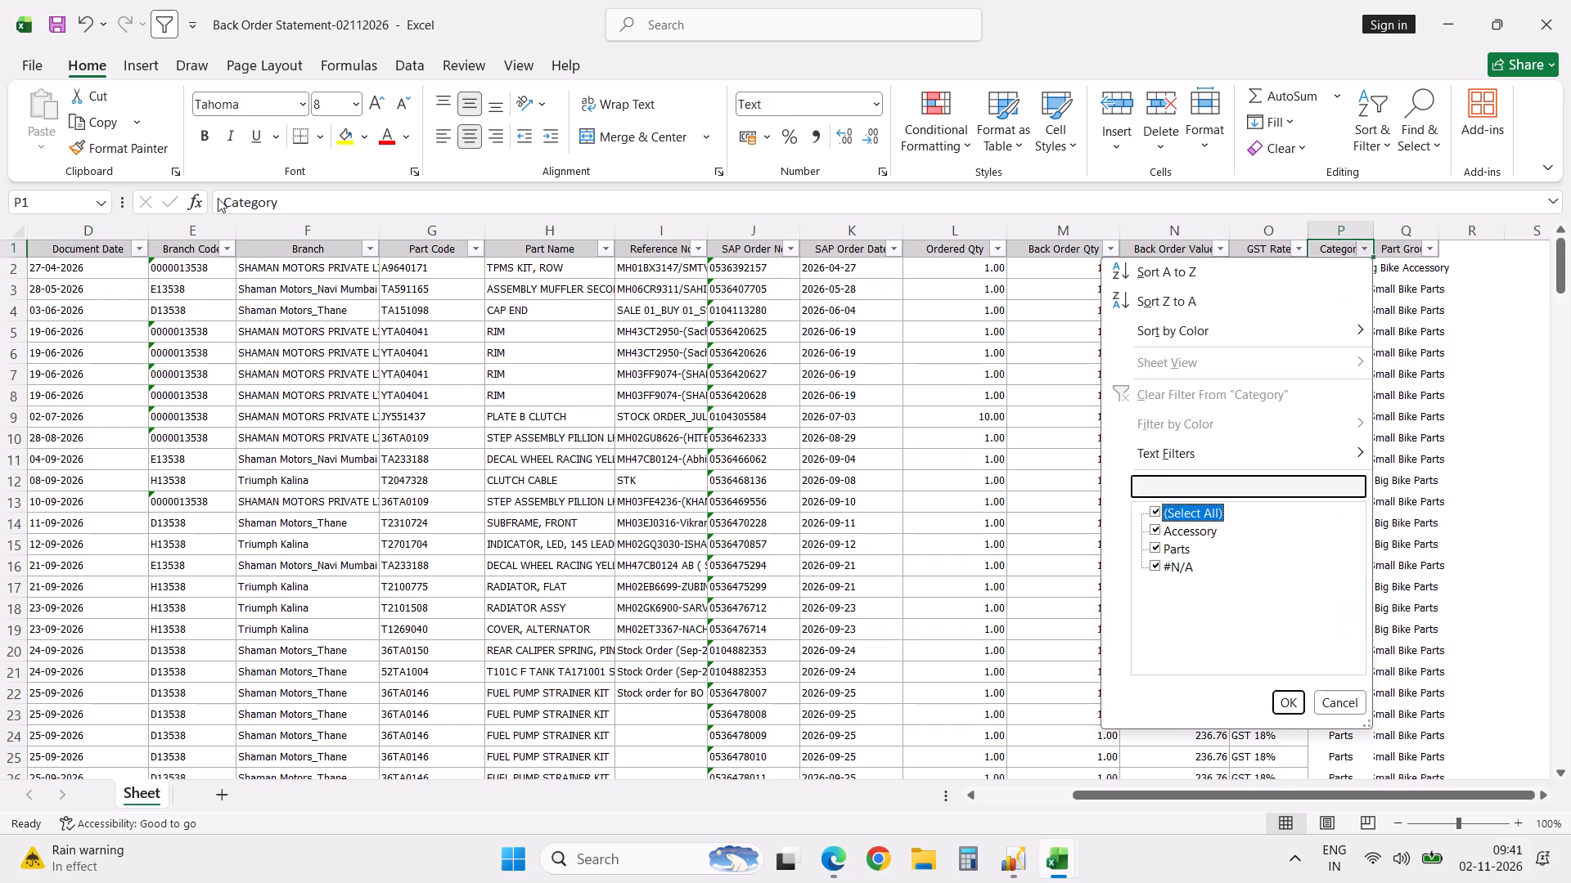
key(space)
key(Down)
key(Down)
key(Down)
key(space)
key(Return)
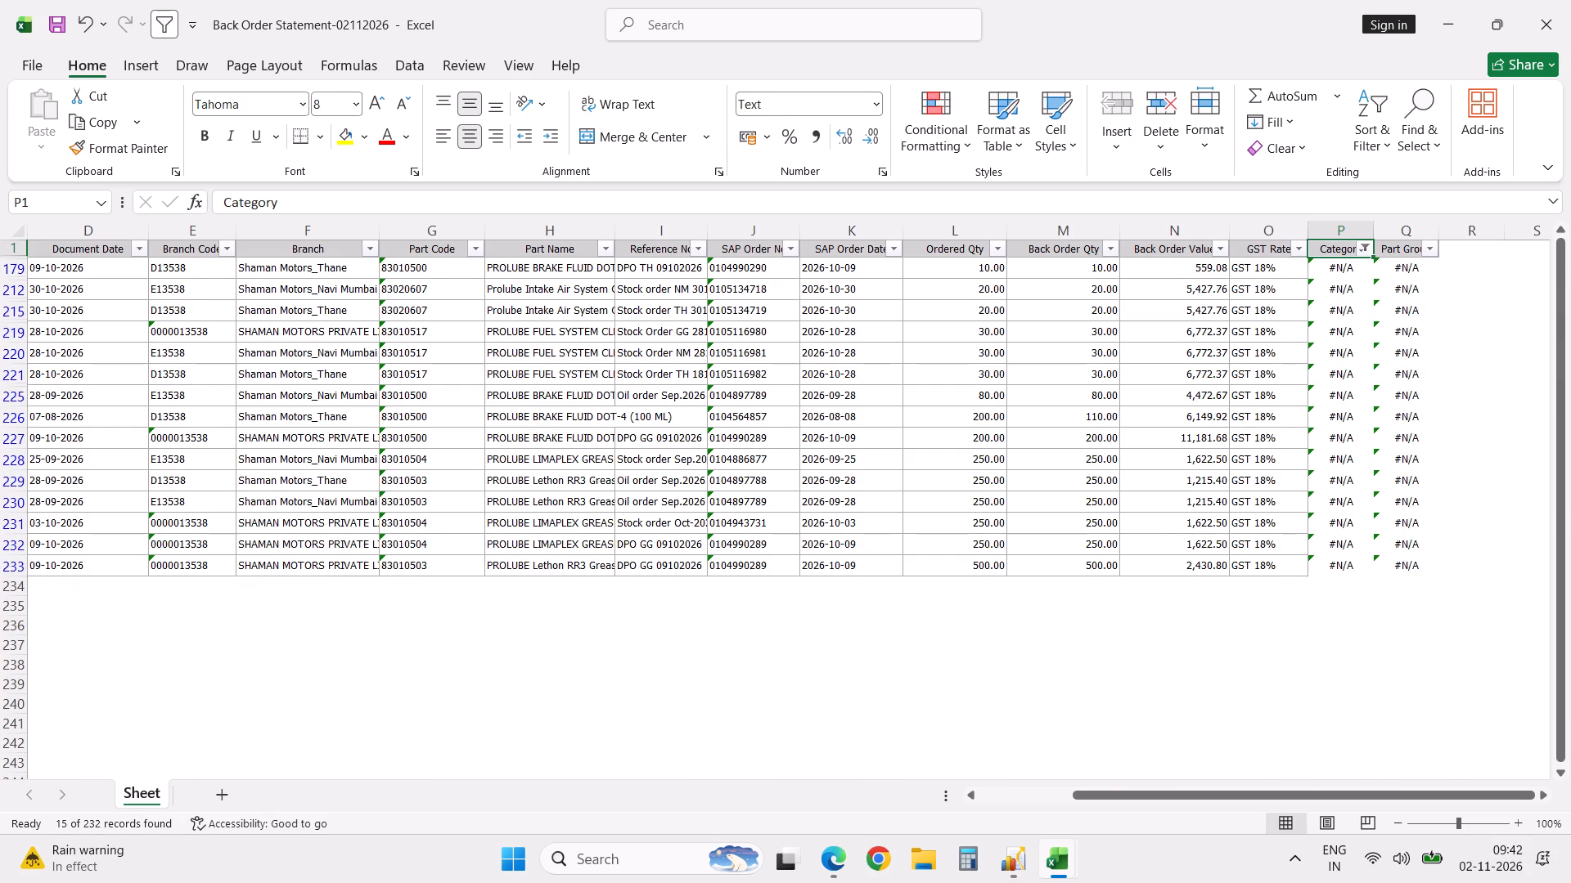
Convert the text-stored part codes of the filtered #N/A records, G179 to G233, to numbers.
click(416, 271)
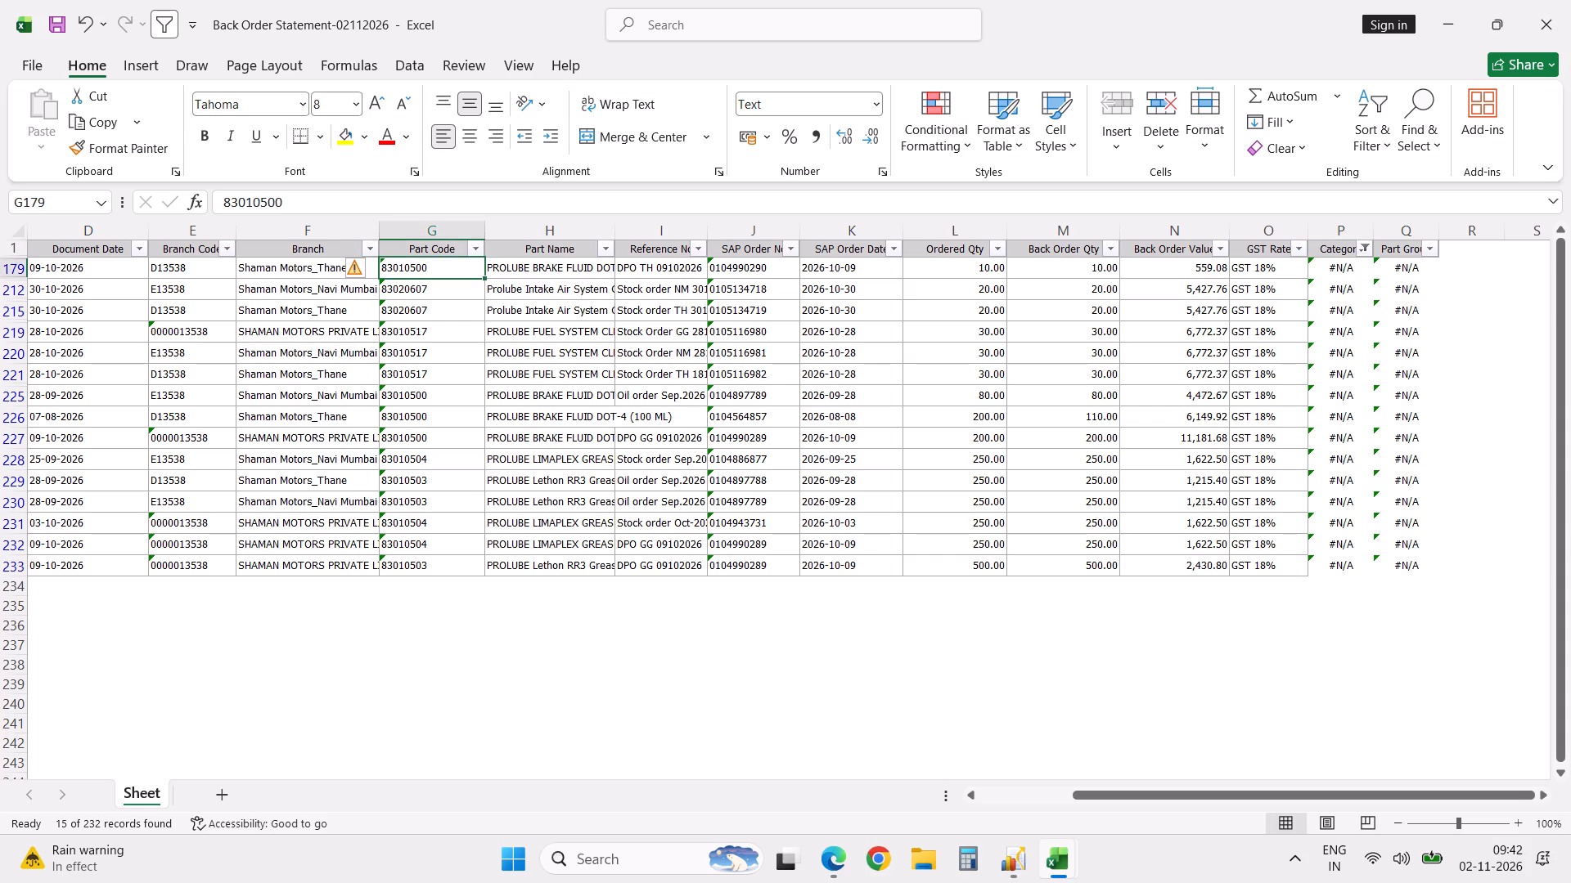
shift+click(425, 571)
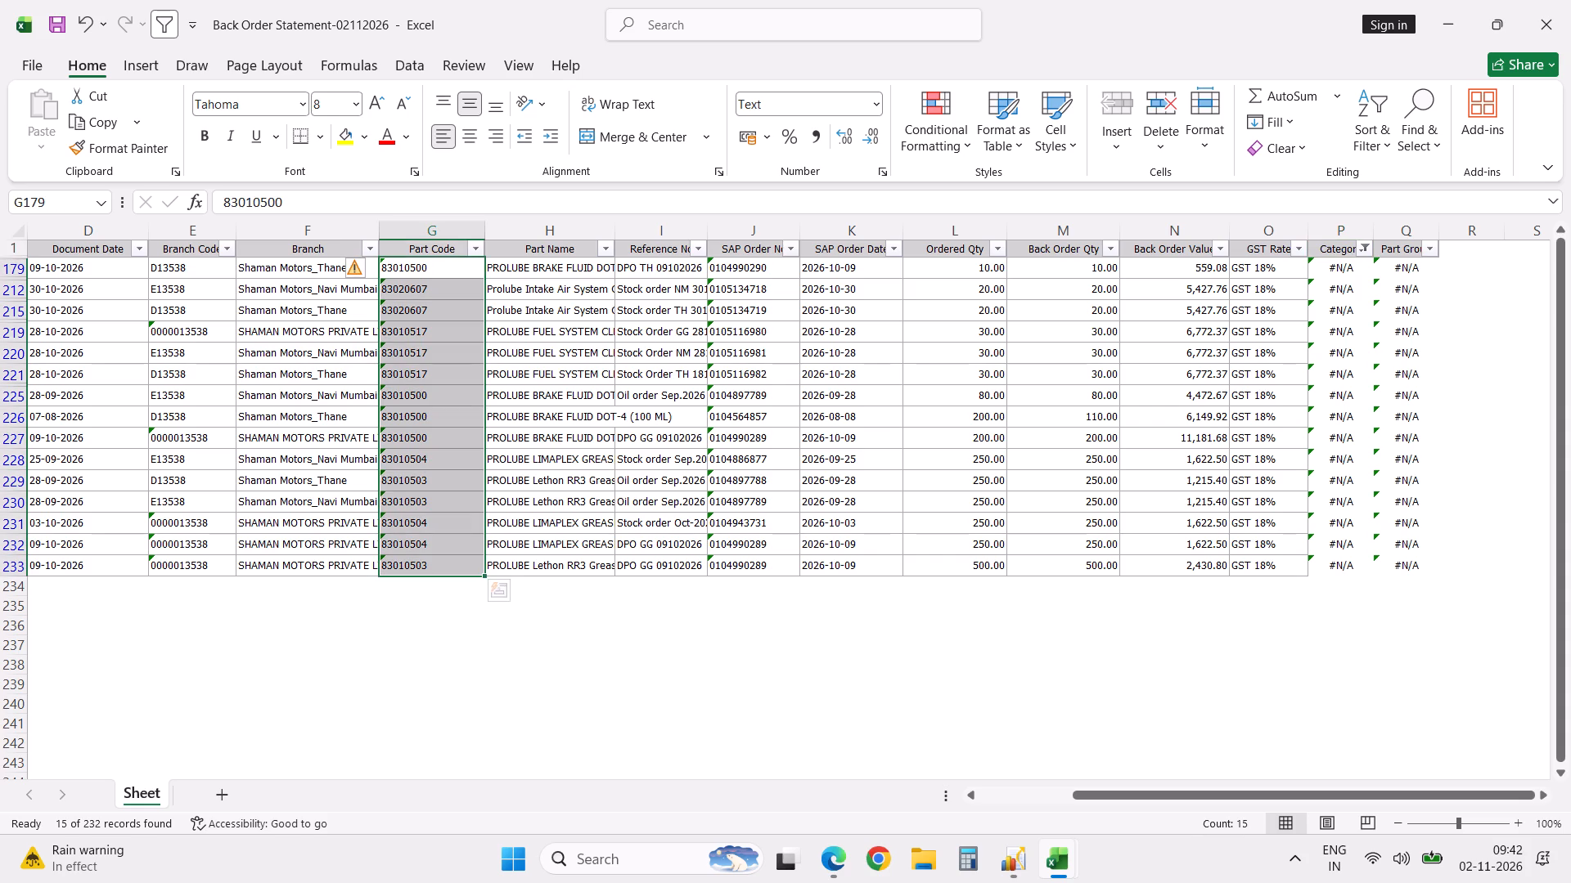
click(360, 273)
click(424, 339)
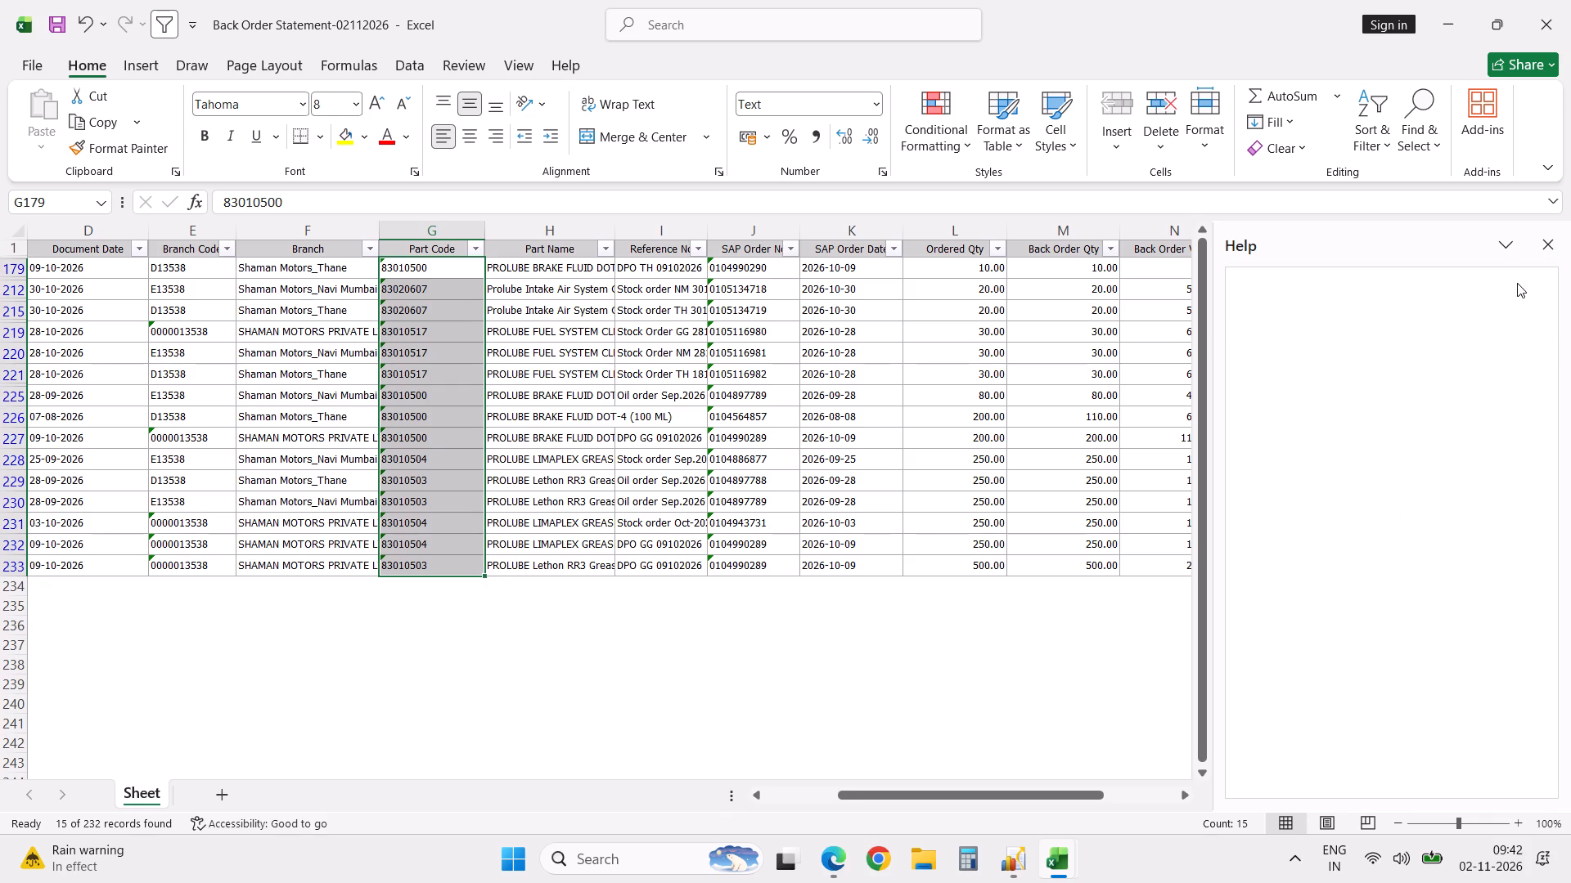
click(1551, 243)
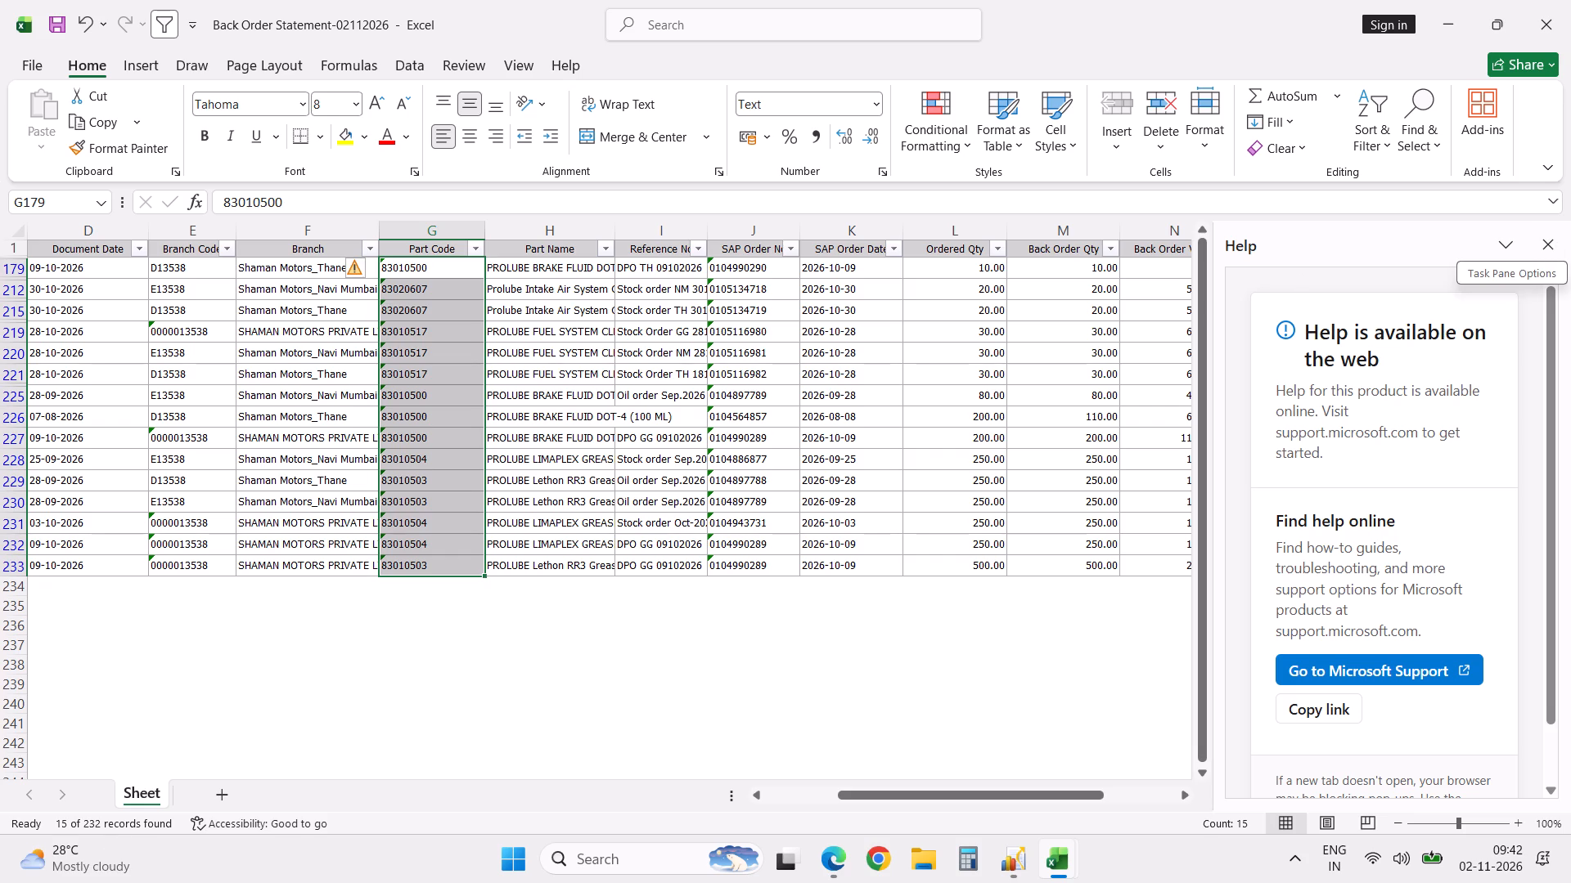
click(364, 267)
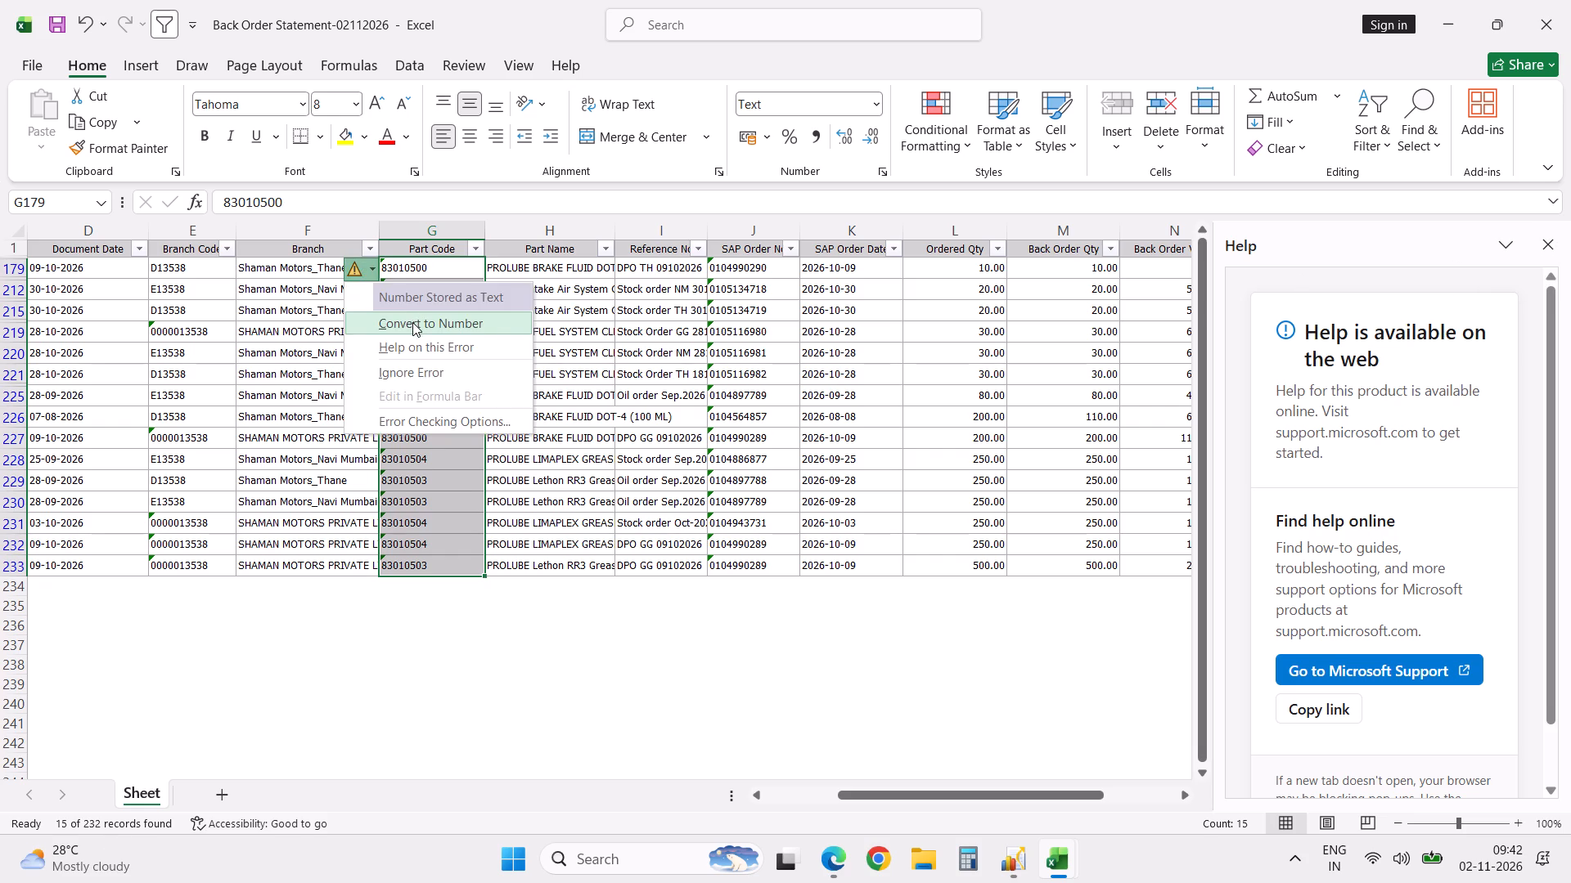
click(412, 322)
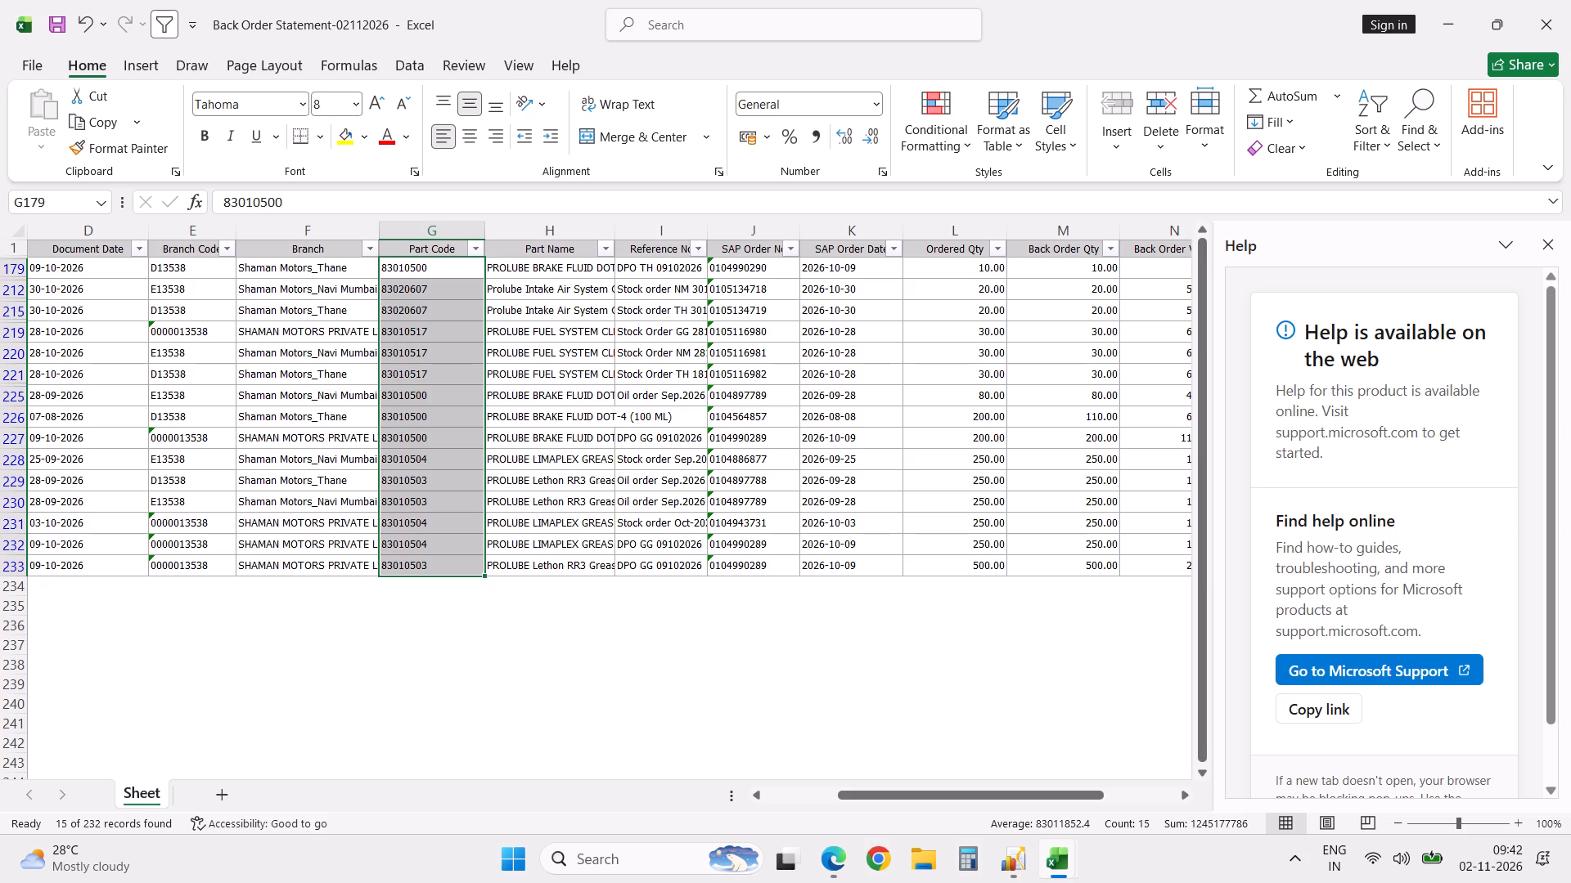
Close the Help pane and turn off filtering on the back order data.
click(1546, 249)
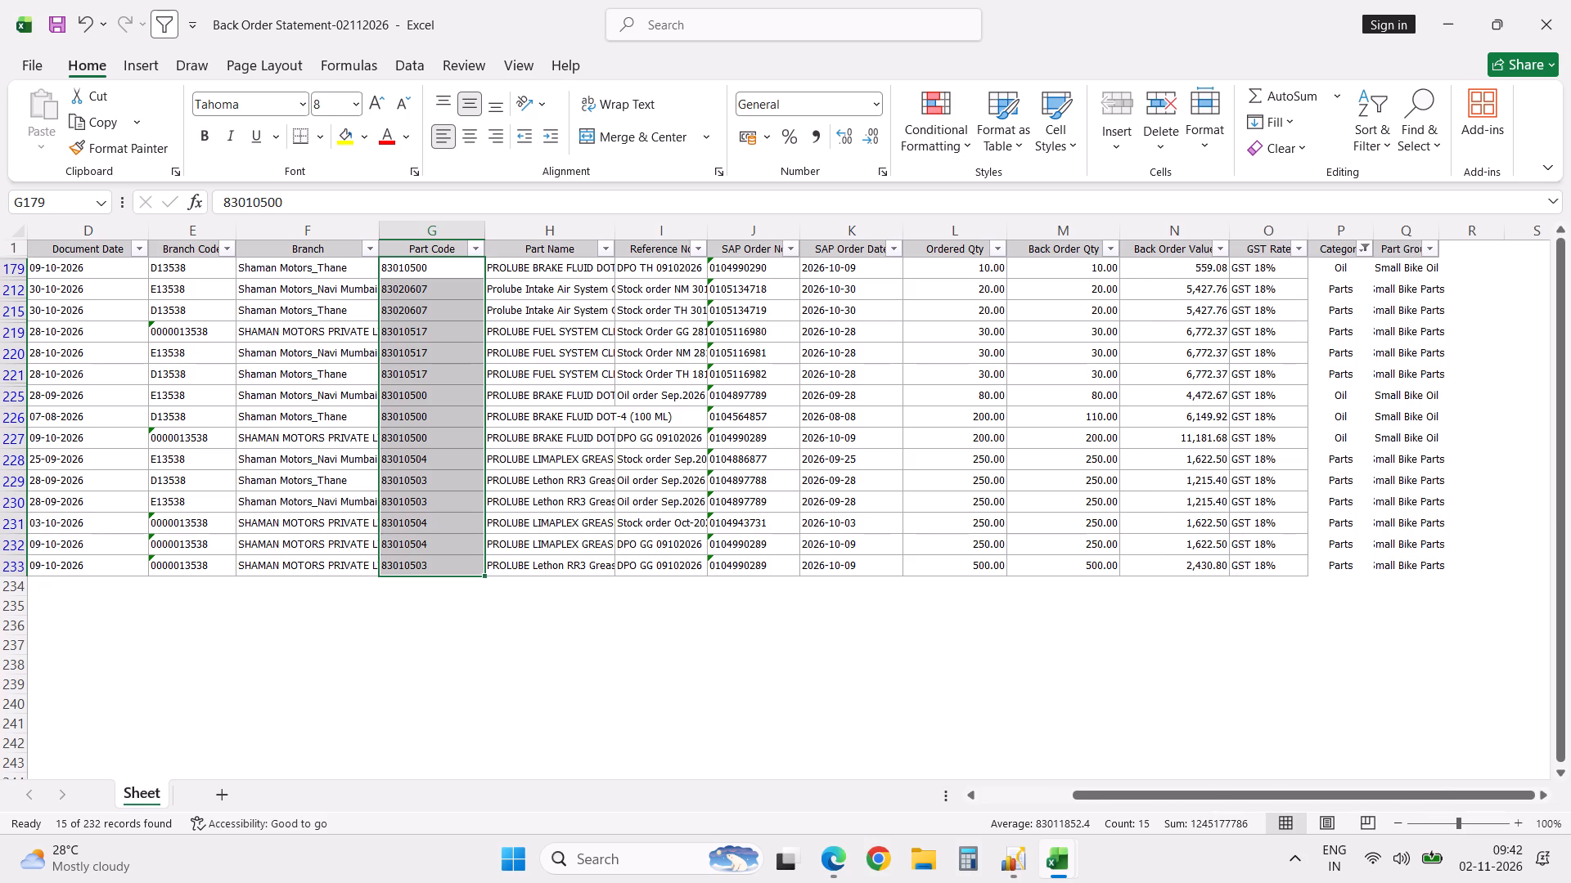
click(997, 464)
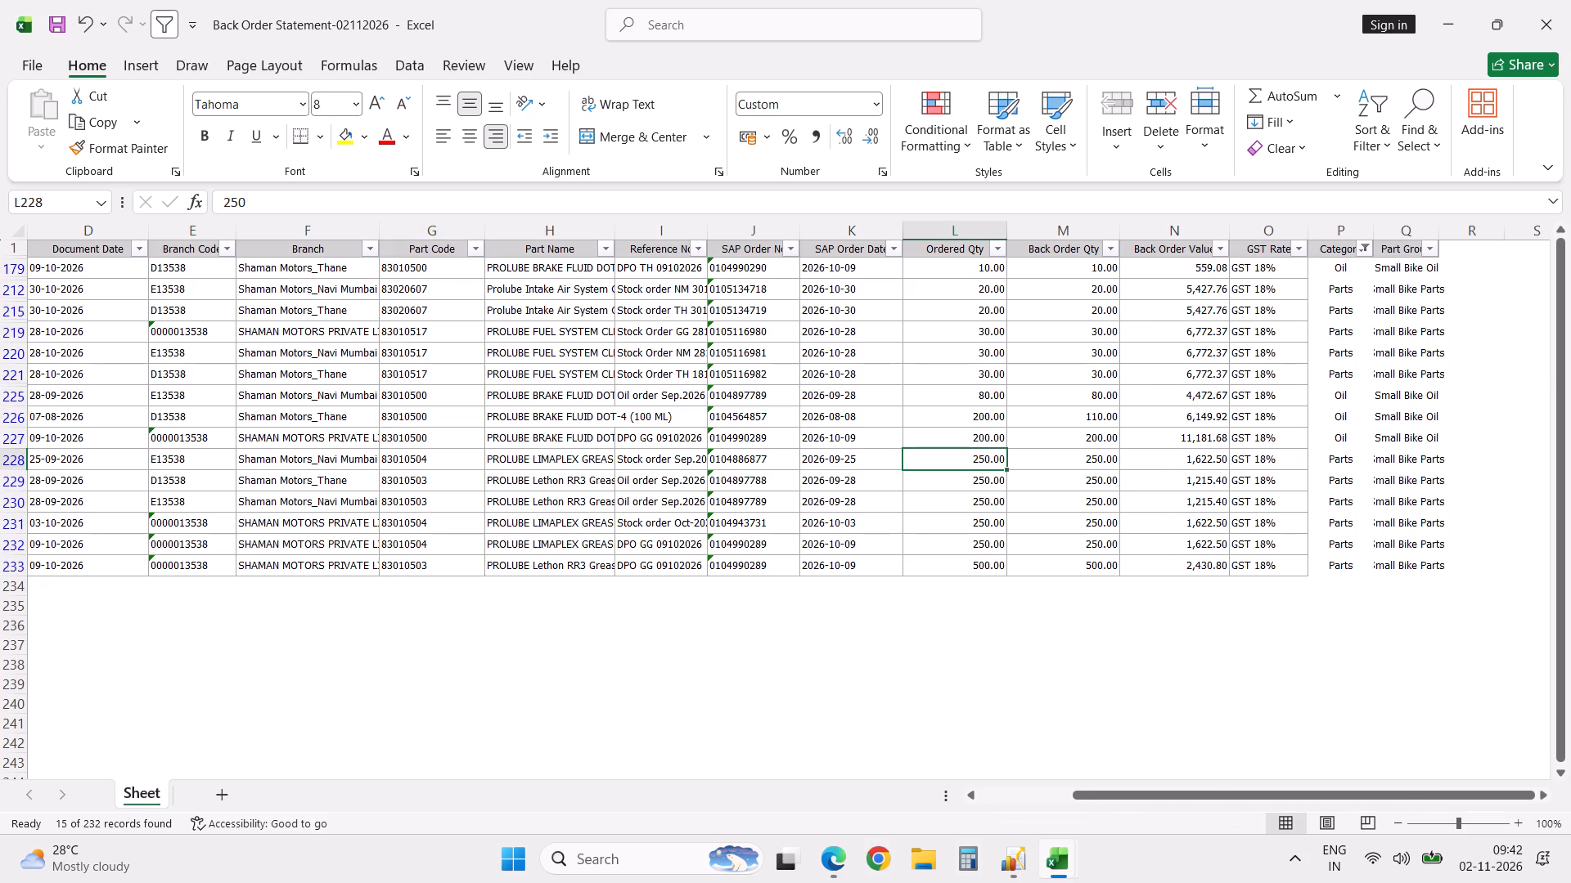
key(alt+d)
text(ff)
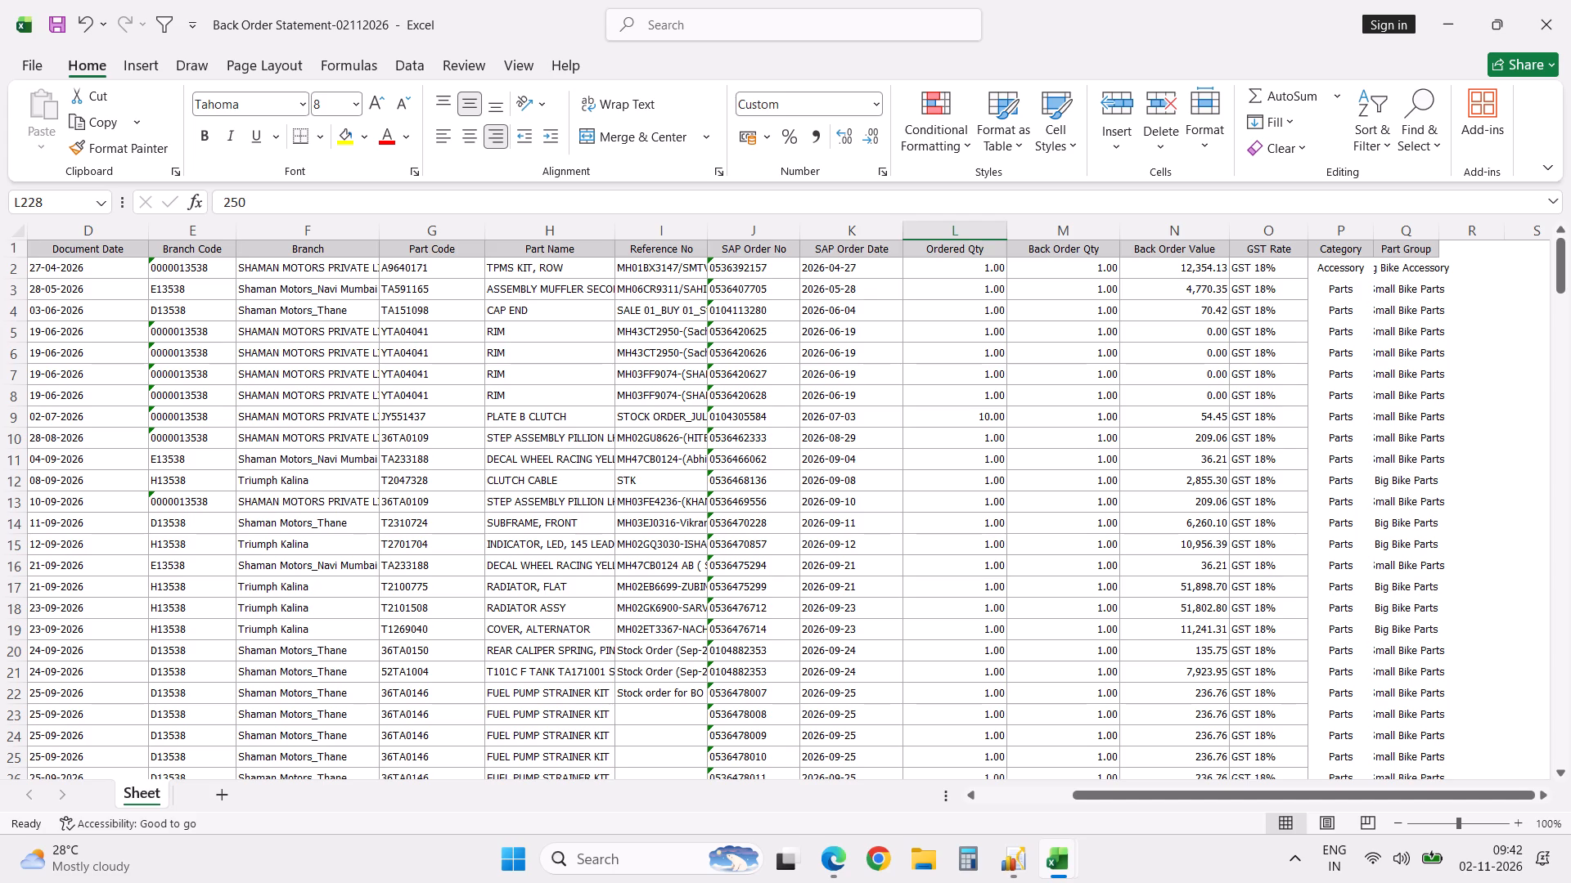
Create a PivotTable on a new sheet from the back order data range $A$1:$Q$233.
key(ctrl+Up)
key(Down)
key(Up)
key(alt+d)
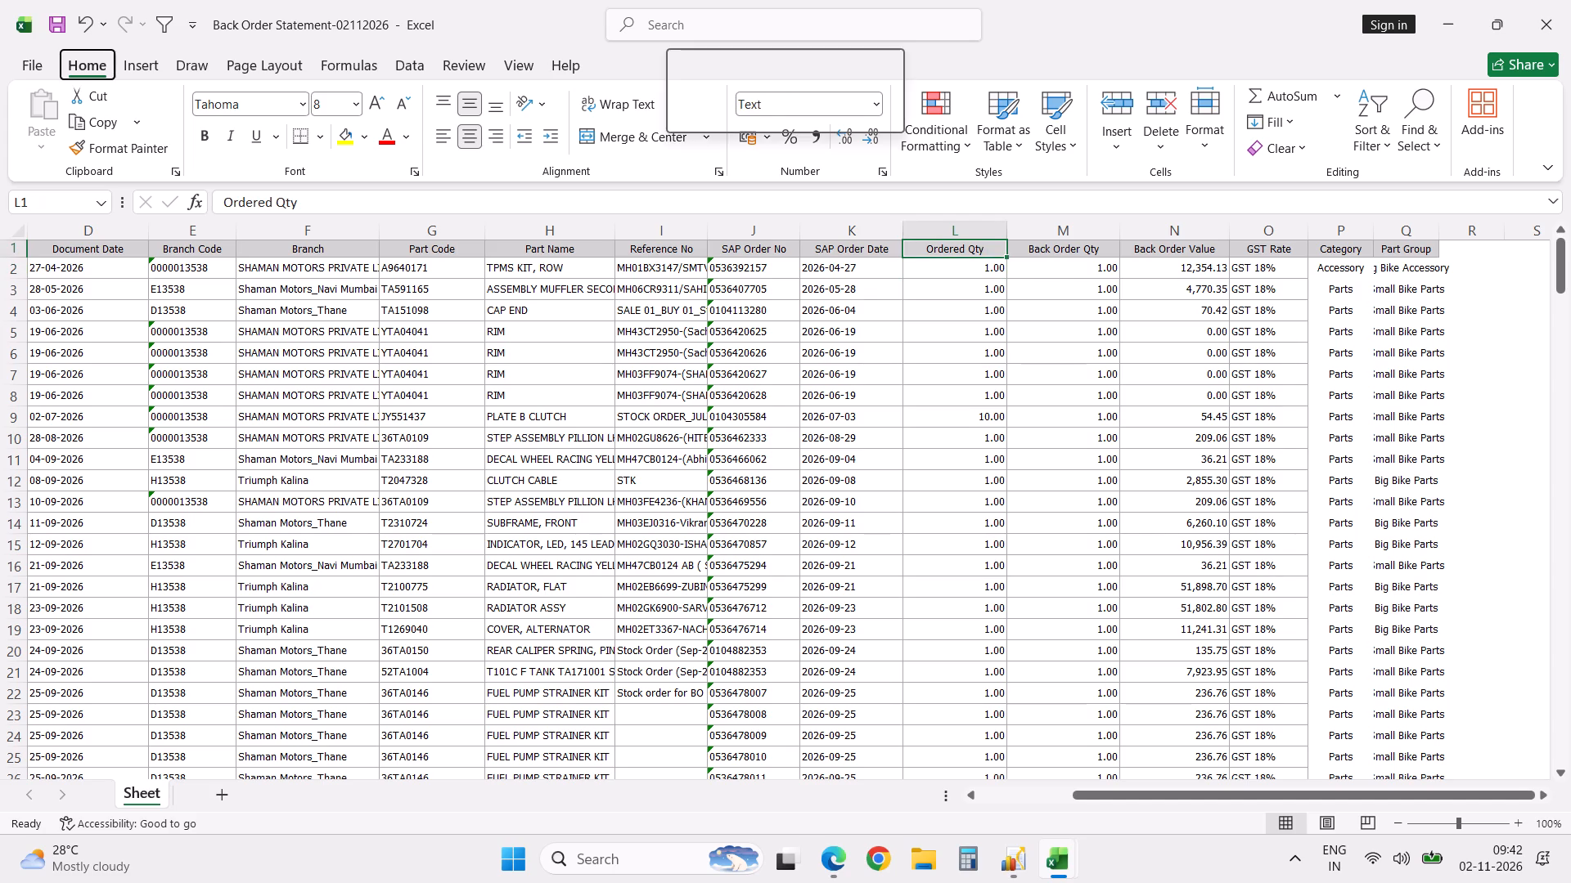
text(pn)
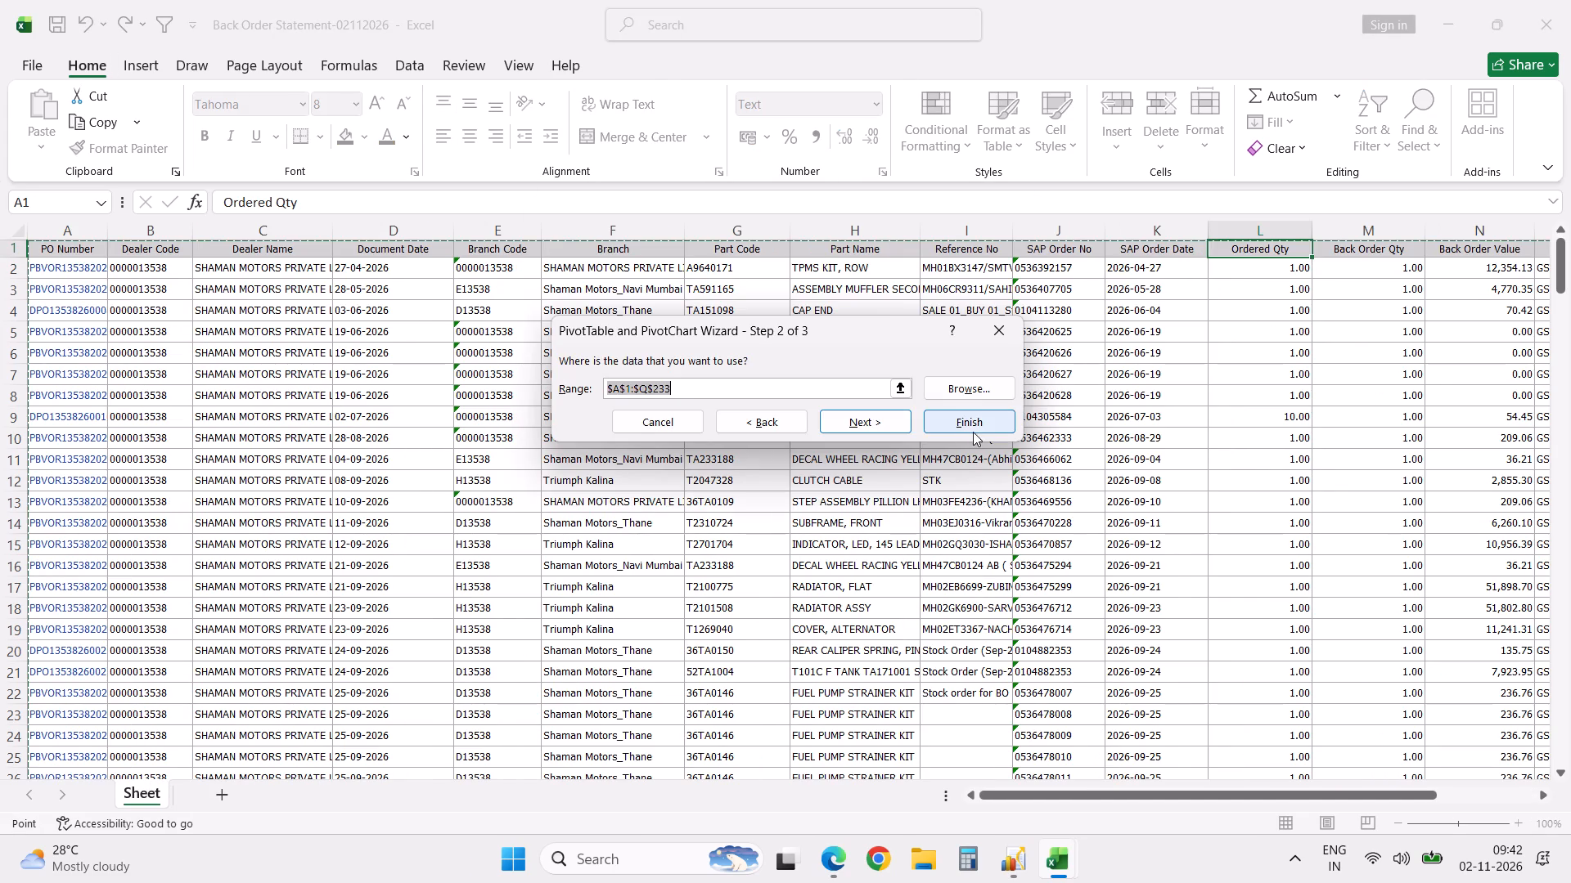
click(974, 421)
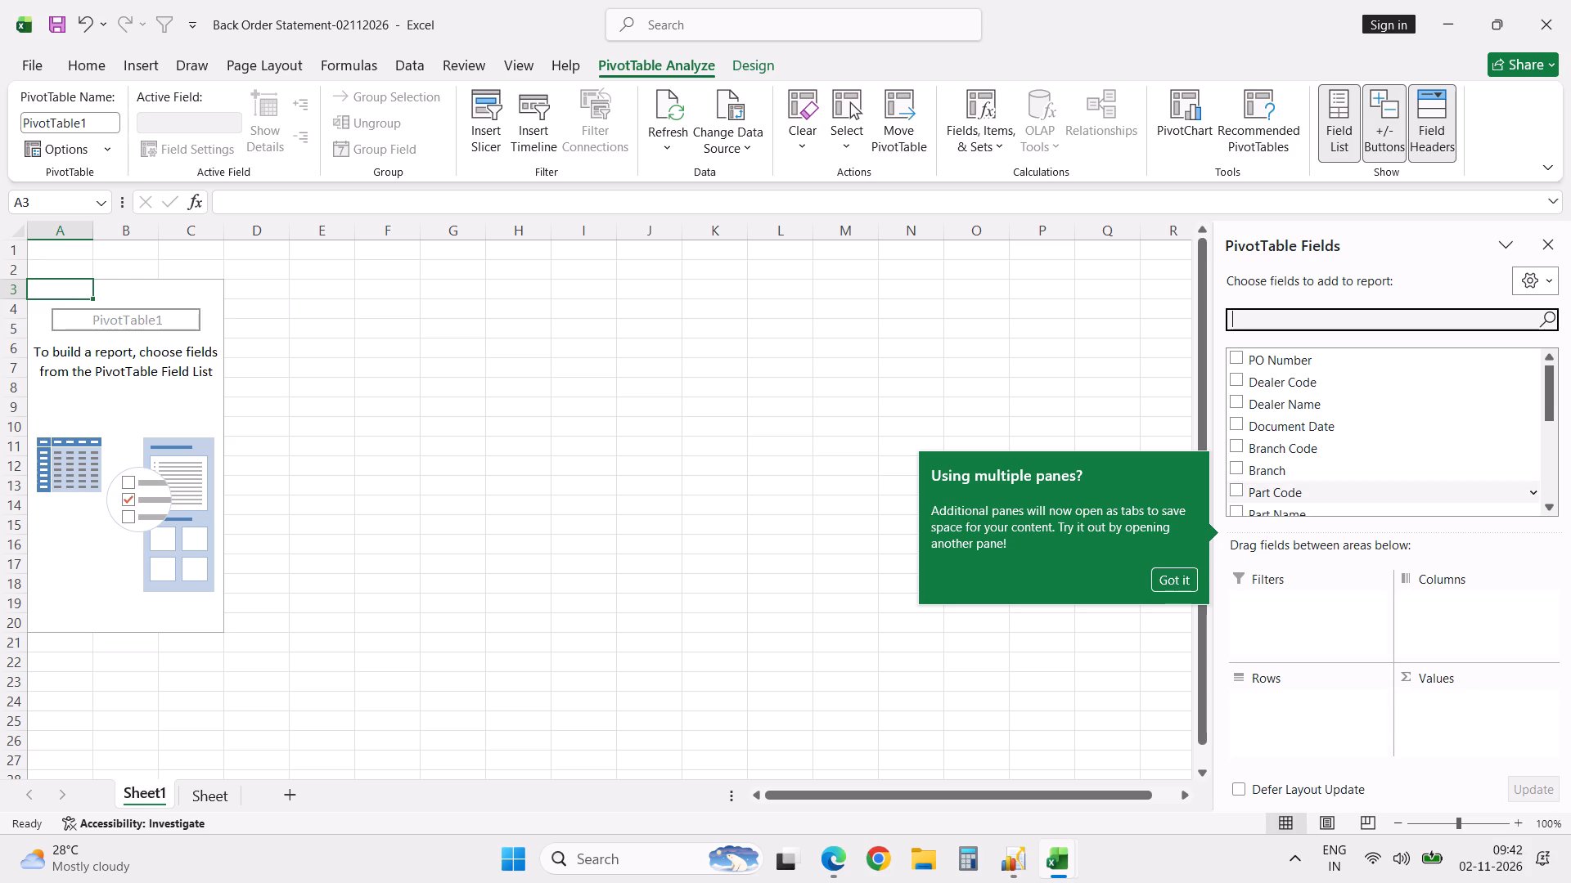
Lay out the PivotTable with Part Group as rows, Category as columns and the sum of Back Order Value as values.
drag(1552, 491, 1552, 498)
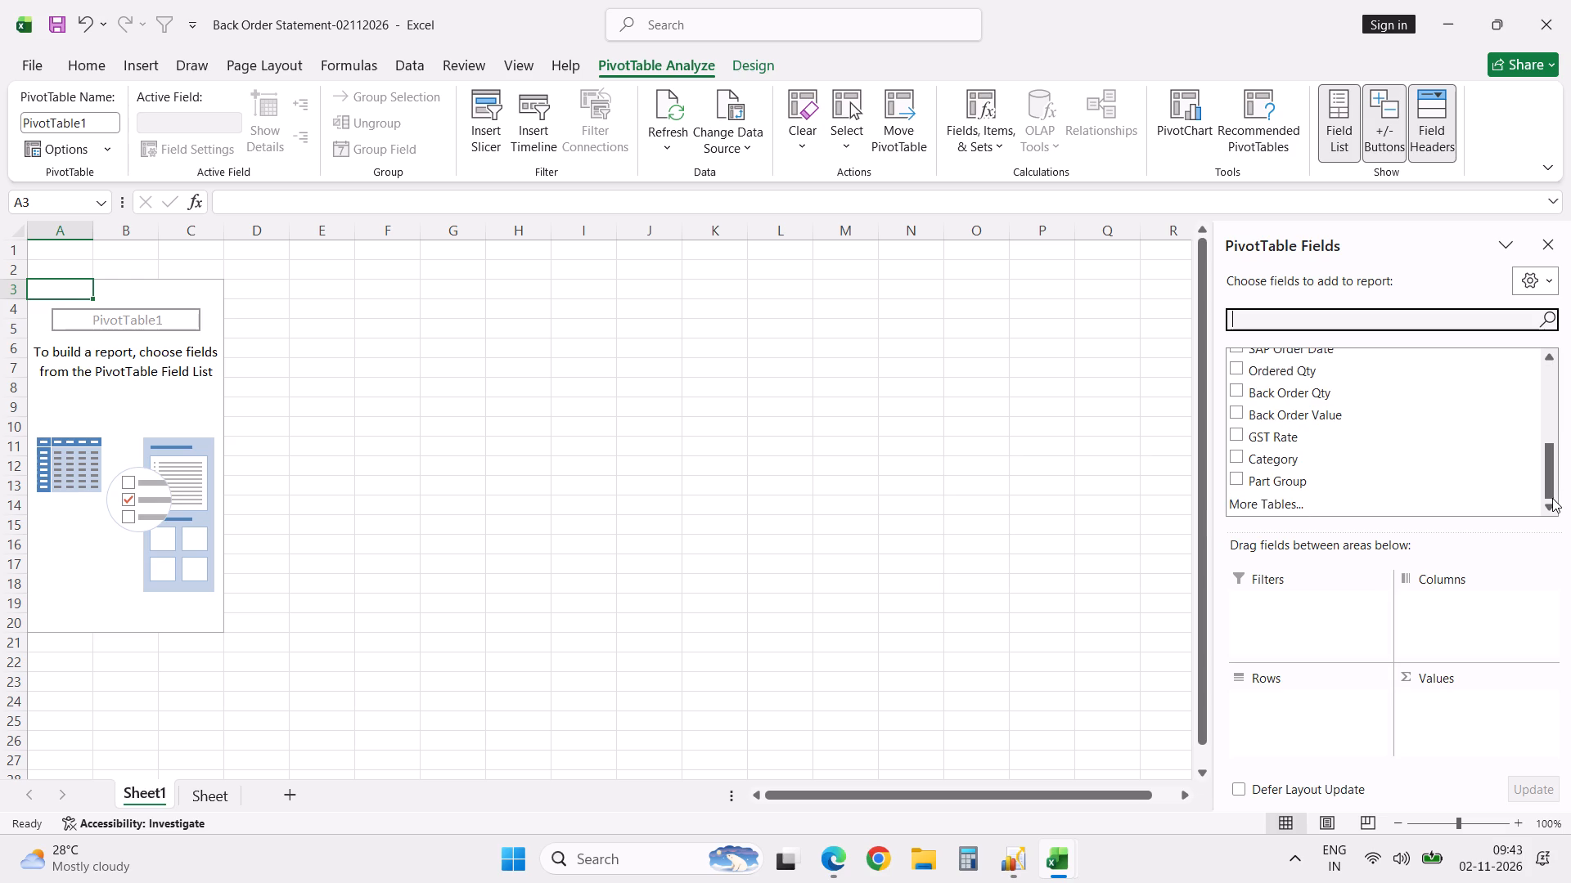
drag(1552, 498, 1552, 500)
drag(1290, 481, 1289, 506)
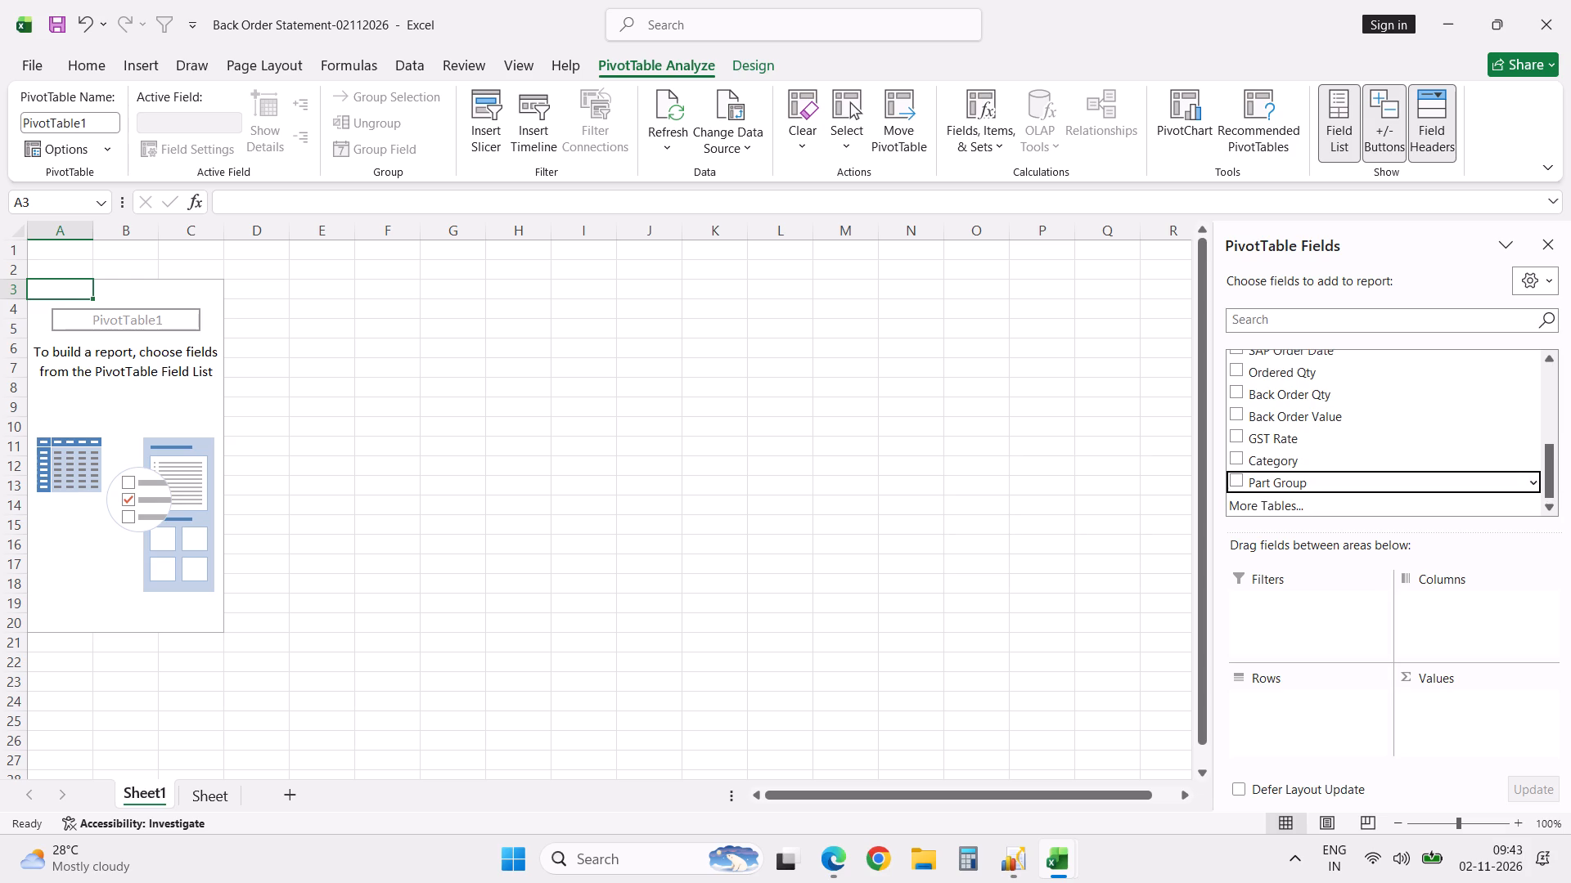
drag(1289, 506, 1293, 744)
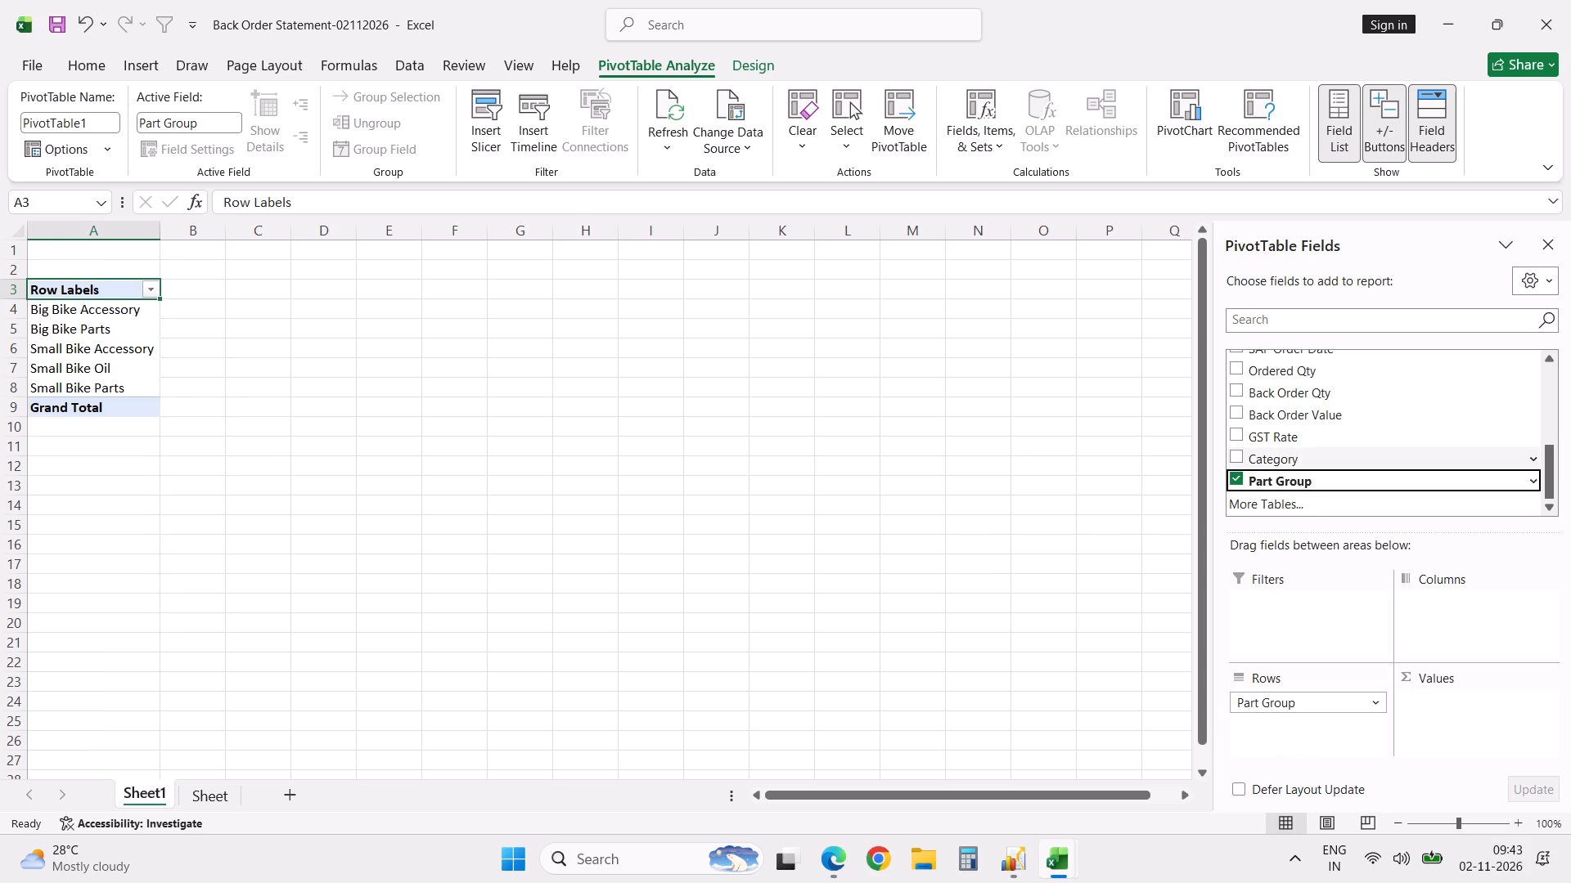
drag(1273, 463, 1490, 613)
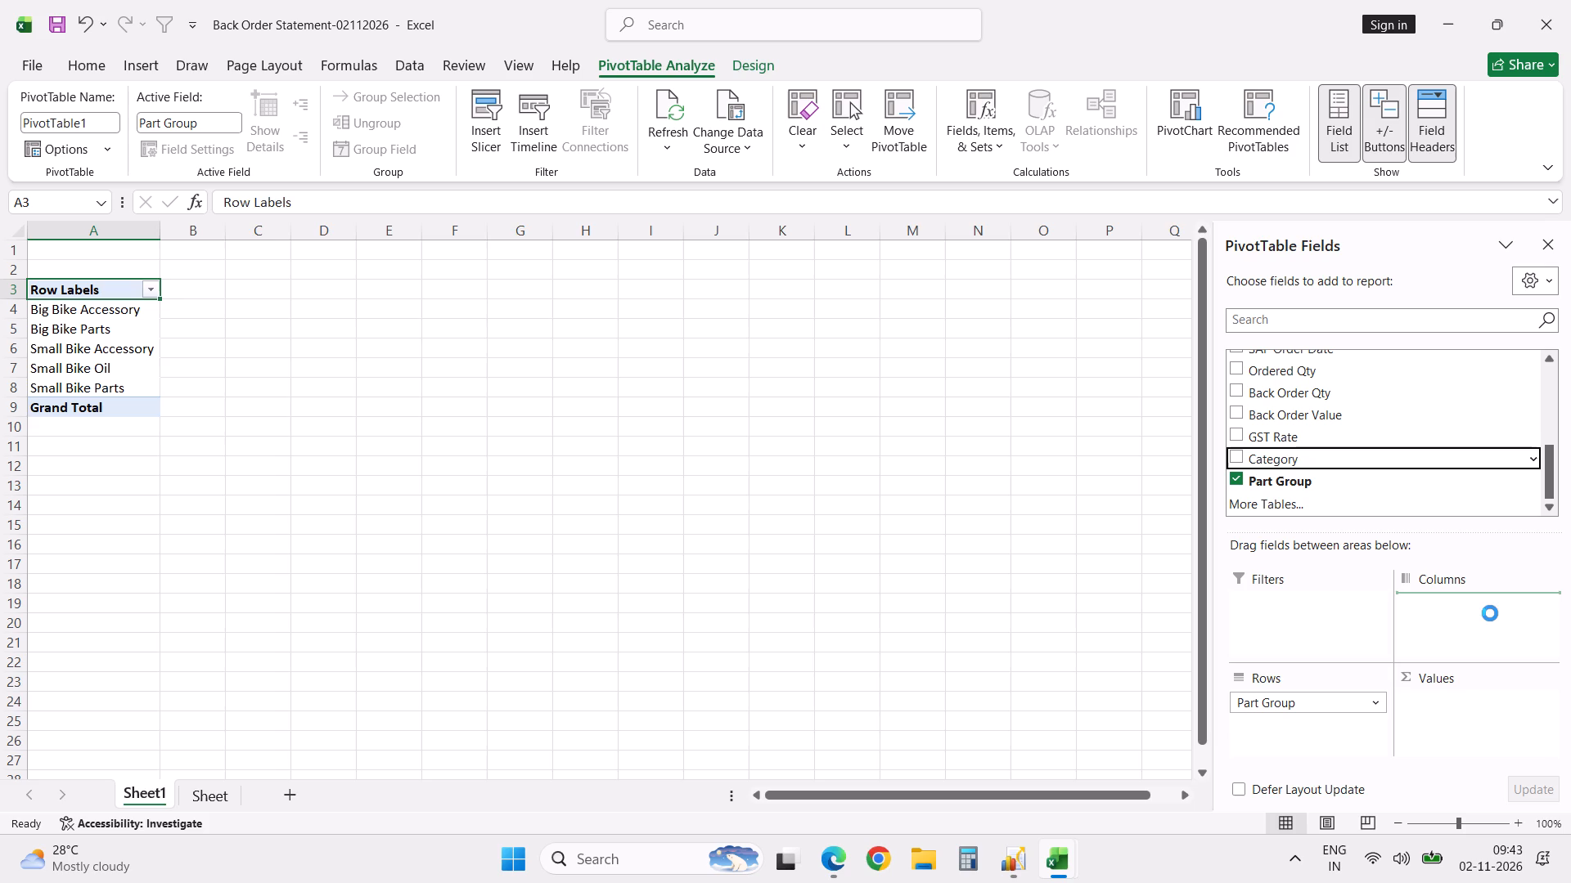
click(1238, 415)
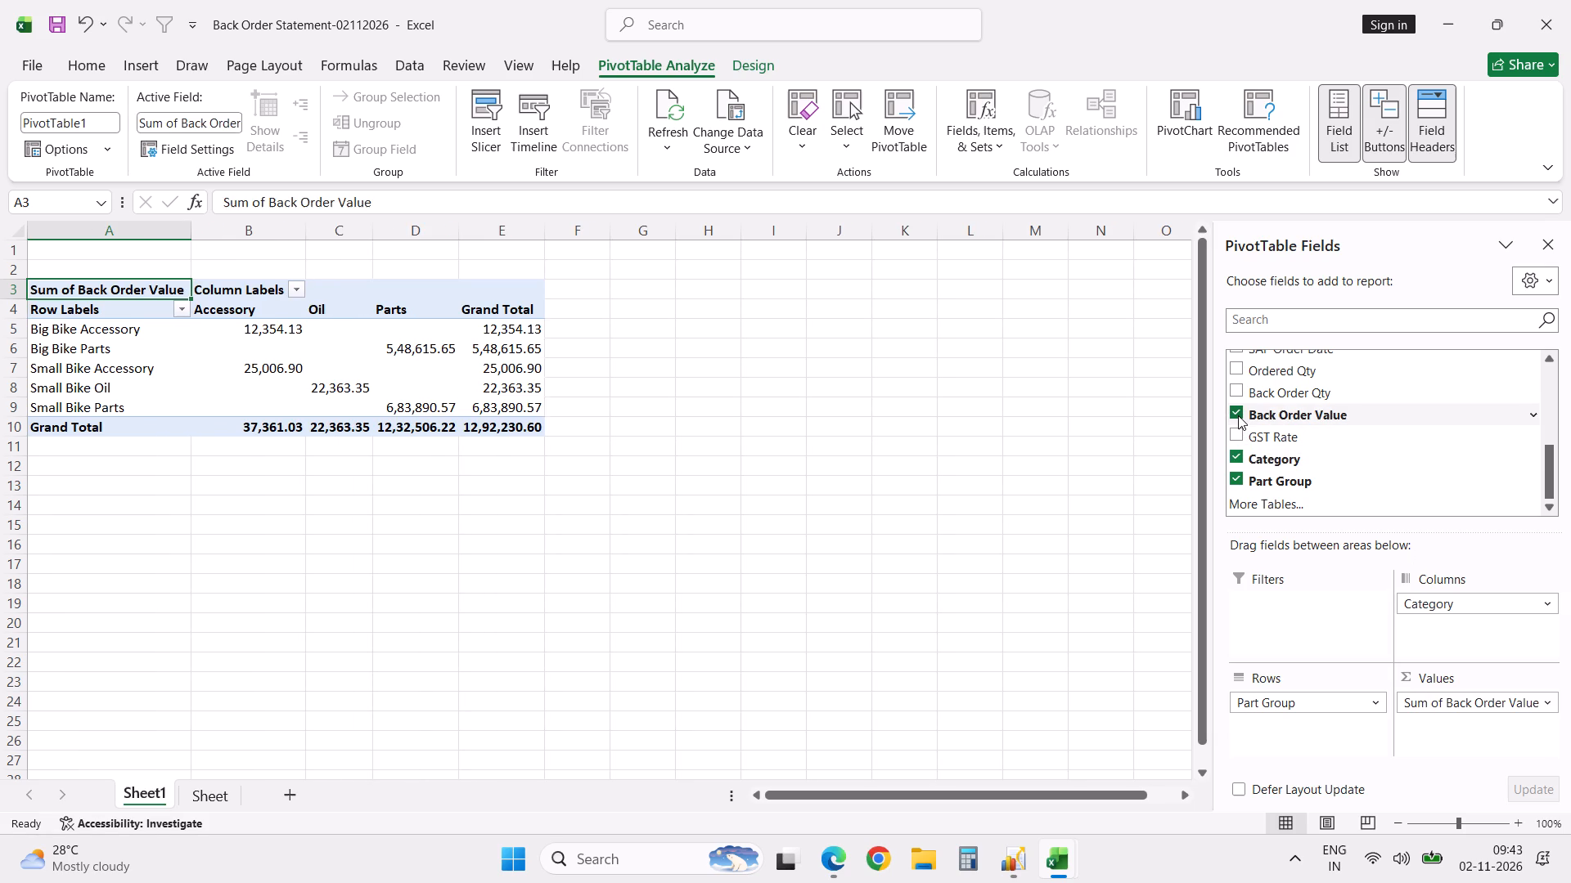
Copy the entire pivot sheet and paste it over itself as values only.
click(826, 455)
key(ctrl+a)
key(ctrl+a)
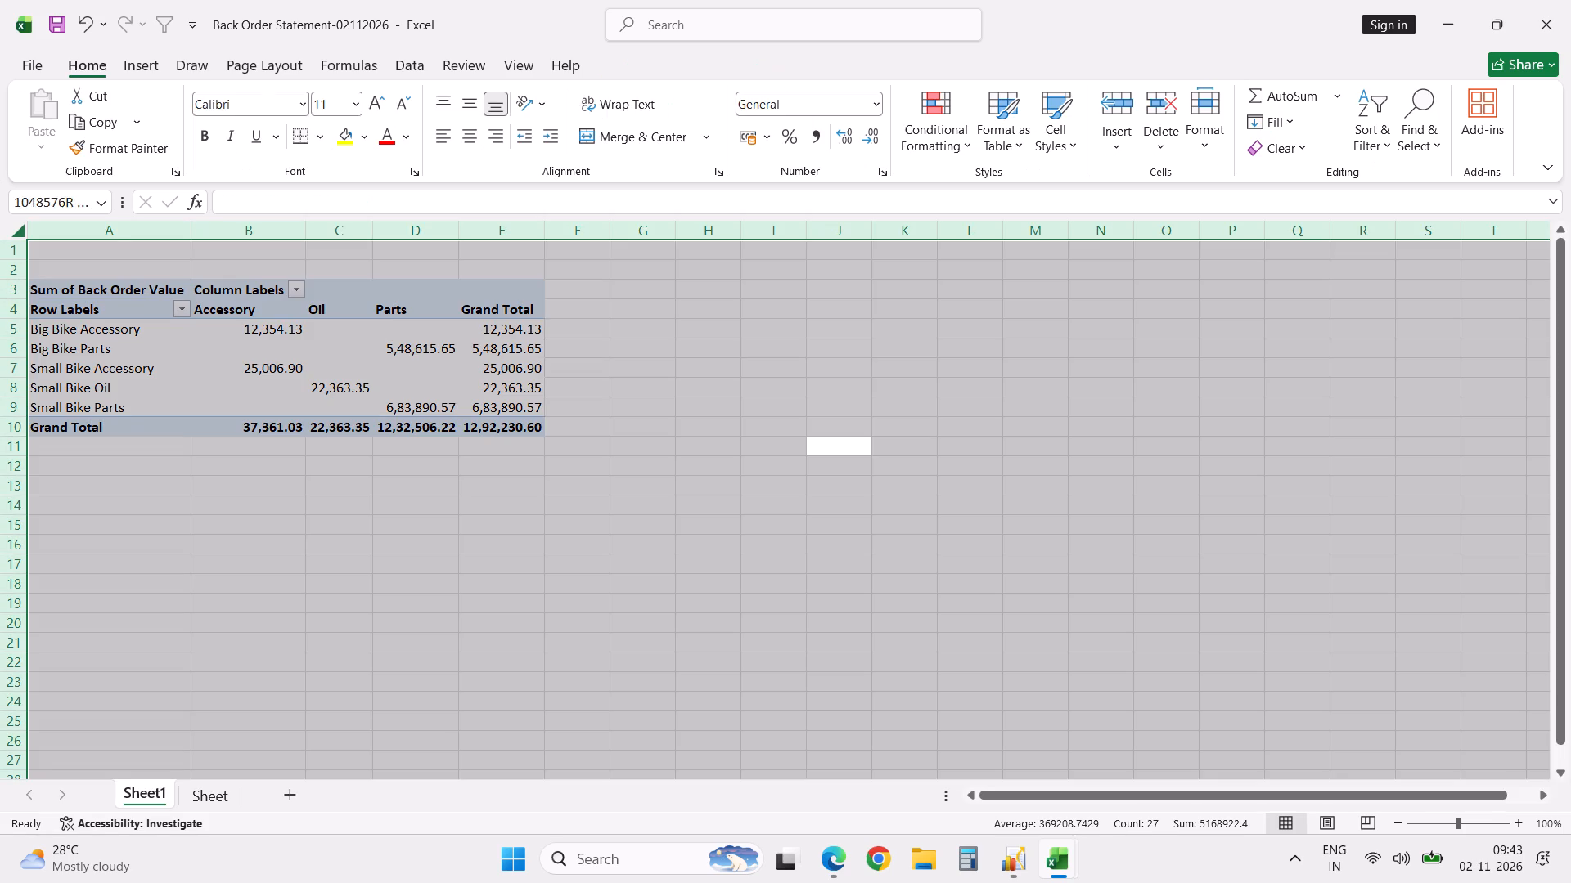
key(ctrl+c)
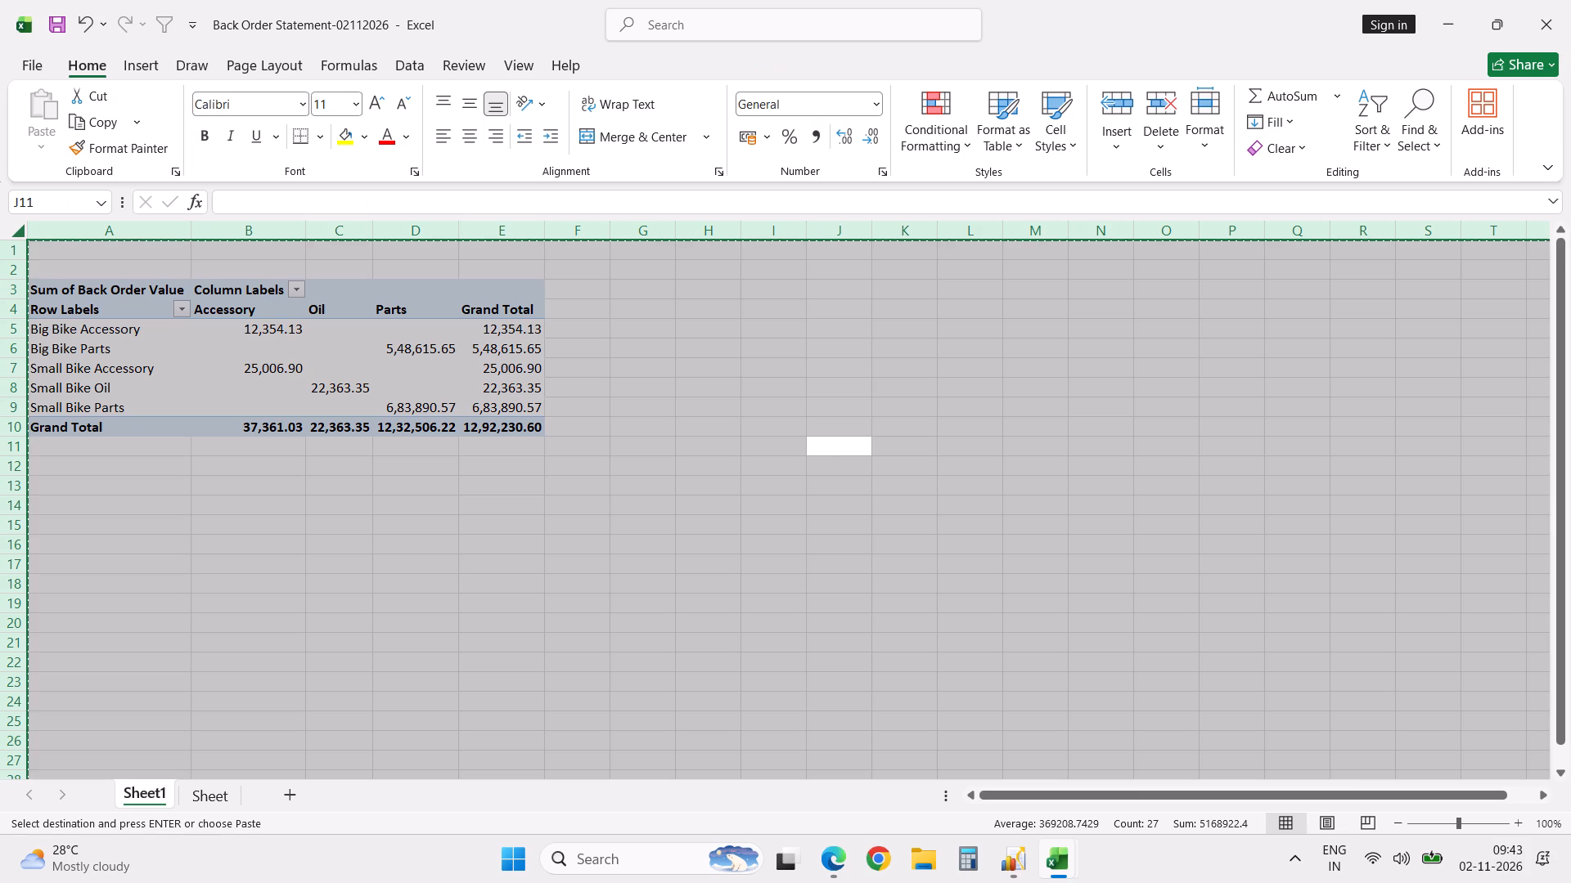
right_click(70, 253)
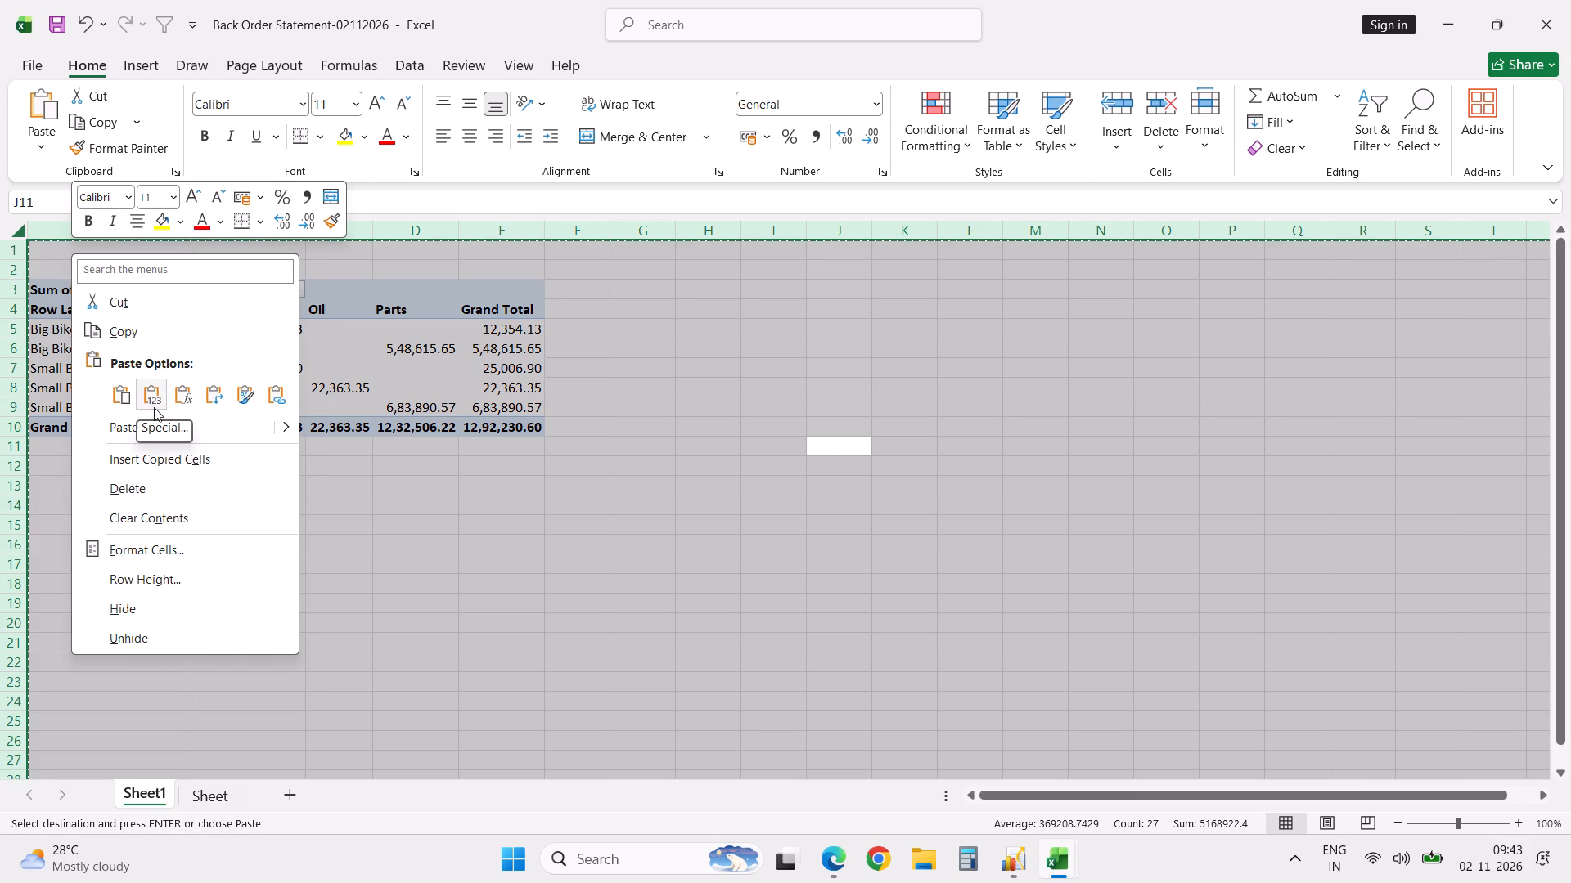
click(154, 407)
Replace all blank cells in the summary figures, B5 to E10, with 0.
click(250, 329)
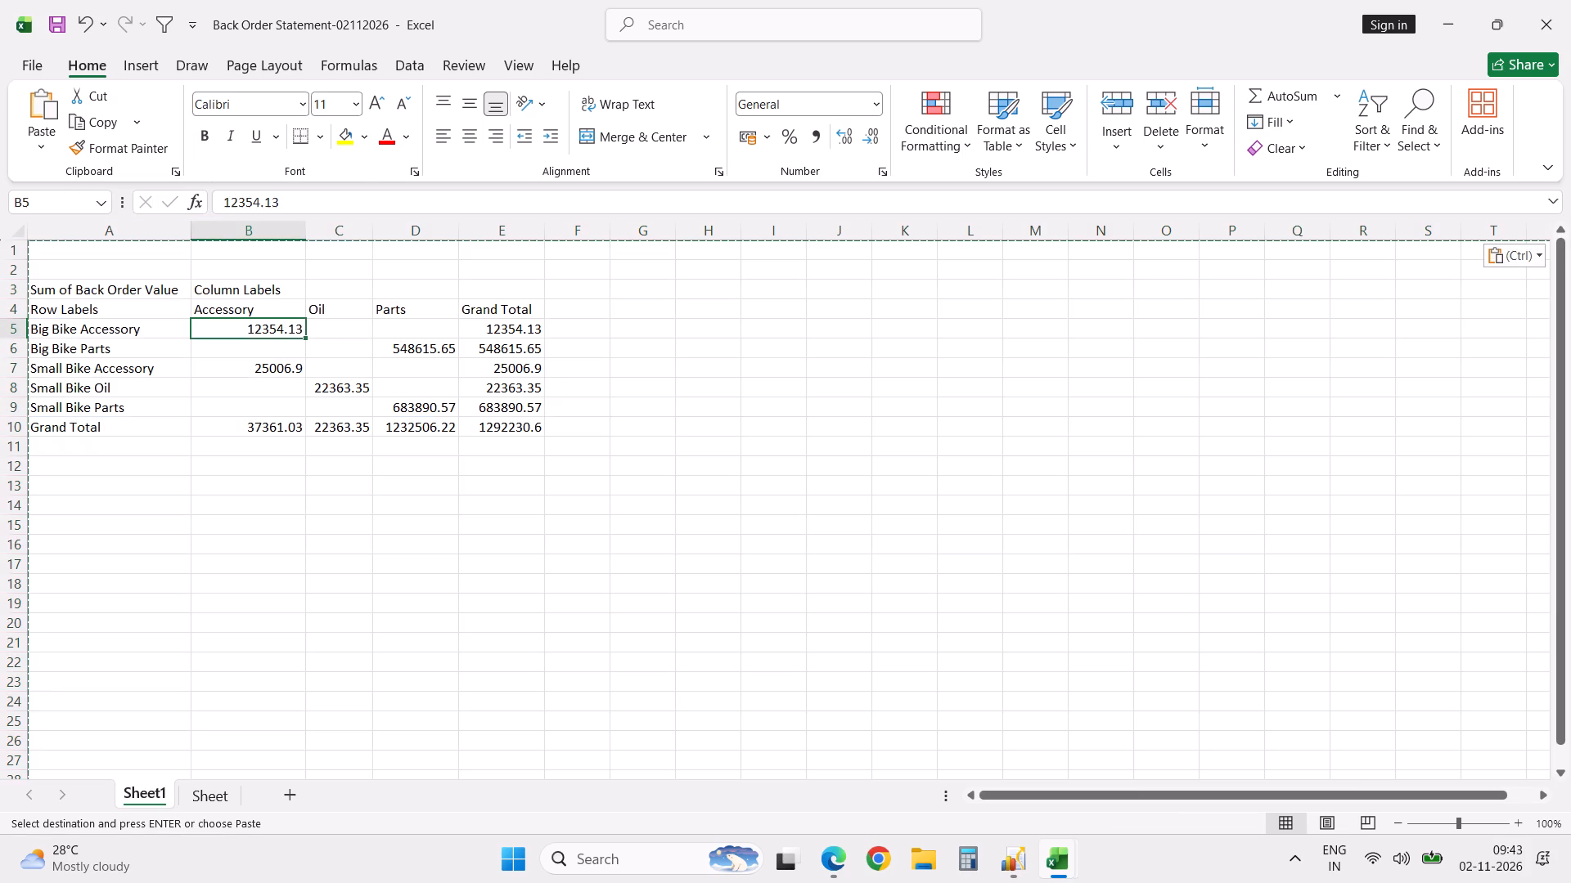
key(ctrl+shift+Down)
key(shift+Right)
key(shift+Down)
key(shift+Right)
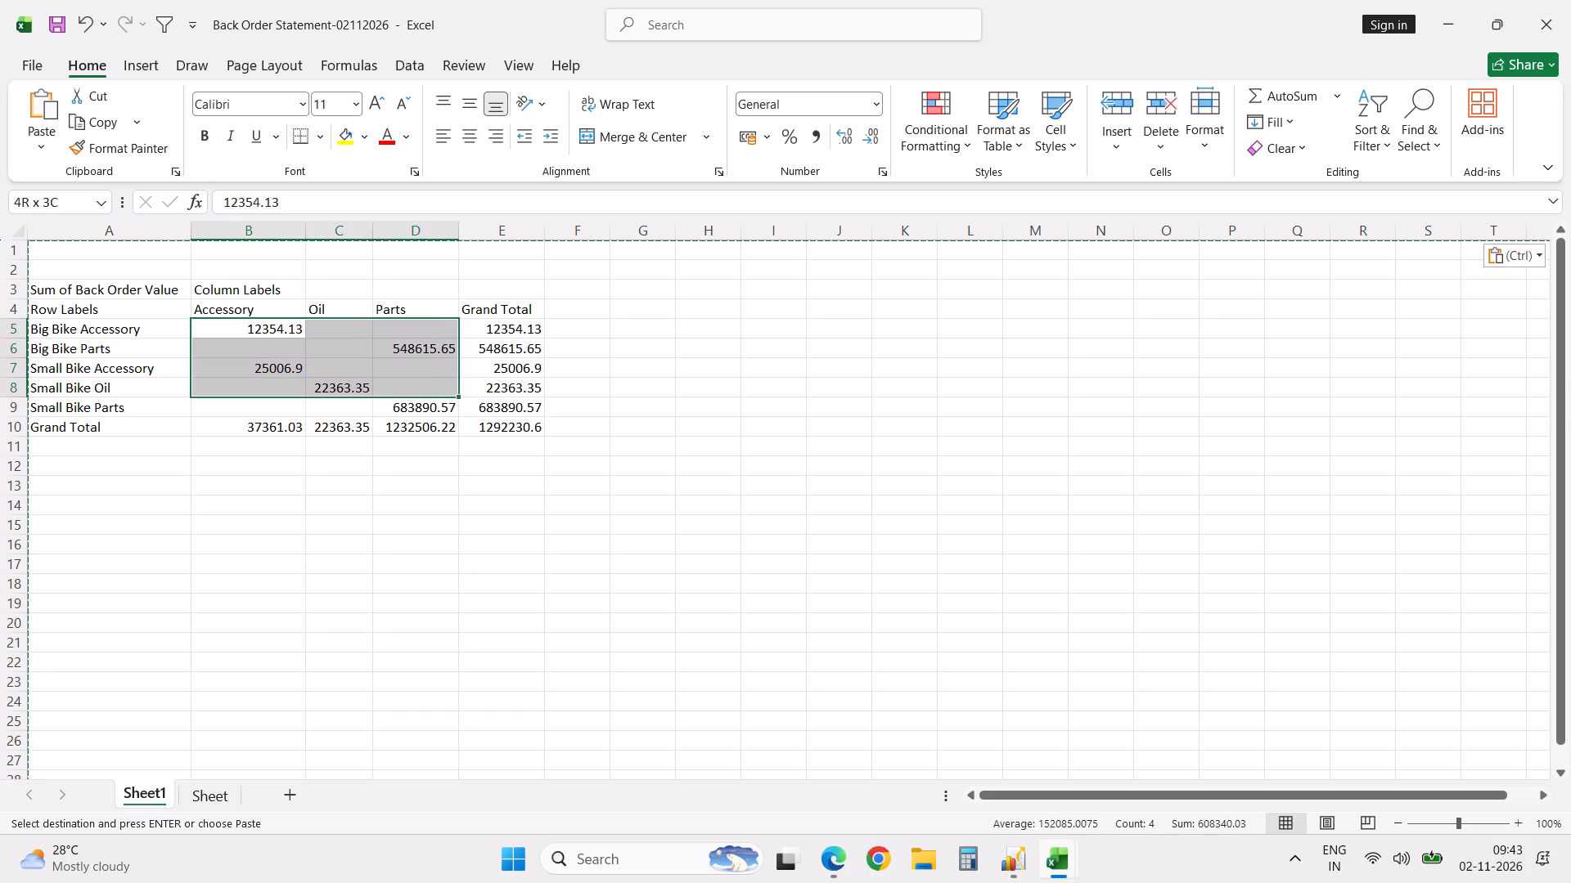
key(shift+Right)
key(shift+Down)
key(shift+Down)
key(ctrl+h)
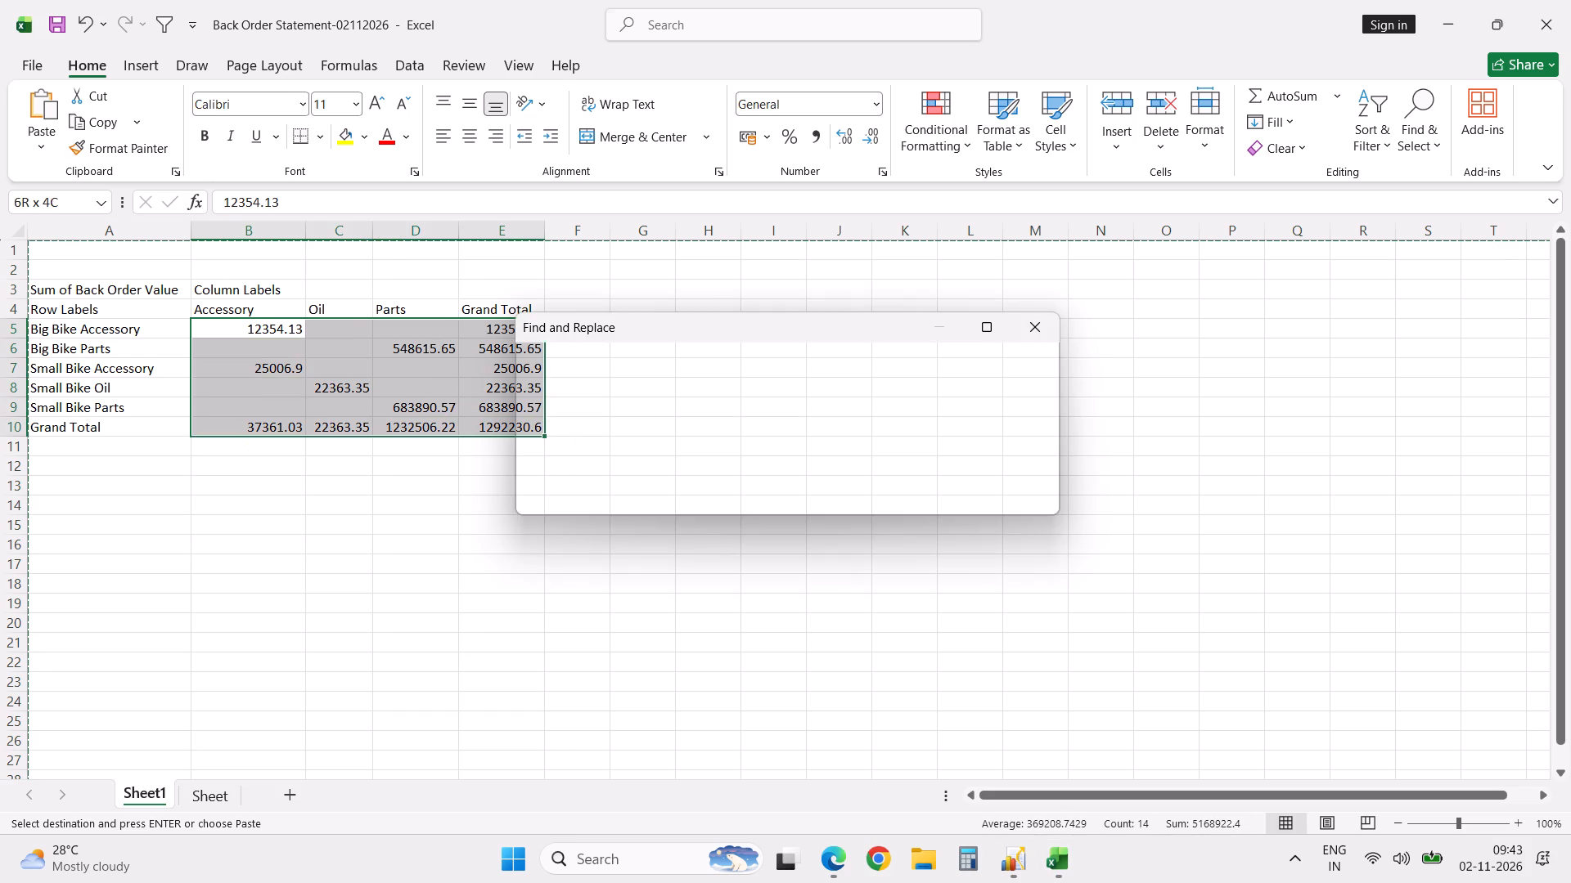
key(Tab)
key(0)
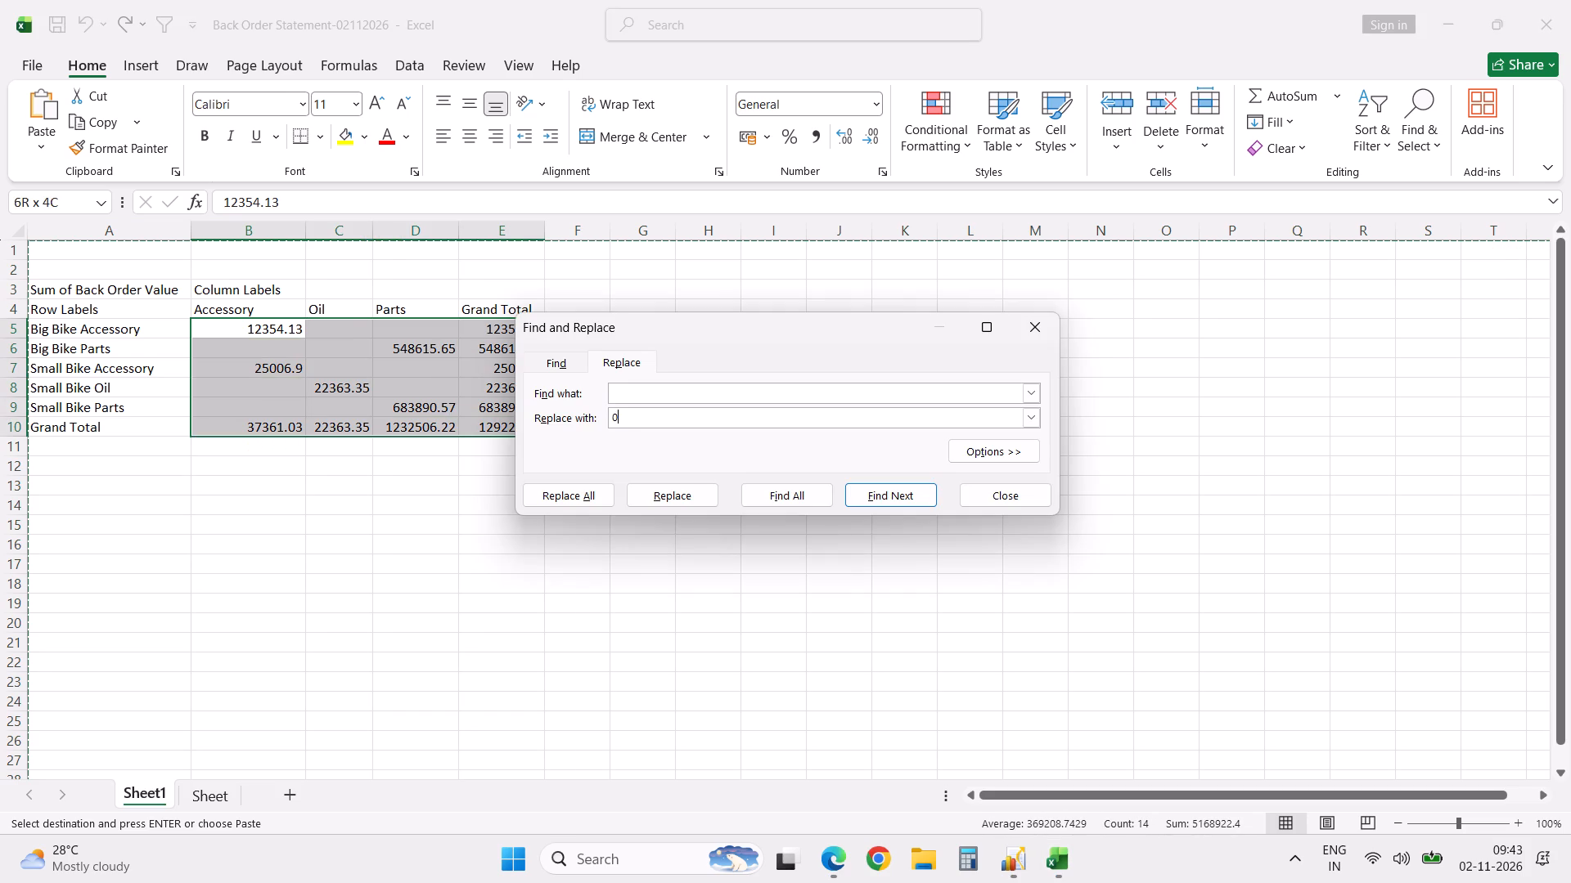
key(alt+a)
key(Escape)
key(Escape)
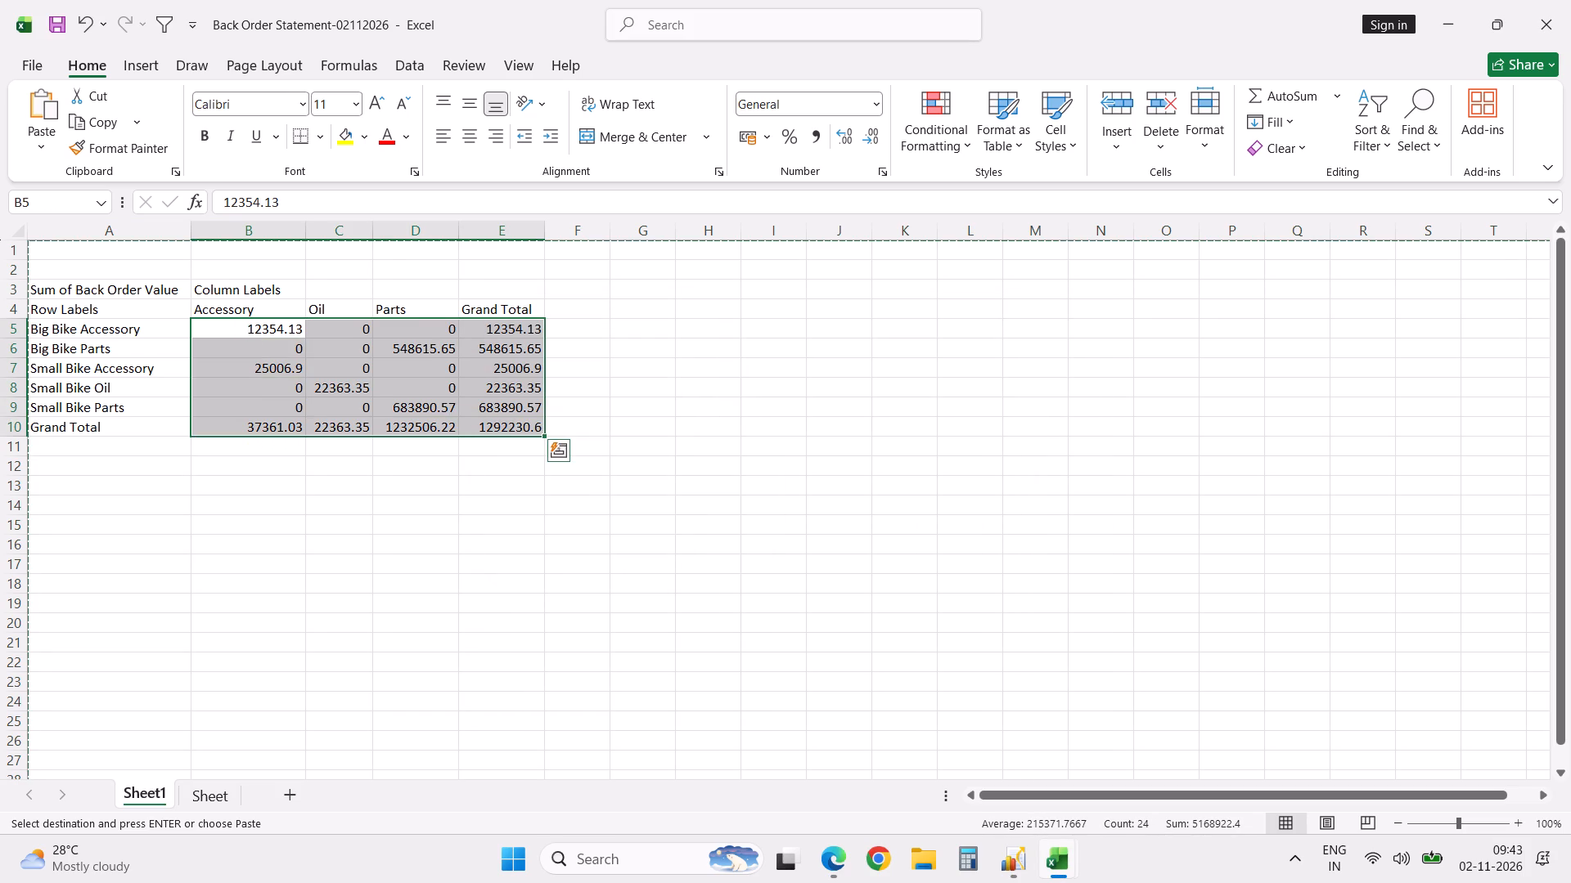
Format the summary figures B5 to E10 in comma style with no decimal places.
click(815, 135)
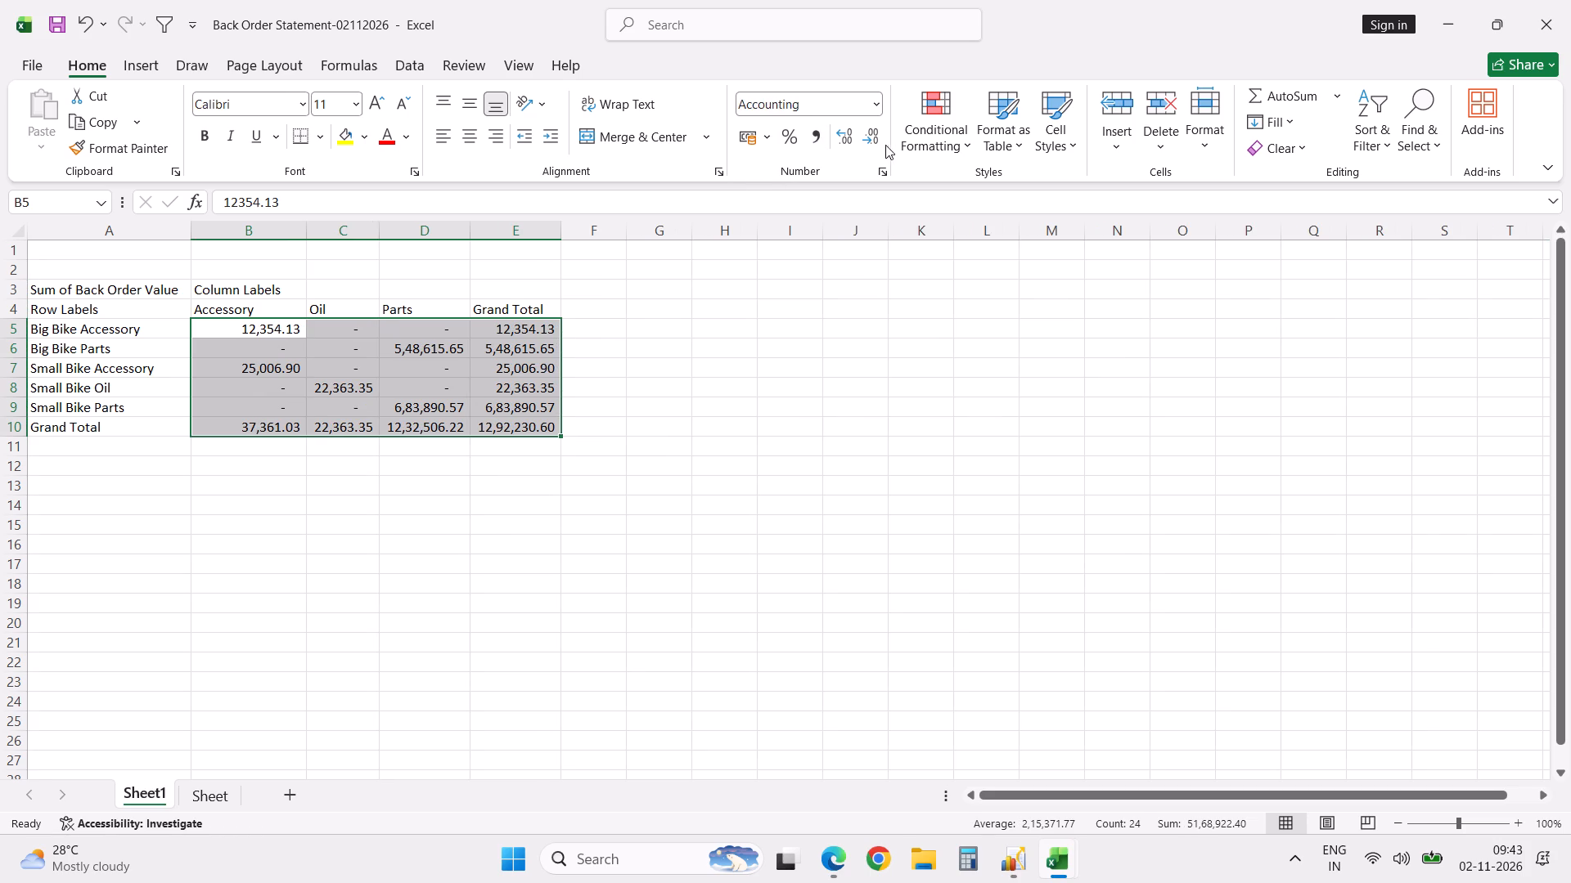
double_click(876, 143)
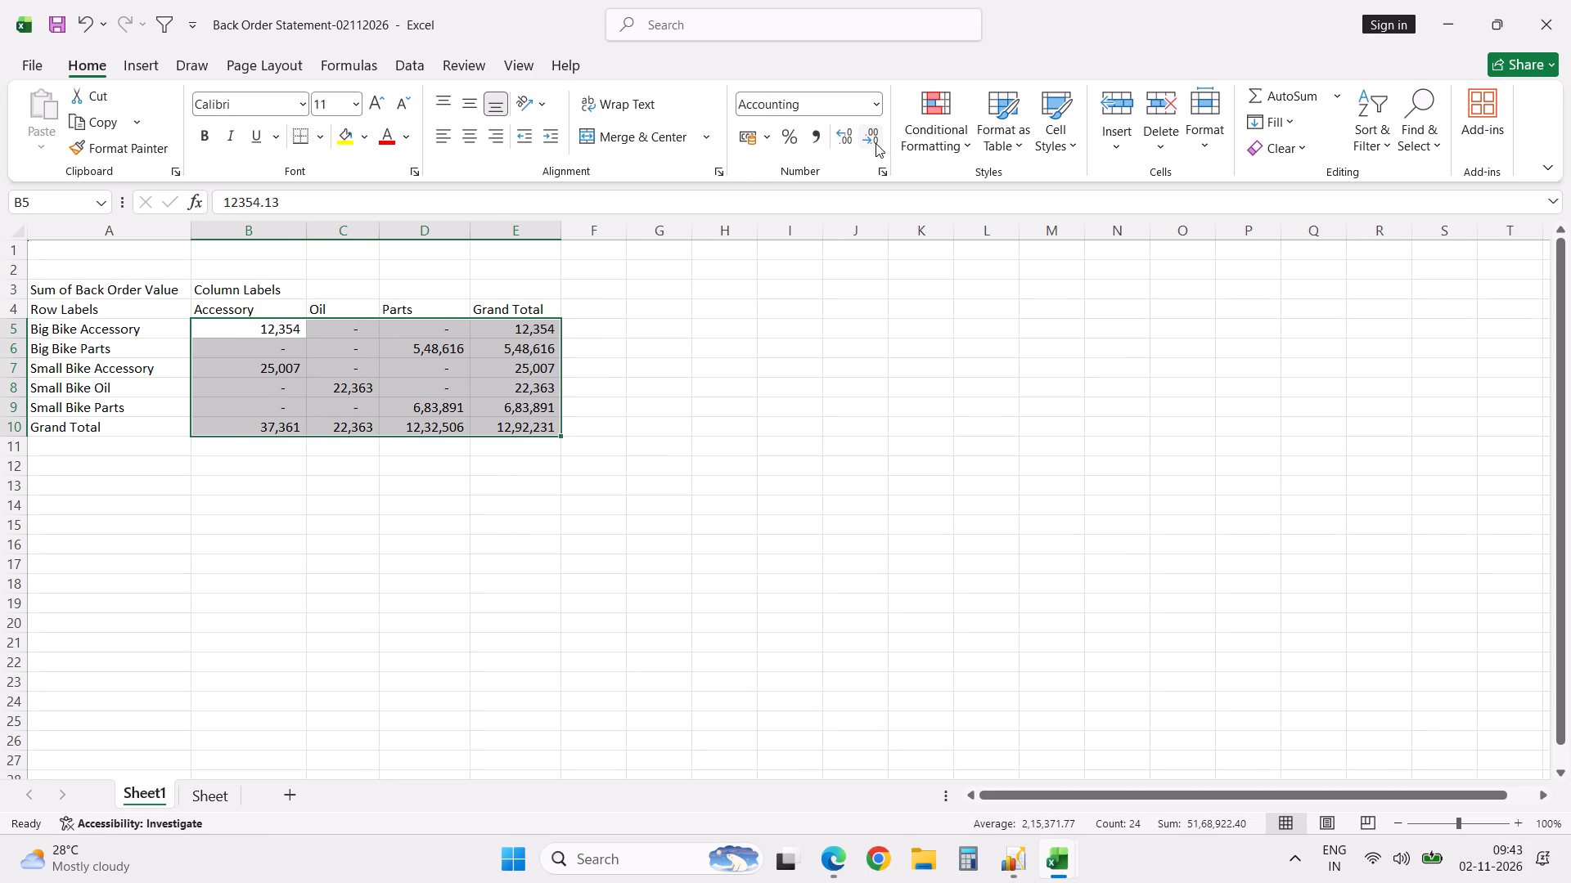
click(73, 529)
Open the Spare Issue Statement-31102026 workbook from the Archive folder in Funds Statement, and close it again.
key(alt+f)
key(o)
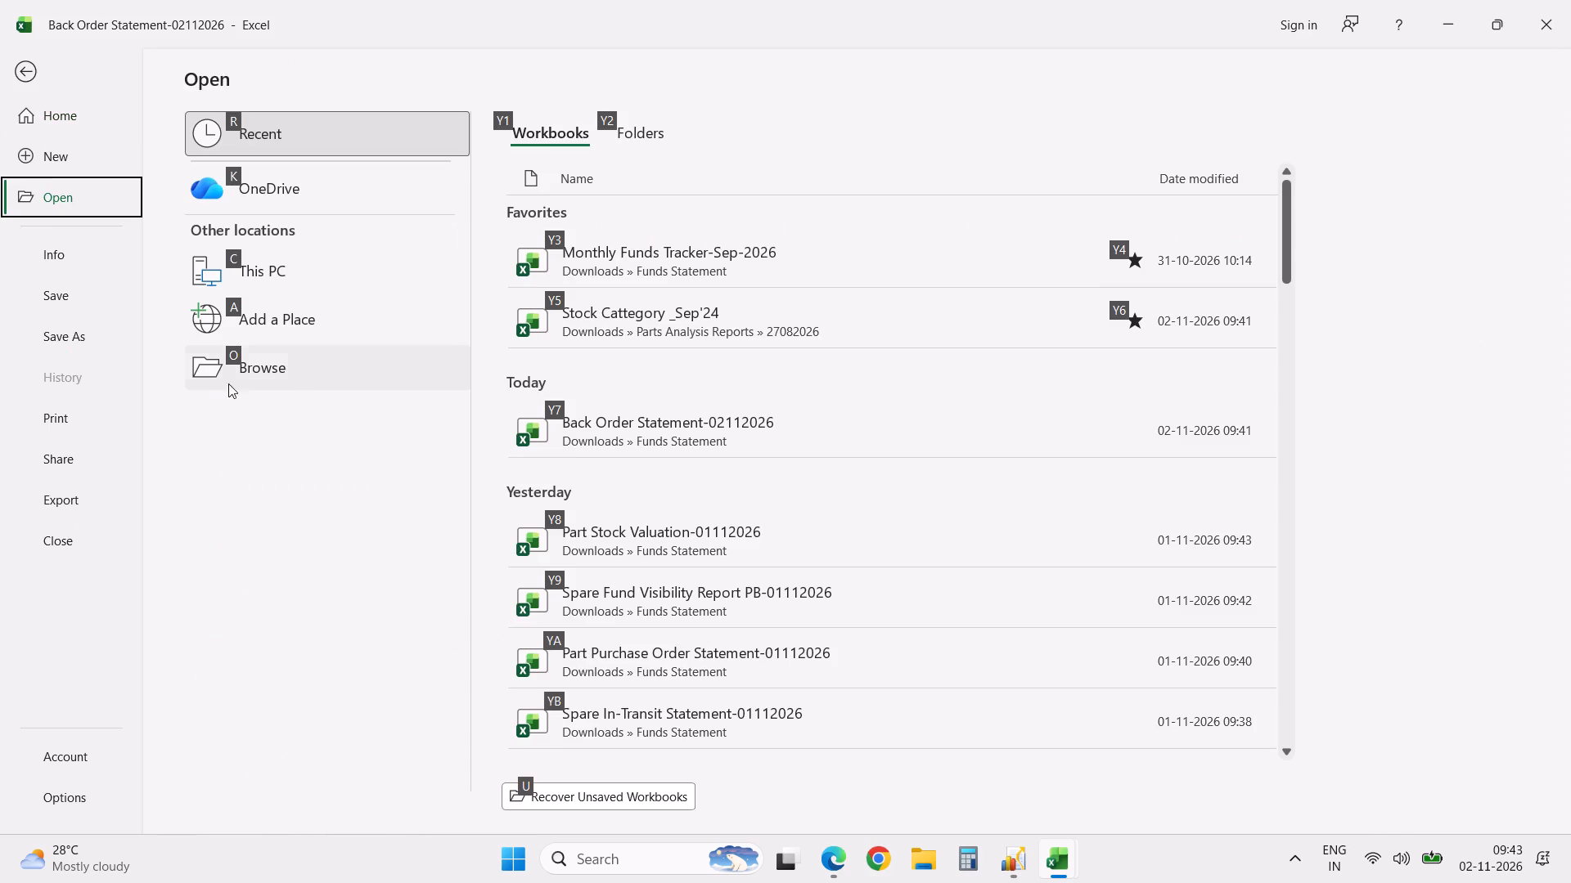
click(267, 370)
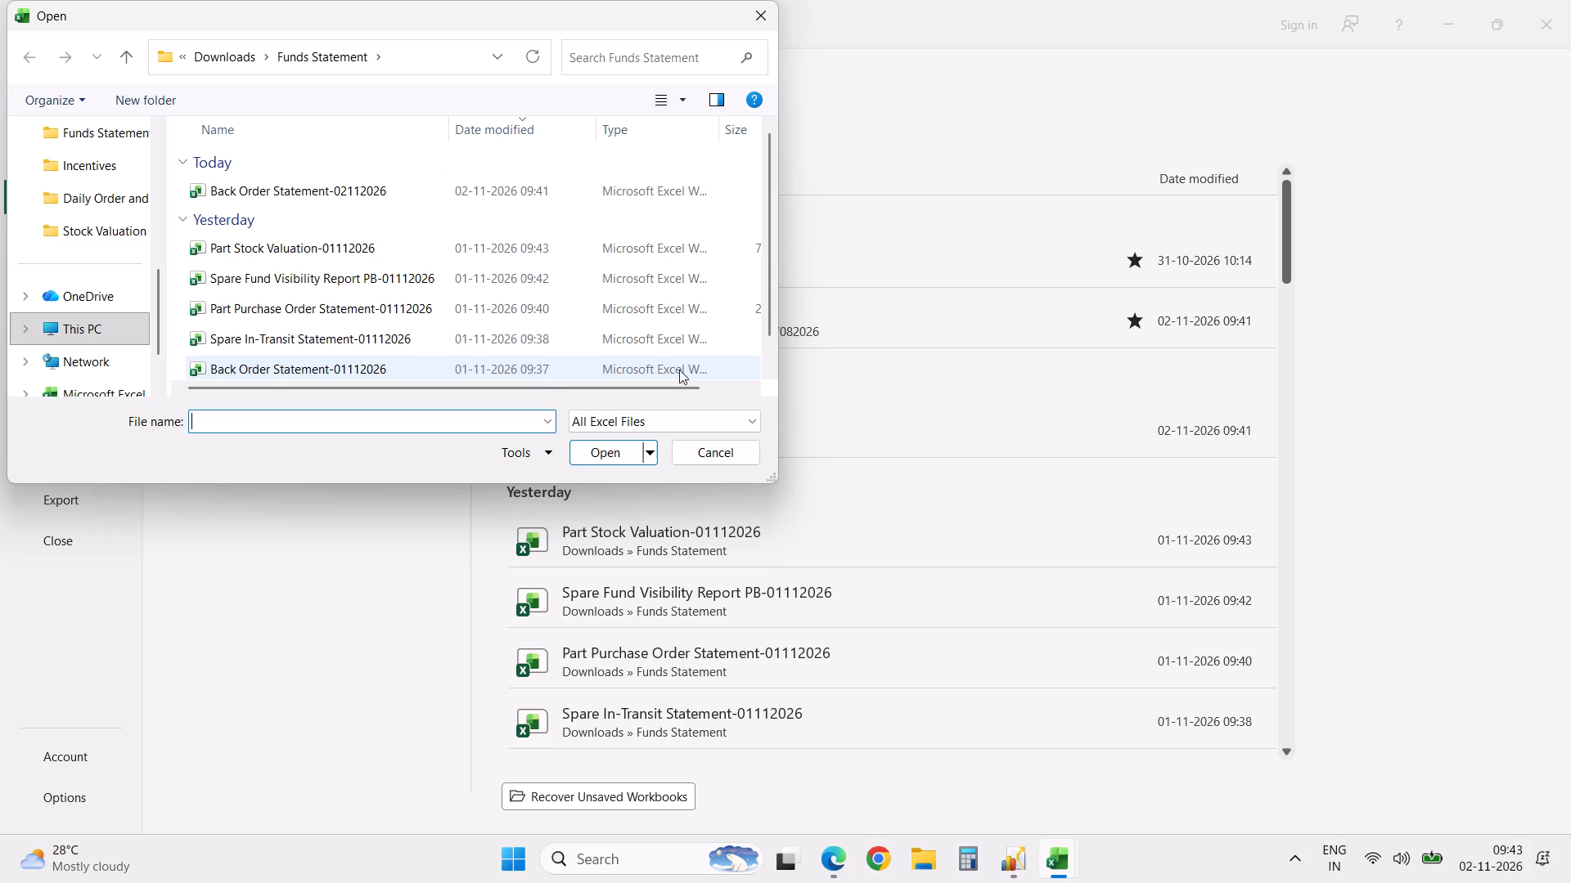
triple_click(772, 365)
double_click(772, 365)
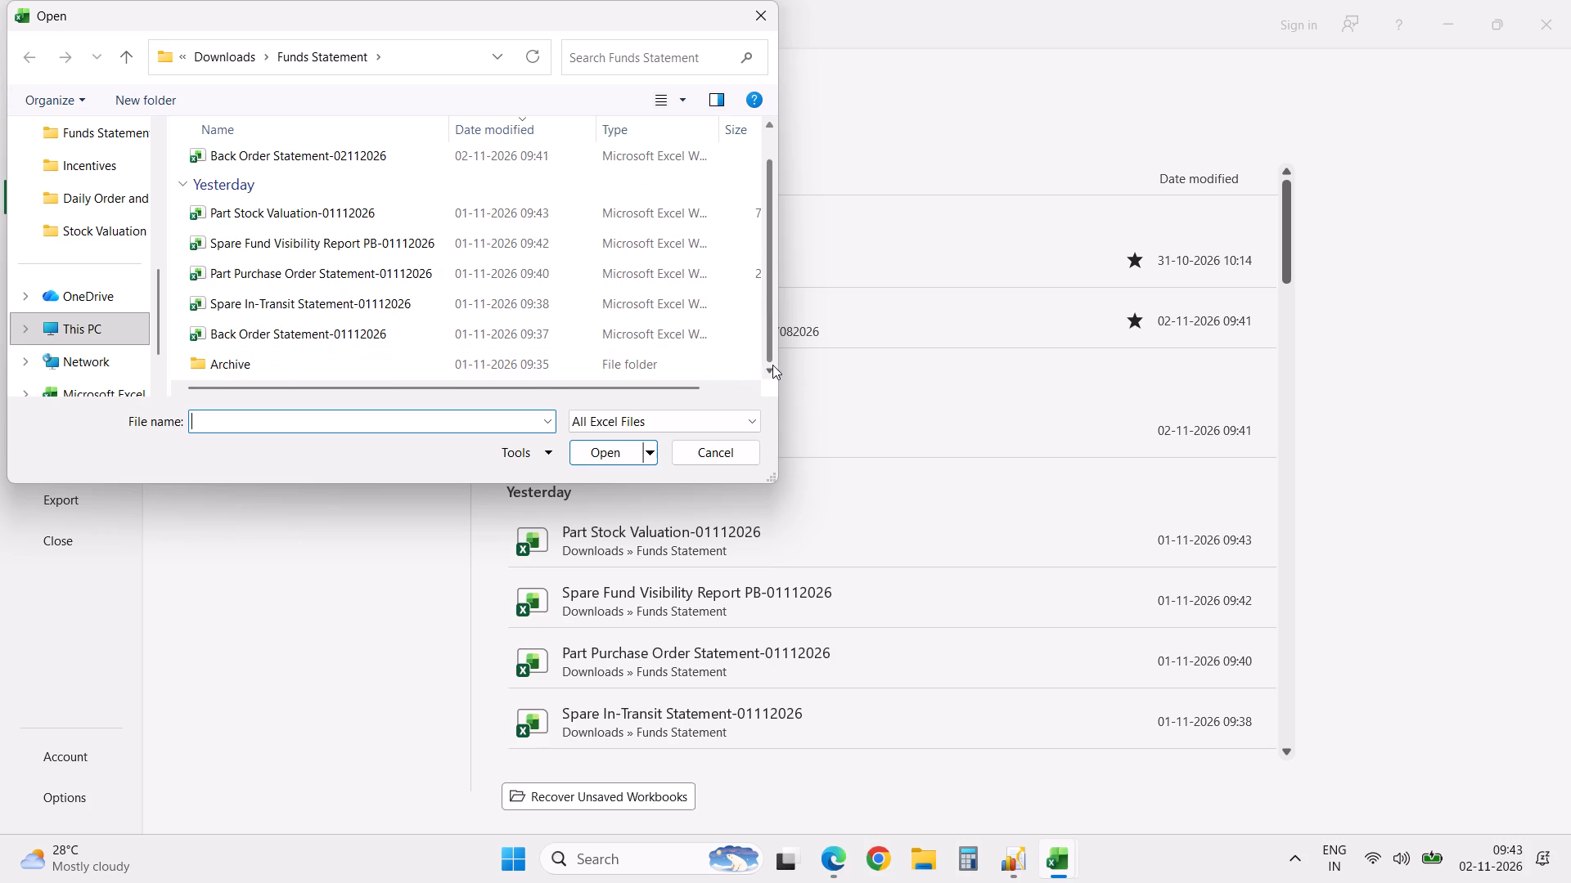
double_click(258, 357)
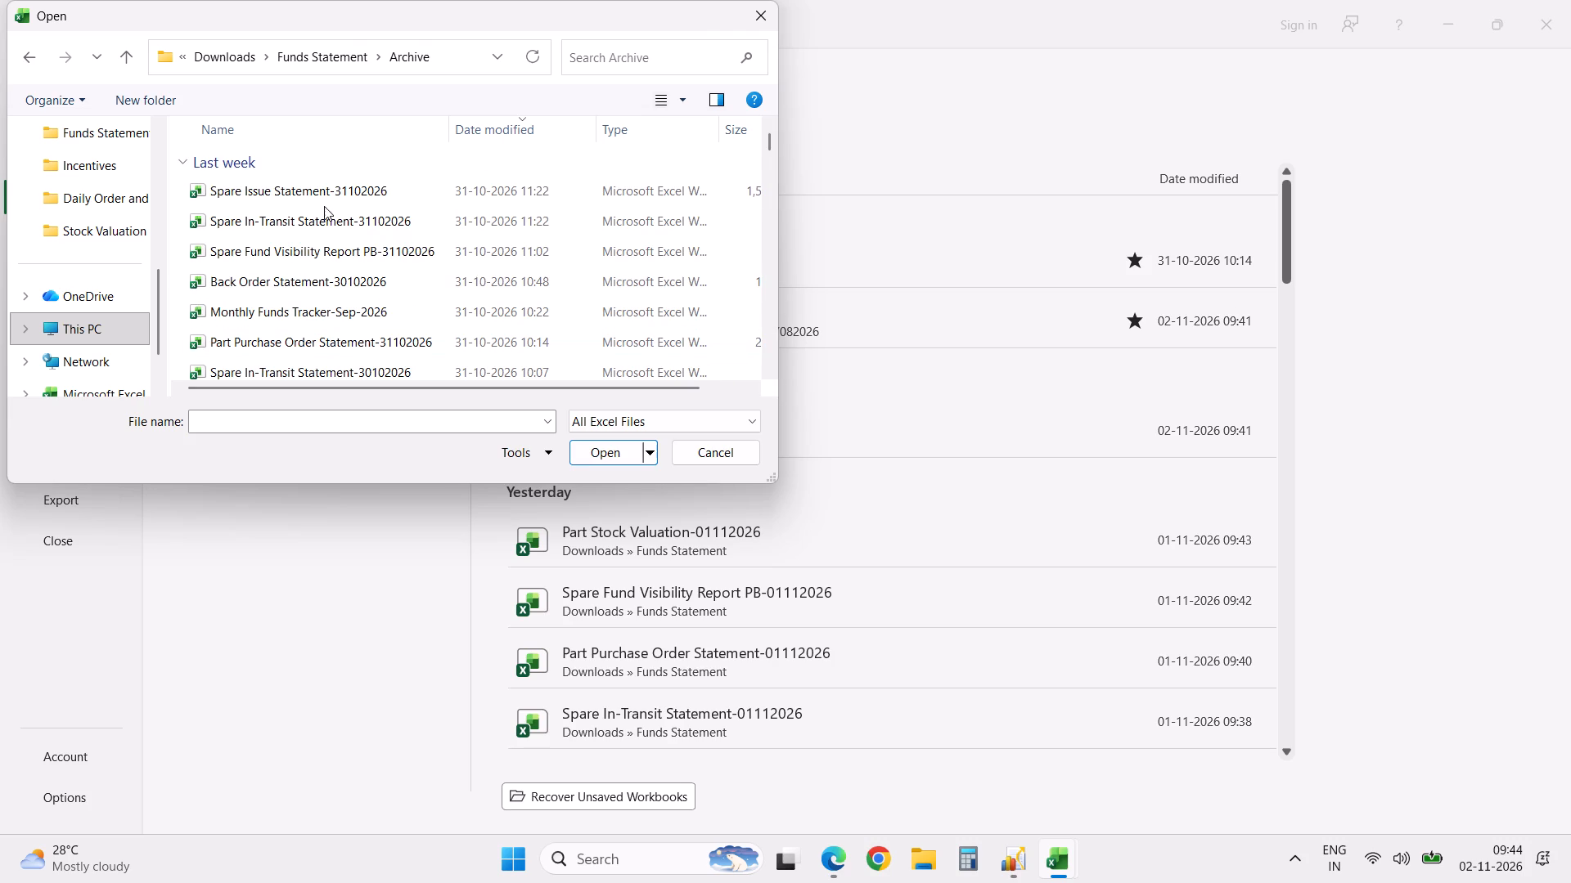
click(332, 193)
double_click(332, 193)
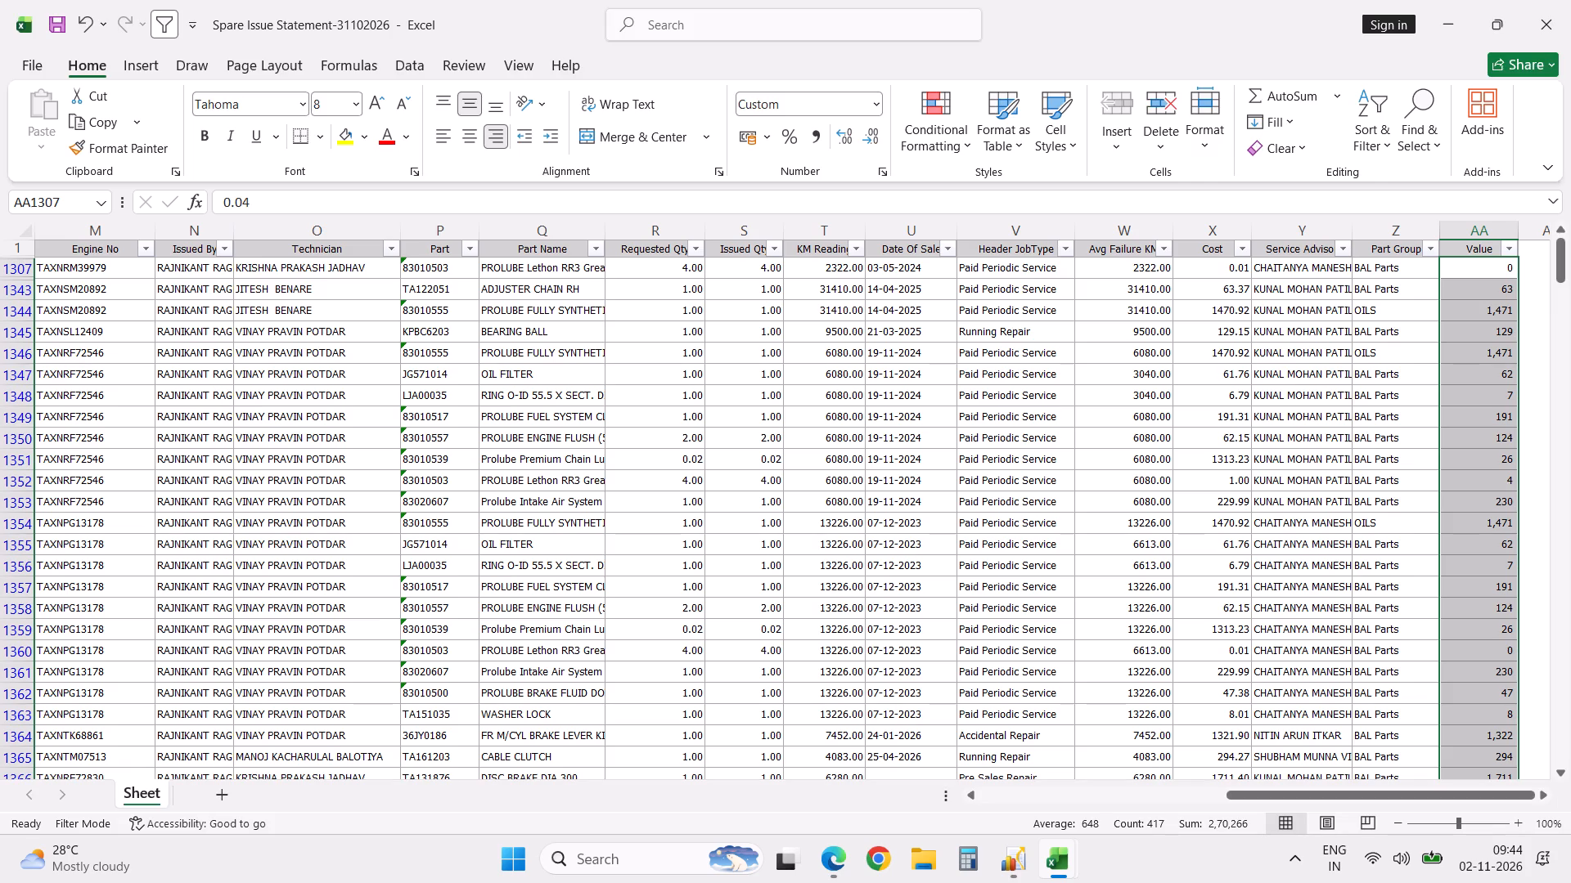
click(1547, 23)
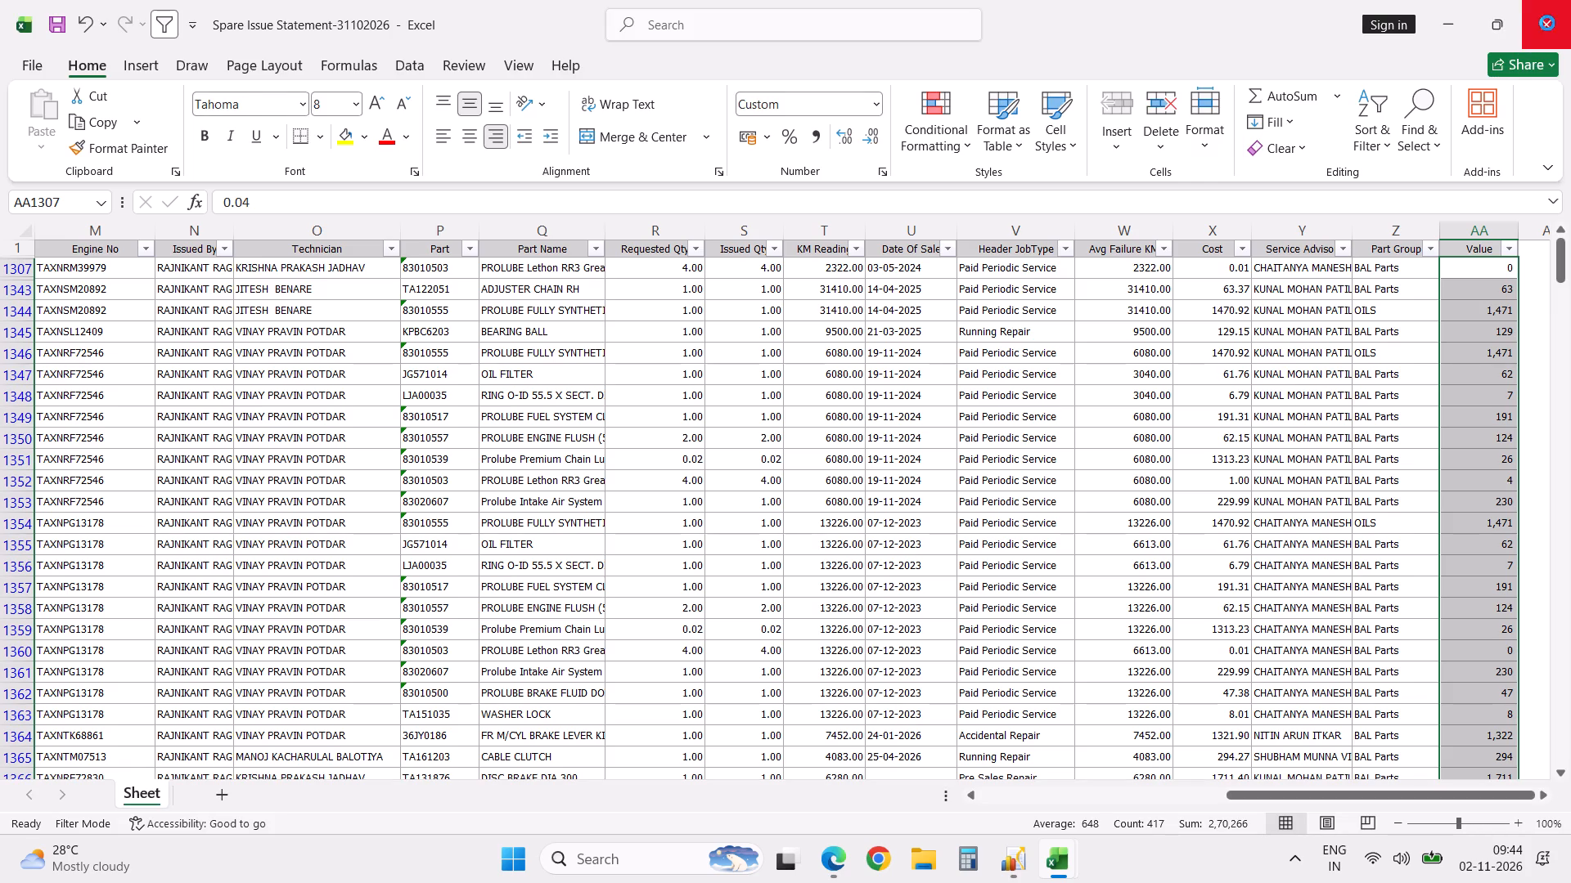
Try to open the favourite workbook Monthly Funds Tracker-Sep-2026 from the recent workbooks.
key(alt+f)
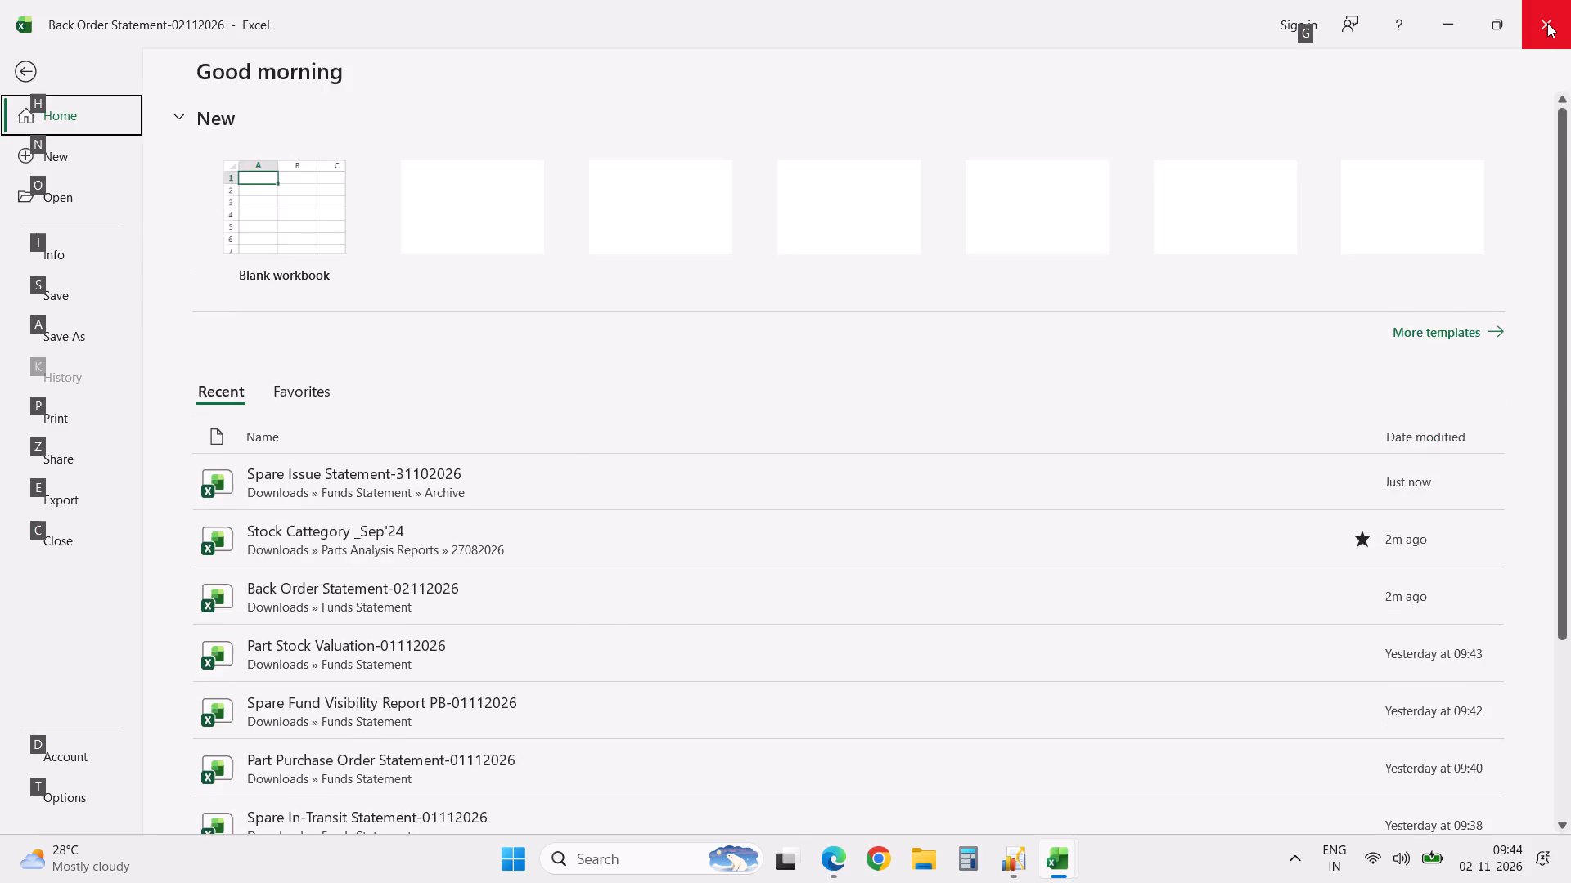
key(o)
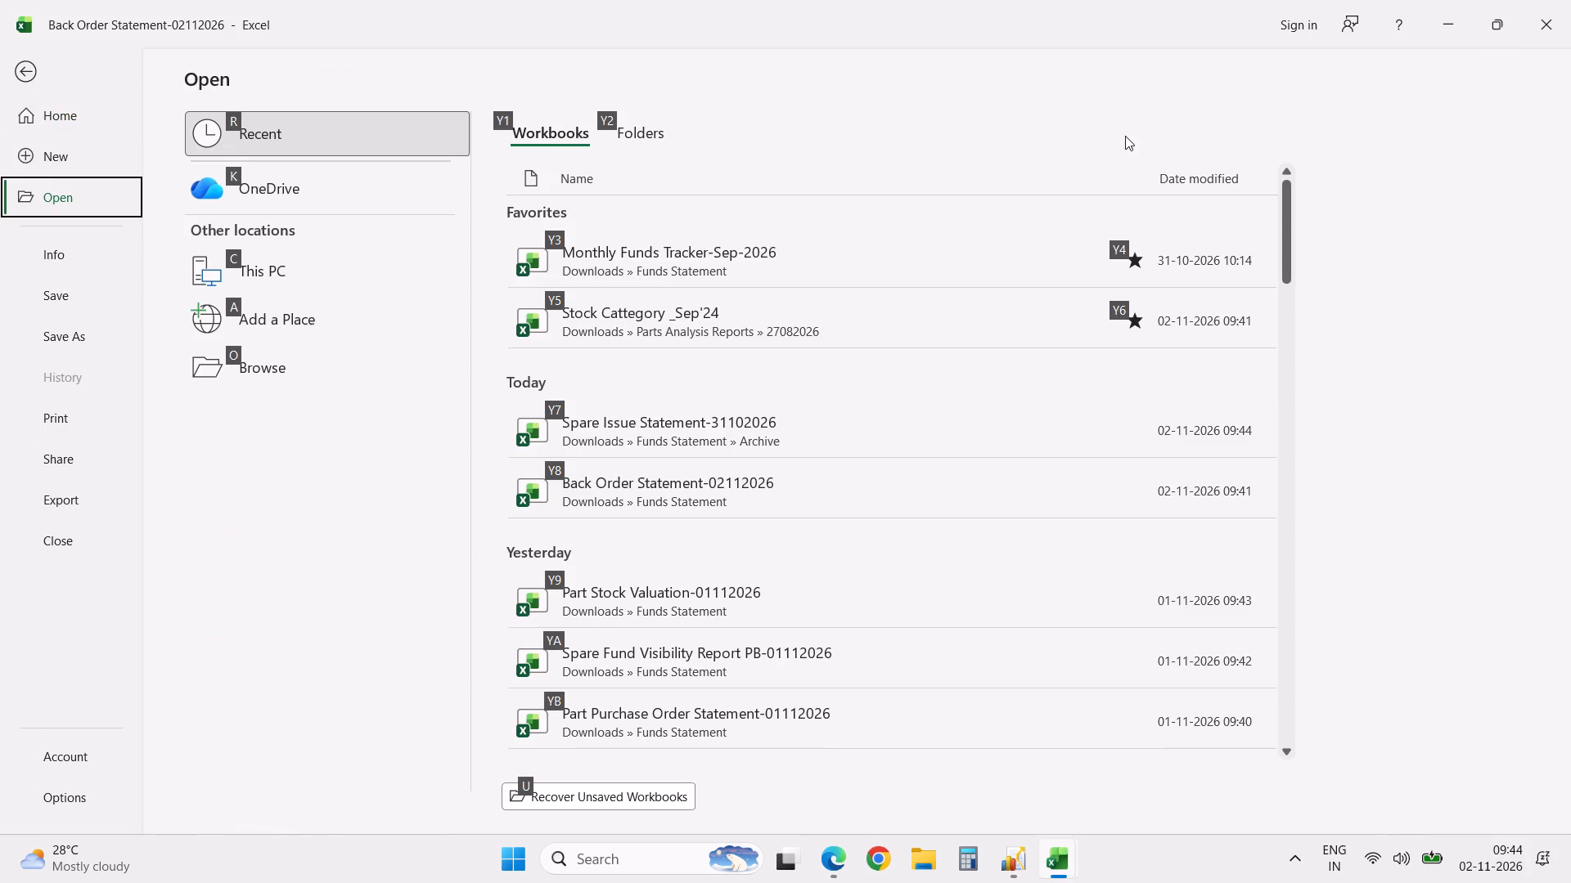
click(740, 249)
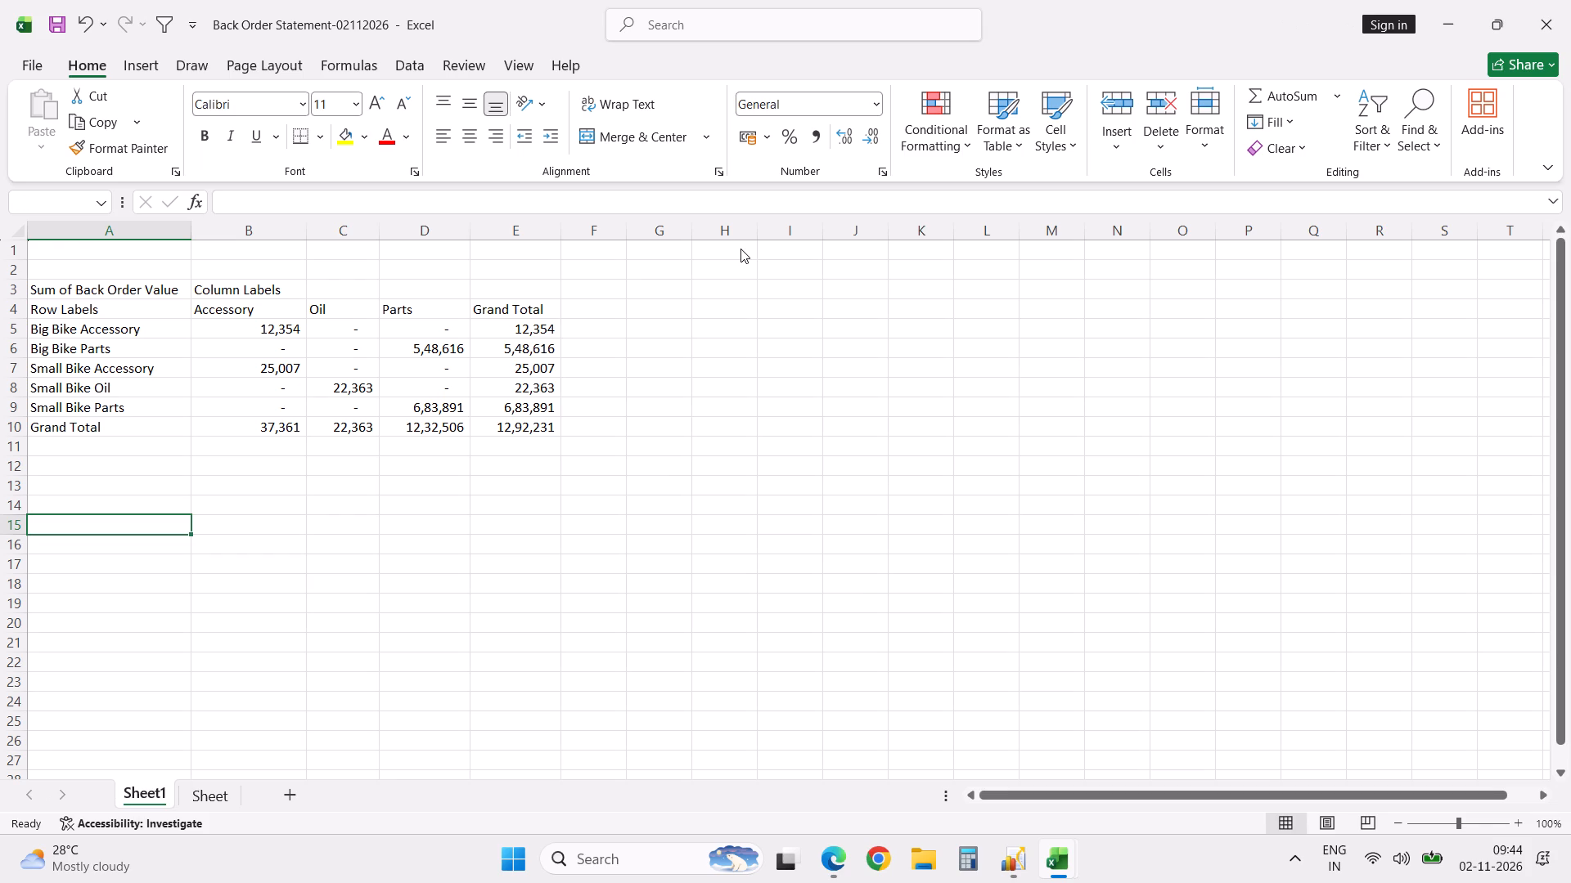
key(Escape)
Open the Back Order Statement-31102026 workbook from the Archive folder in Funds Statement.
key(alt+f)
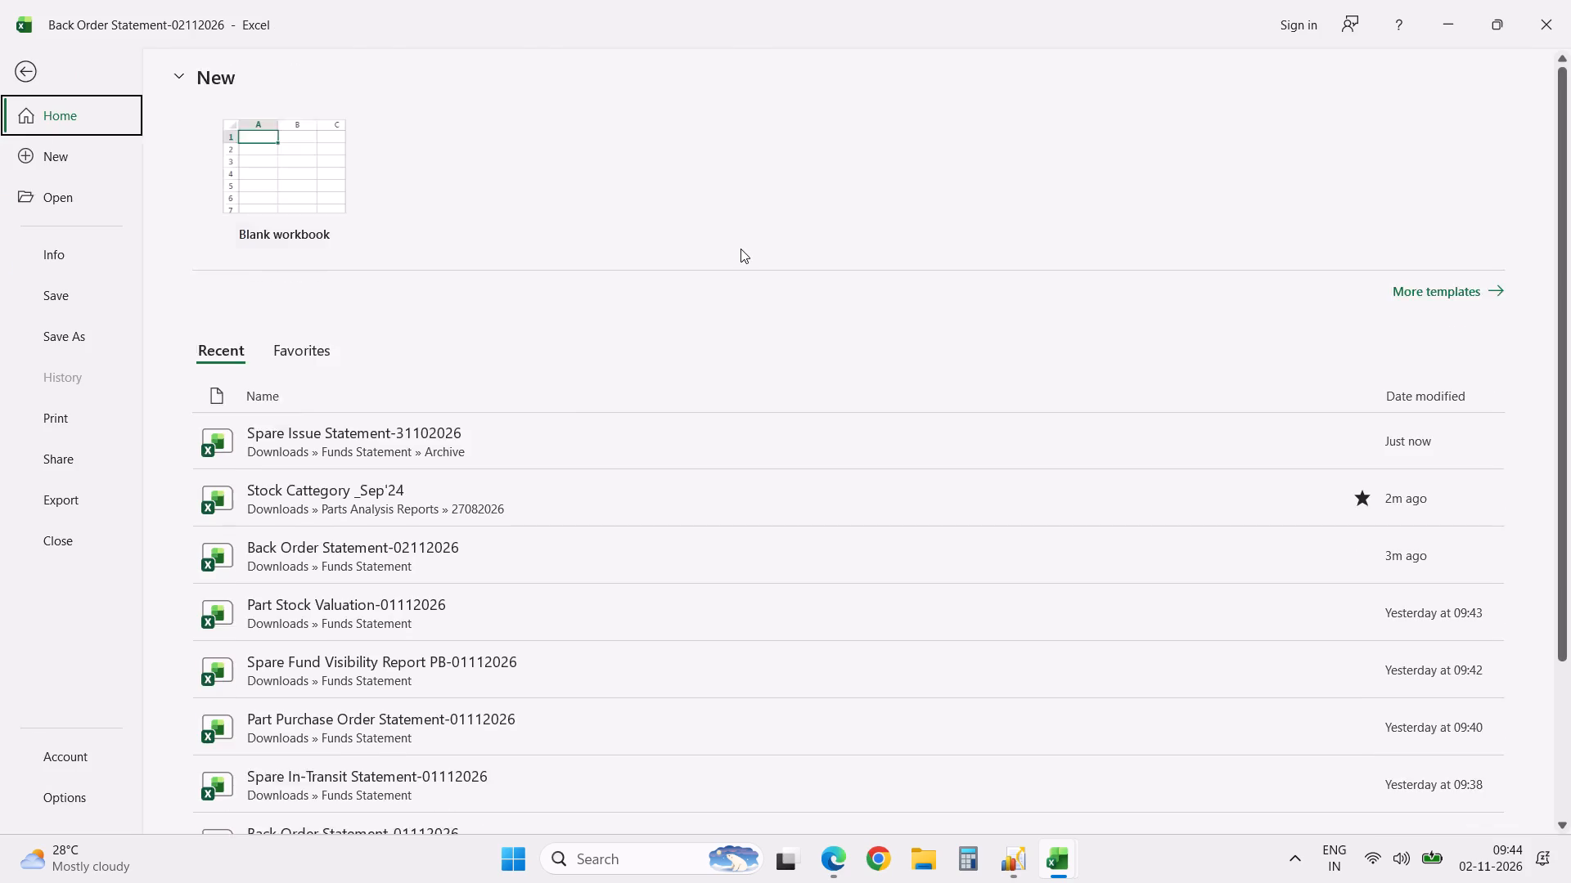
key(o)
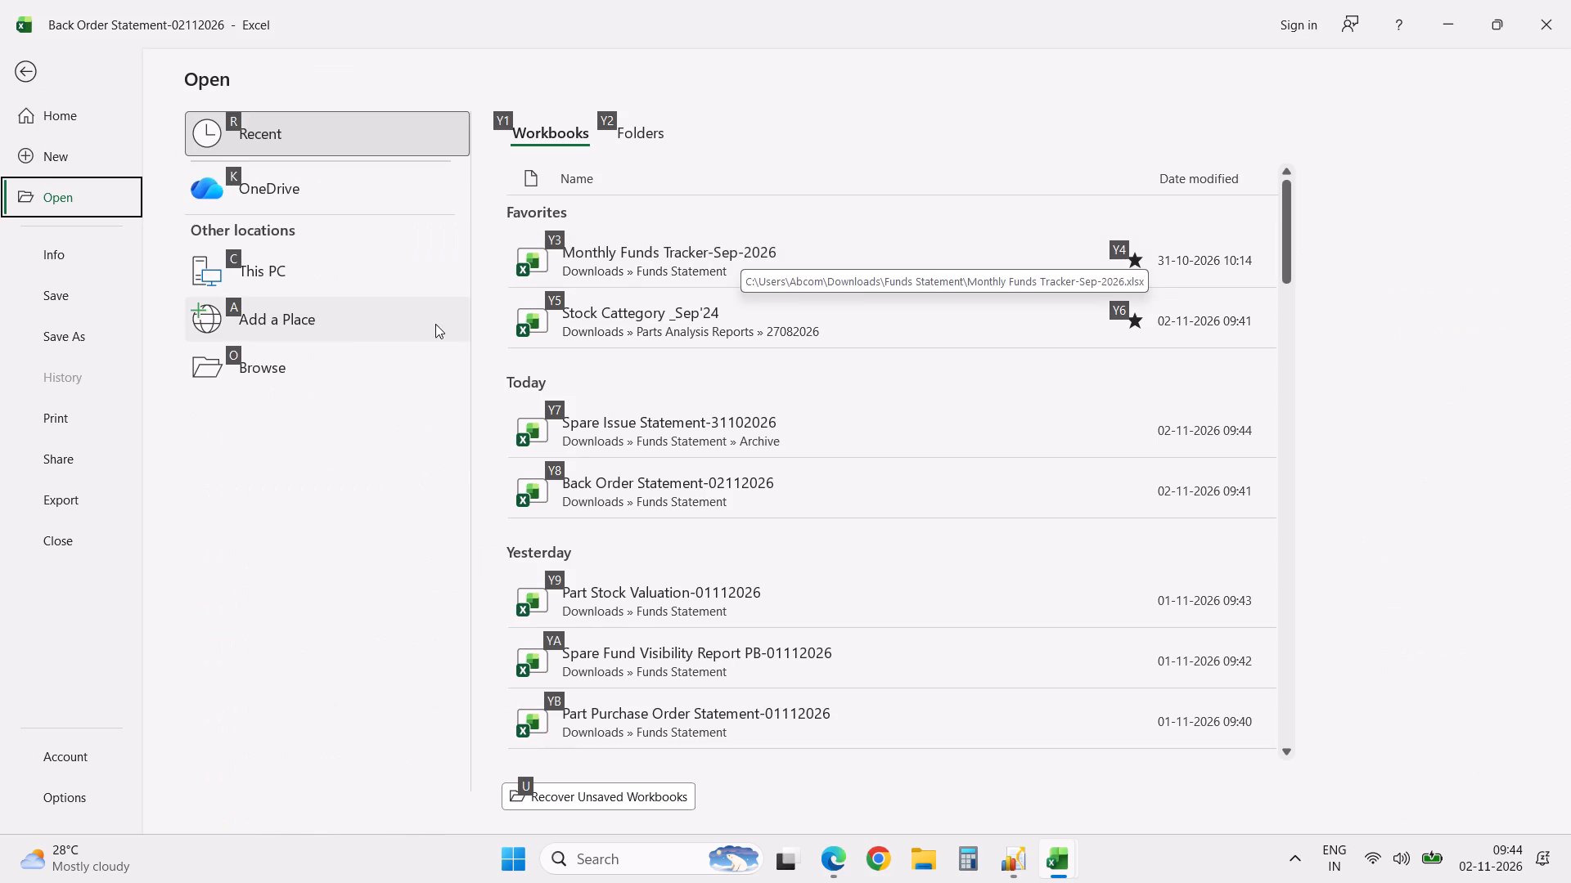
click(341, 368)
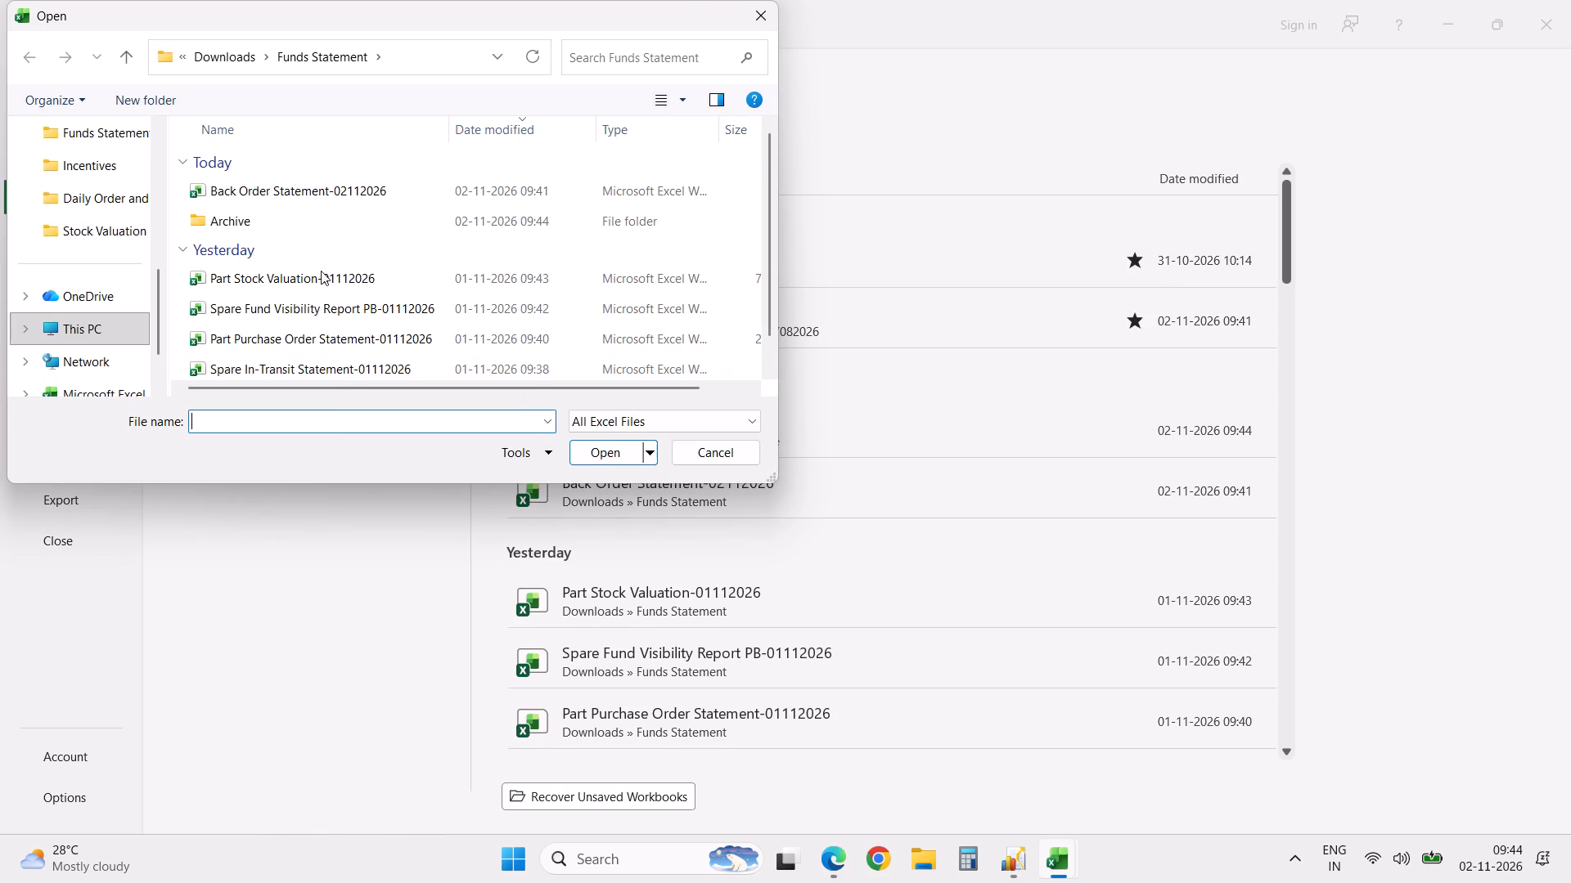
double_click(322, 224)
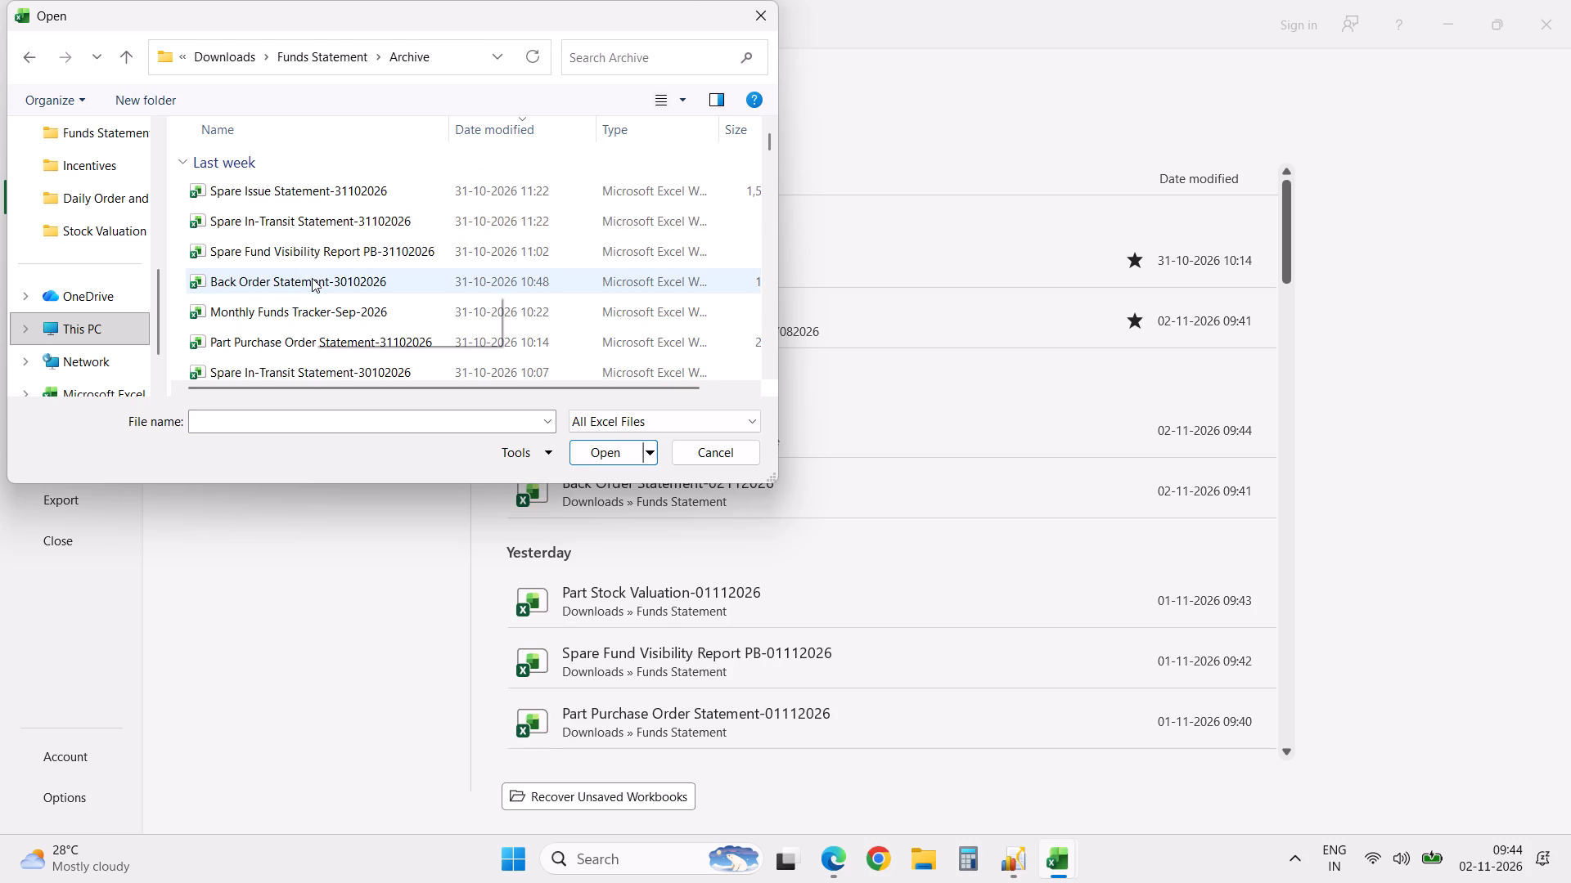
scroll(312, 278, down, 1)
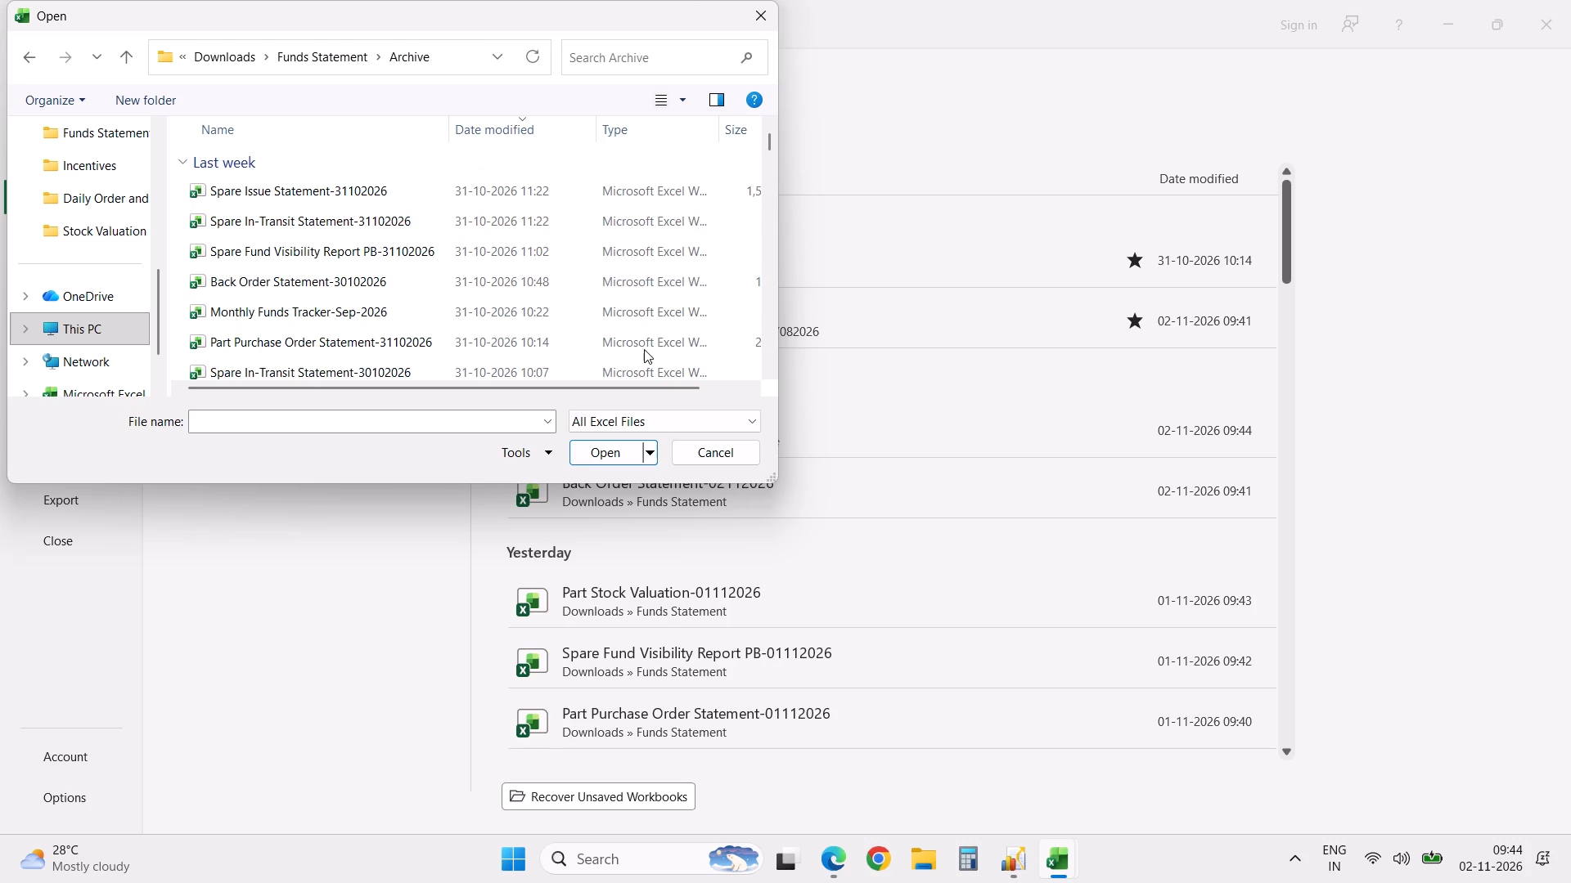
click(766, 371)
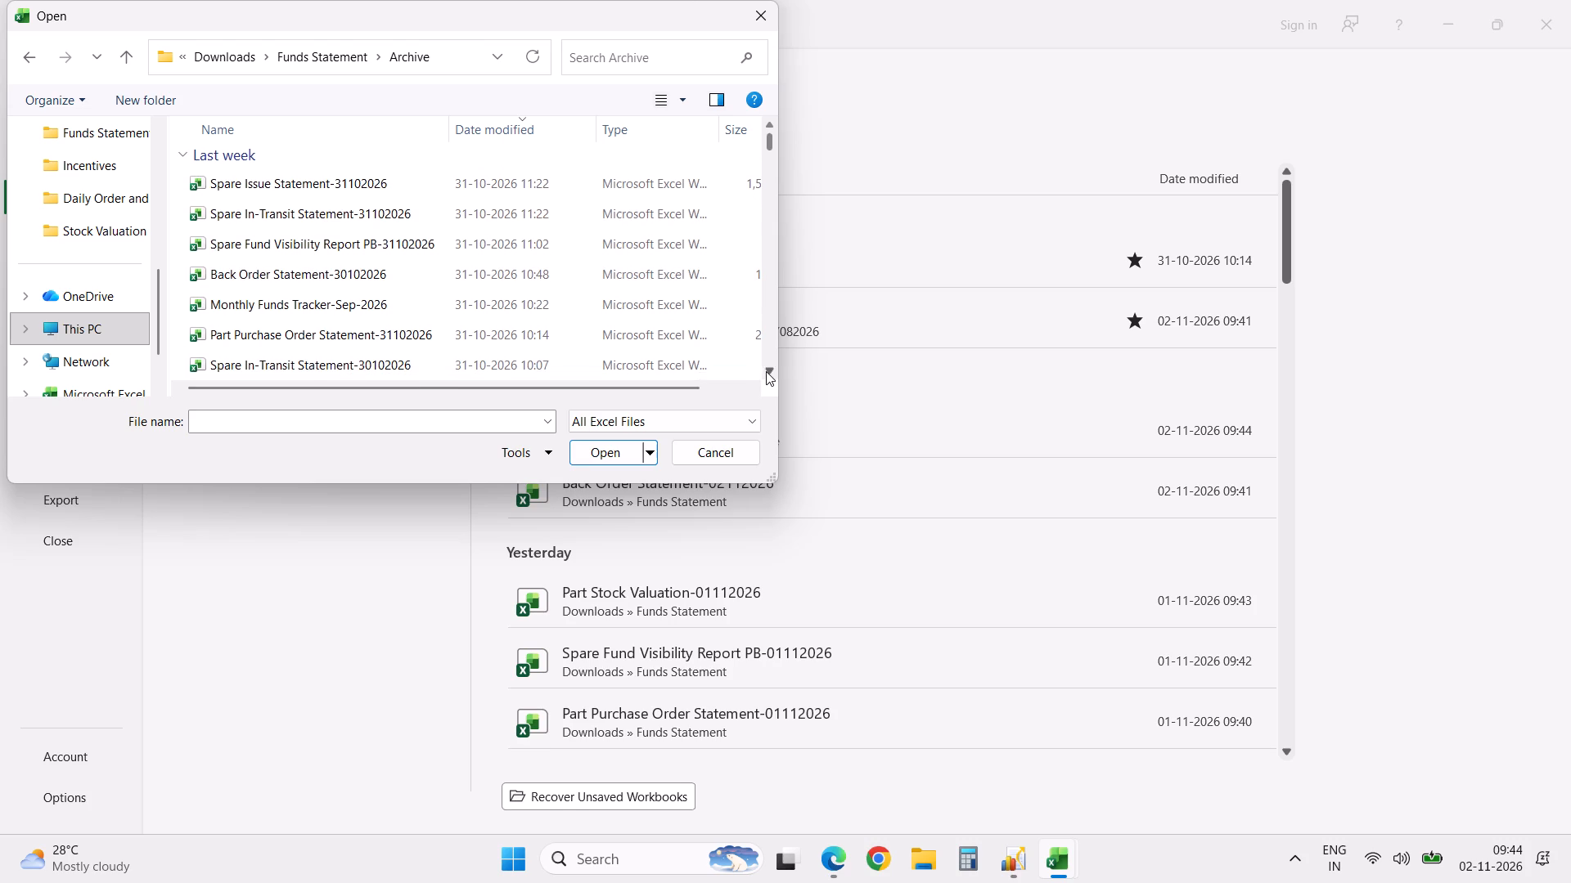
triple_click(766, 371)
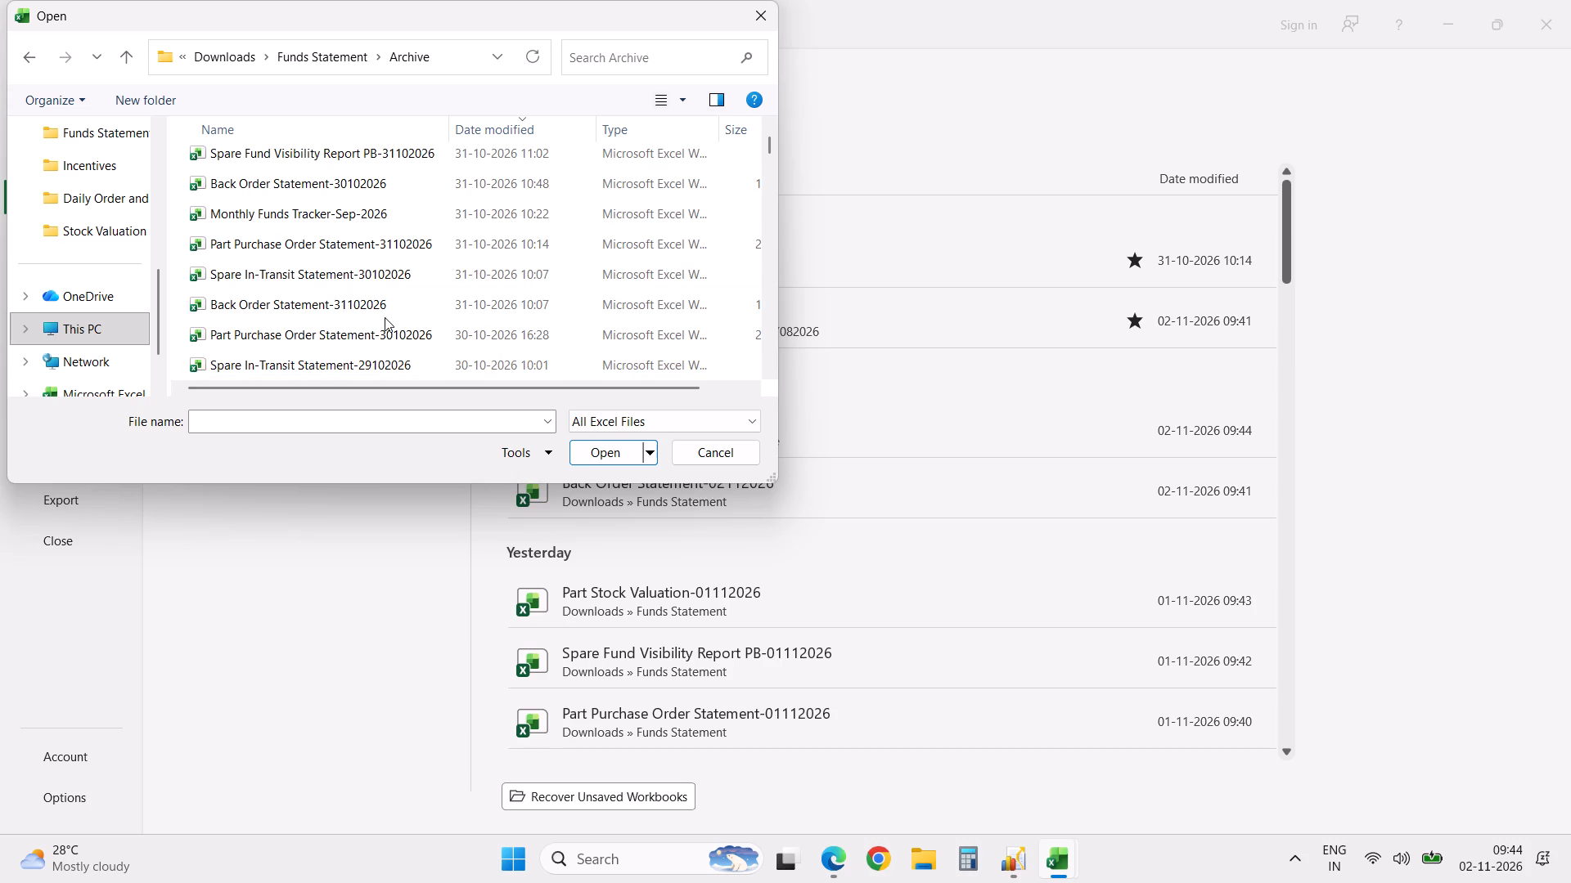
double_click(377, 309)
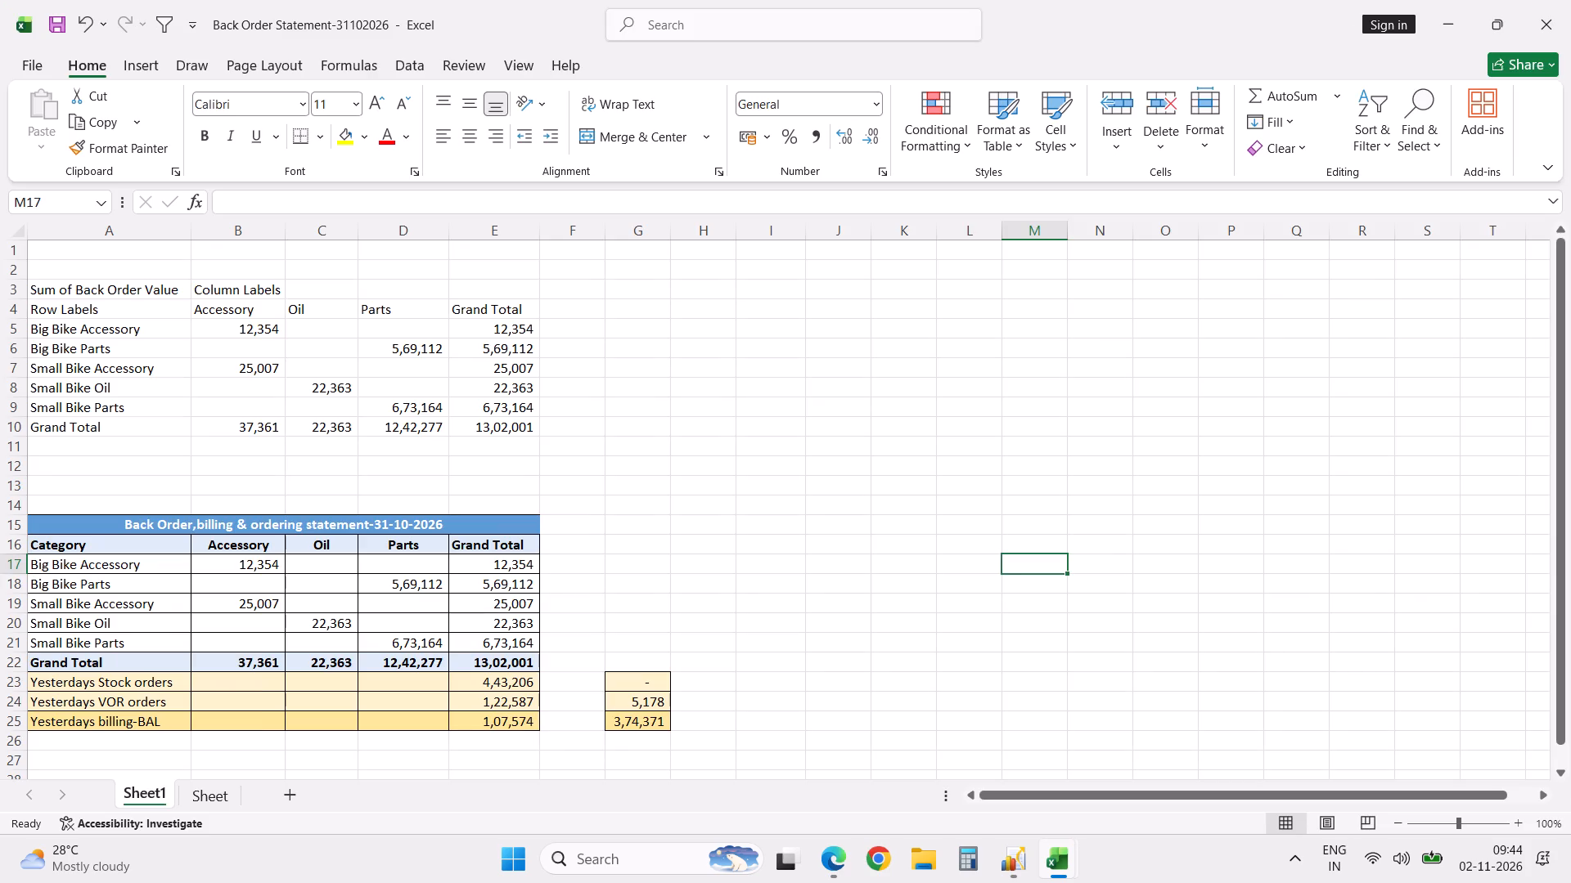
Compare the summary layouts in the Back Order Statement-31102026 and Back Order Statement-02112026 workbooks.
key(alt+Tab)
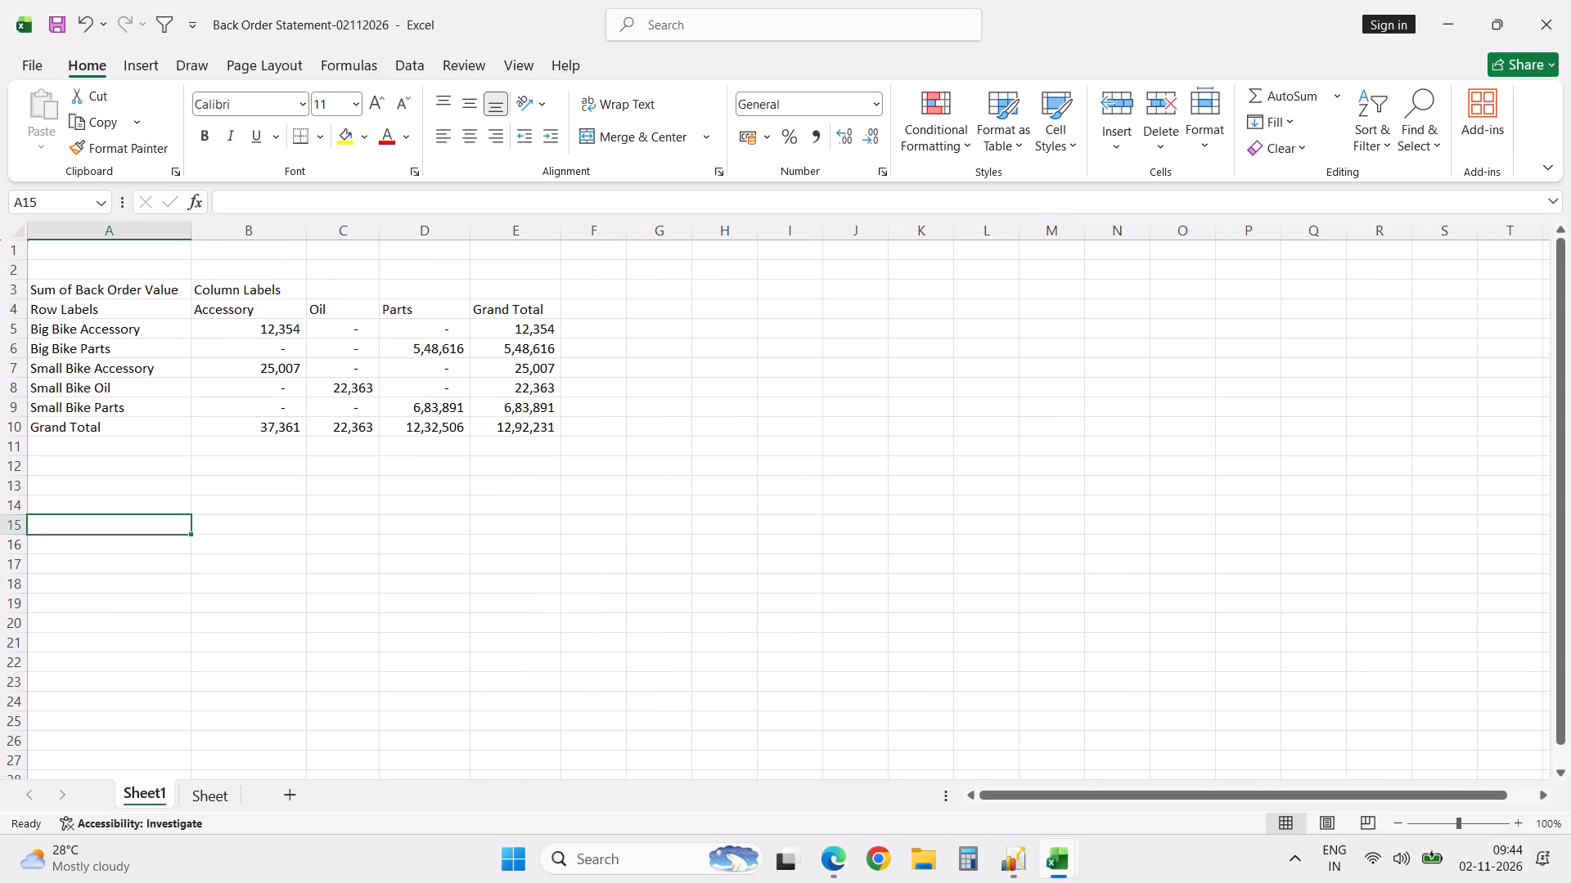
key(alt+Tab)
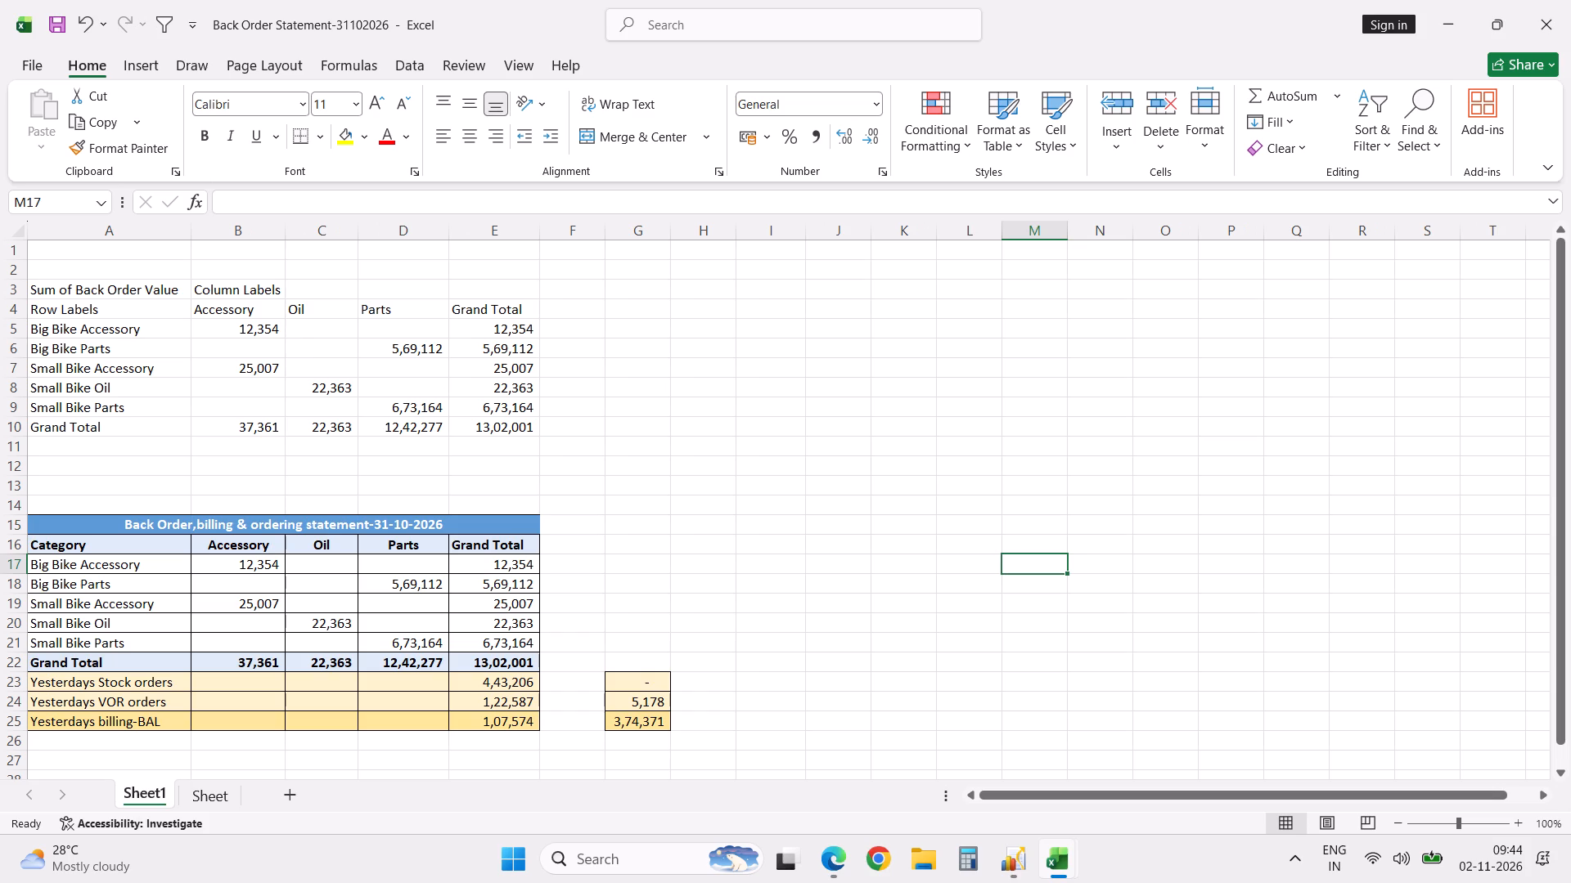
key(alt+Tab)
key(alt+Tab)
key(alt+Tab)
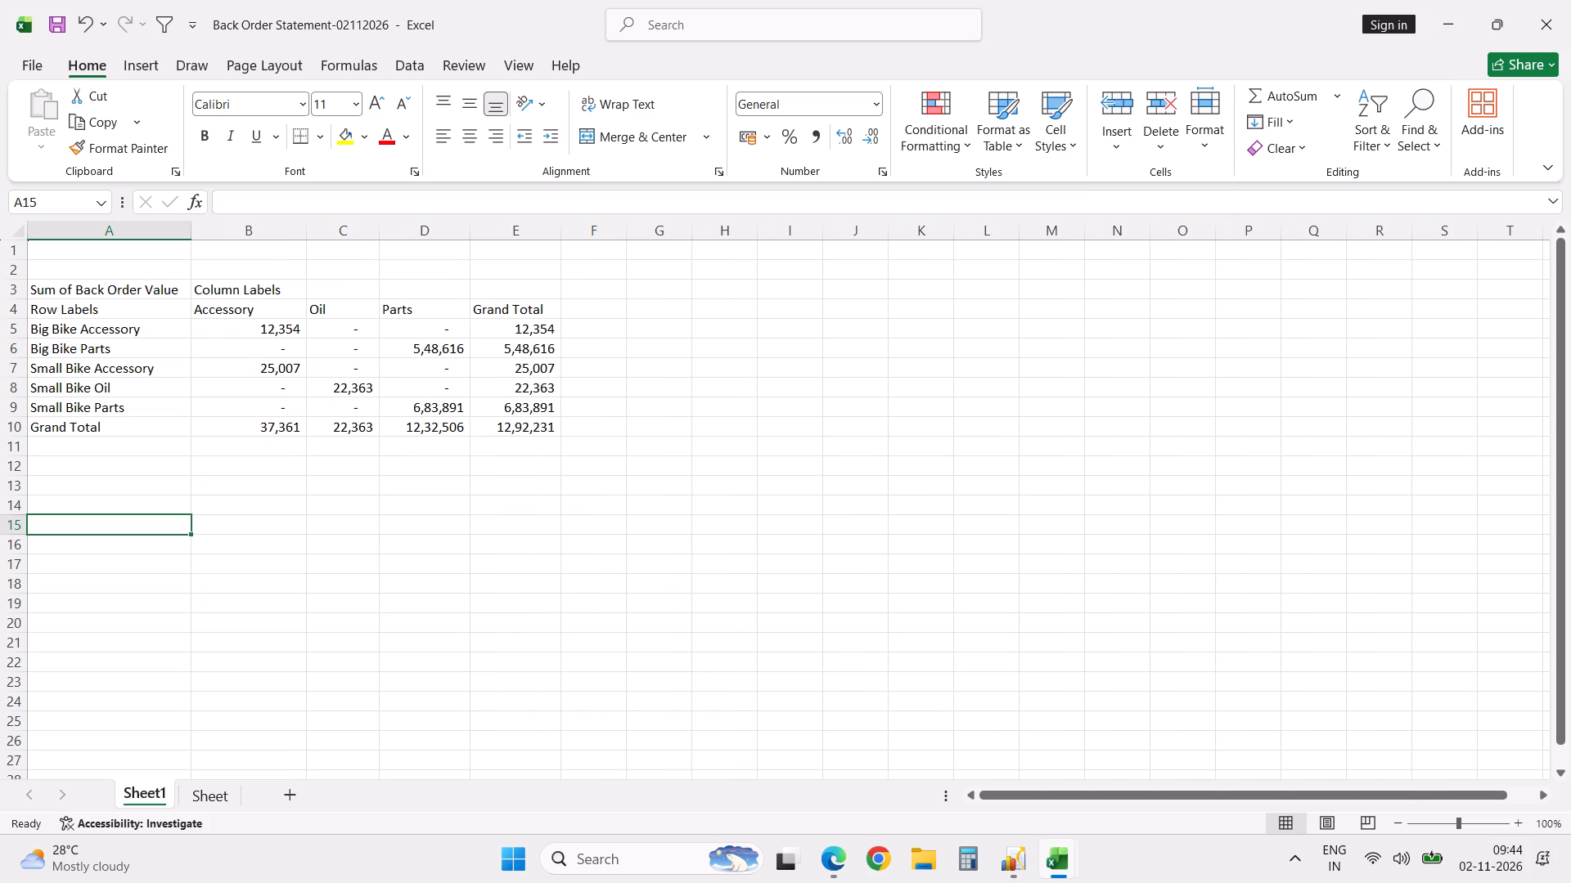
key(alt+Tab)
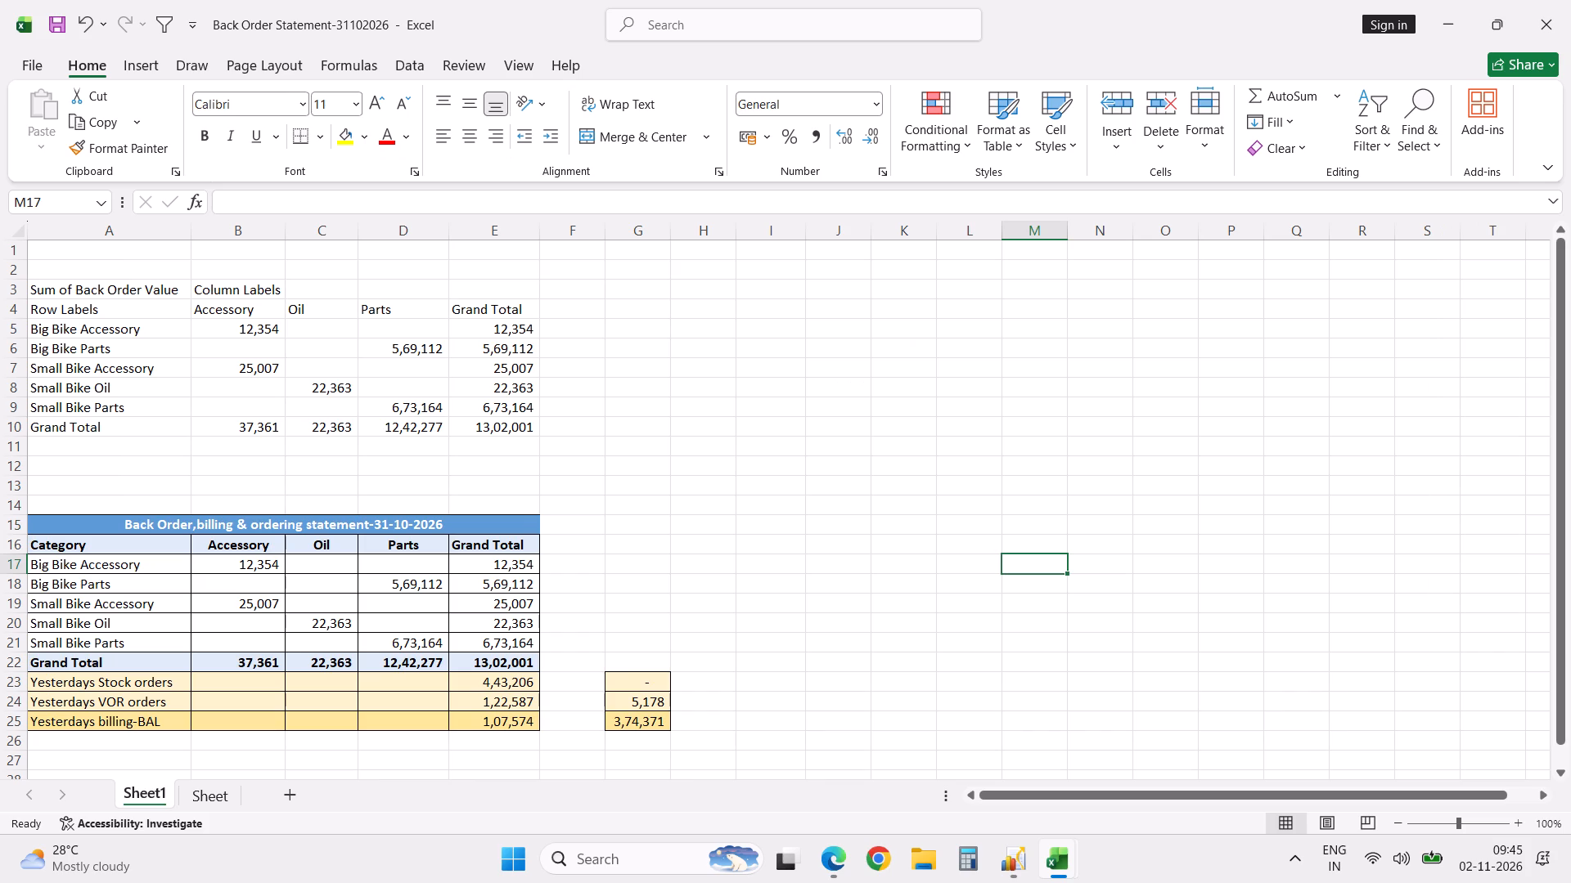
key(alt+Tab)
key(alt+Tab)
key(alt+Tab)
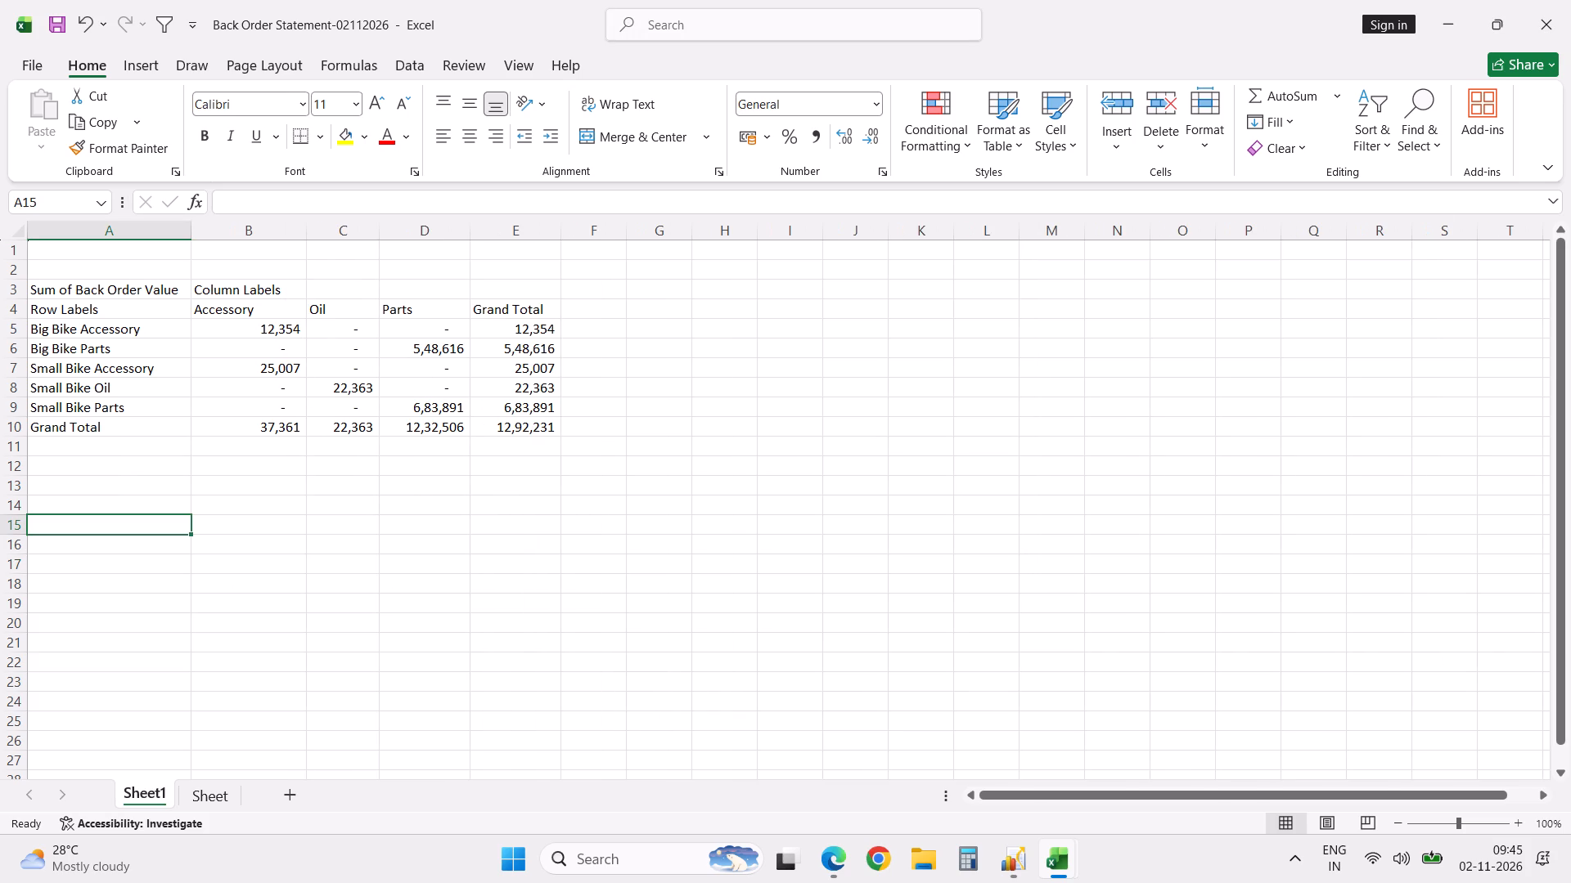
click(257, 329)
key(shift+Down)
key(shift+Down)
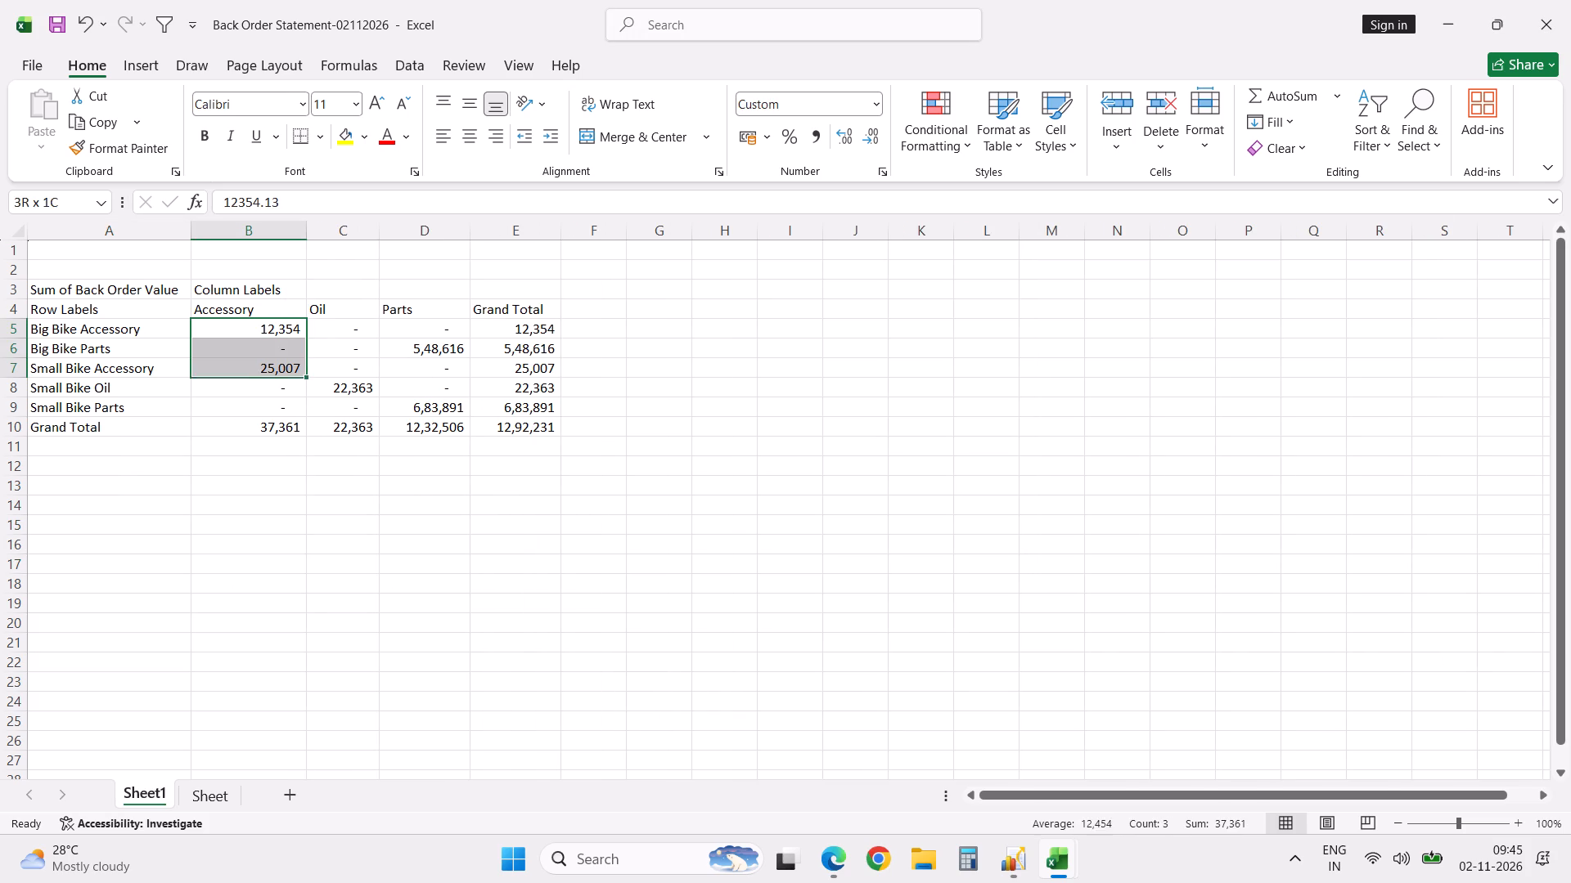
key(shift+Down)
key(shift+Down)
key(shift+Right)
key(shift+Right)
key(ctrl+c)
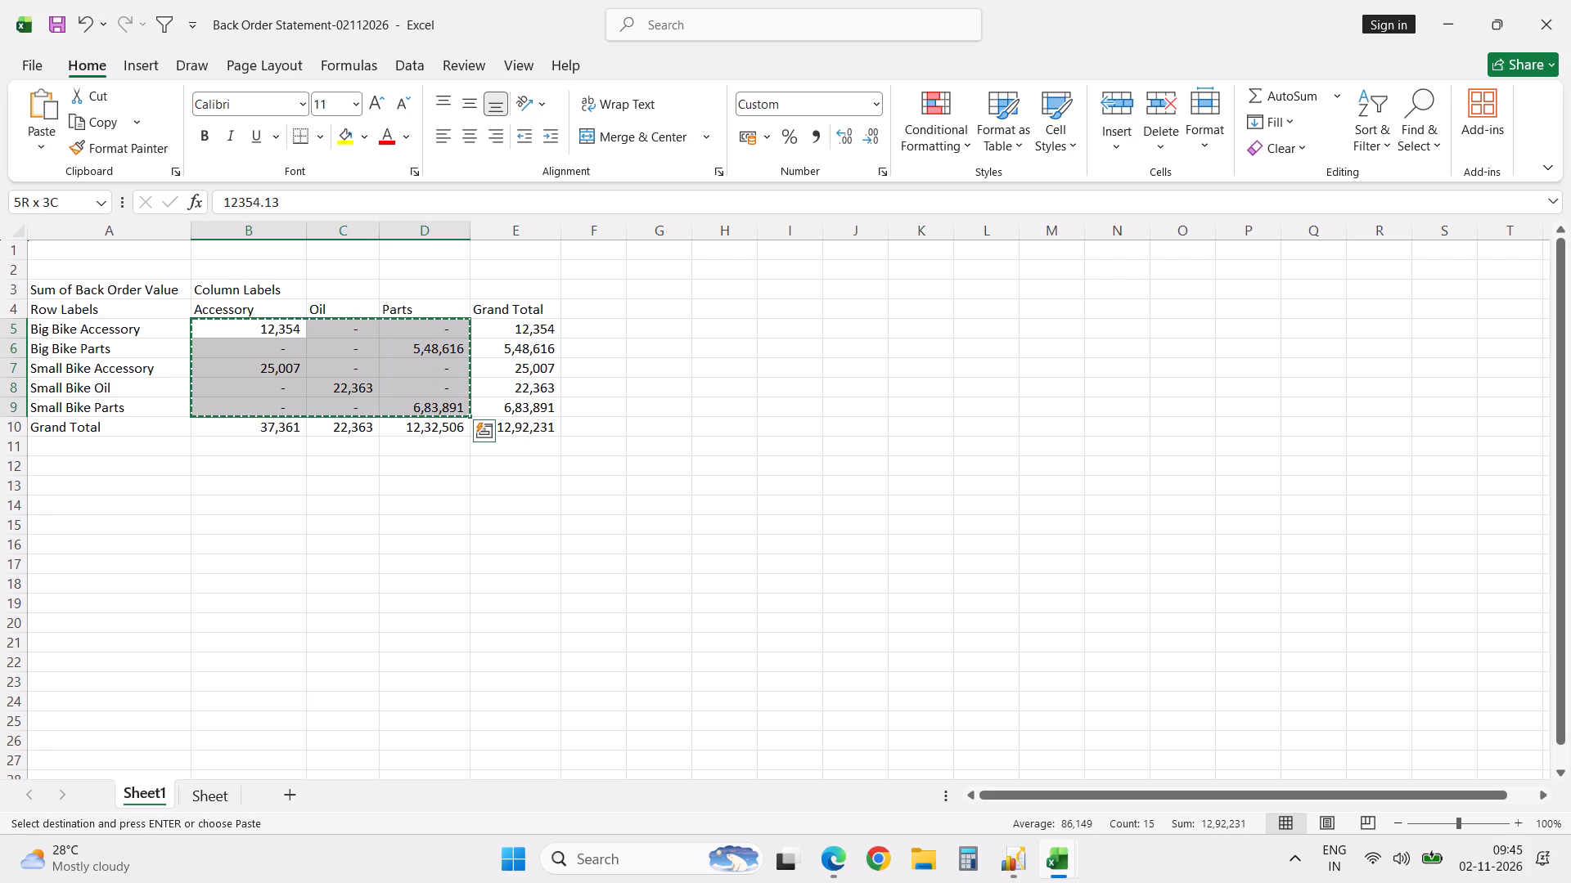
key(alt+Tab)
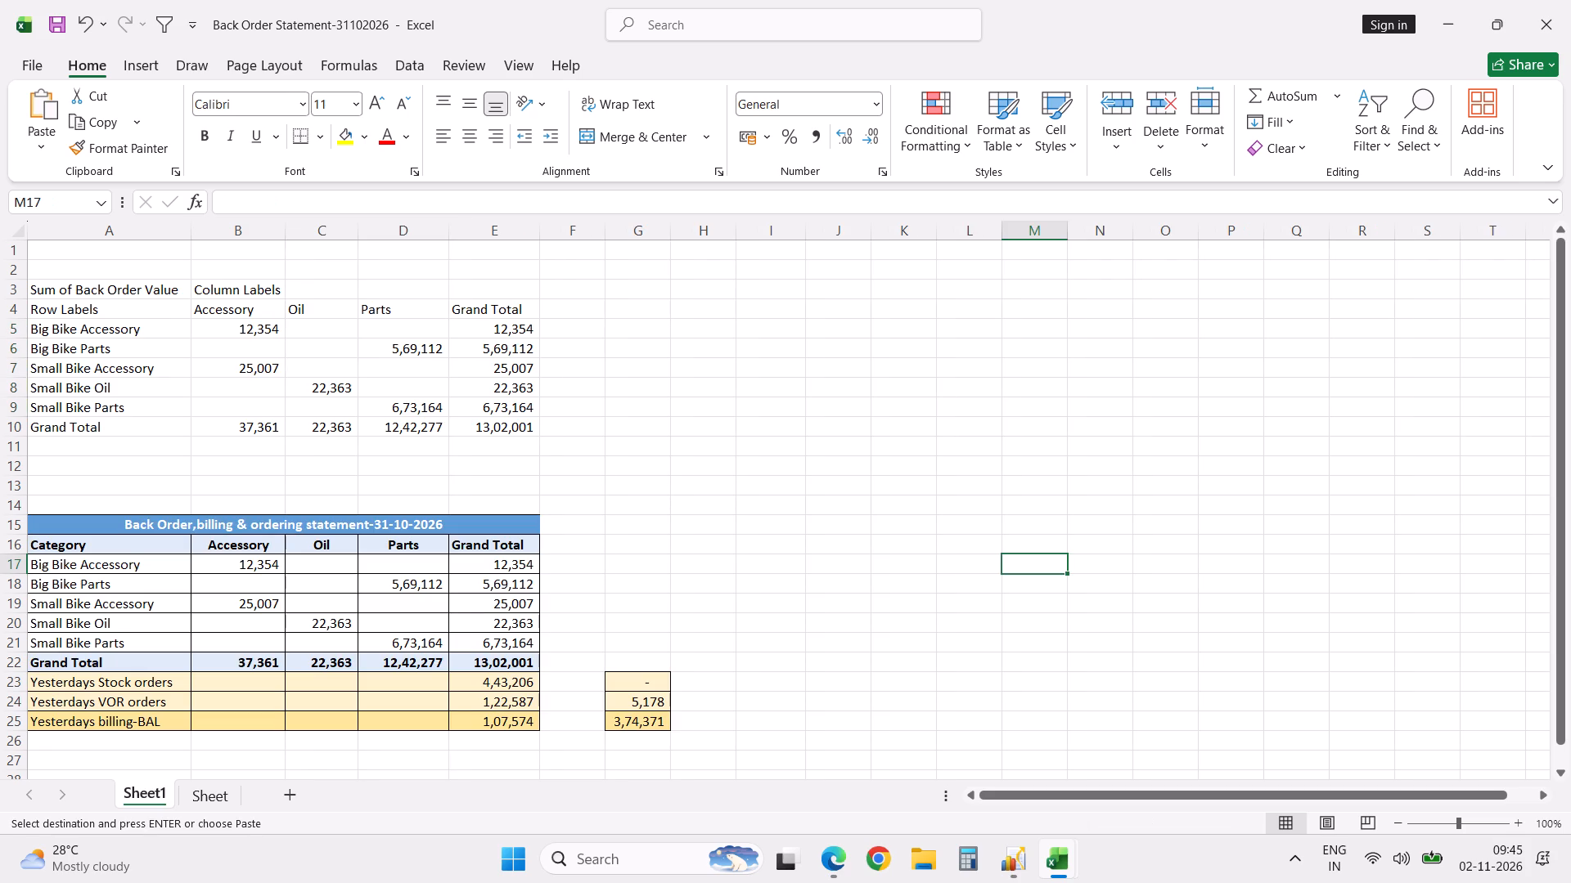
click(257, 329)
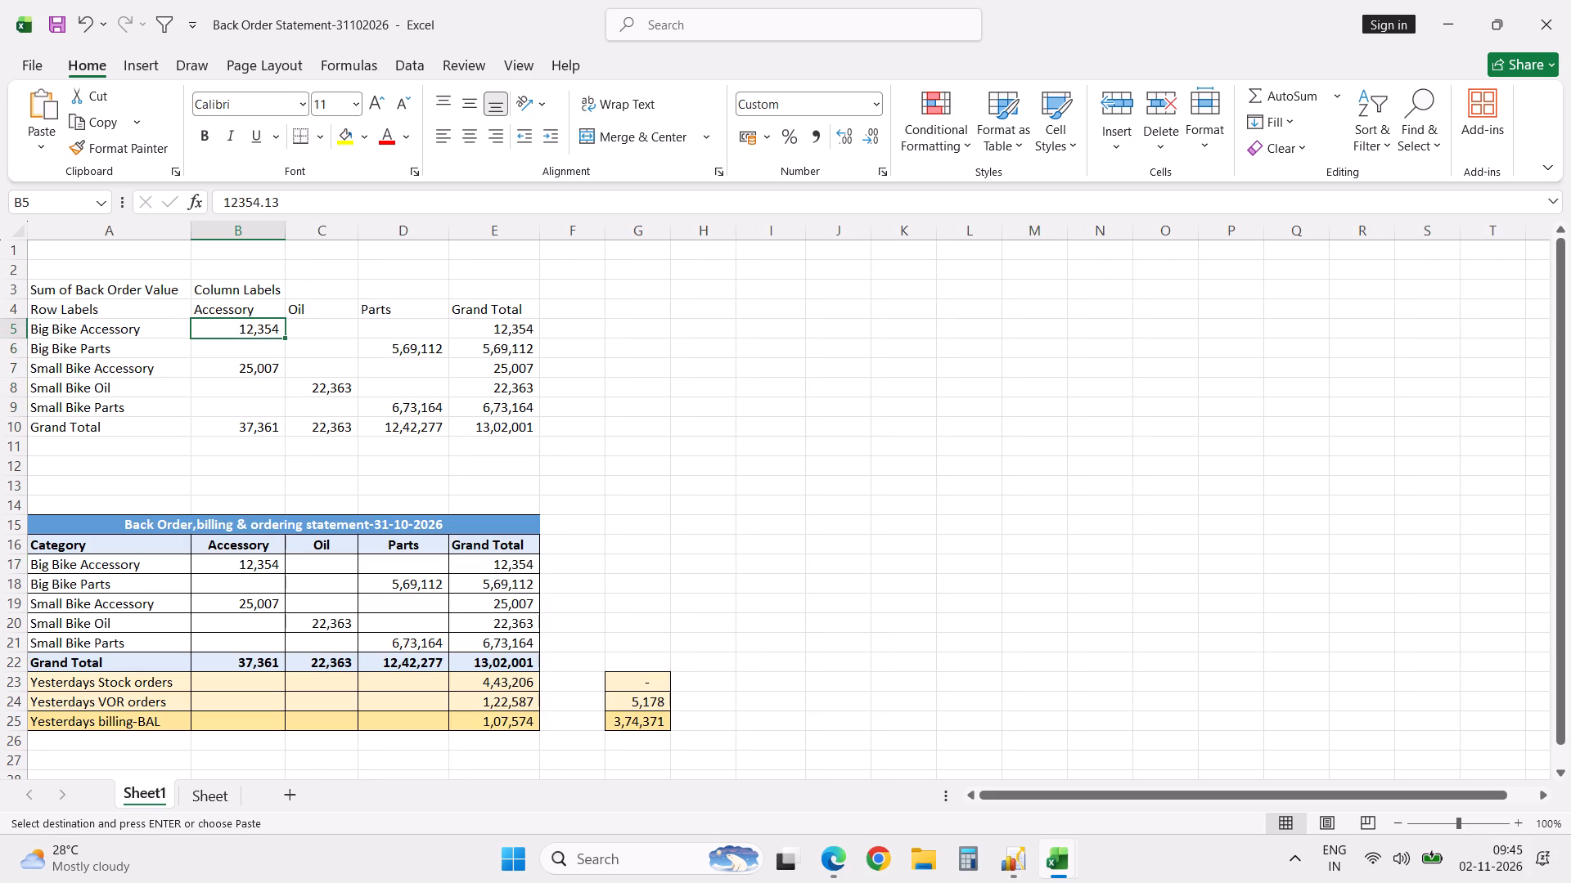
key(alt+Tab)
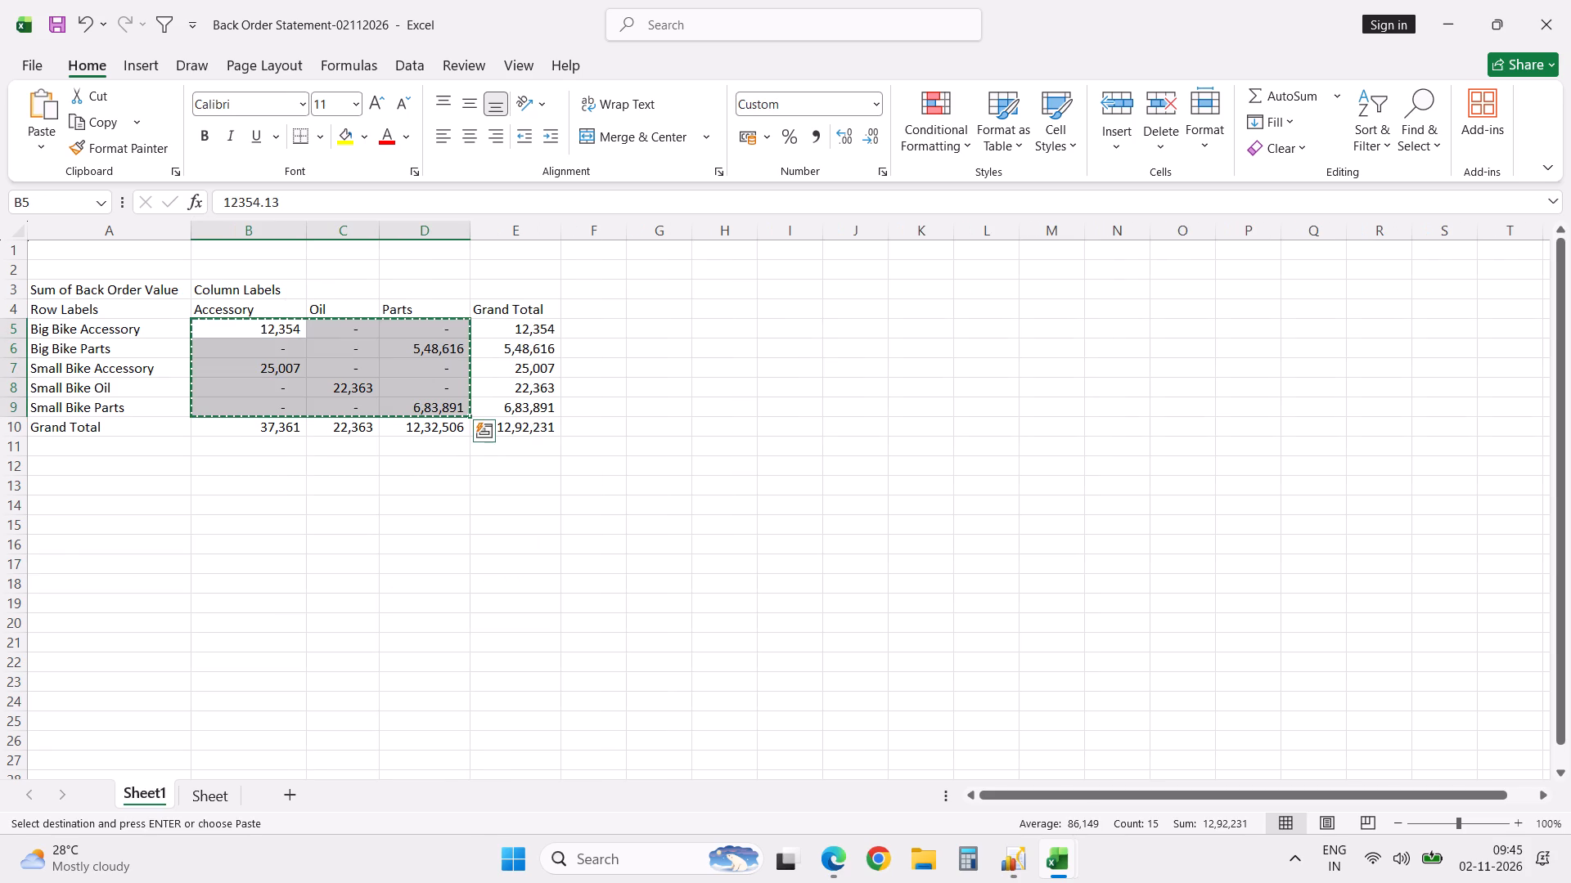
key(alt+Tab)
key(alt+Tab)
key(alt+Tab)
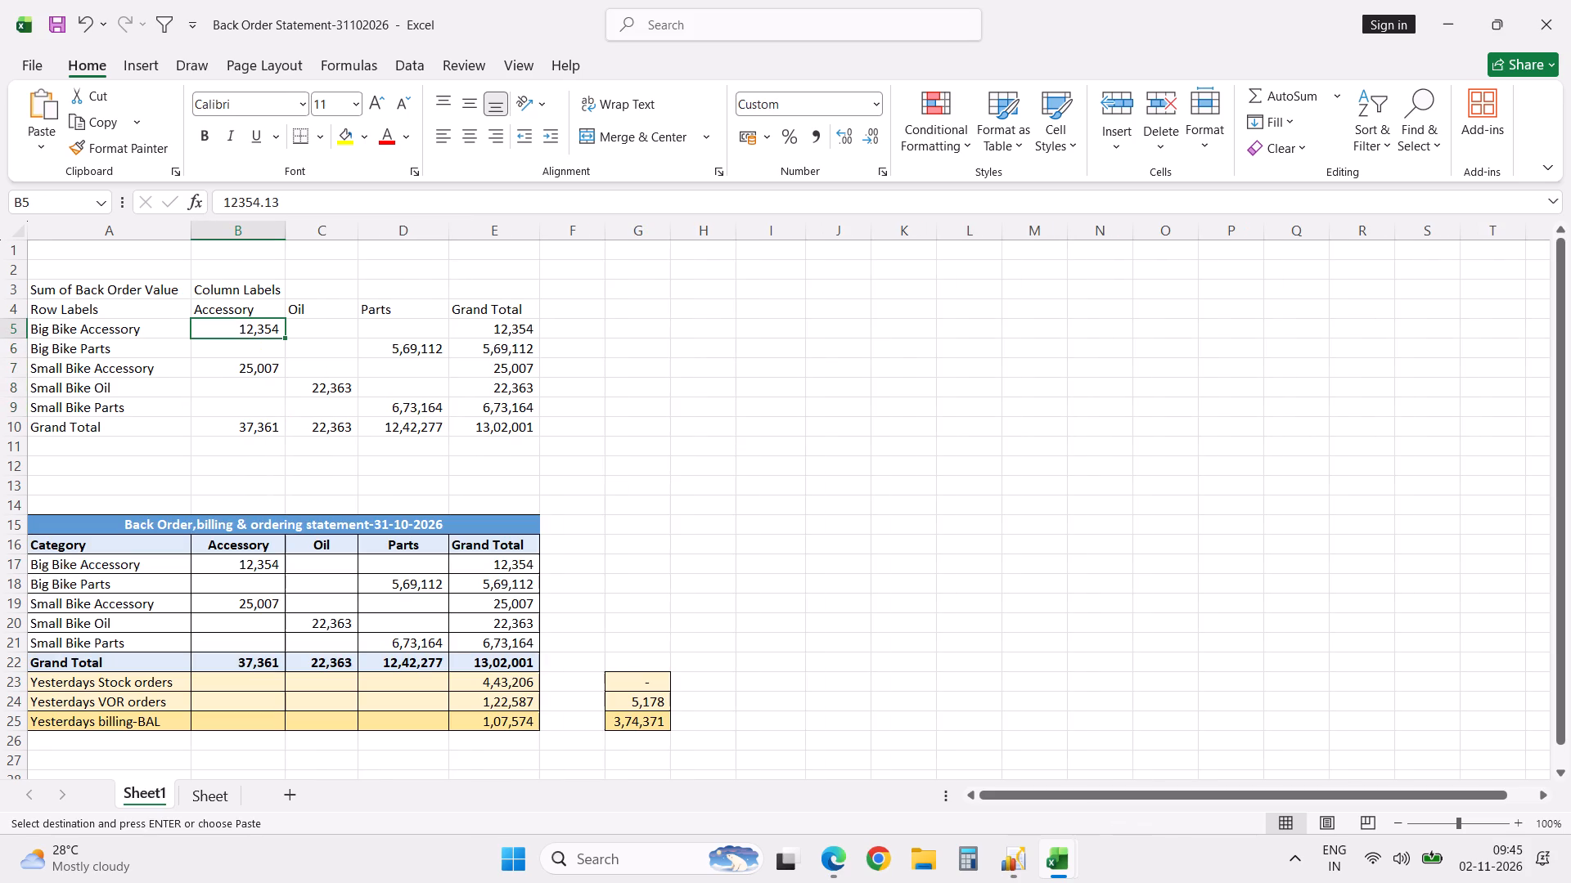
Copy the formatted back order, billing and ordering table, A15 to E25, from Back Order Statement-31102026 to A15 of Back Order Statement-02112026.
click(56, 519)
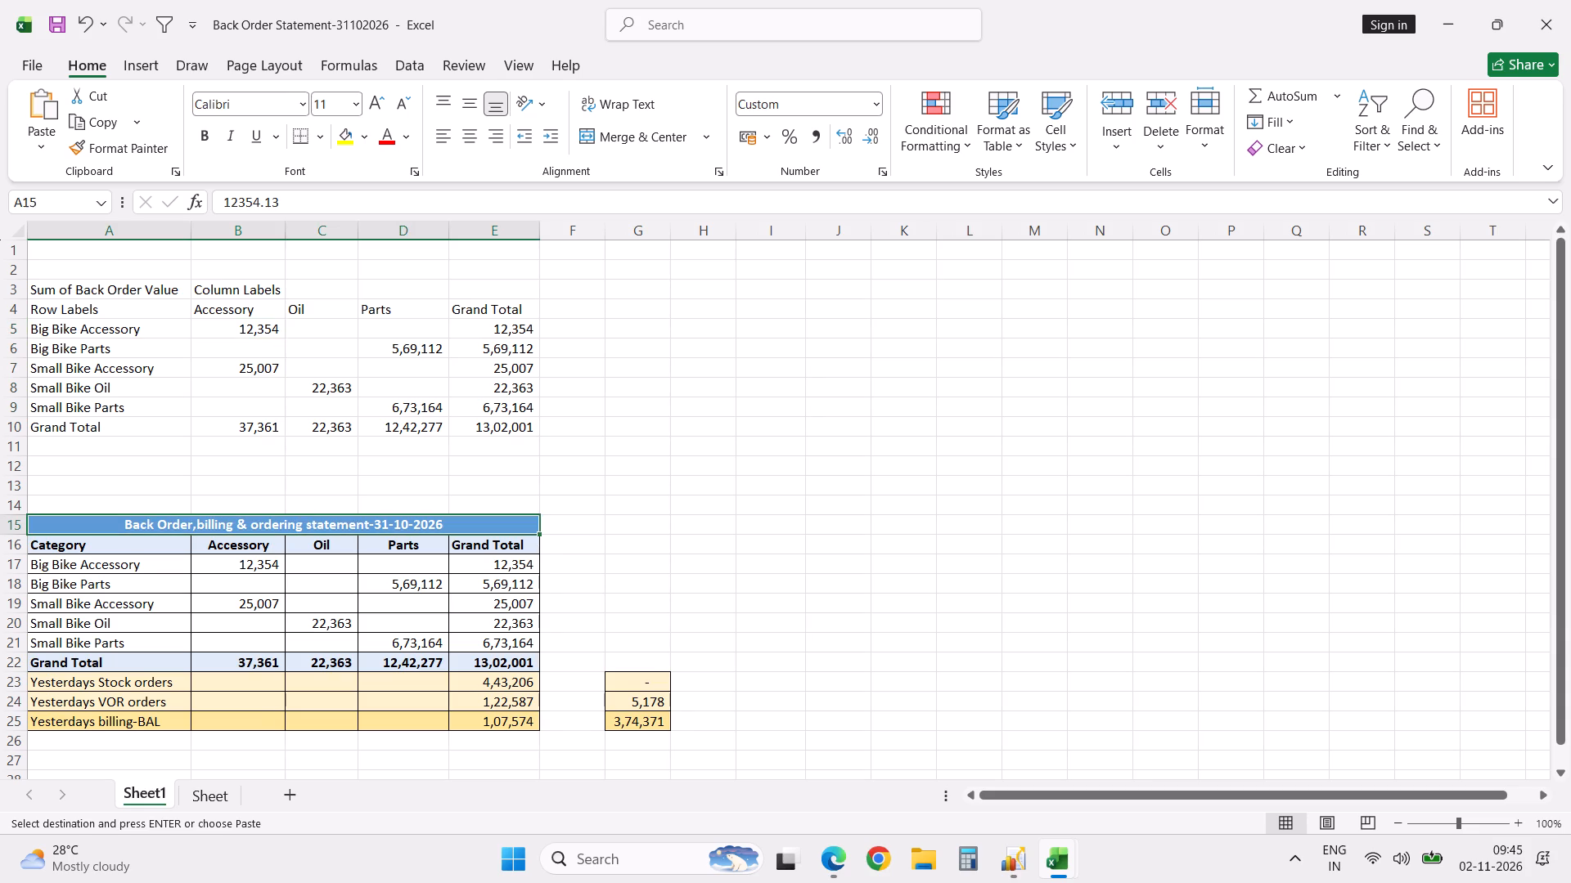
key(shift+Down)
key(shift+Down)
key(shift+Down)
key(shift+Down)
key(shift+Down)
key(shift+Down)
key(shift+Down)
key(shift+Down)
key(shift+Down)
key(shift+Down)
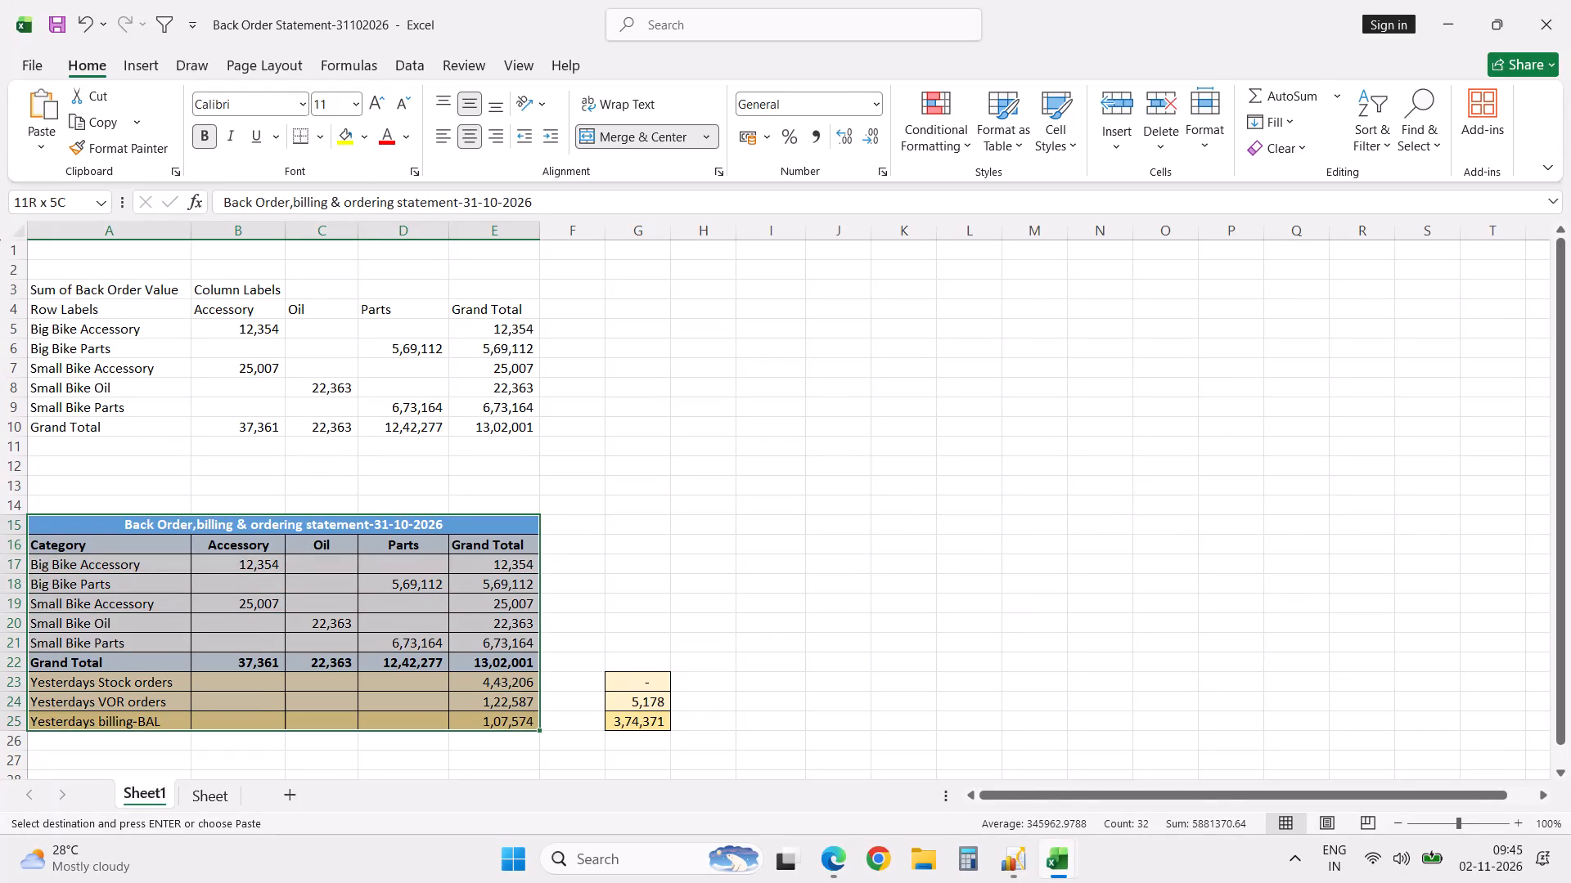
key(ctrl+c)
key(alt+Tab)
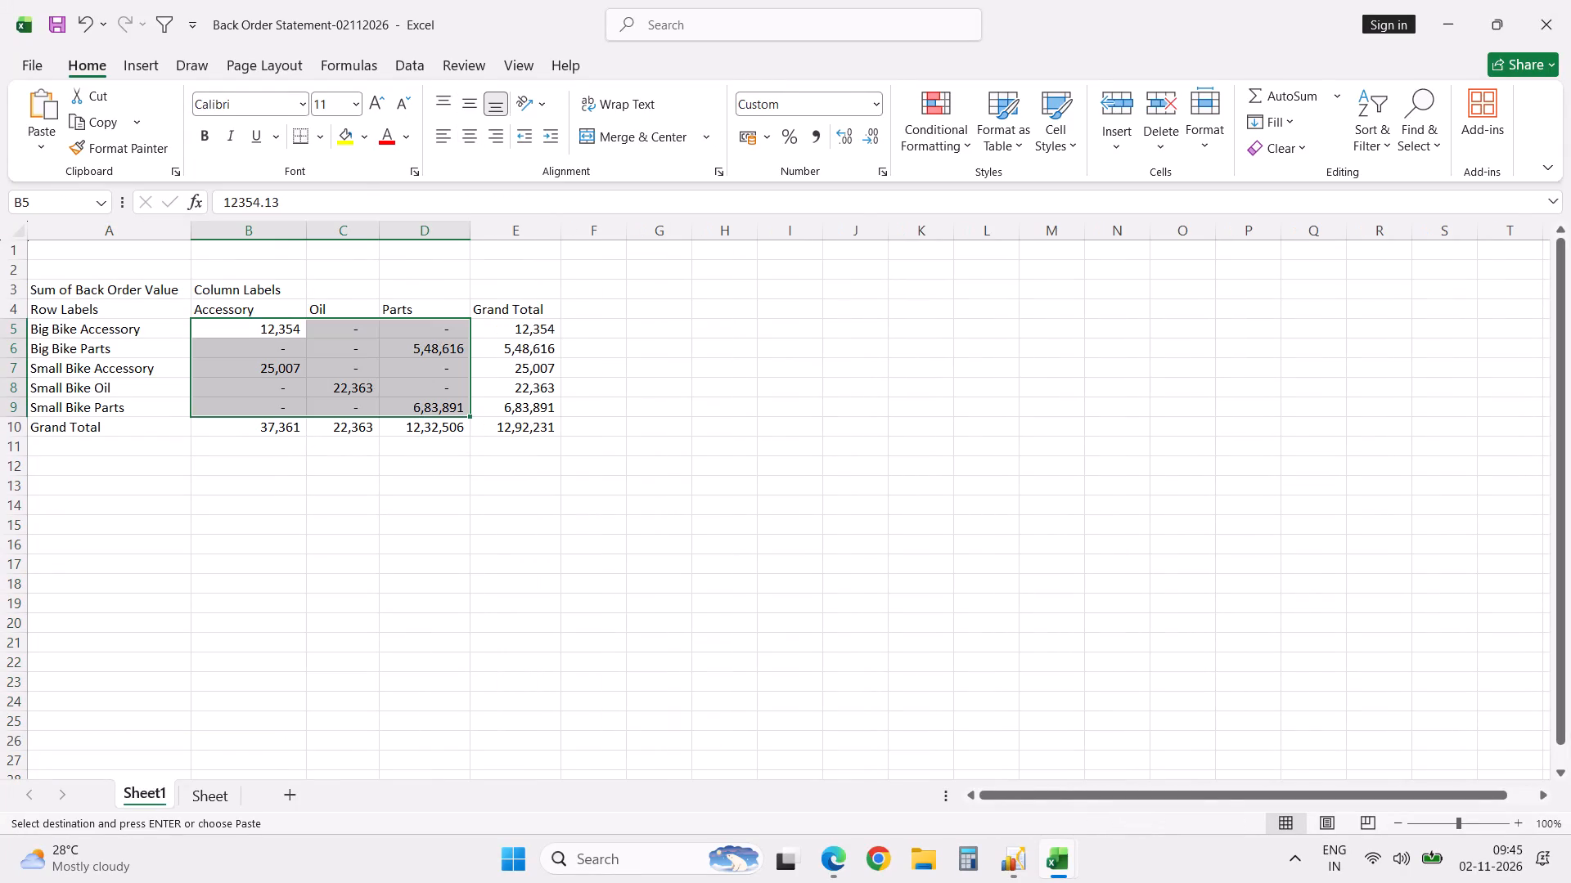
key(Down)
key(Down)
key(Down)
key(Down)
key(Down)
key(Down)
key(Down)
key(Down)
key(Down)
key(Down)
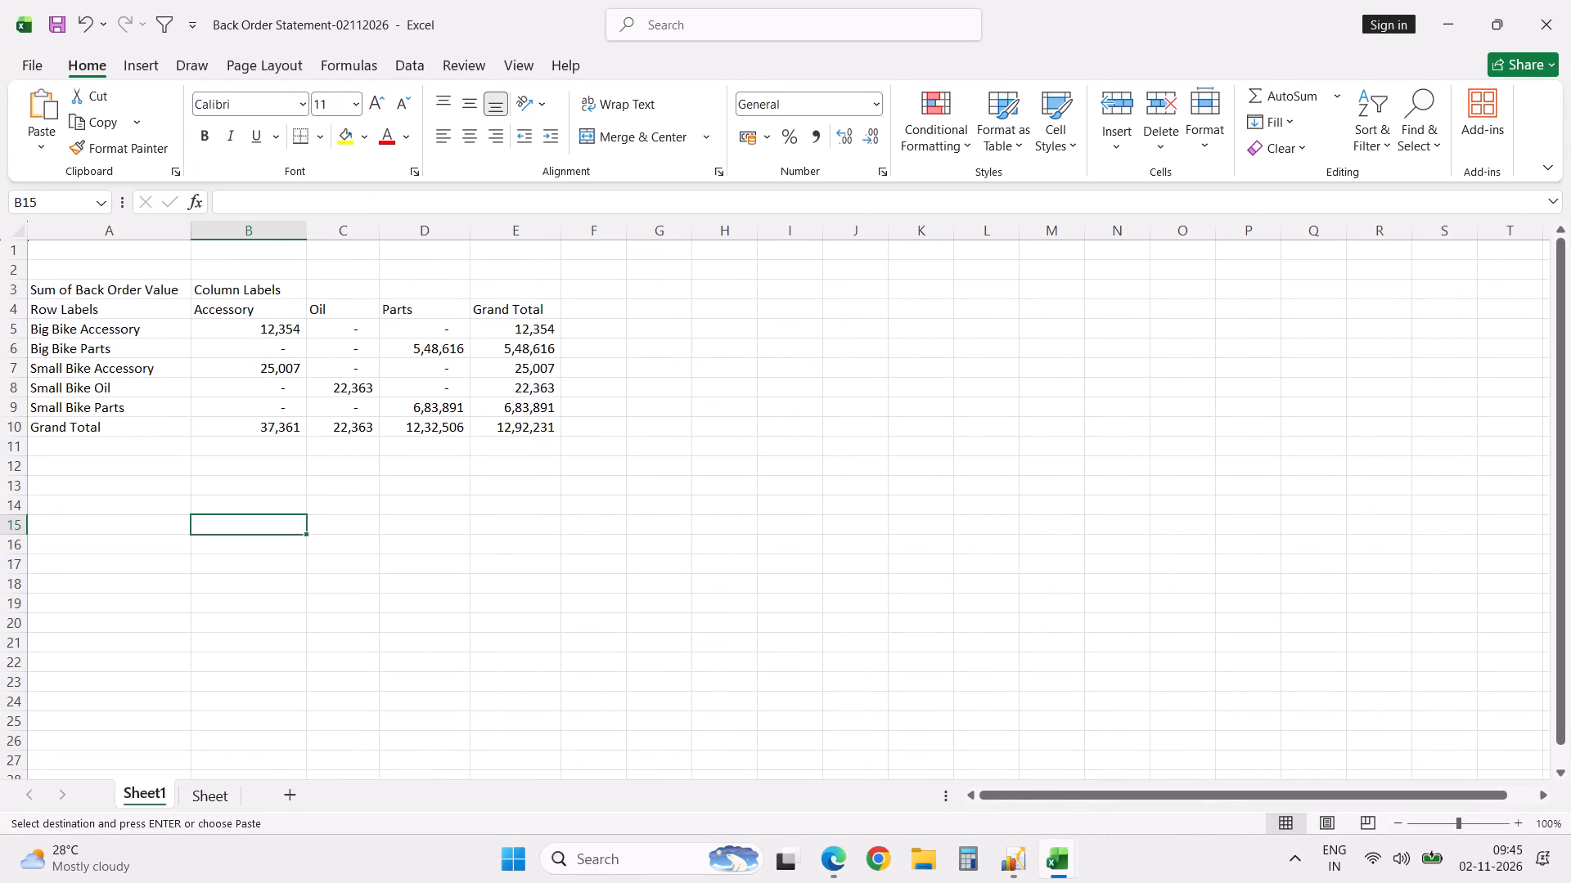
key(Left)
key(Left)
key(Return)
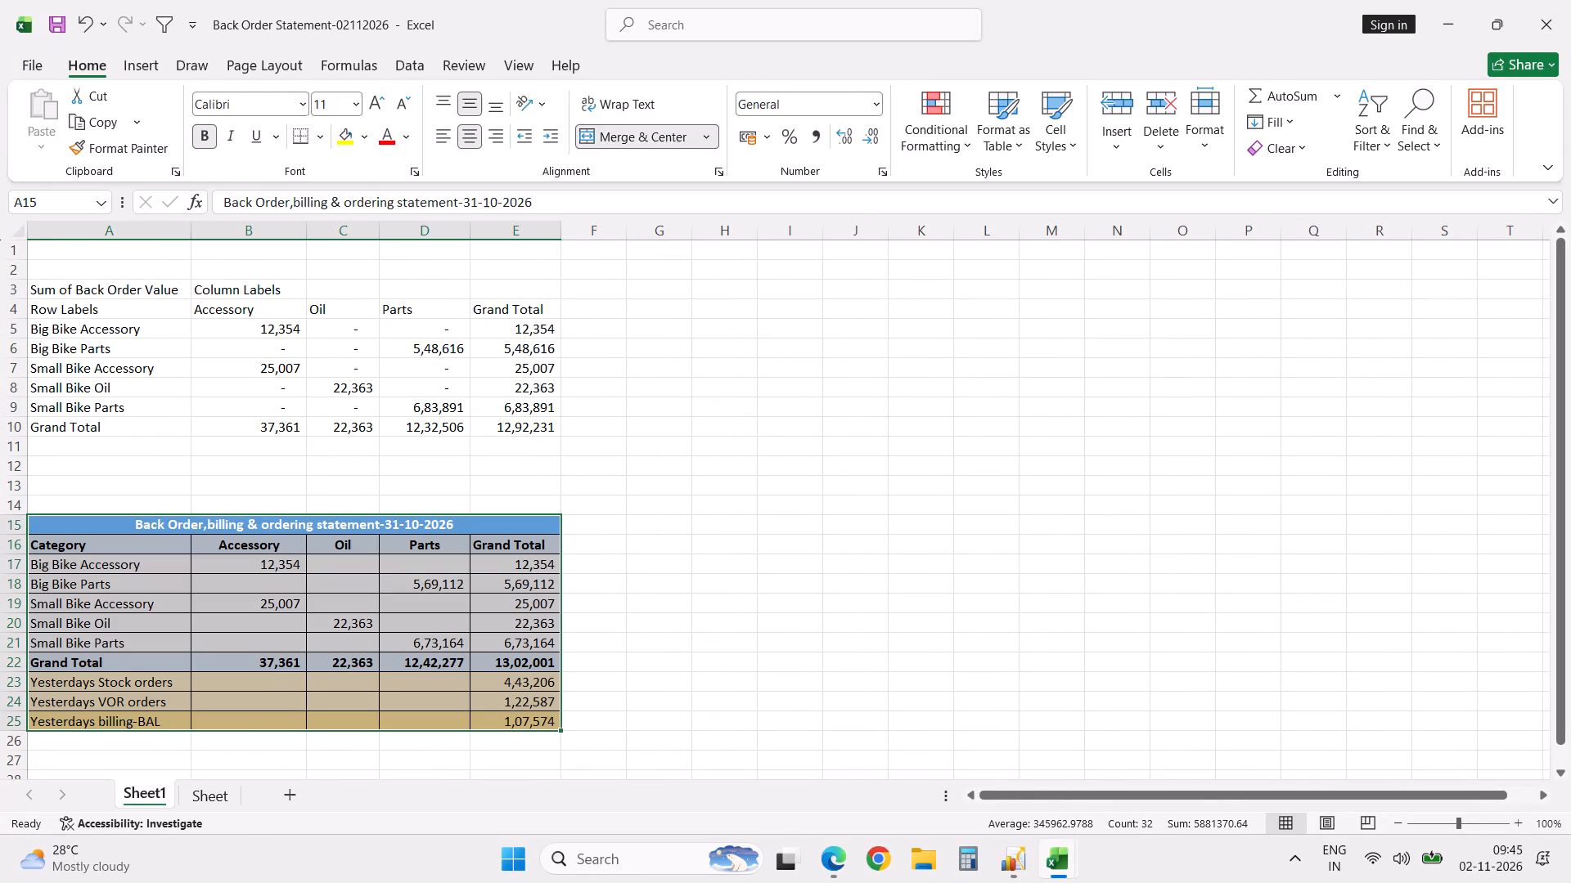
Copy the Yesterdays Stock orders, VOR orders and billing-BAL figures, E23 to E25, beside the table to G23.
click(541, 684)
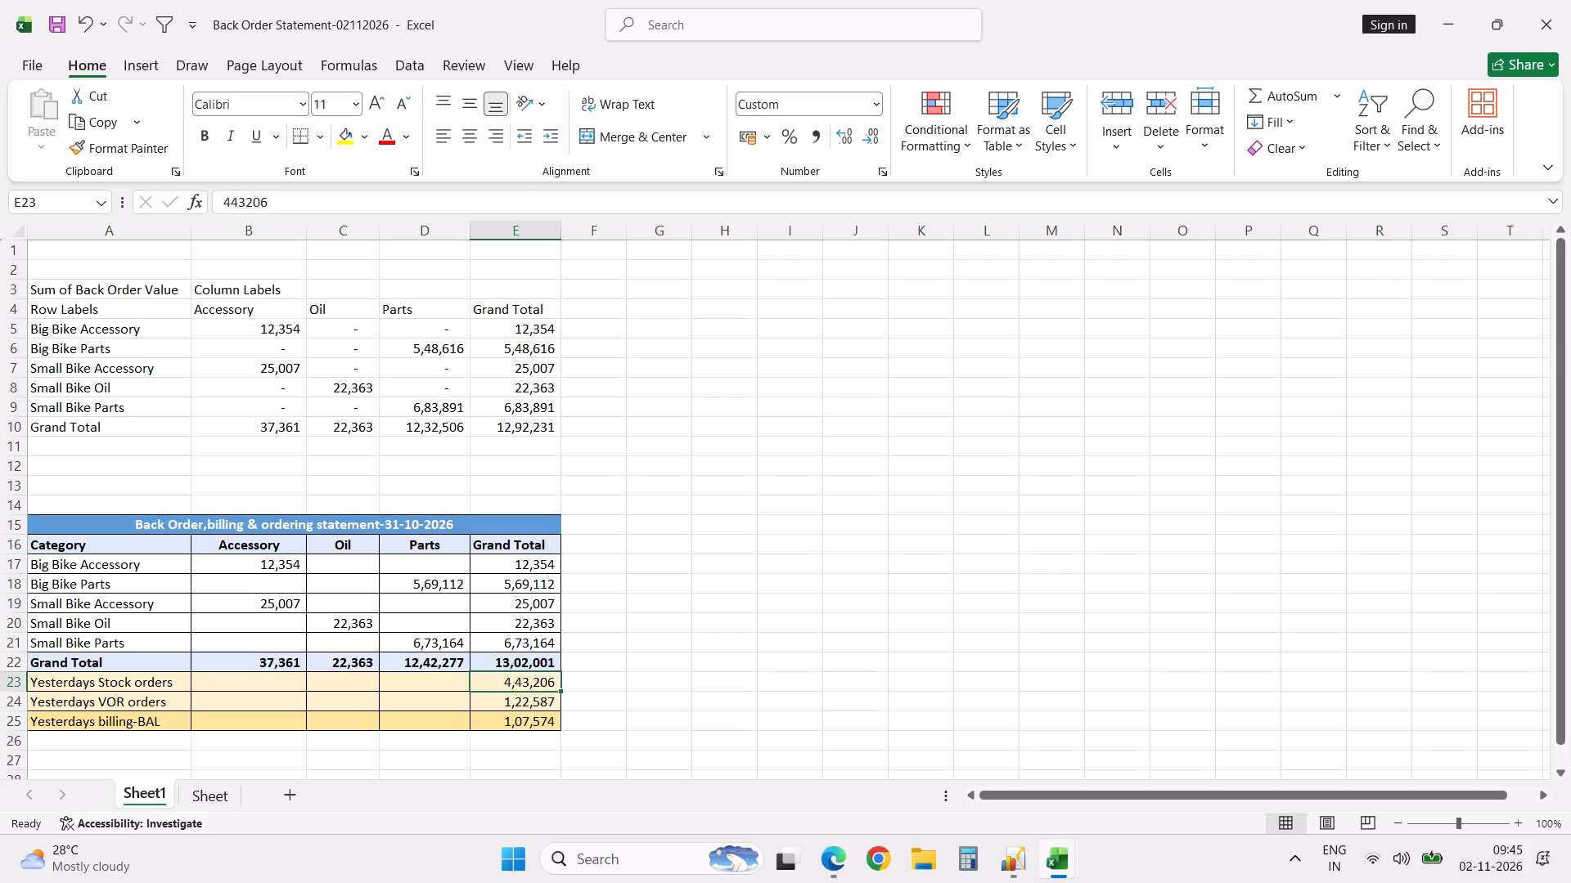
key(shift+Down)
key(shift+Down)
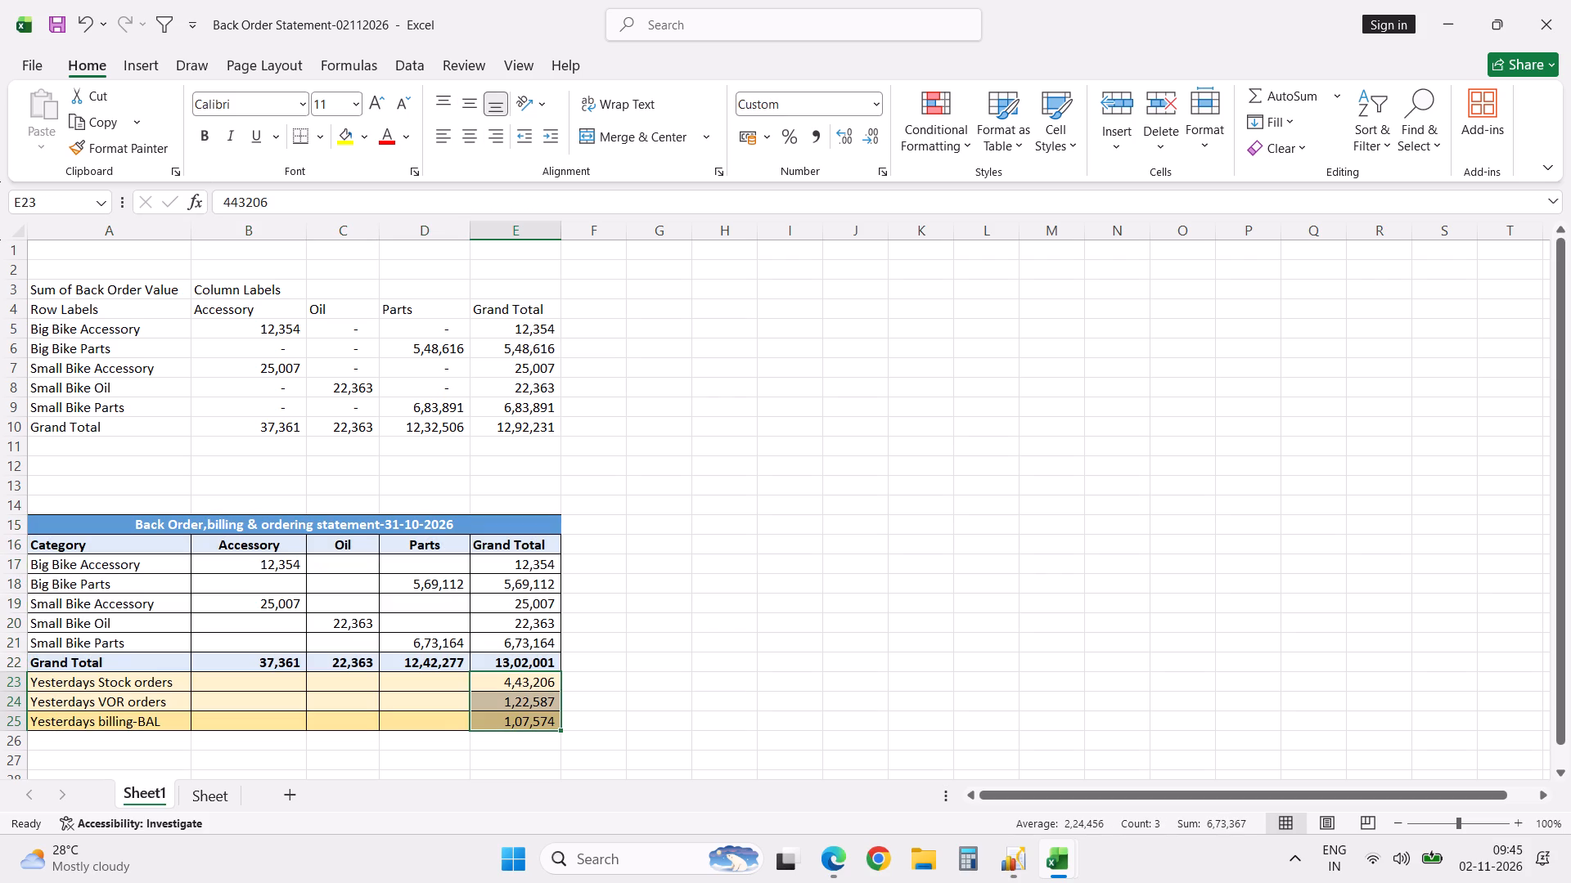
key(ctrl+c)
key(Right)
key(Right)
key(Right)
key(Left)
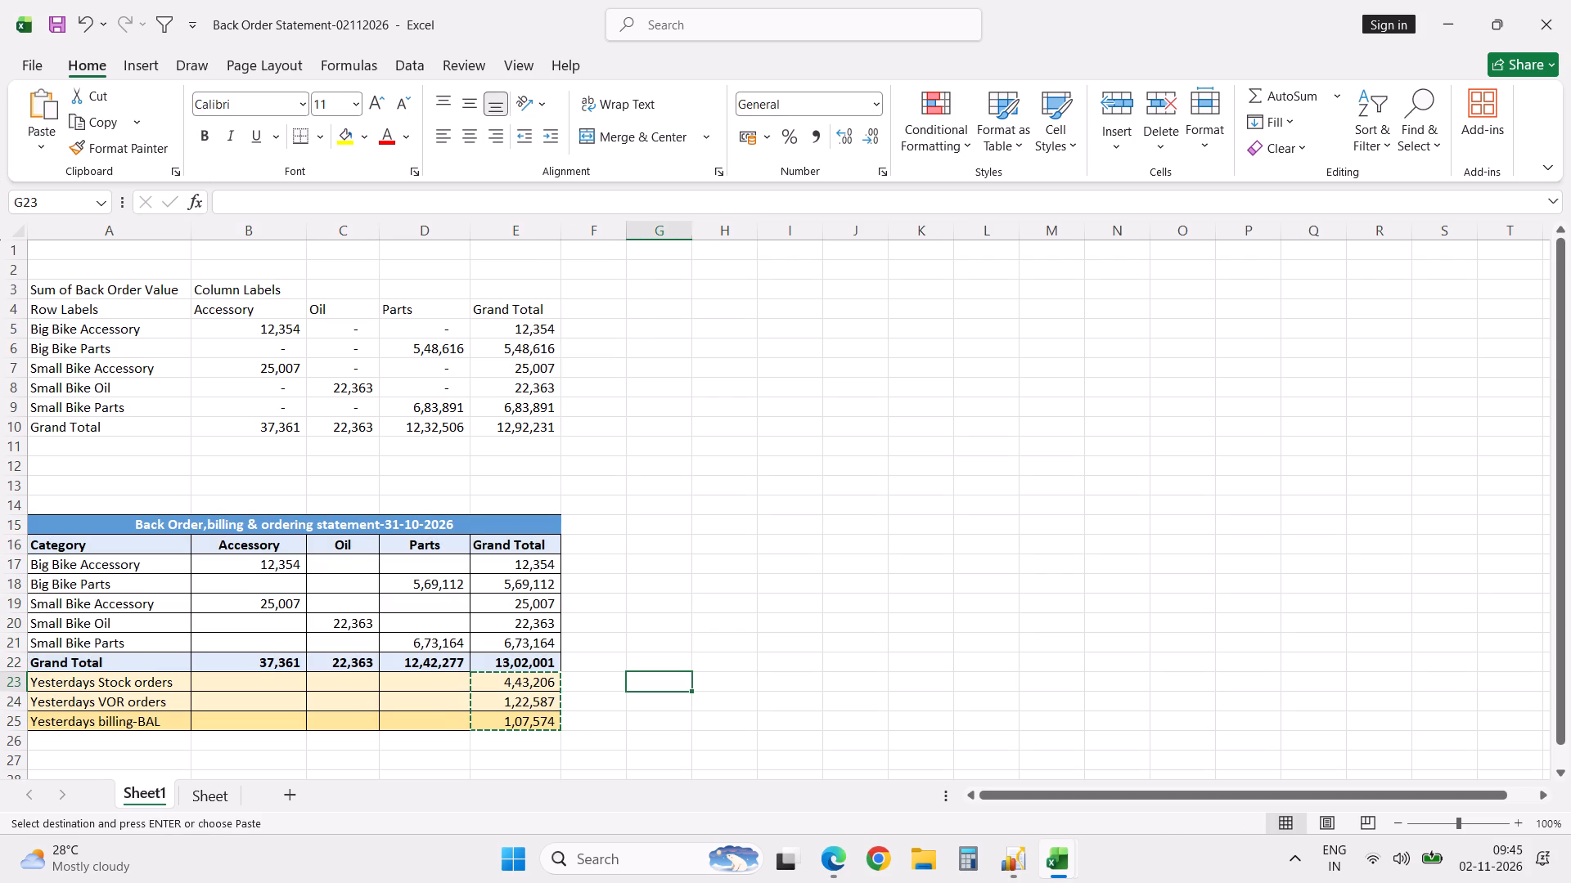
key(Return)
Clear the Yesterdays Stock orders, VOR orders and billing-BAL figures in E23 to E25.
click(541, 684)
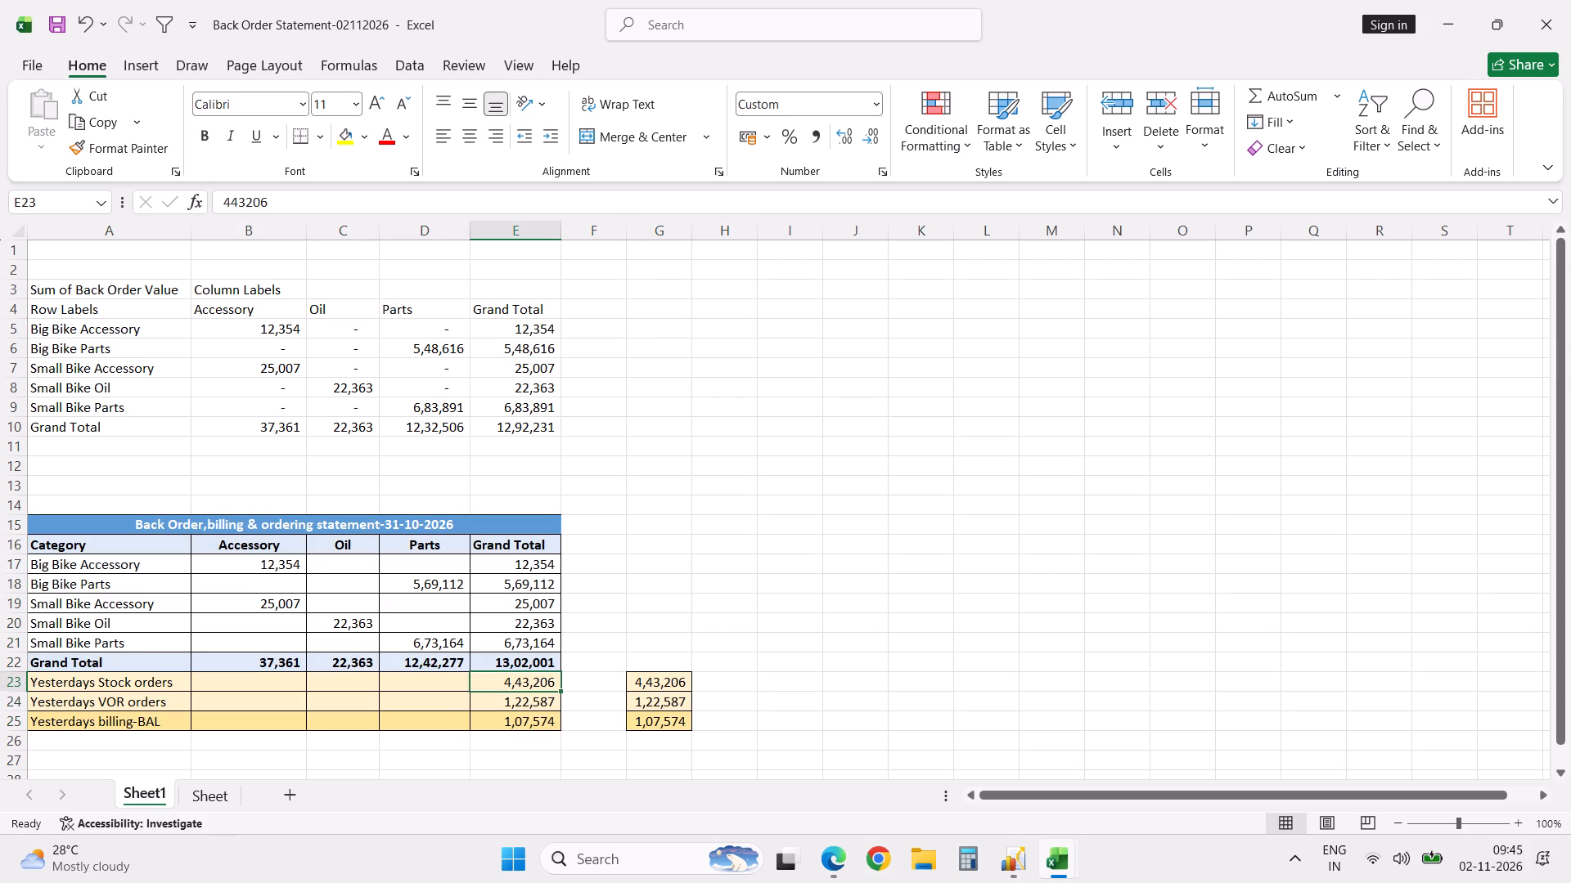
key(shift+Down)
key(shift+Down)
key(Delete)
key(Up)
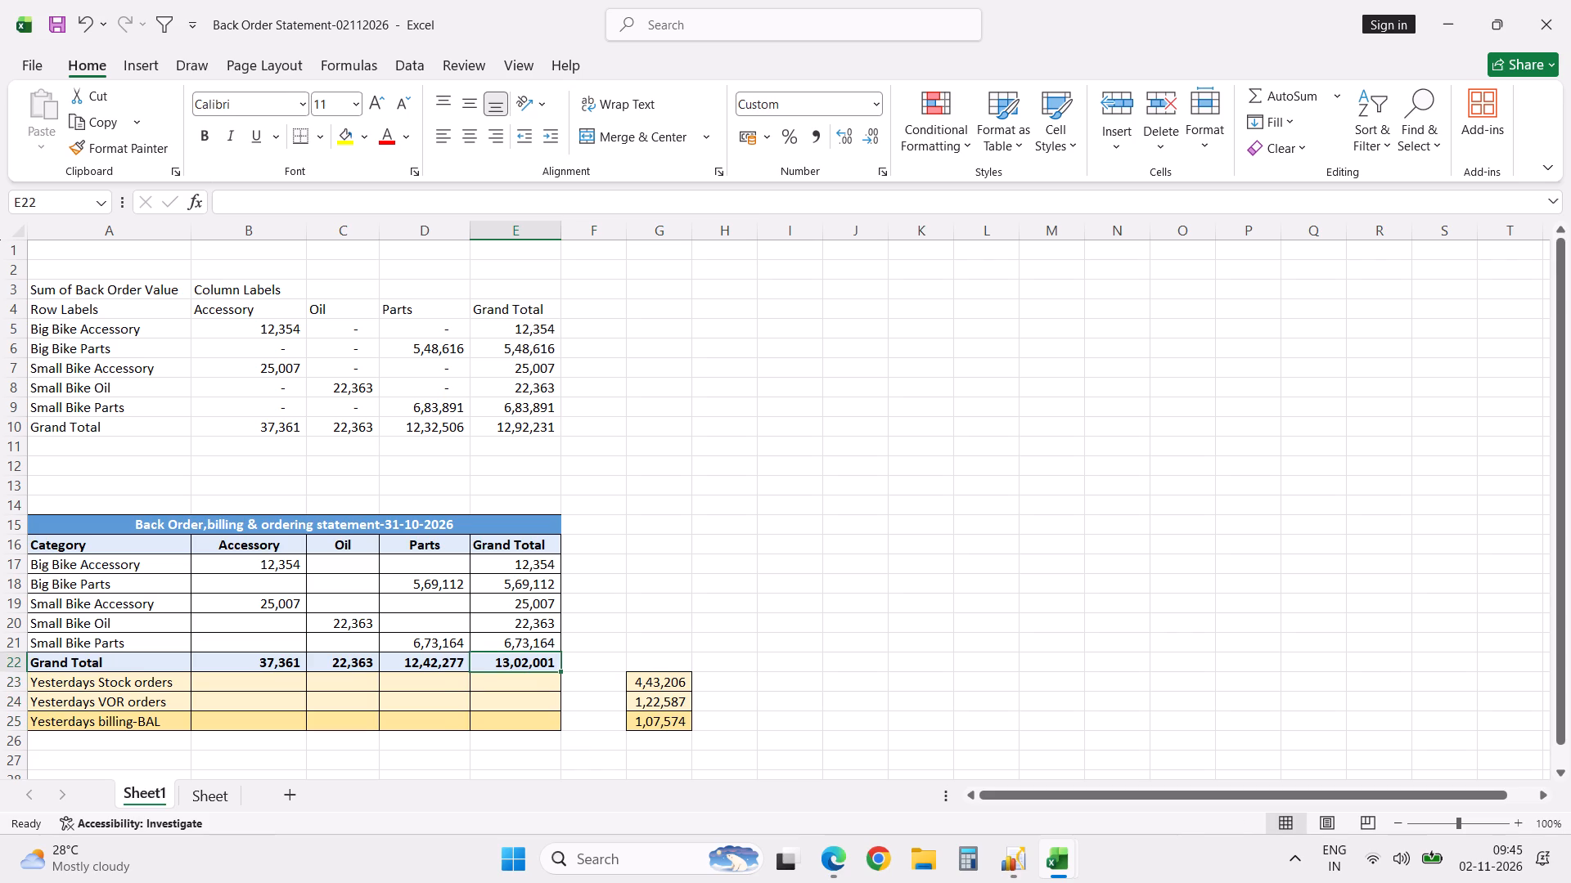
Copy the summary figures B5 to D9 as values into the statement table starting at B17, and save the workbook.
click(275, 325)
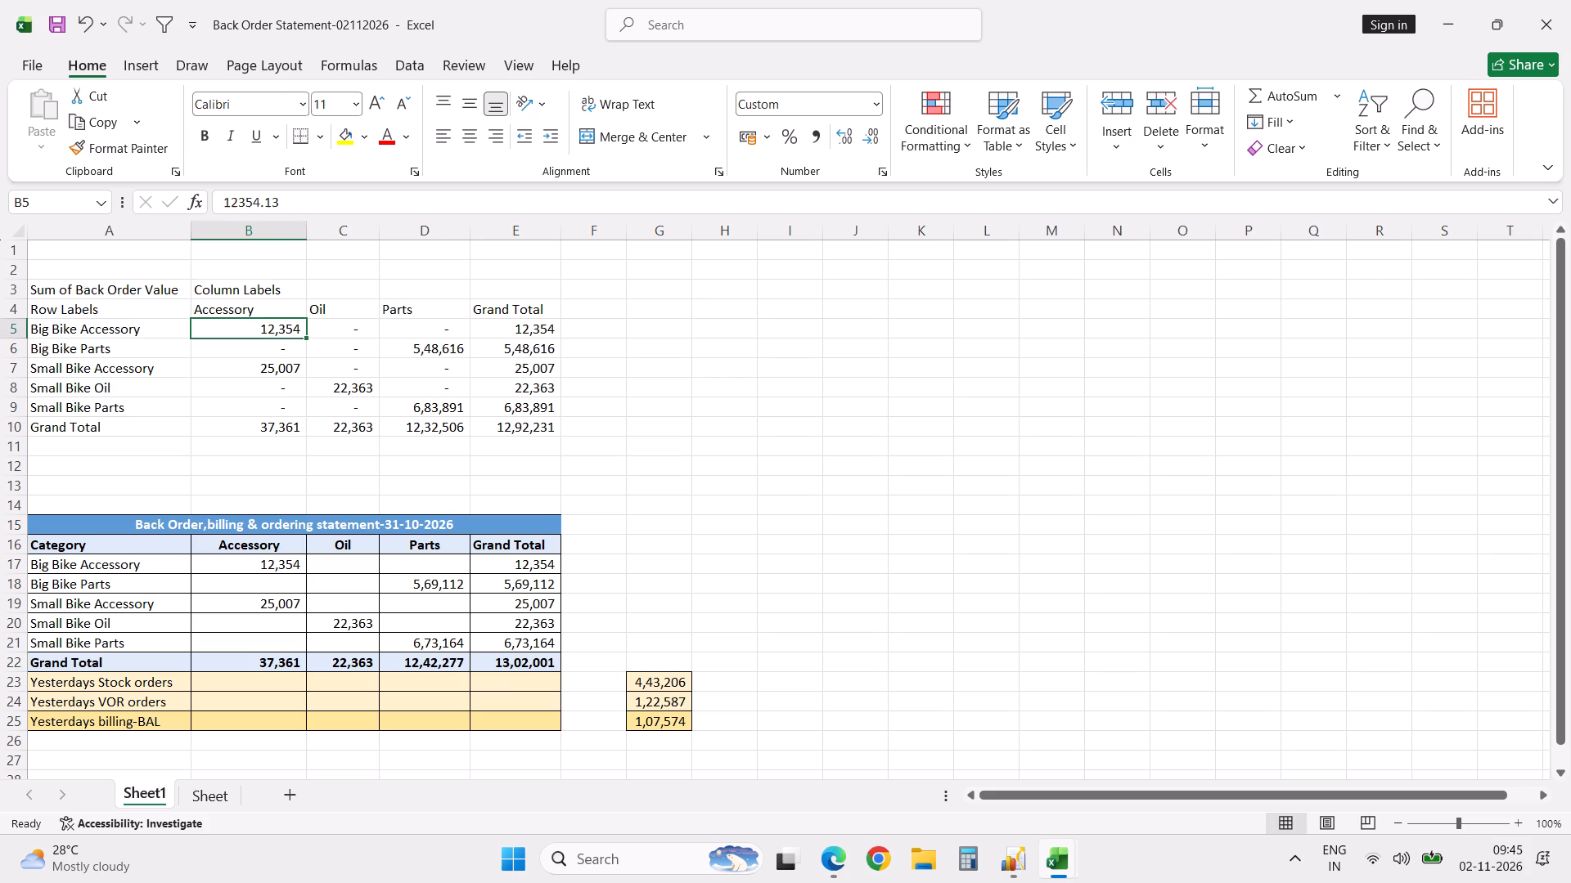
key(shift+Down)
key(shift+Down)
key(shift+Down)
key(shift+Down)
key(shift+Right)
key(shift+Right)
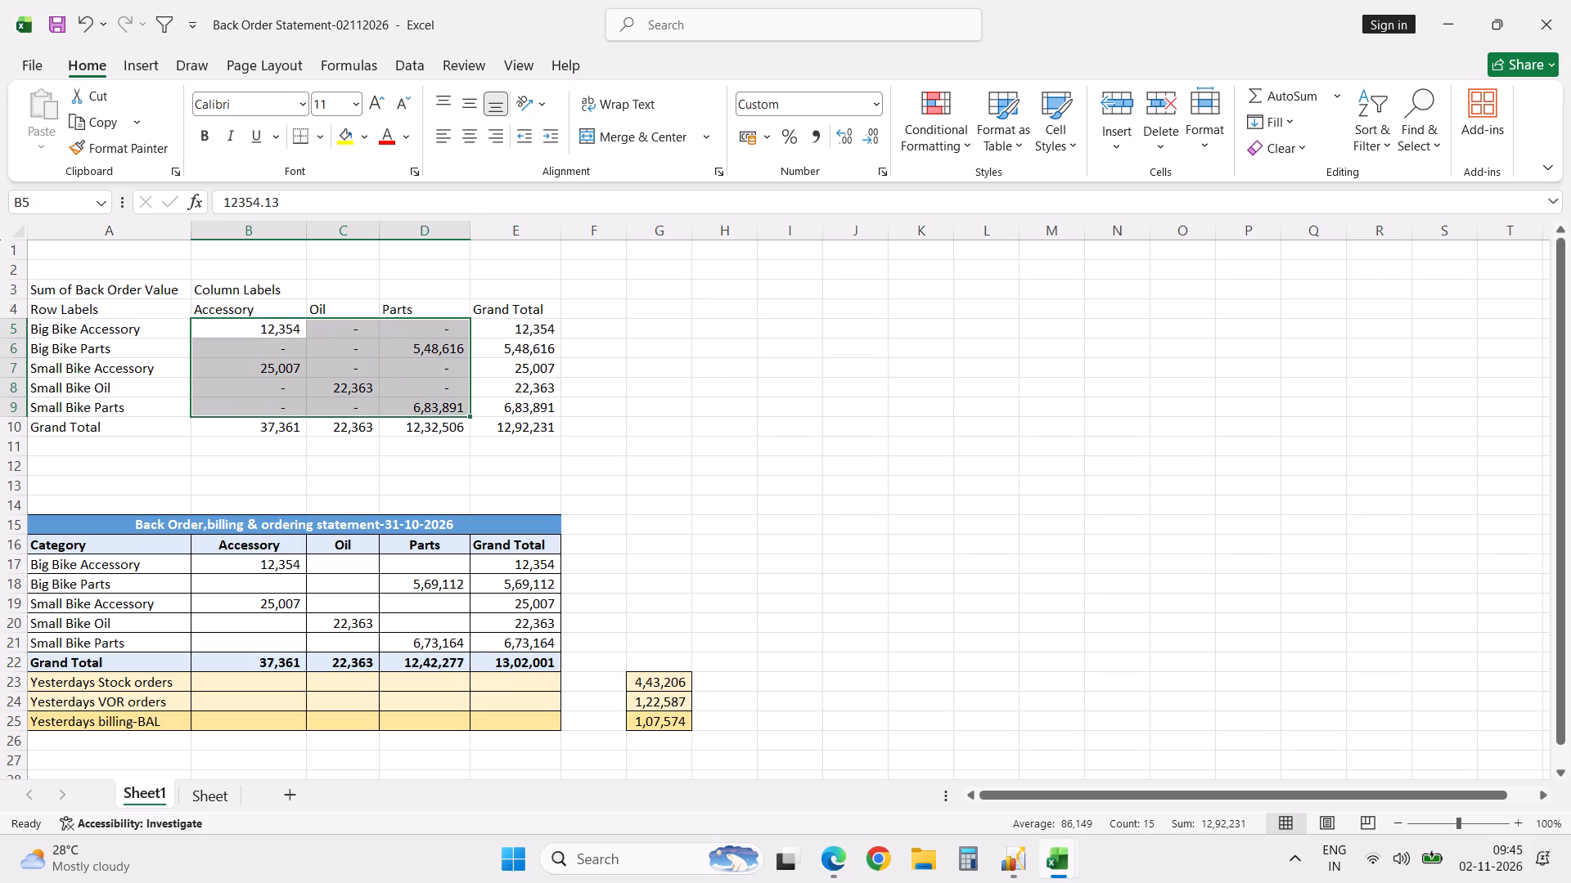
key(ctrl+c)
key(Down)
key(Down)
key(Down)
key(Down)
key(Down)
key(Down)
key(Down)
key(Down)
key(Down)
key(Down)
key(Down)
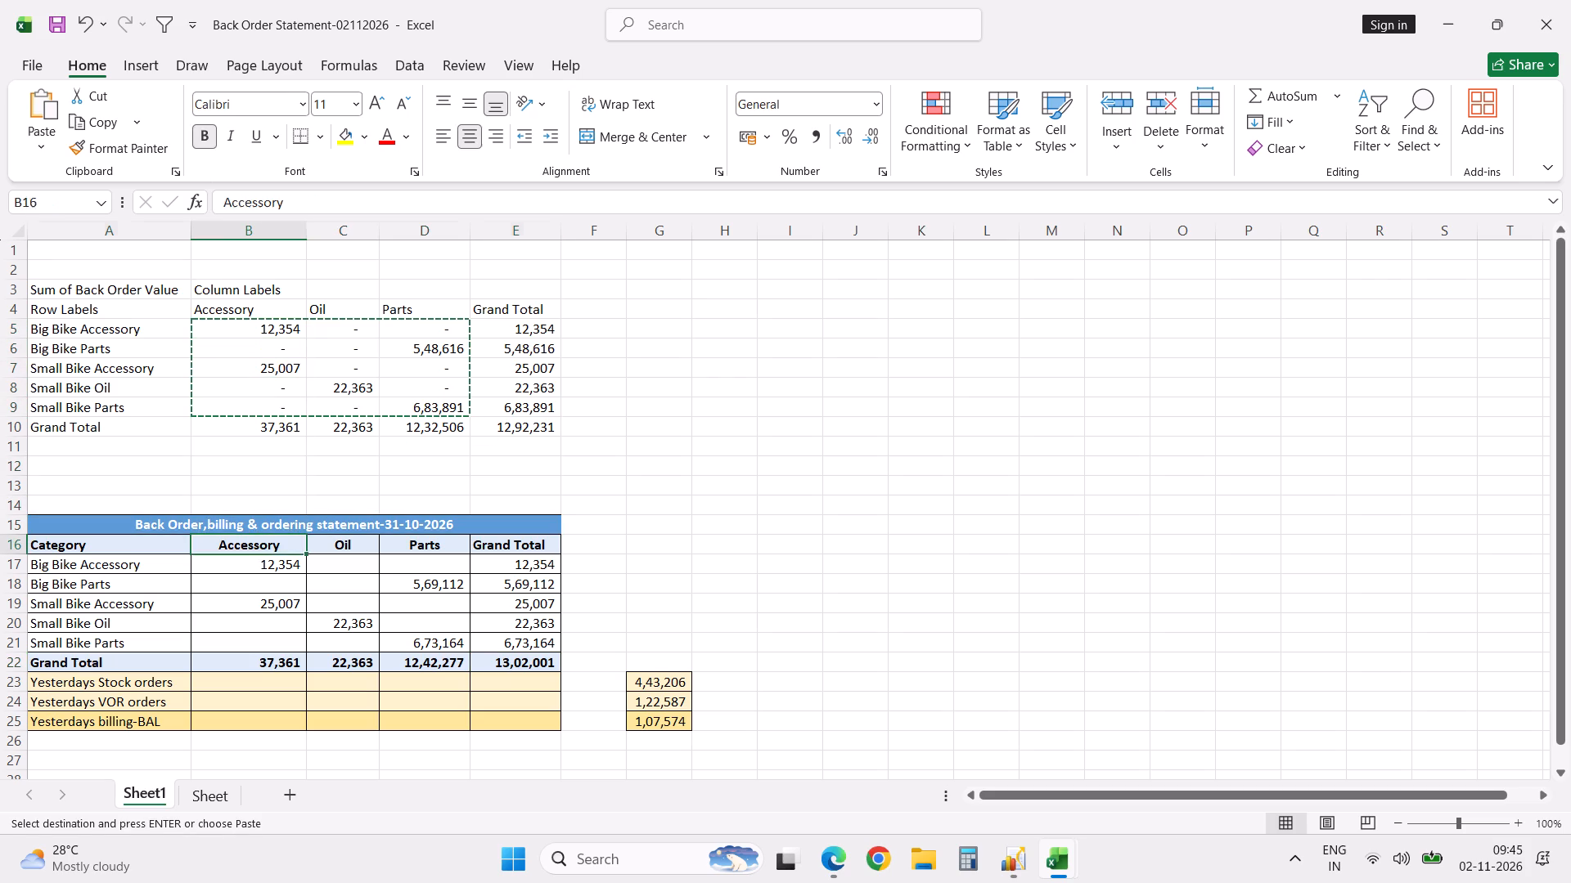
key(Down)
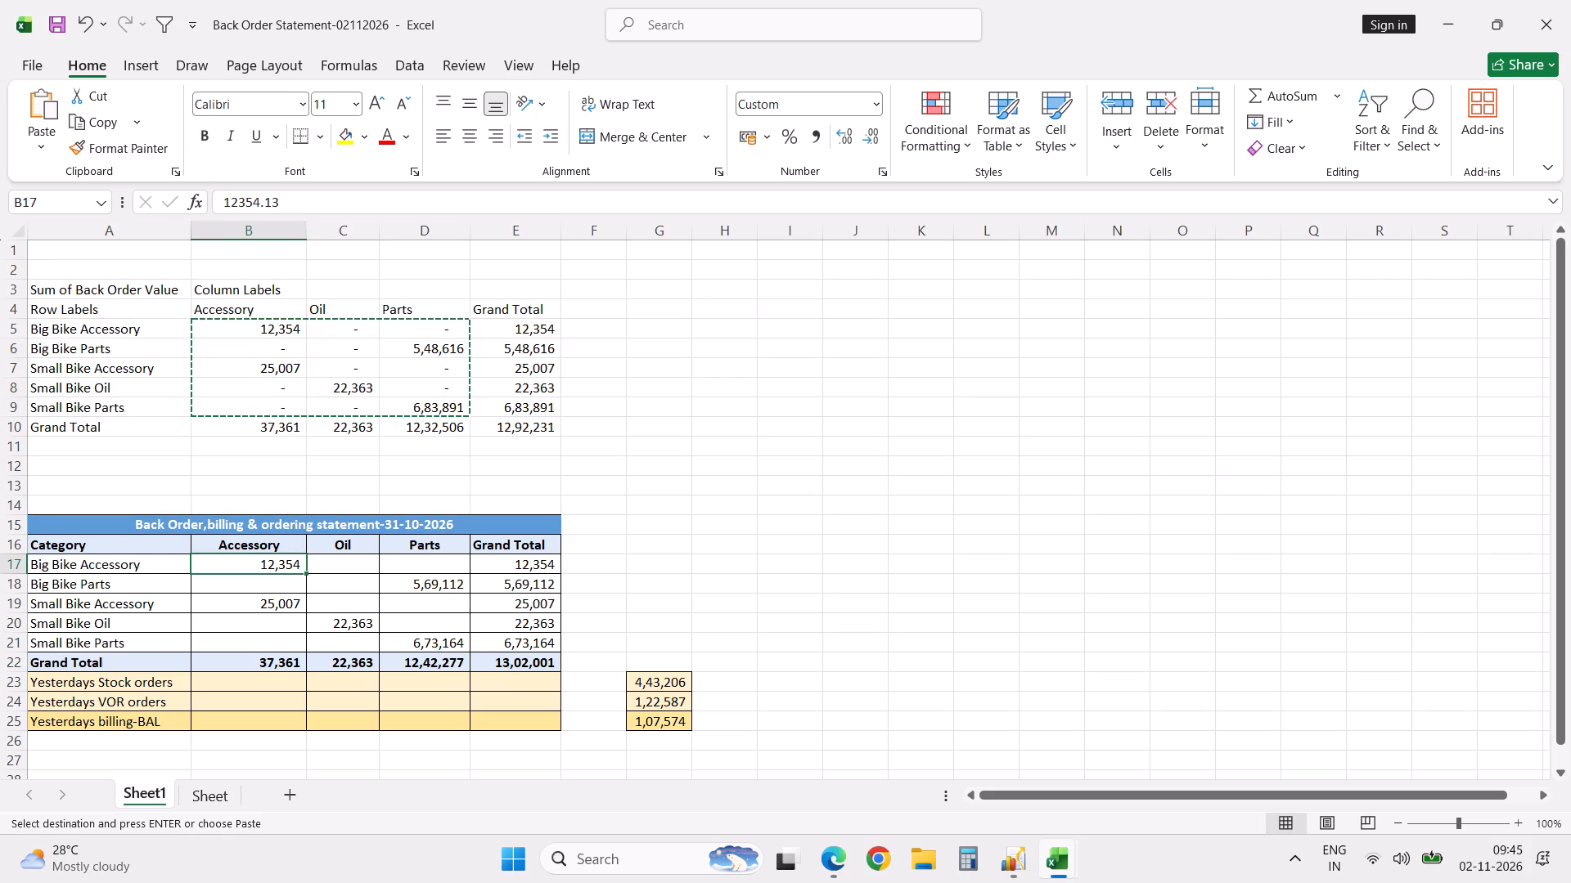
right_click(257, 565)
click(342, 377)
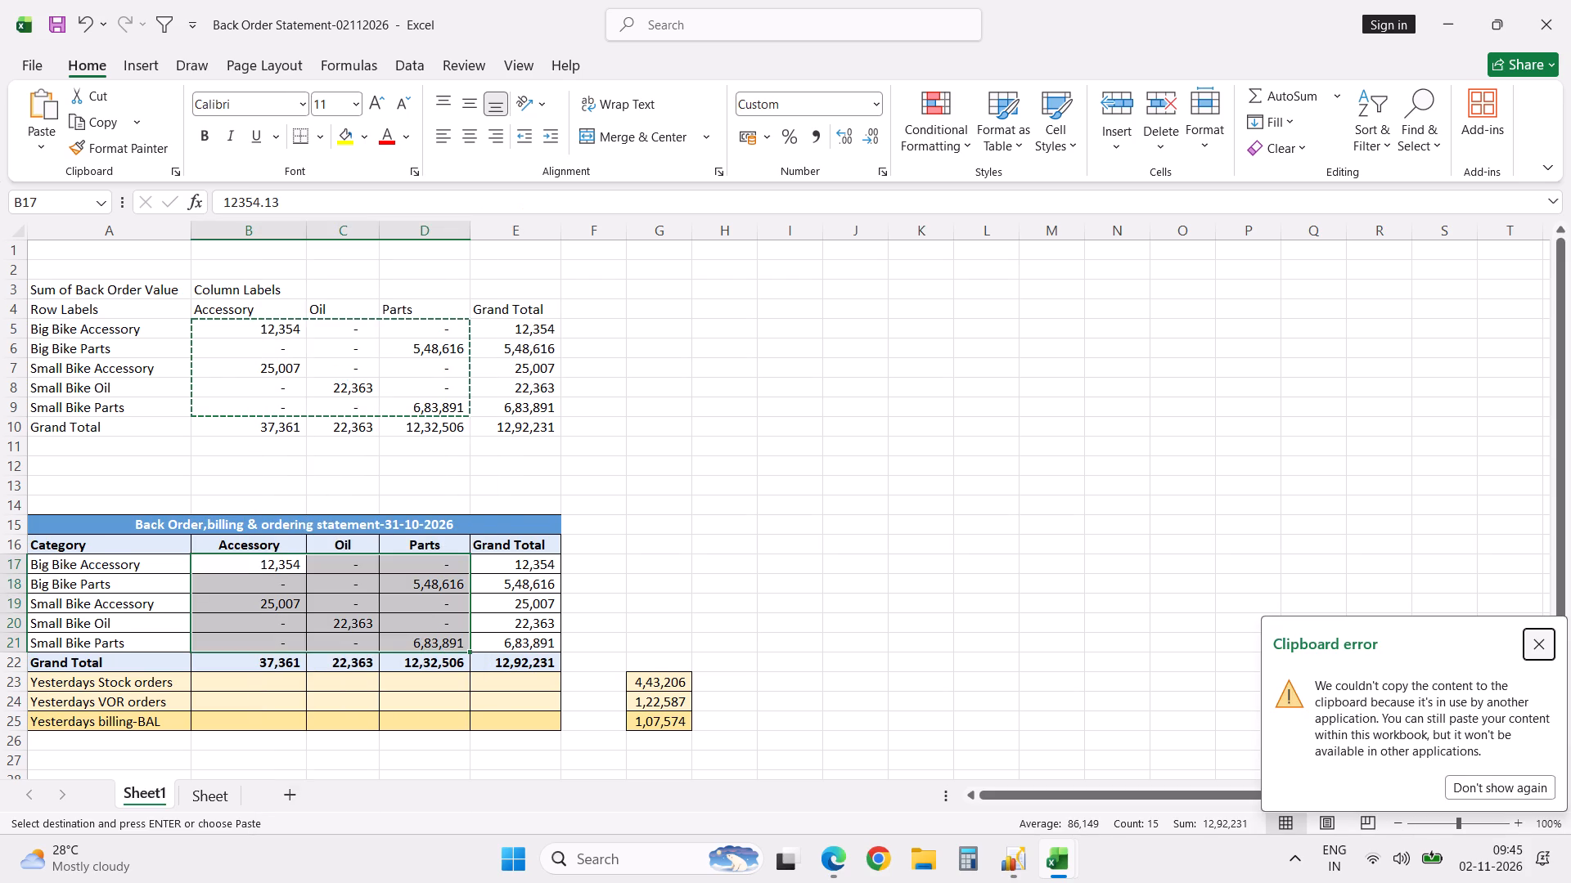
click(673, 601)
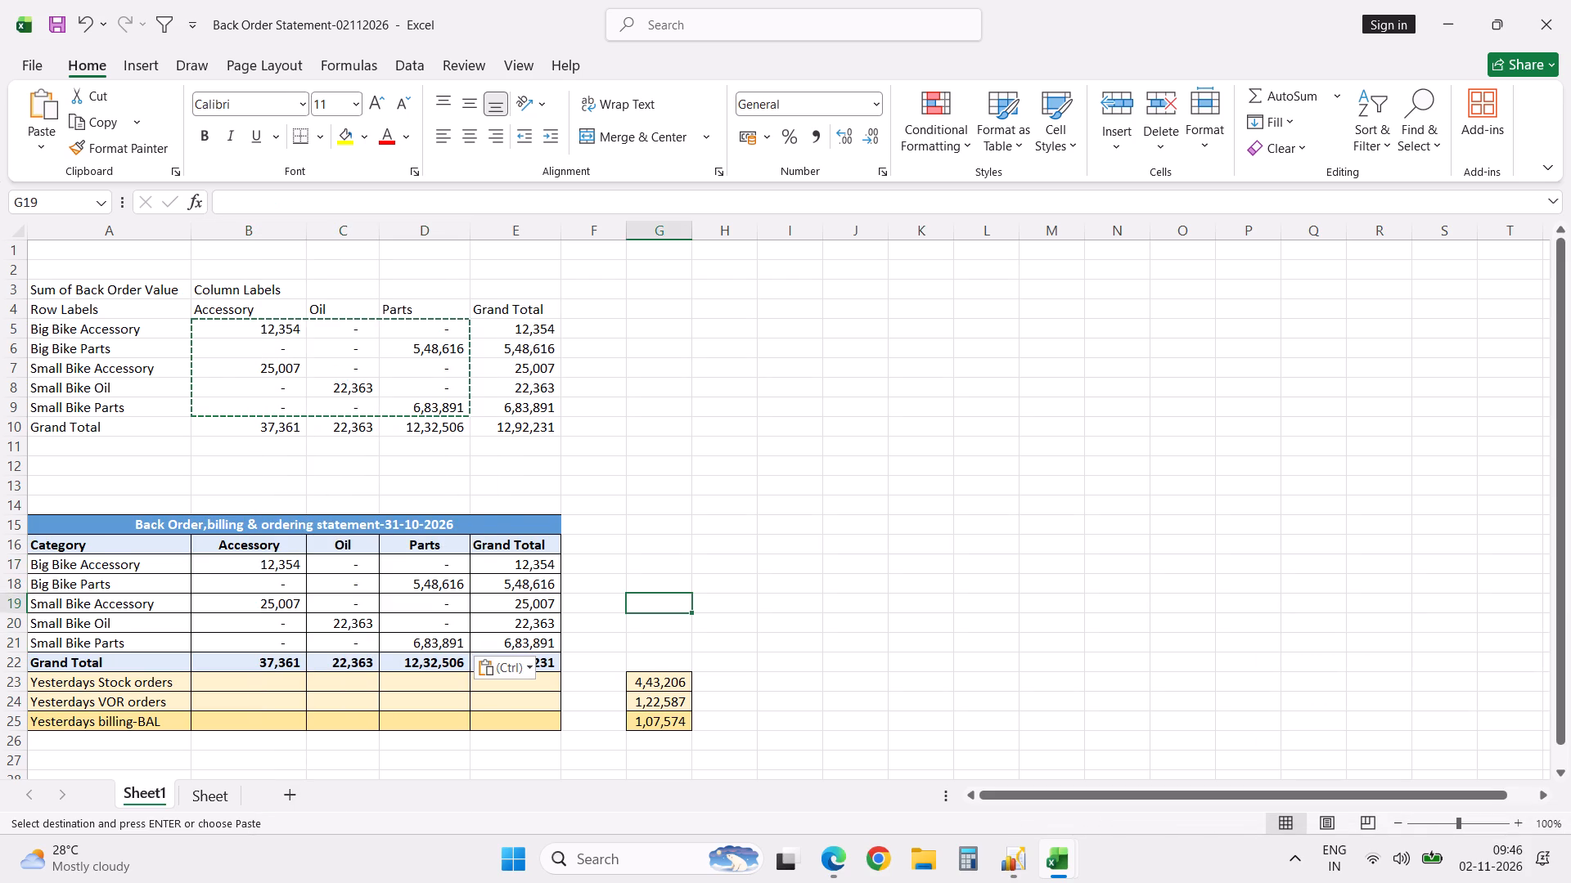
key(ctrl+s)
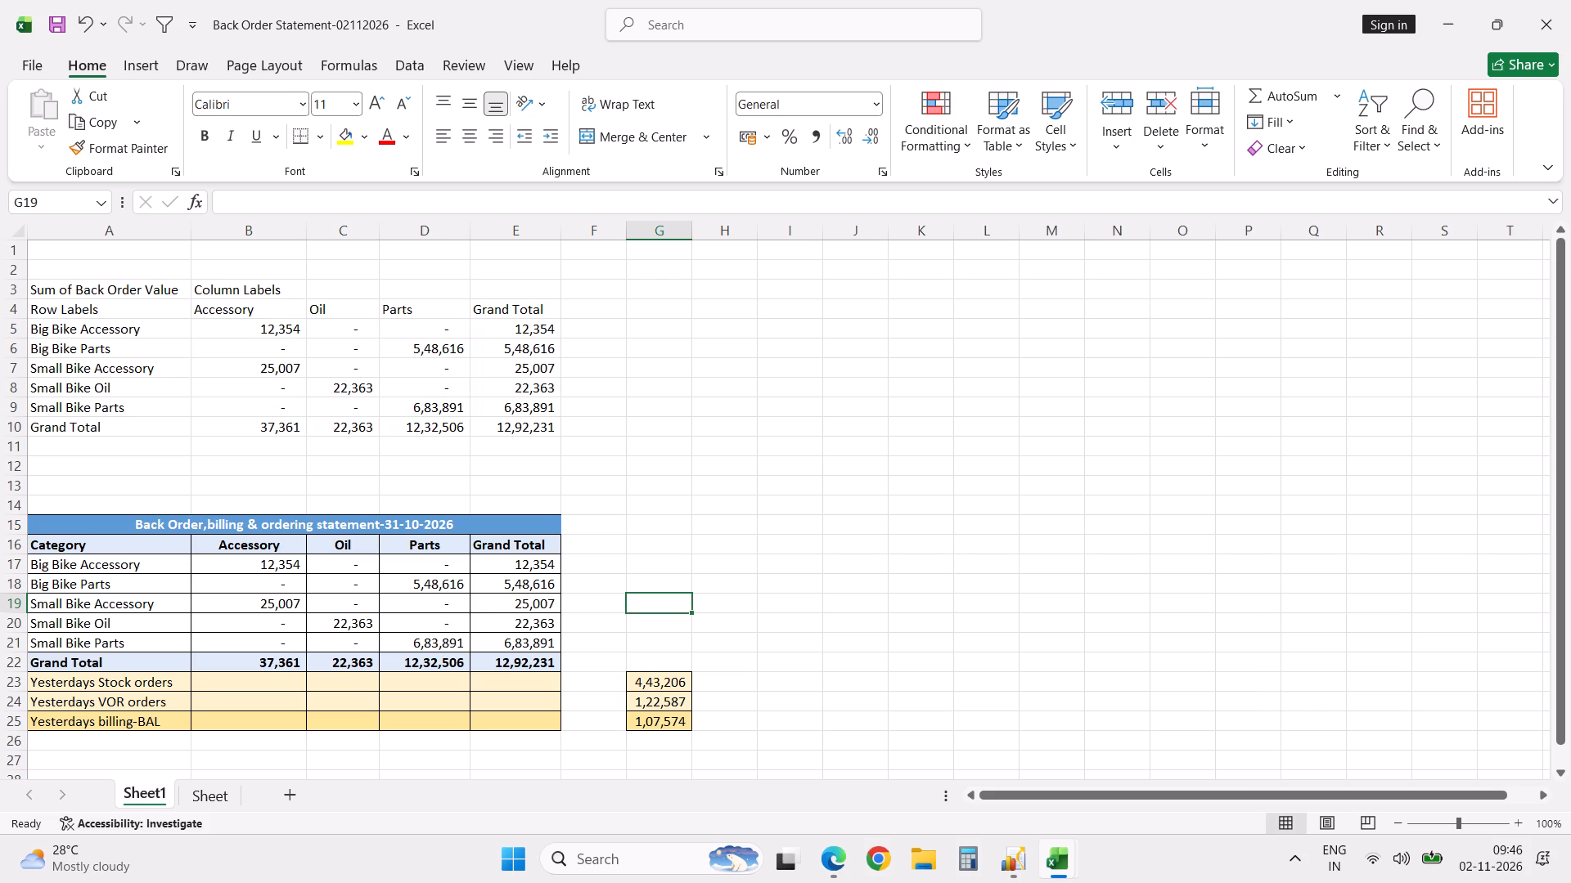
Autofit the width of column B.
double_click(306, 234)
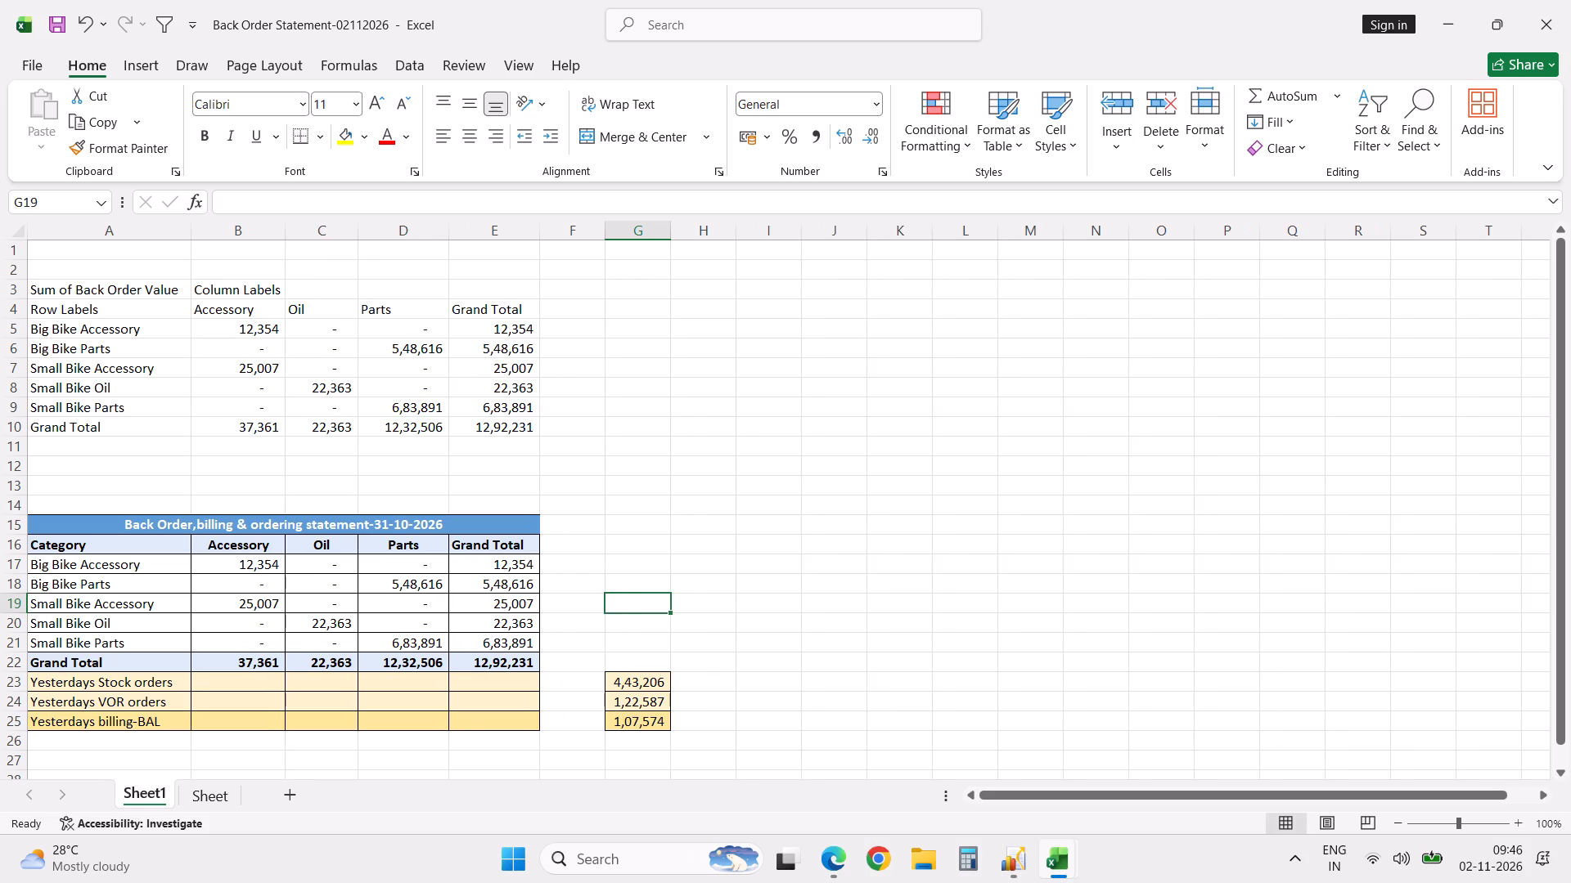
Change the date in the statement table's title in A15 to 02-11-2026.
click(290, 530)
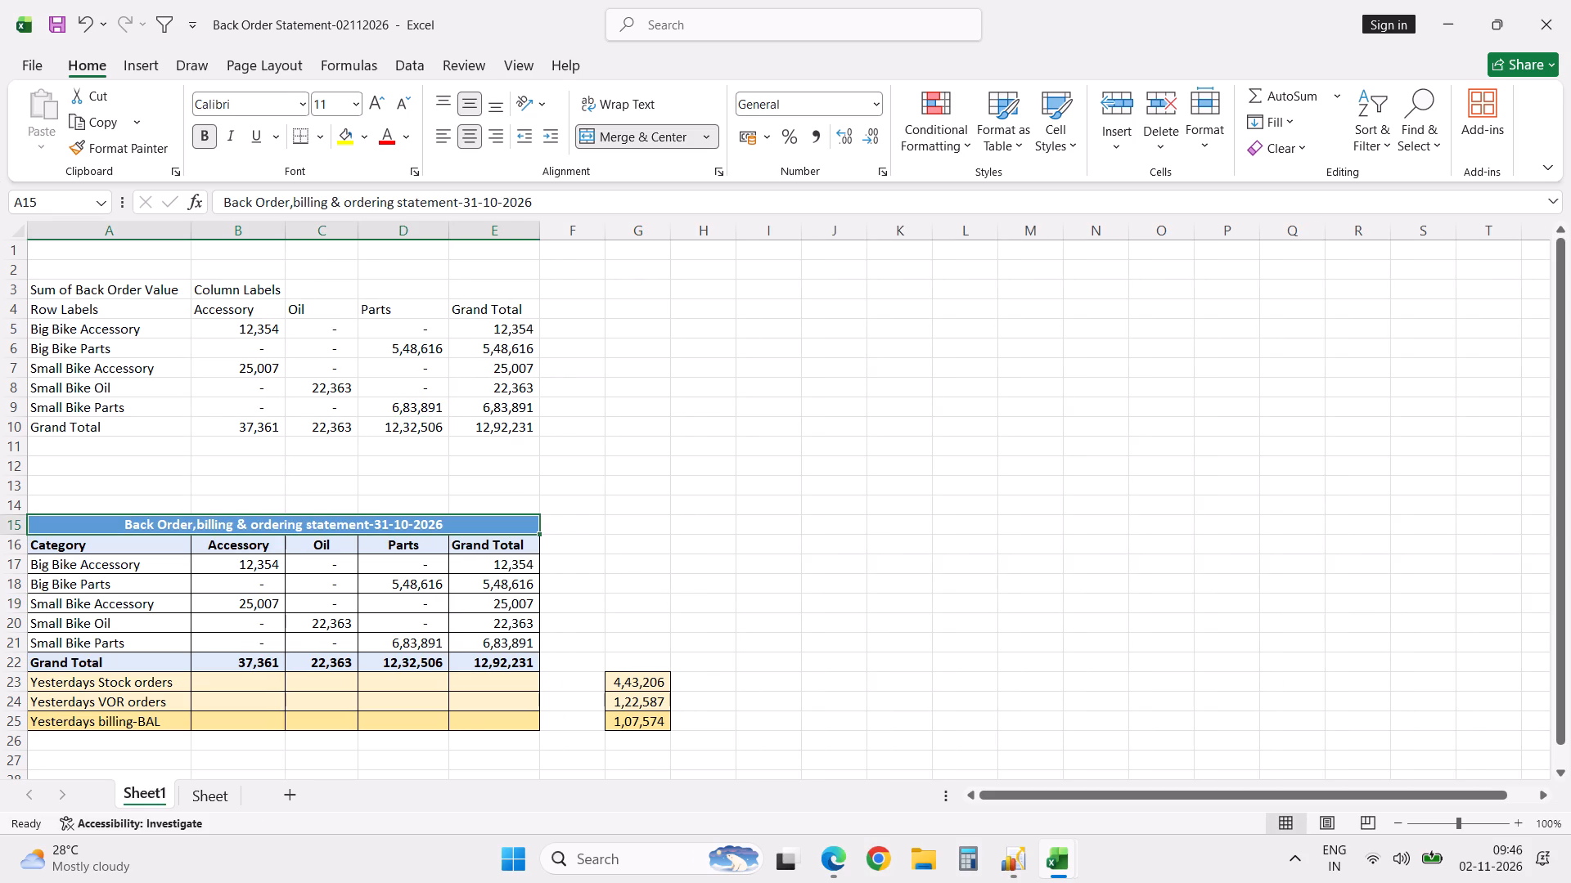
click(464, 199)
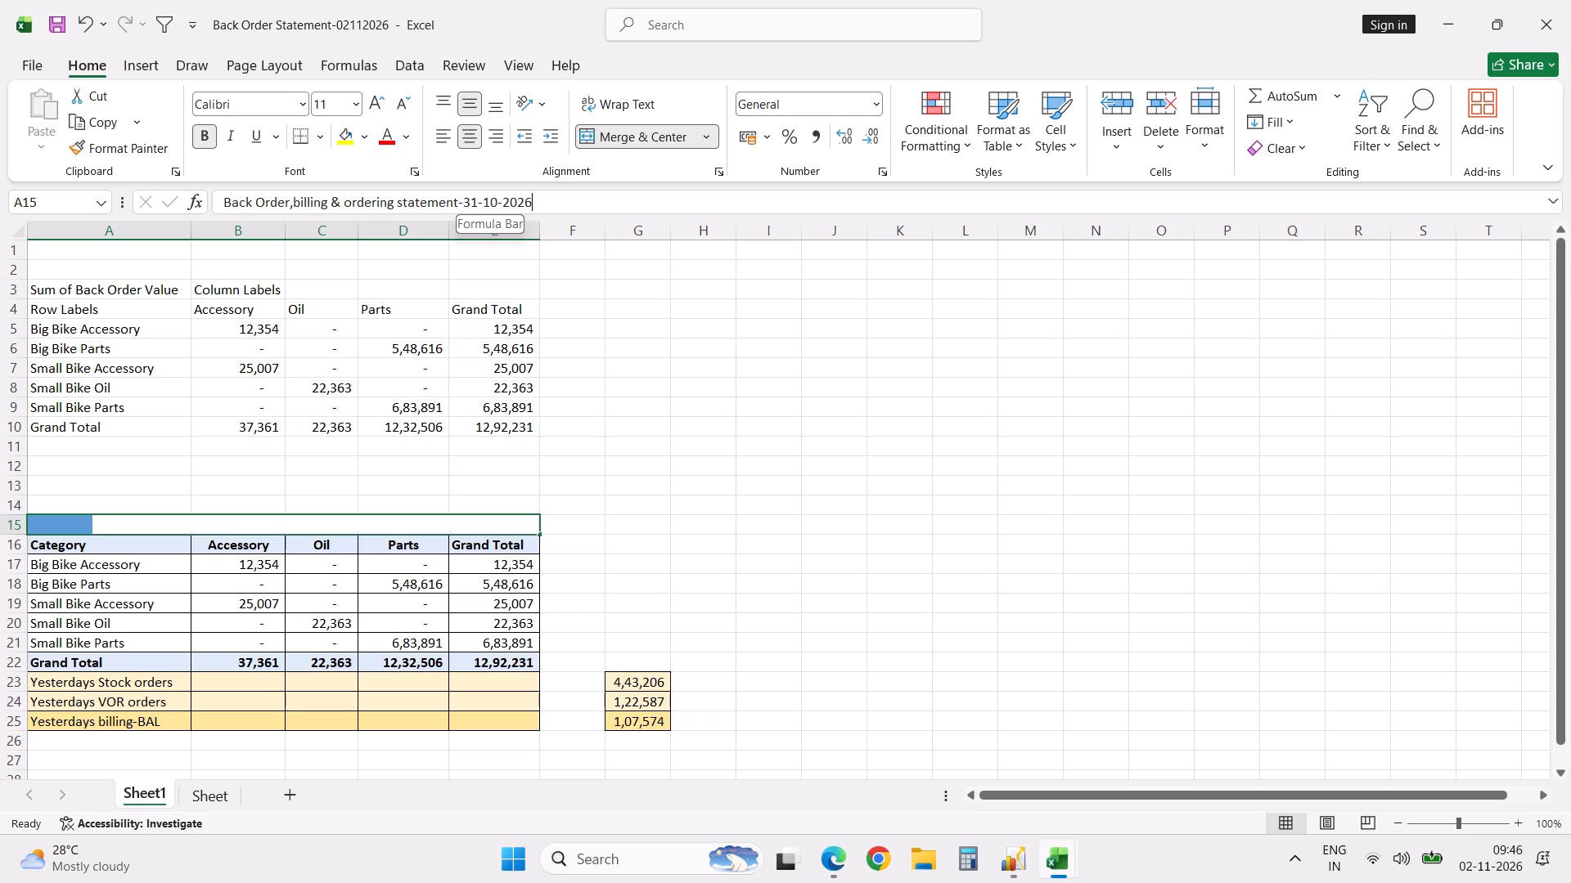
key(shift+Right)
key(shift+Right)
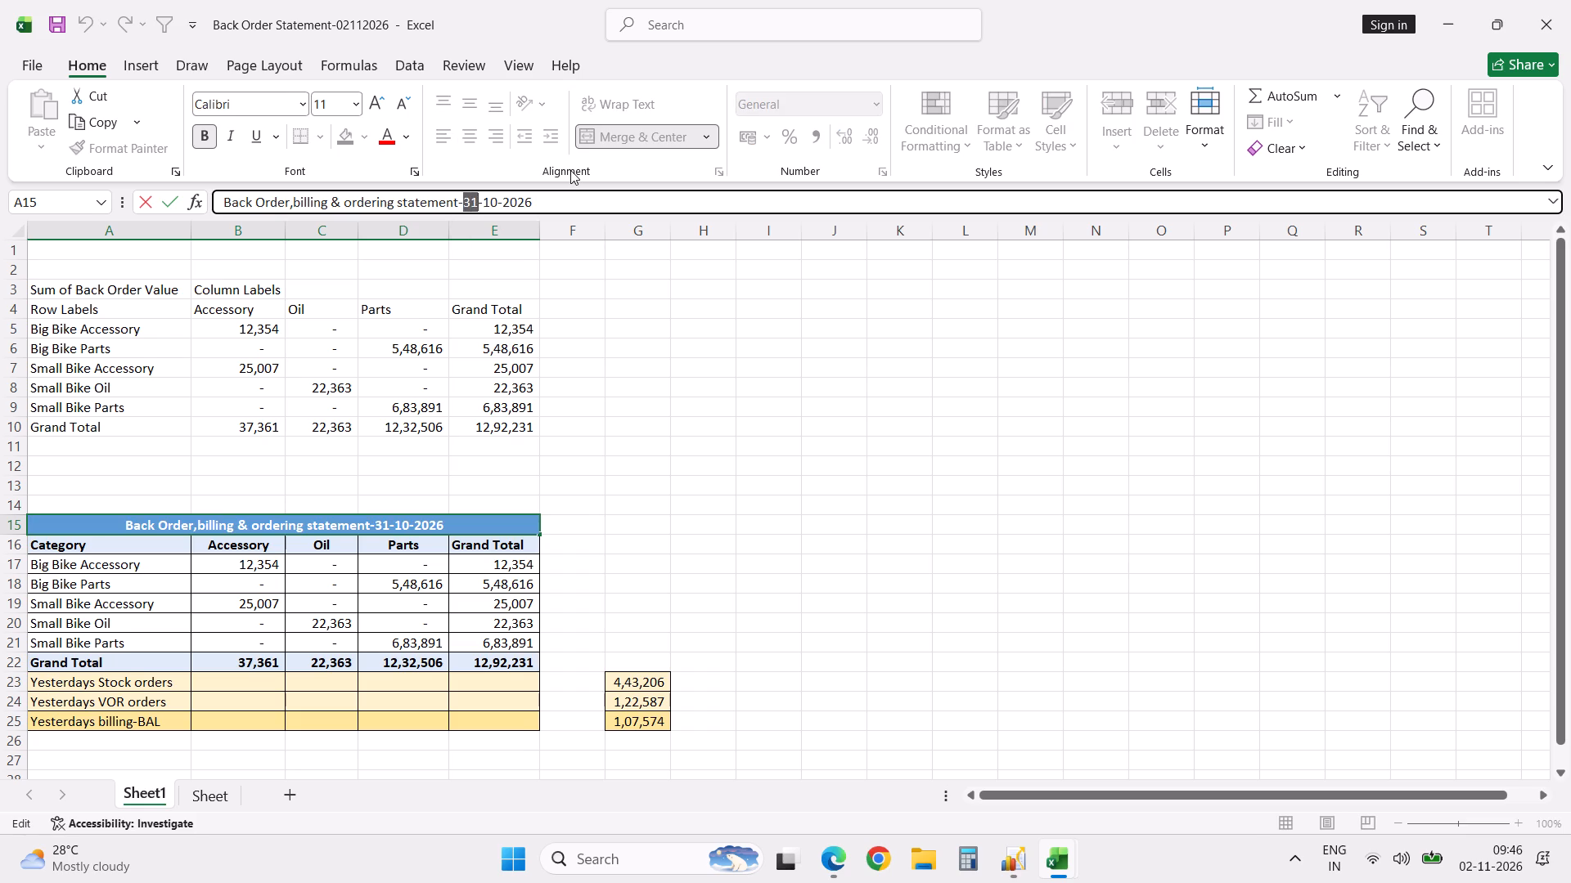
text(02)
key(Right)
key(Right)
key(shift+Right)
key(1)
key(Return)
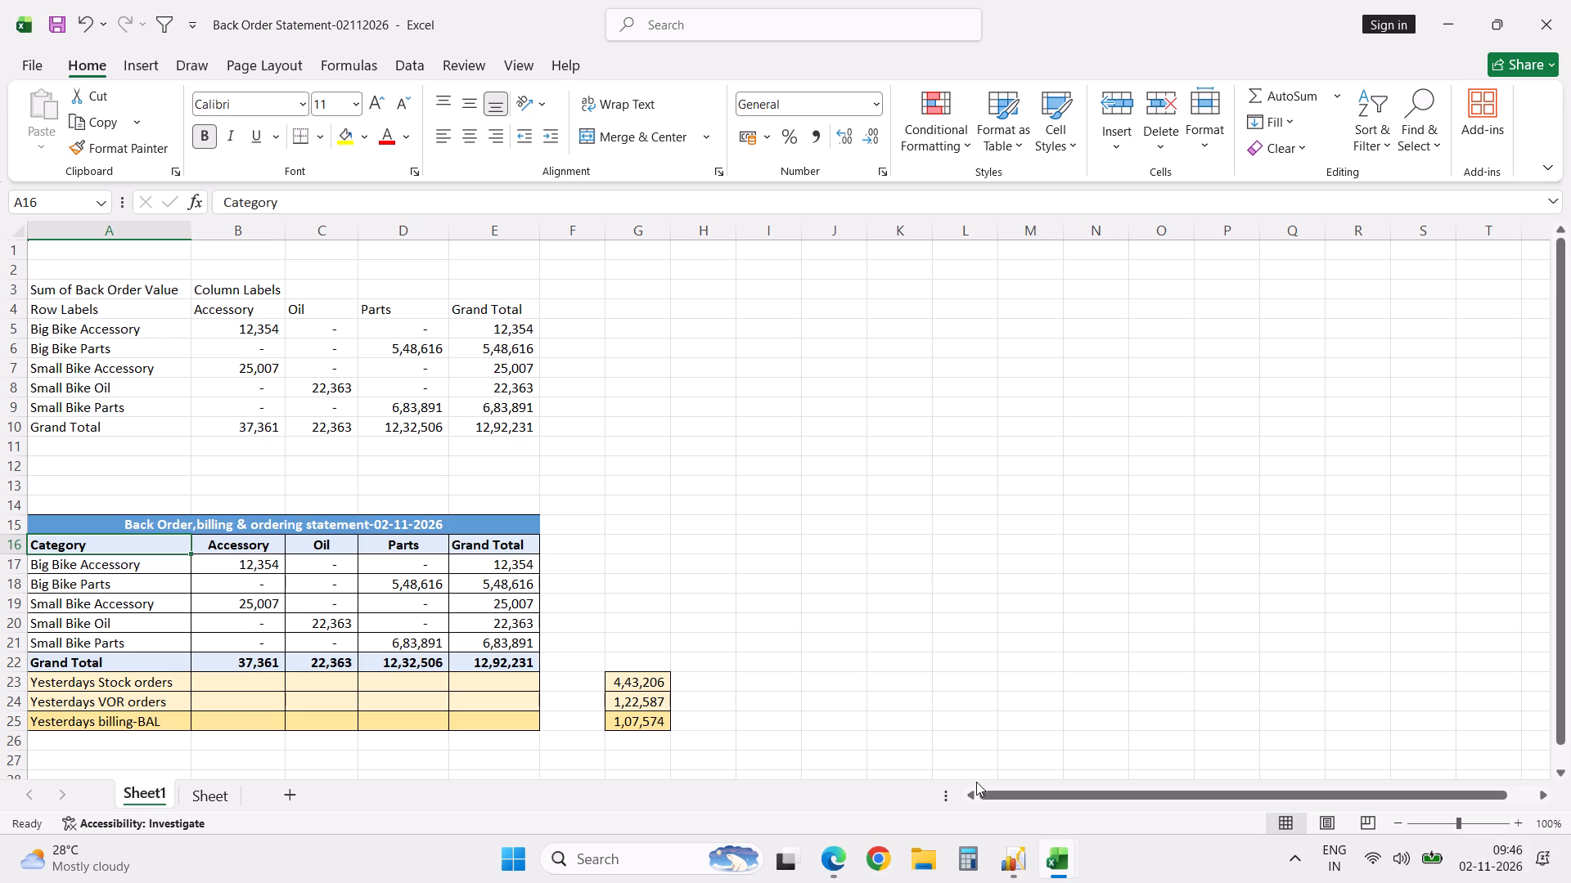
In Excellon, close the Back Order Statement and open the Purchase Order Statement from the Spare Parts procurement reports.
click(1016, 864)
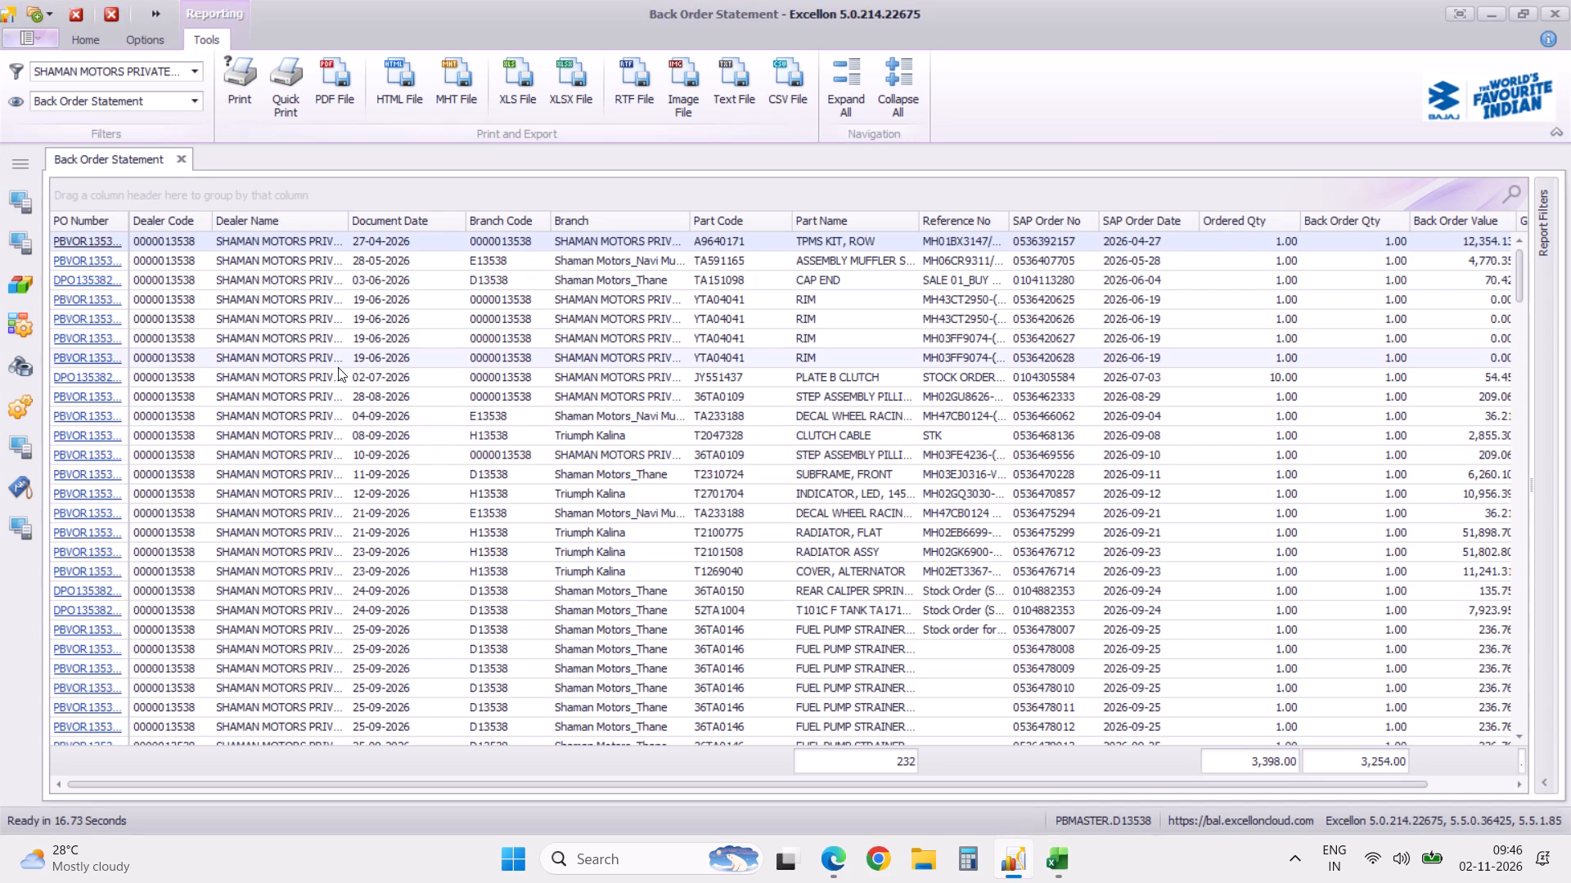
click(182, 160)
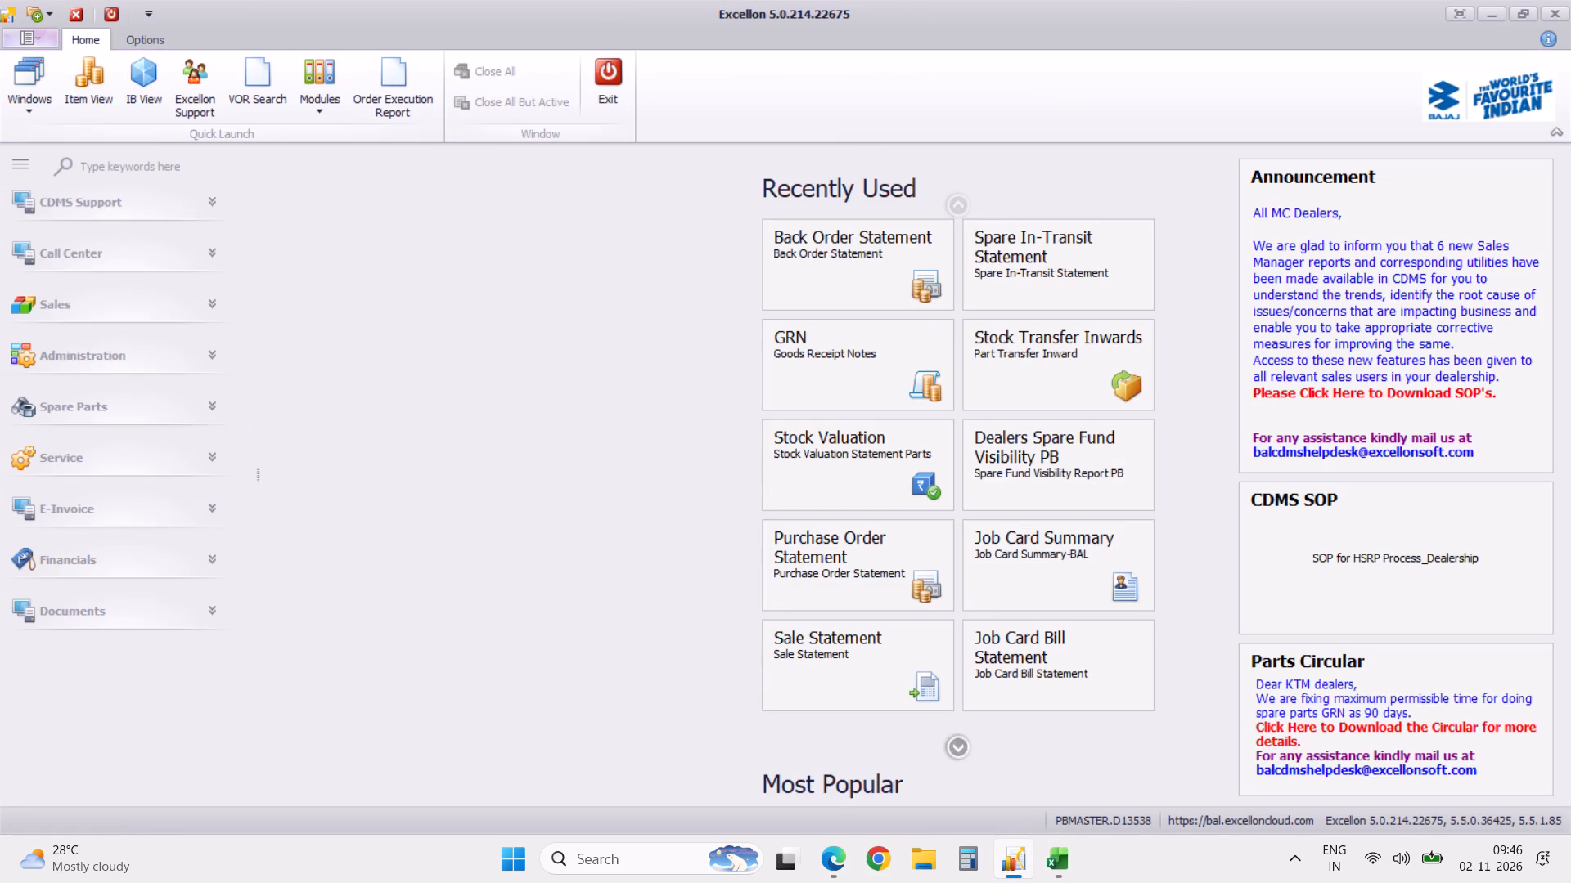
click(216, 414)
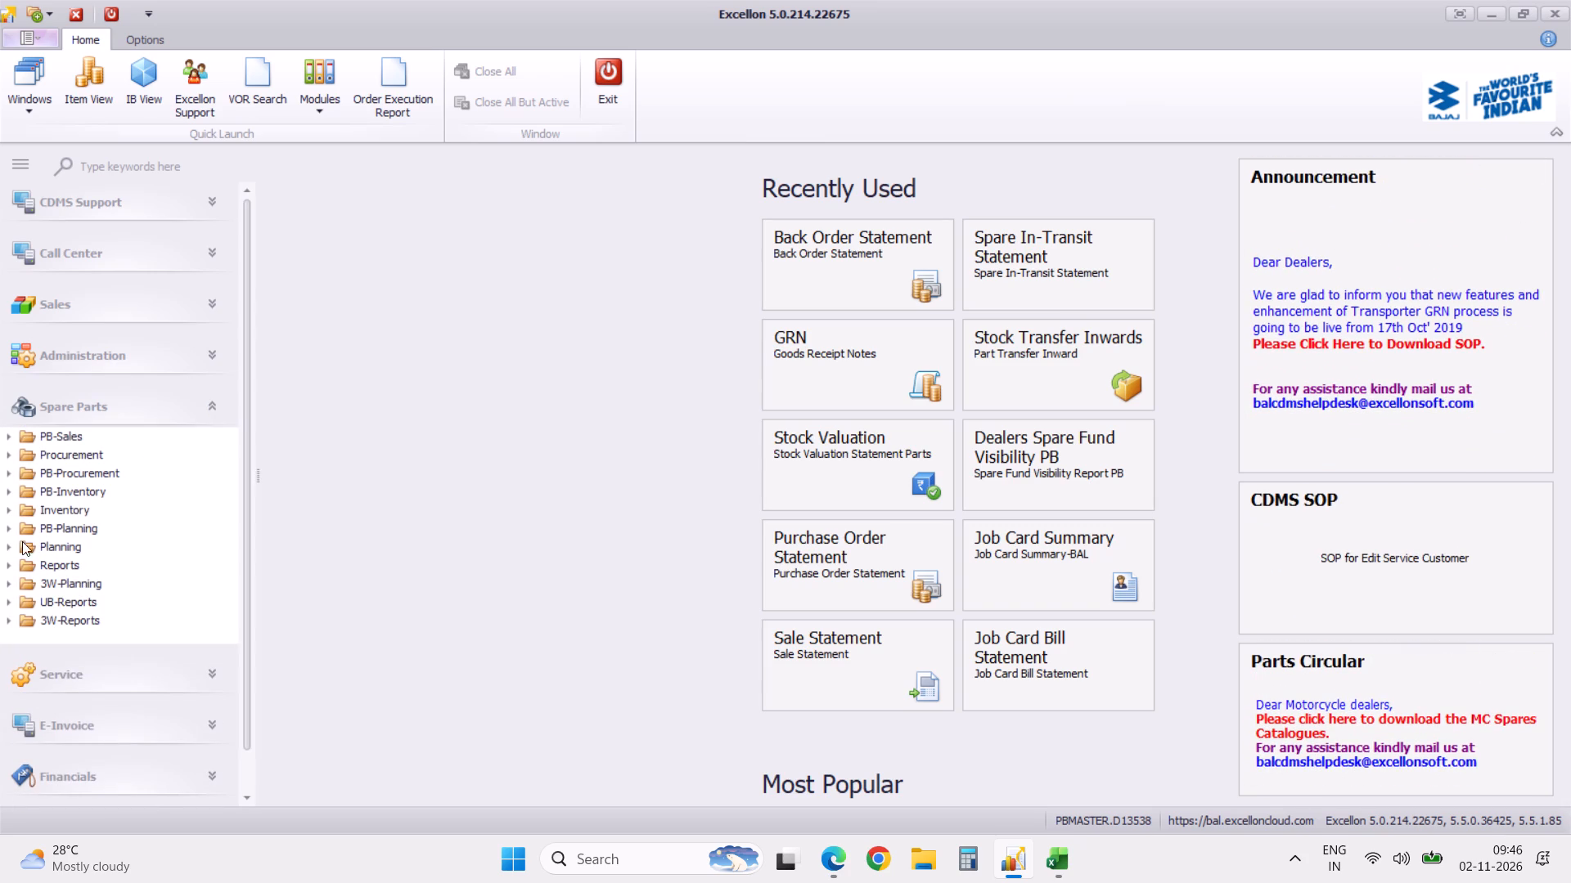
click(7, 563)
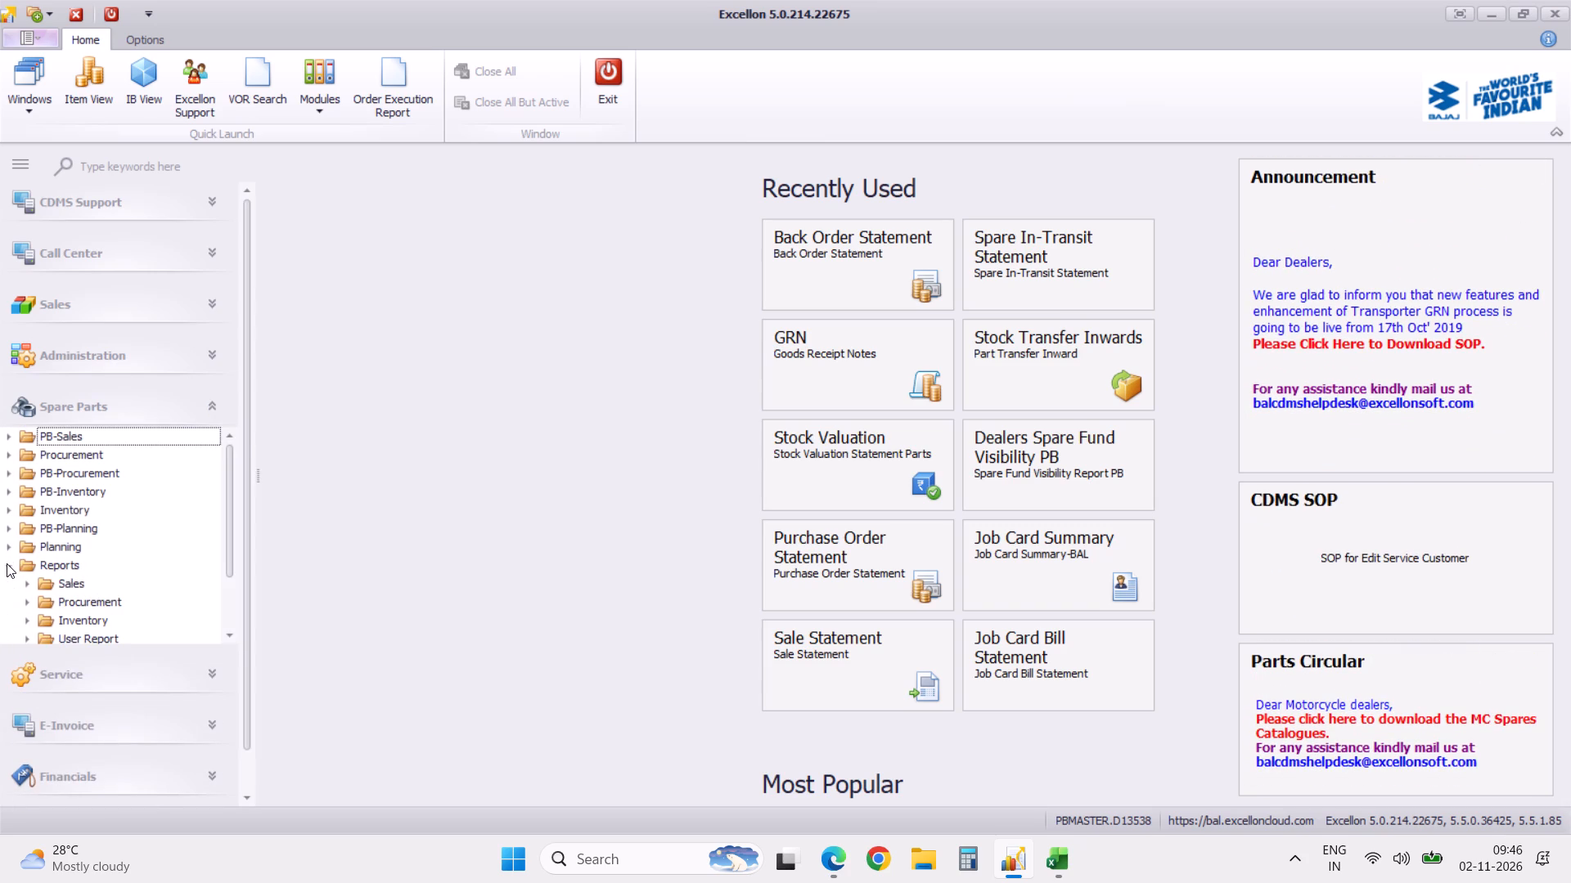
click(29, 607)
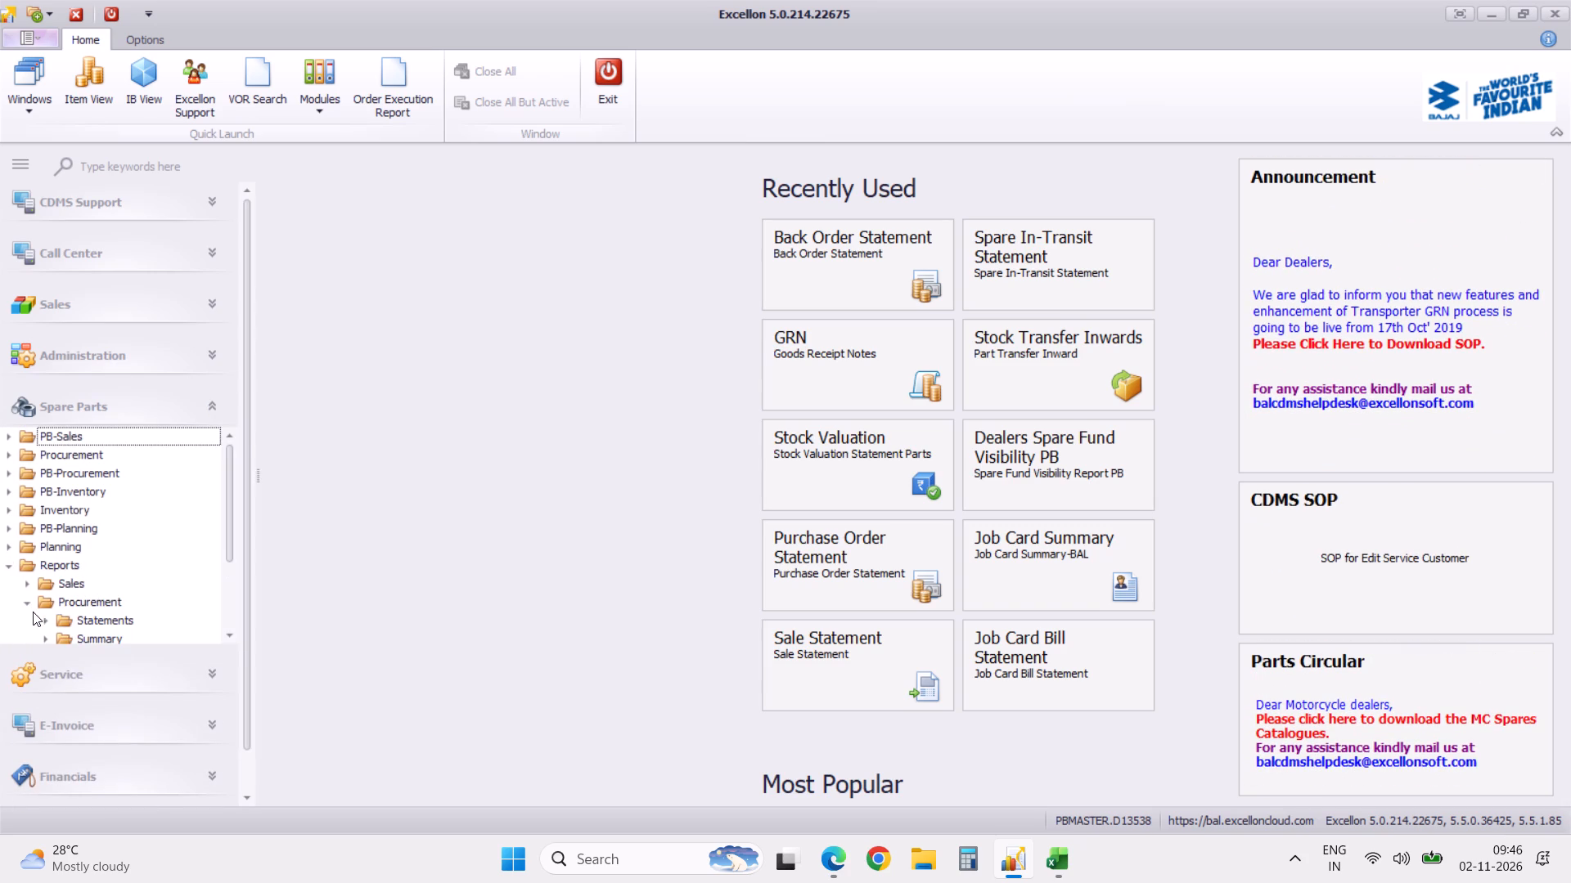
click(47, 623)
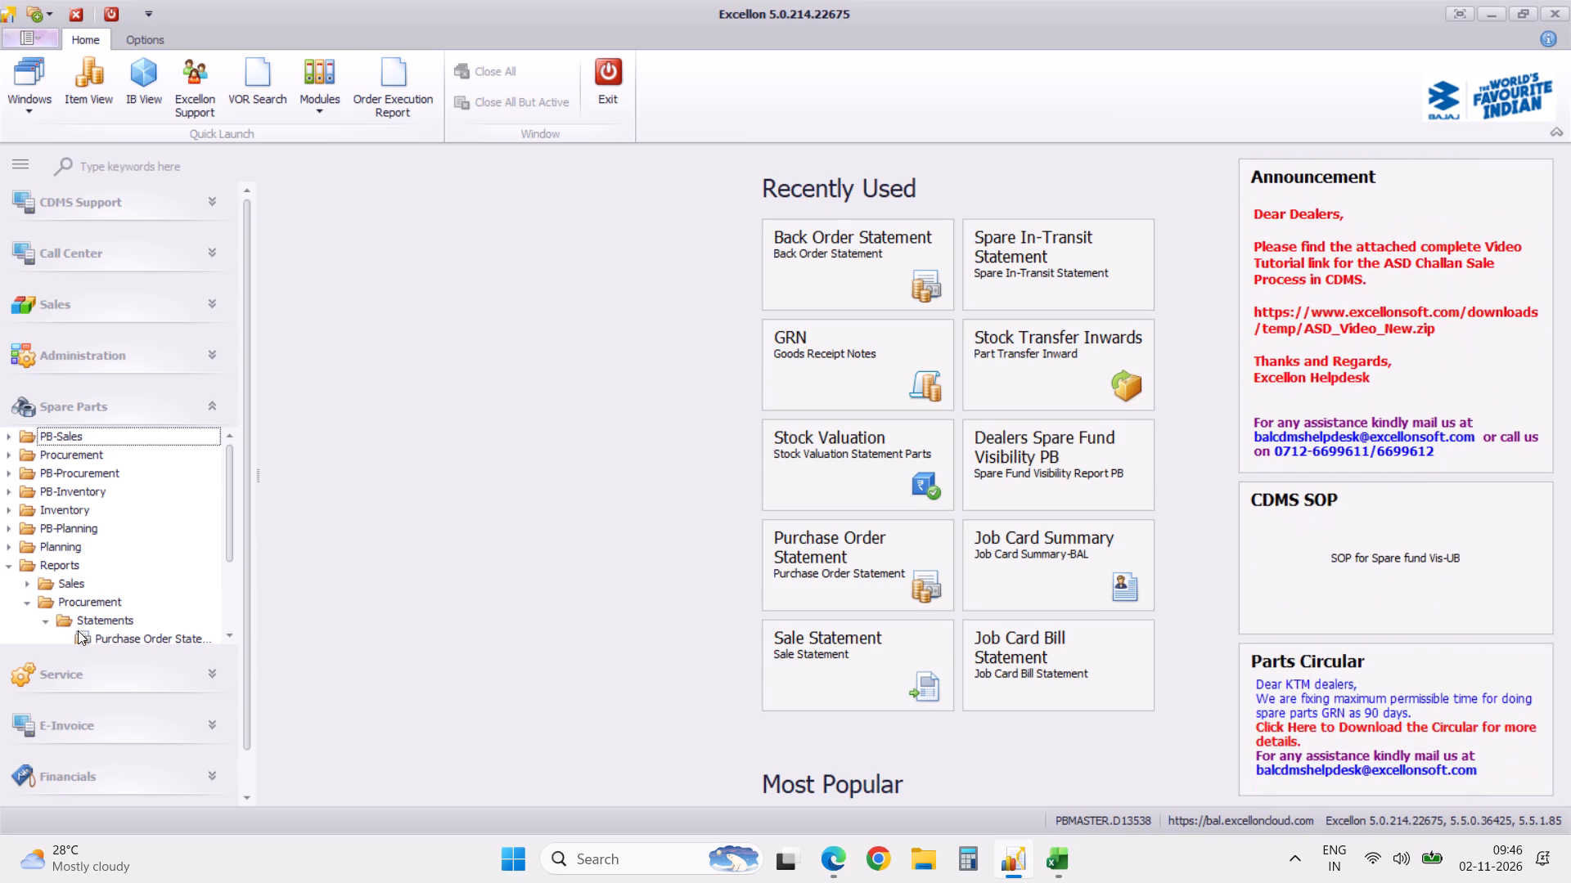
click(124, 639)
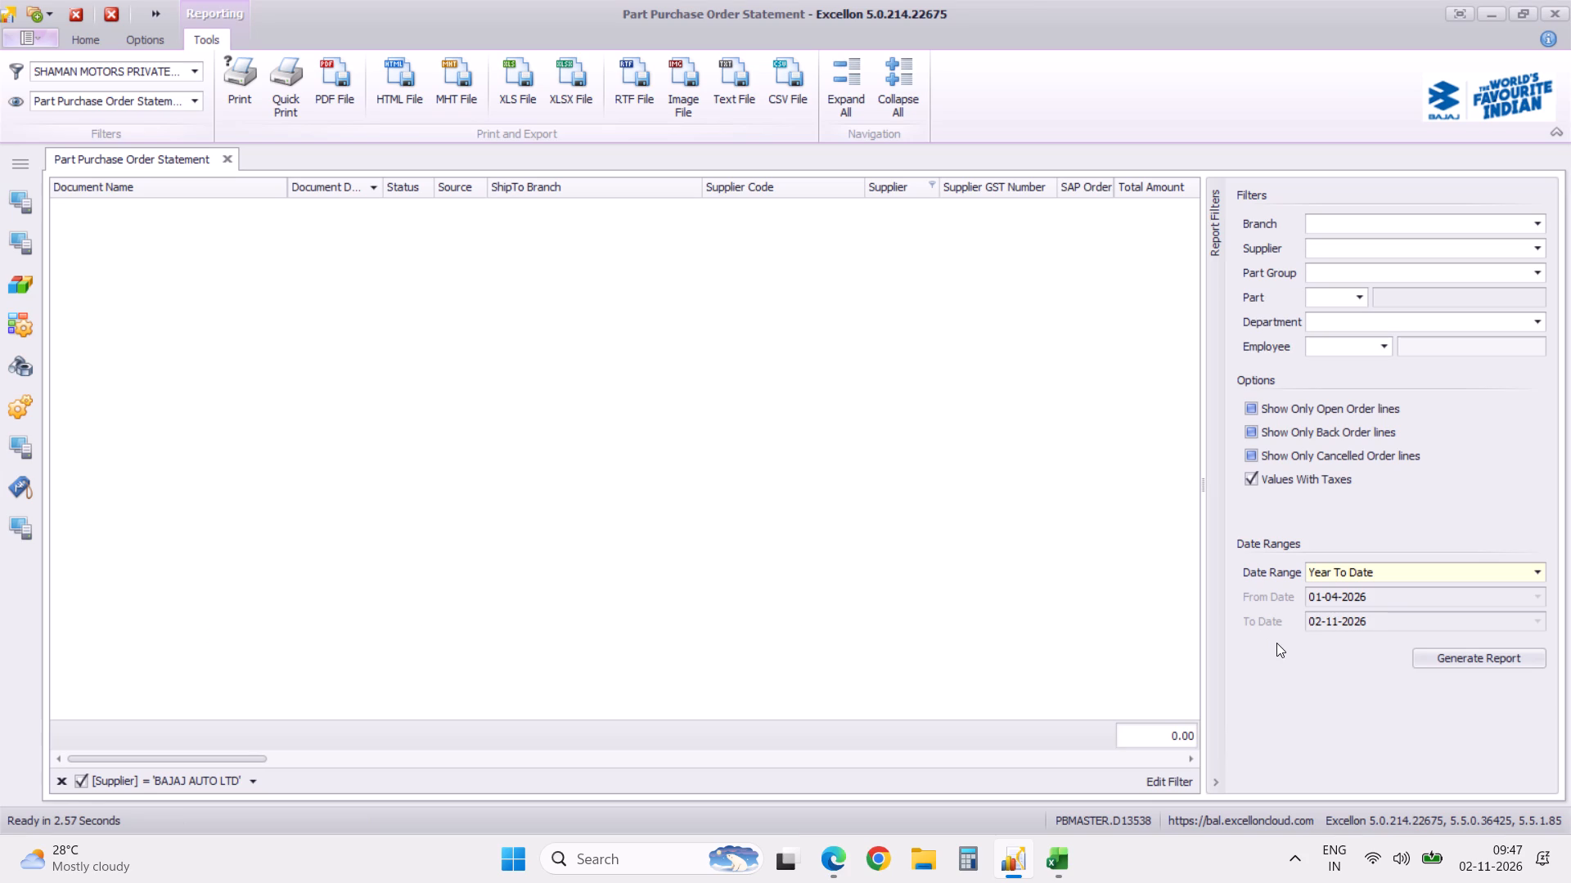
Generate the Part Purchase Order Statement with the date range Previous Month.
click(1535, 574)
click(1412, 639)
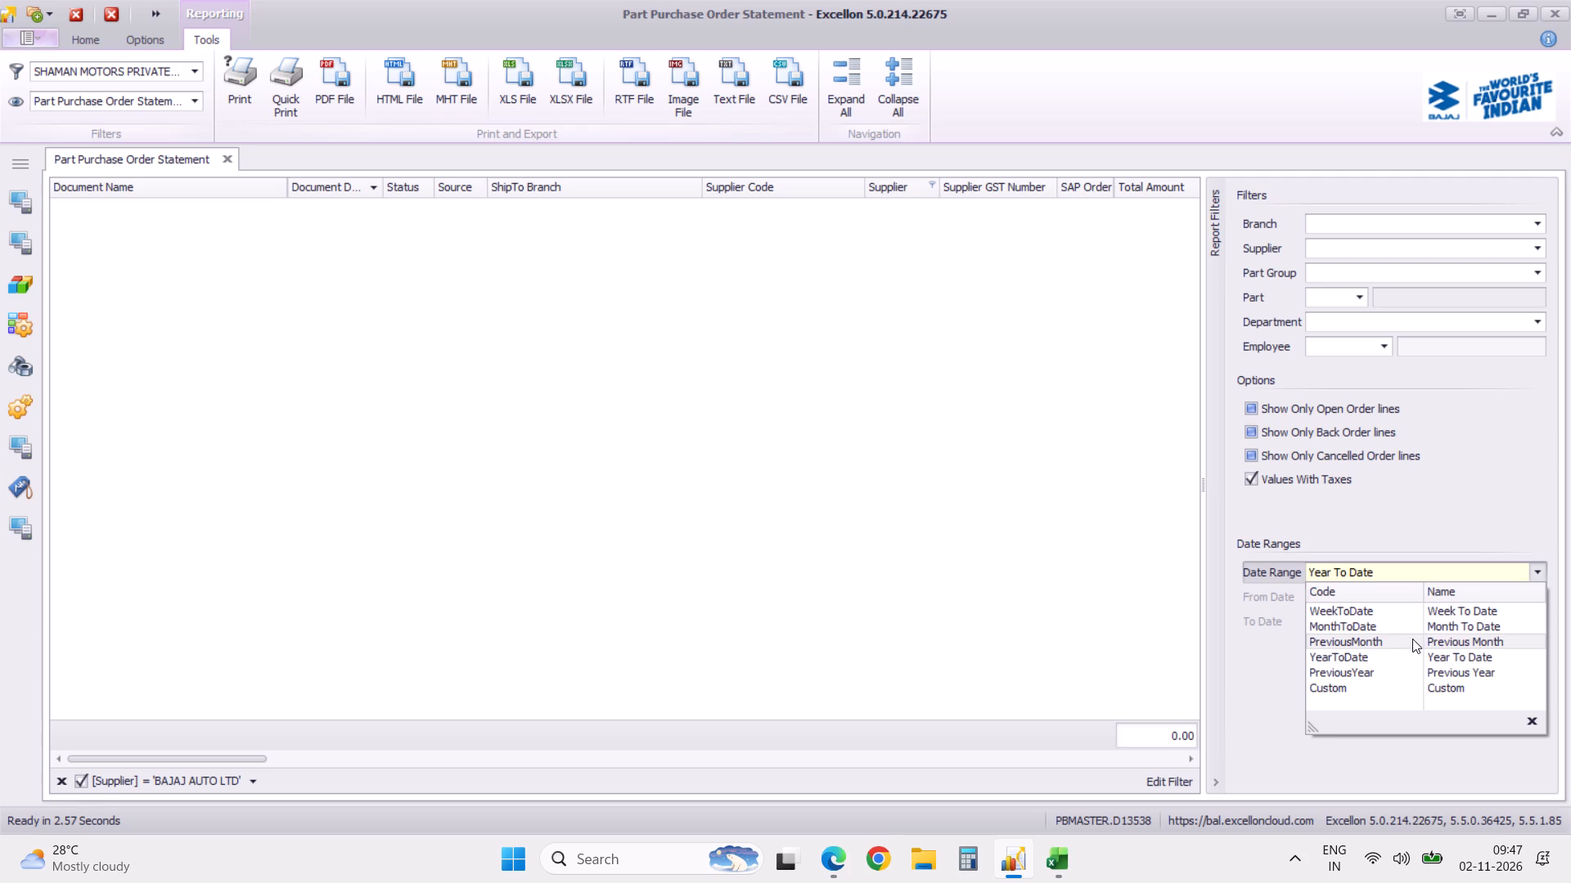
click(1447, 657)
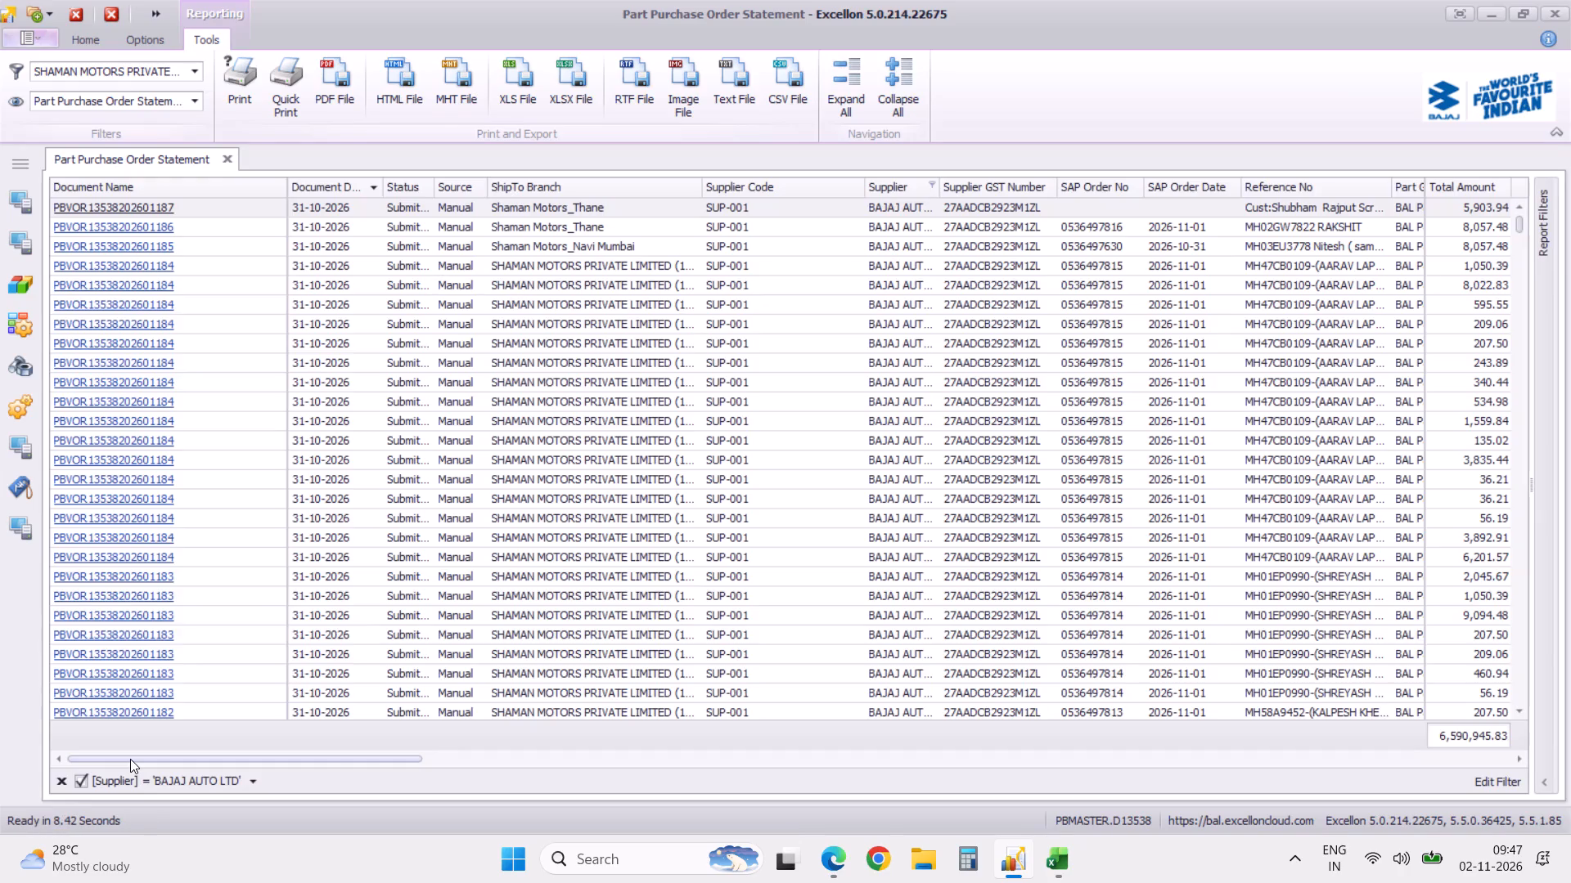
Remove the Supplier = 'BAJAJ AUTO LTD' filter from the purchase order report.
click(78, 782)
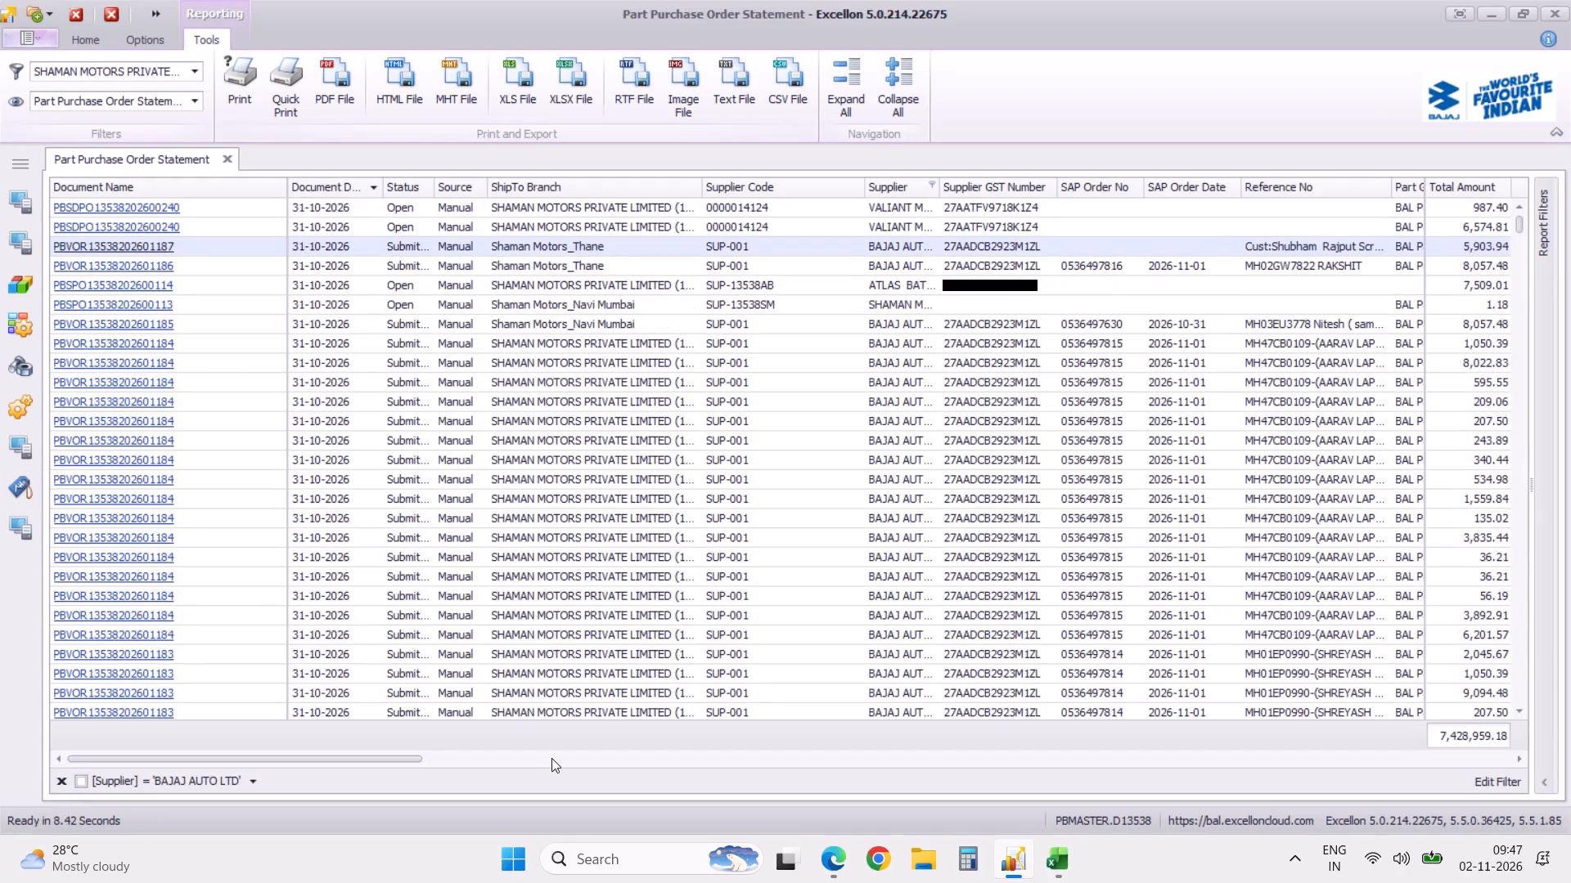
click(60, 784)
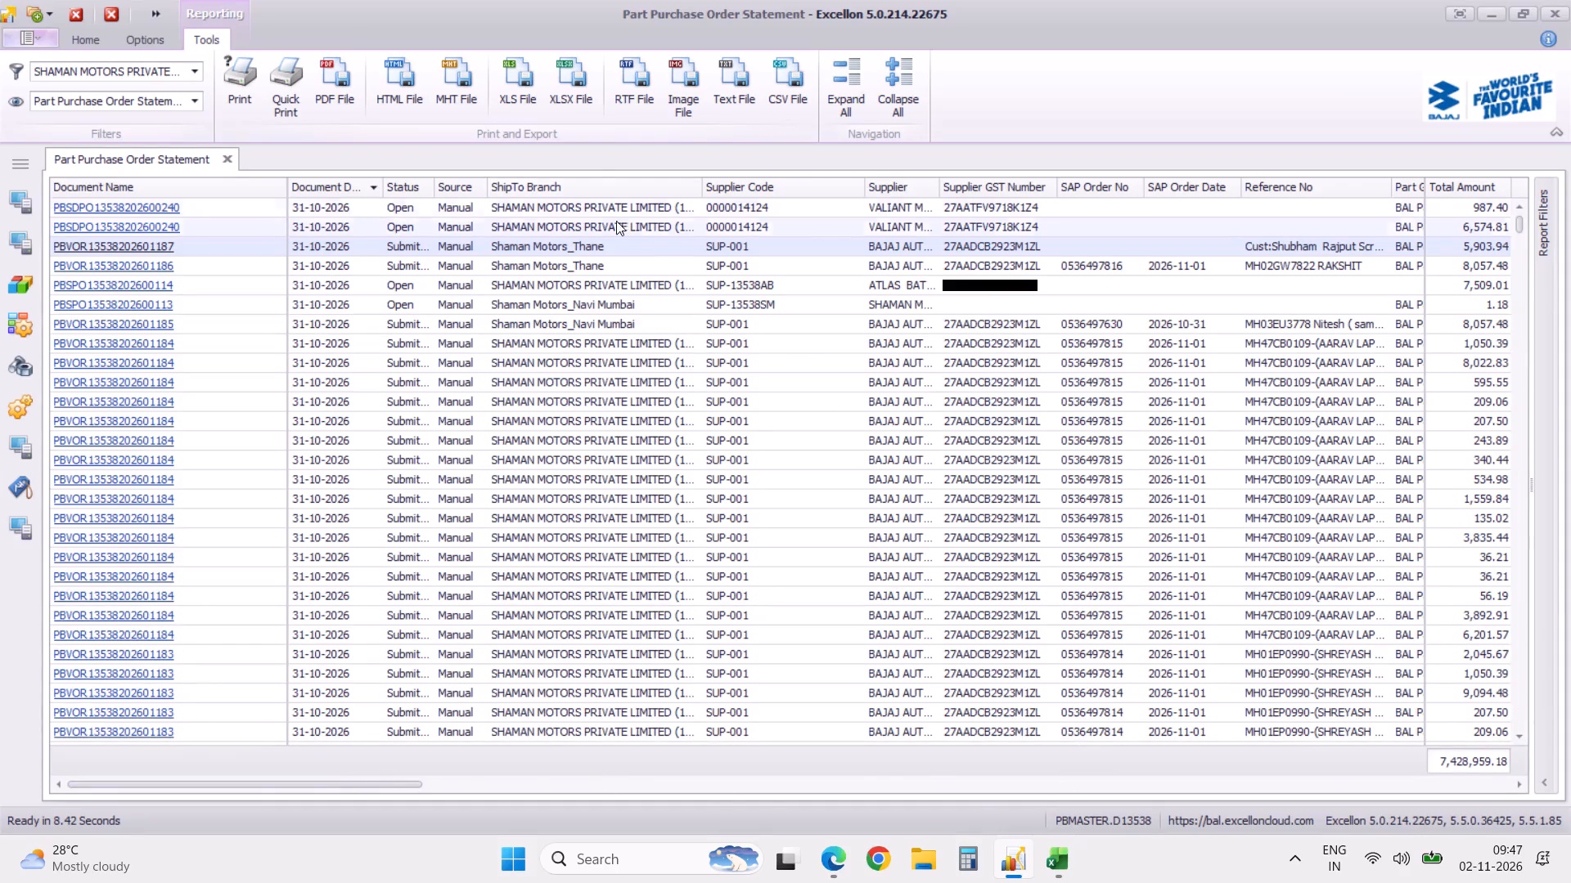
Export the report as XLSX without hyperlinks to Funds Statement, named Part Purchase Order Statement-02112026, and open the exported file.
click(576, 104)
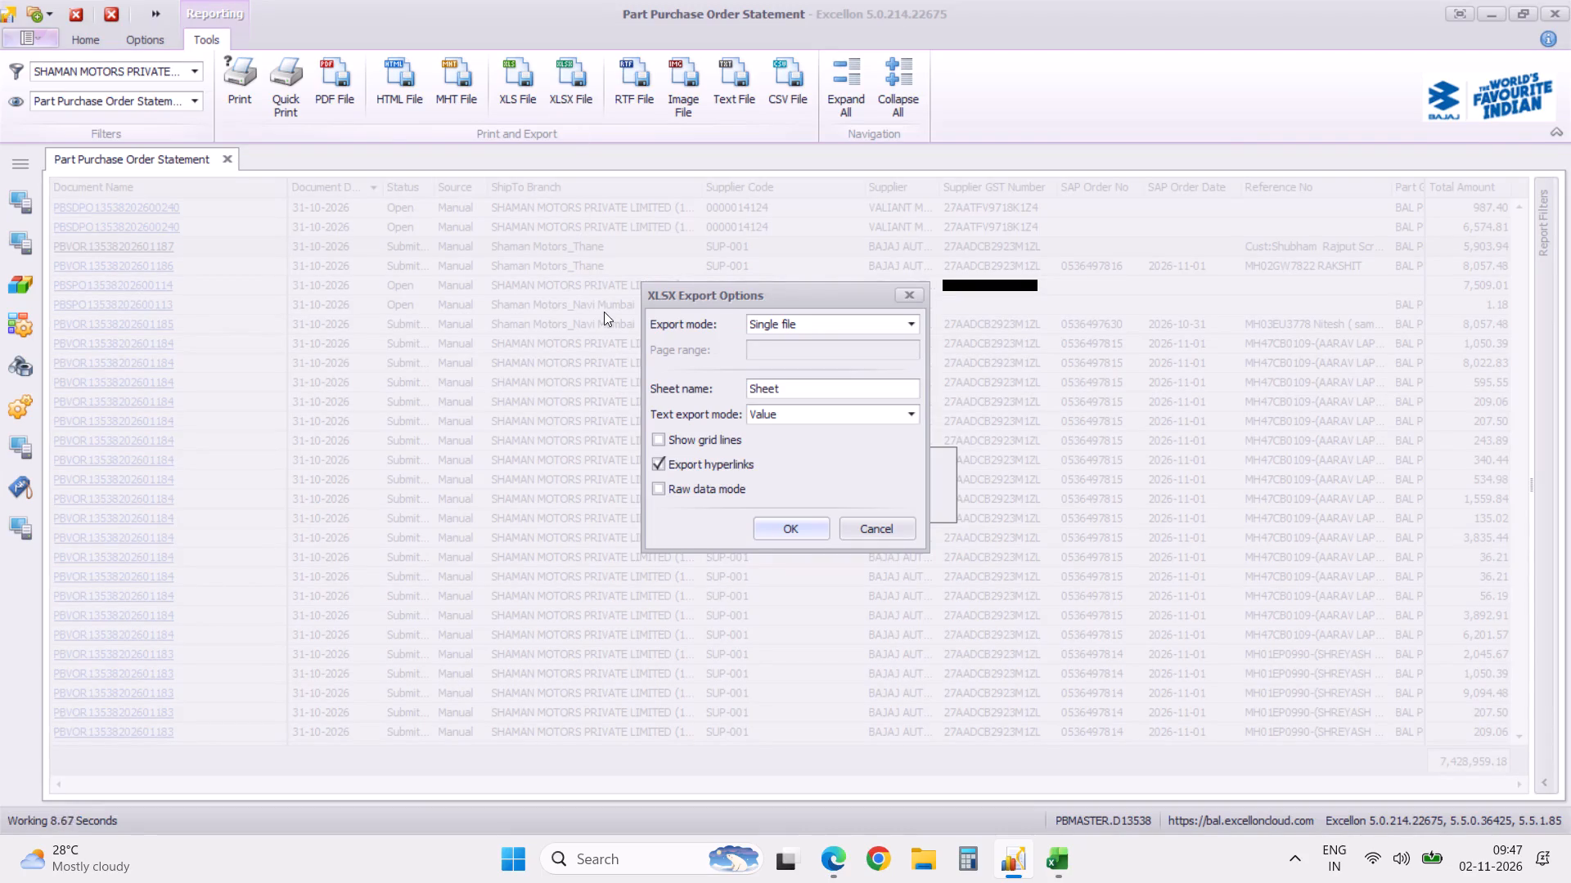
click(659, 465)
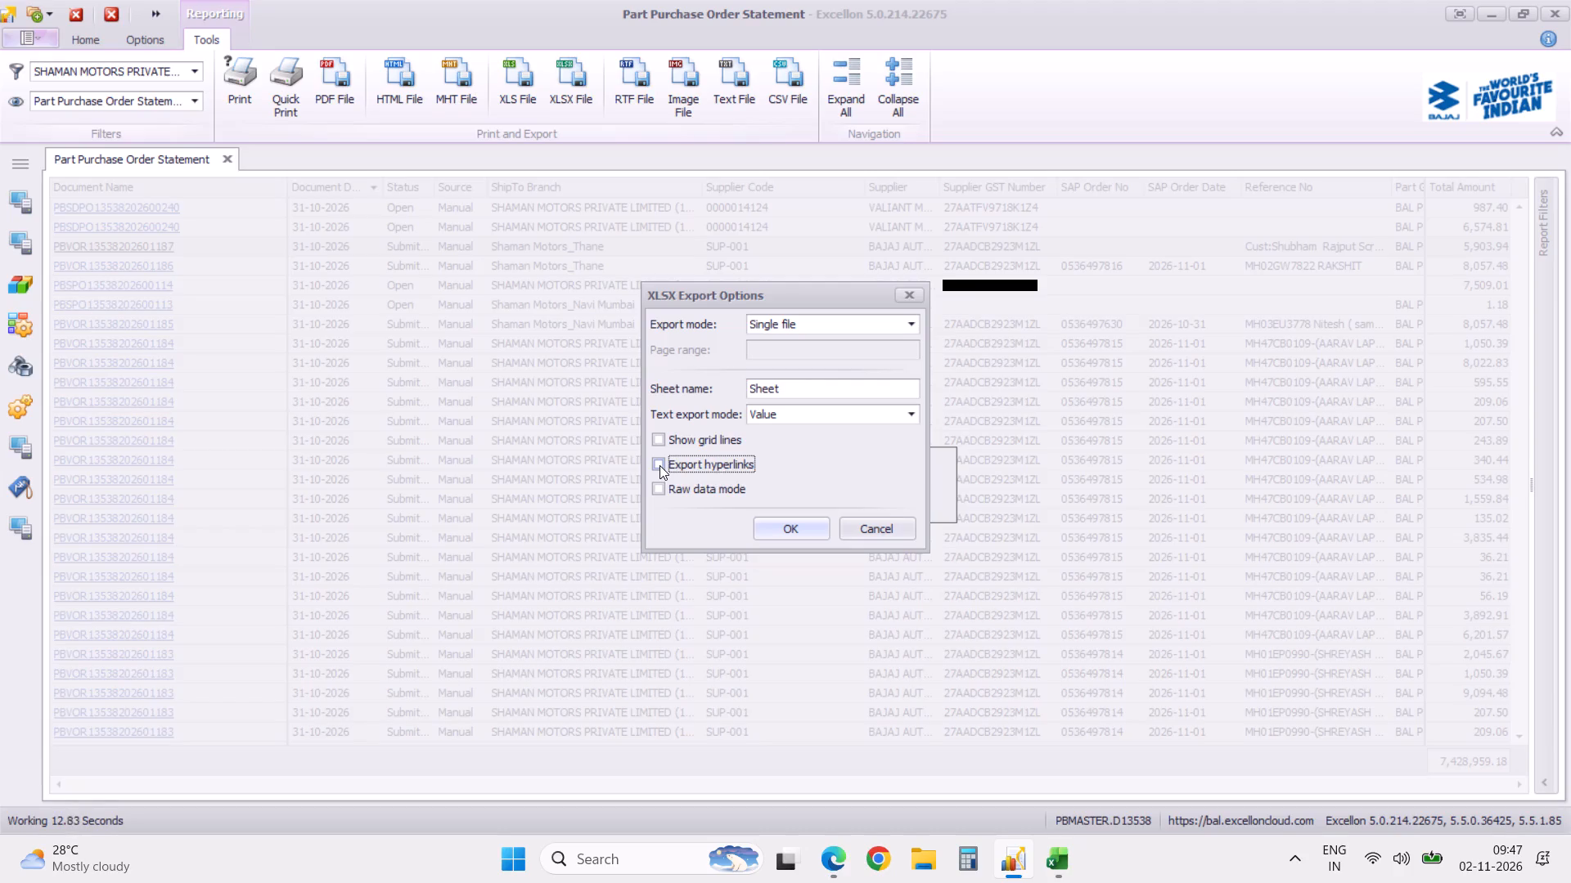
click(781, 530)
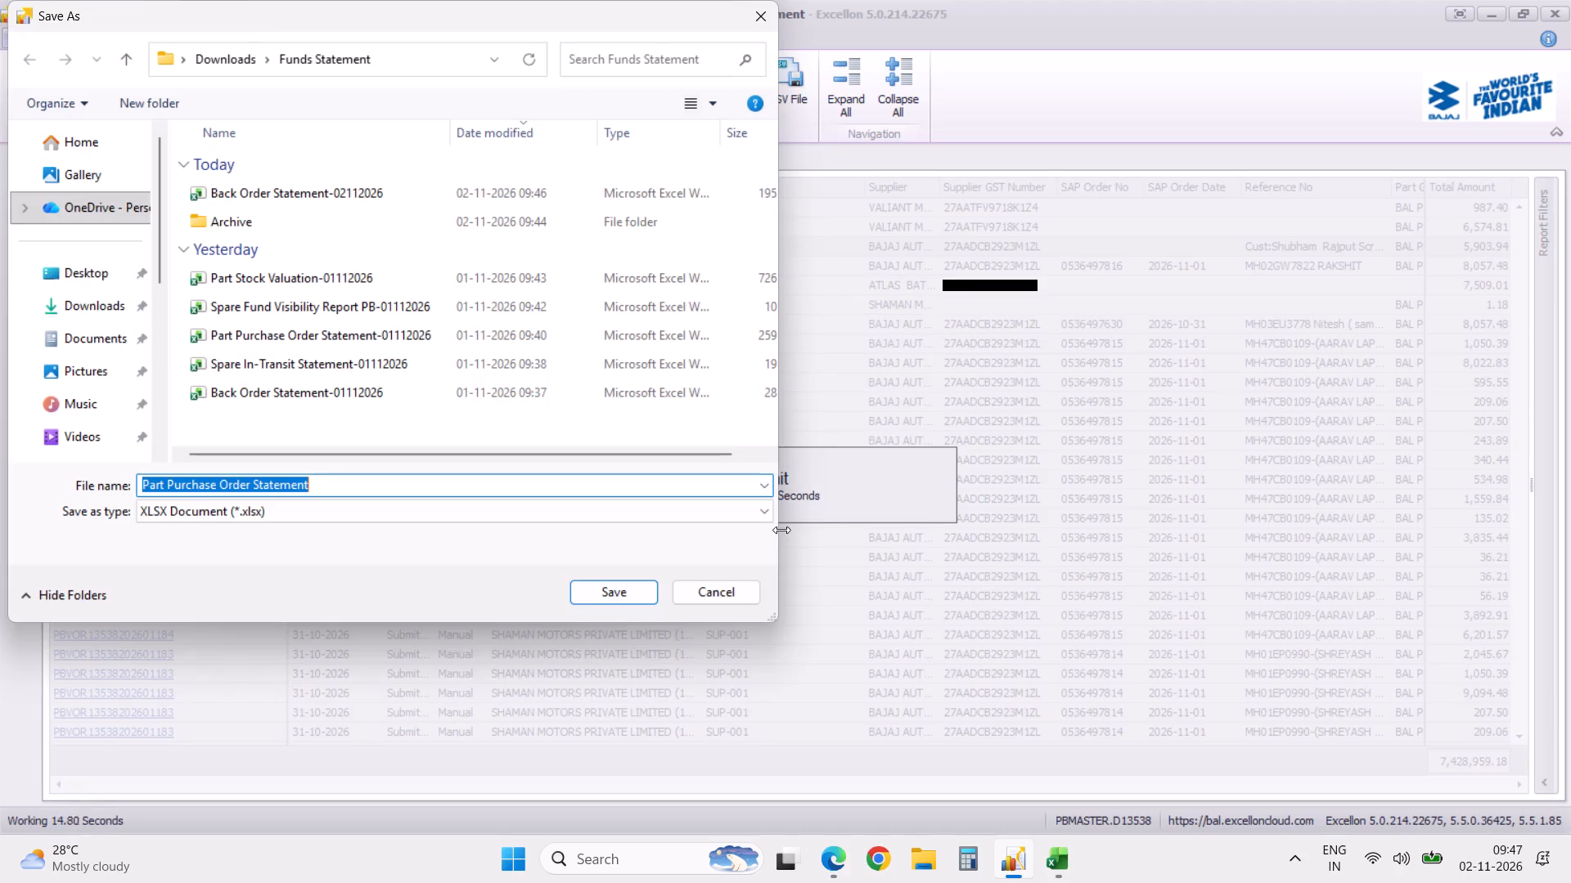
key(Right)
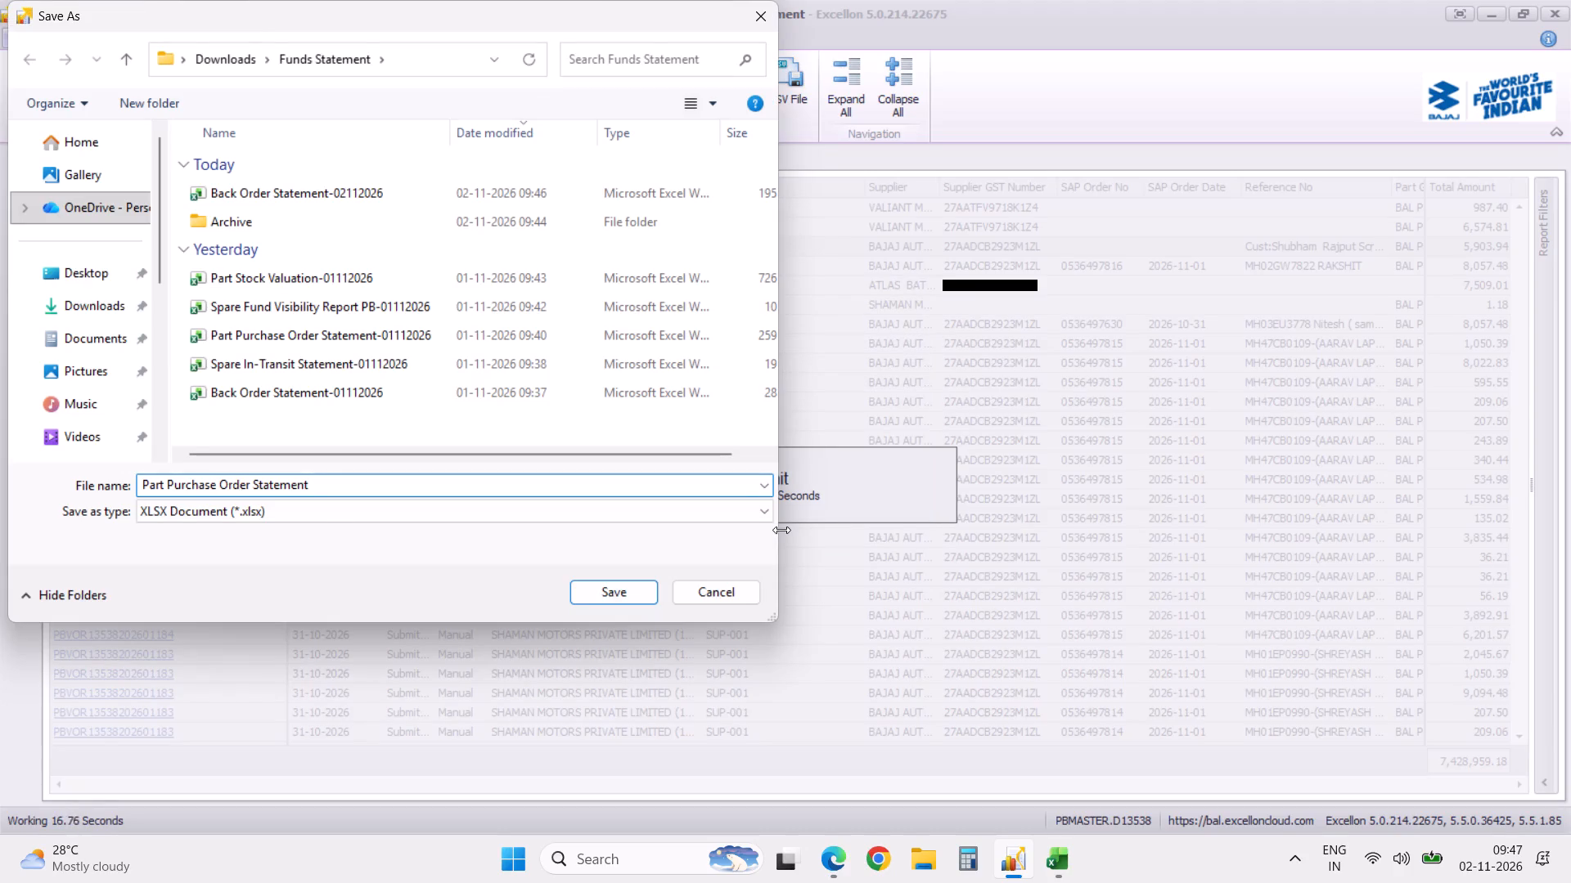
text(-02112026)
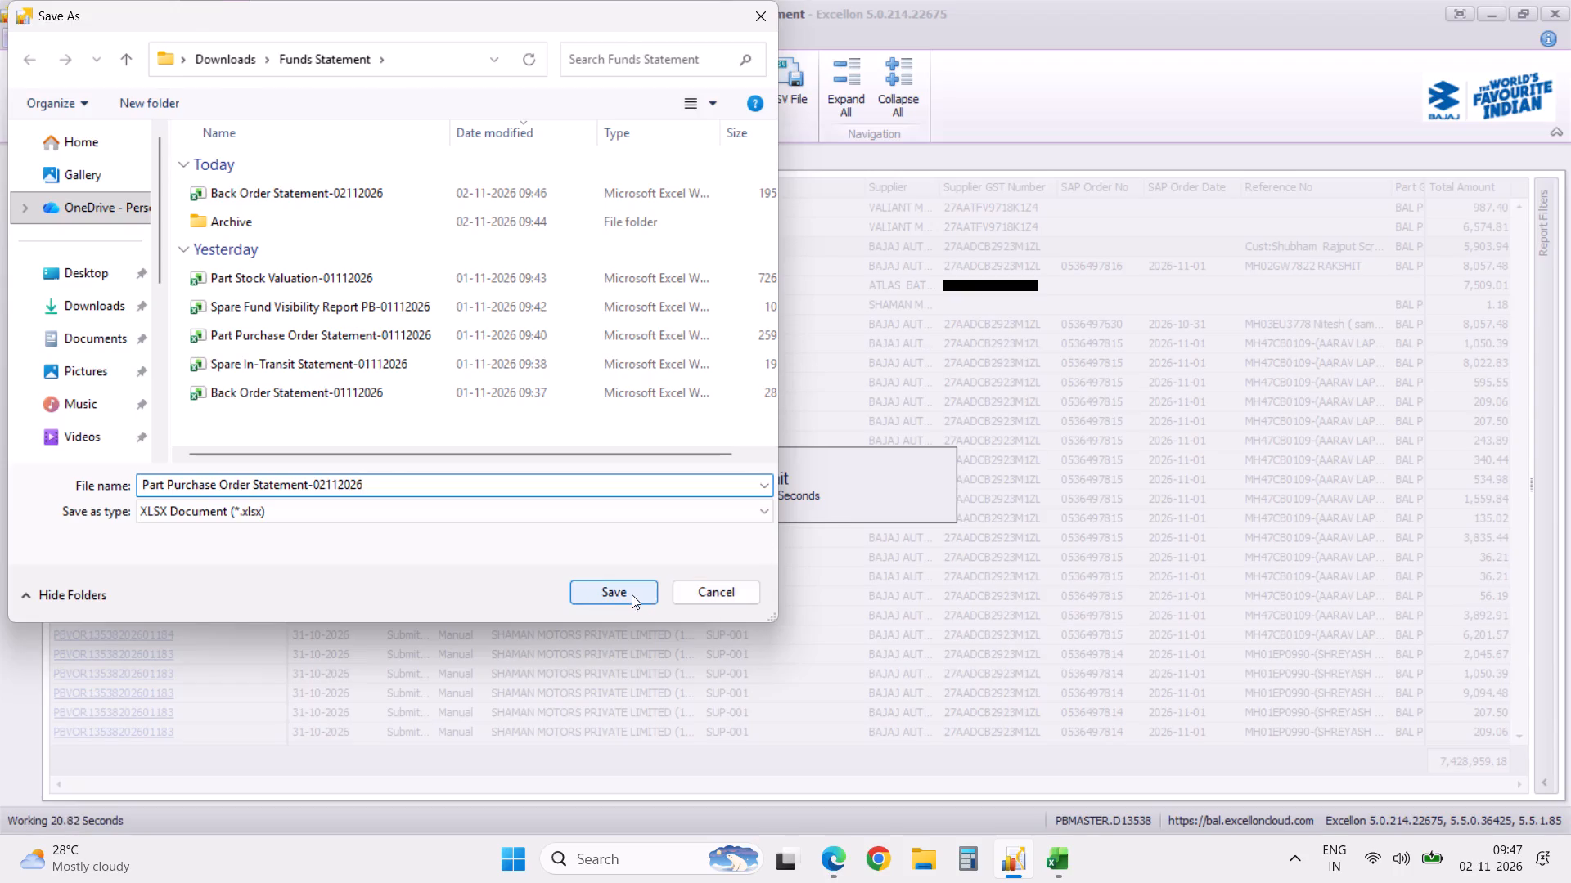
click(623, 591)
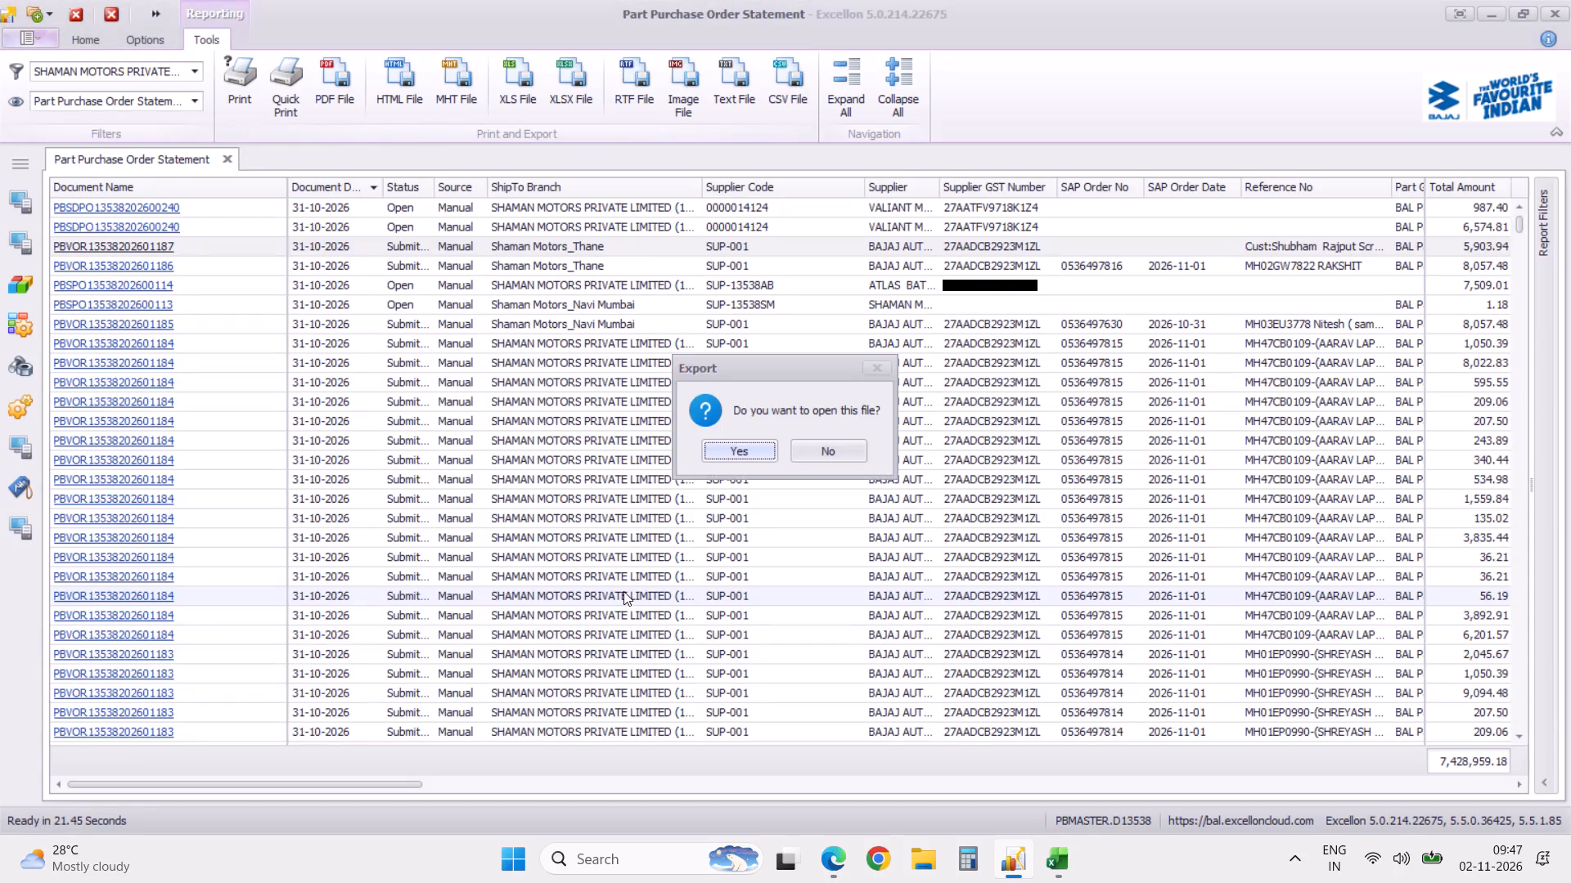
click(755, 450)
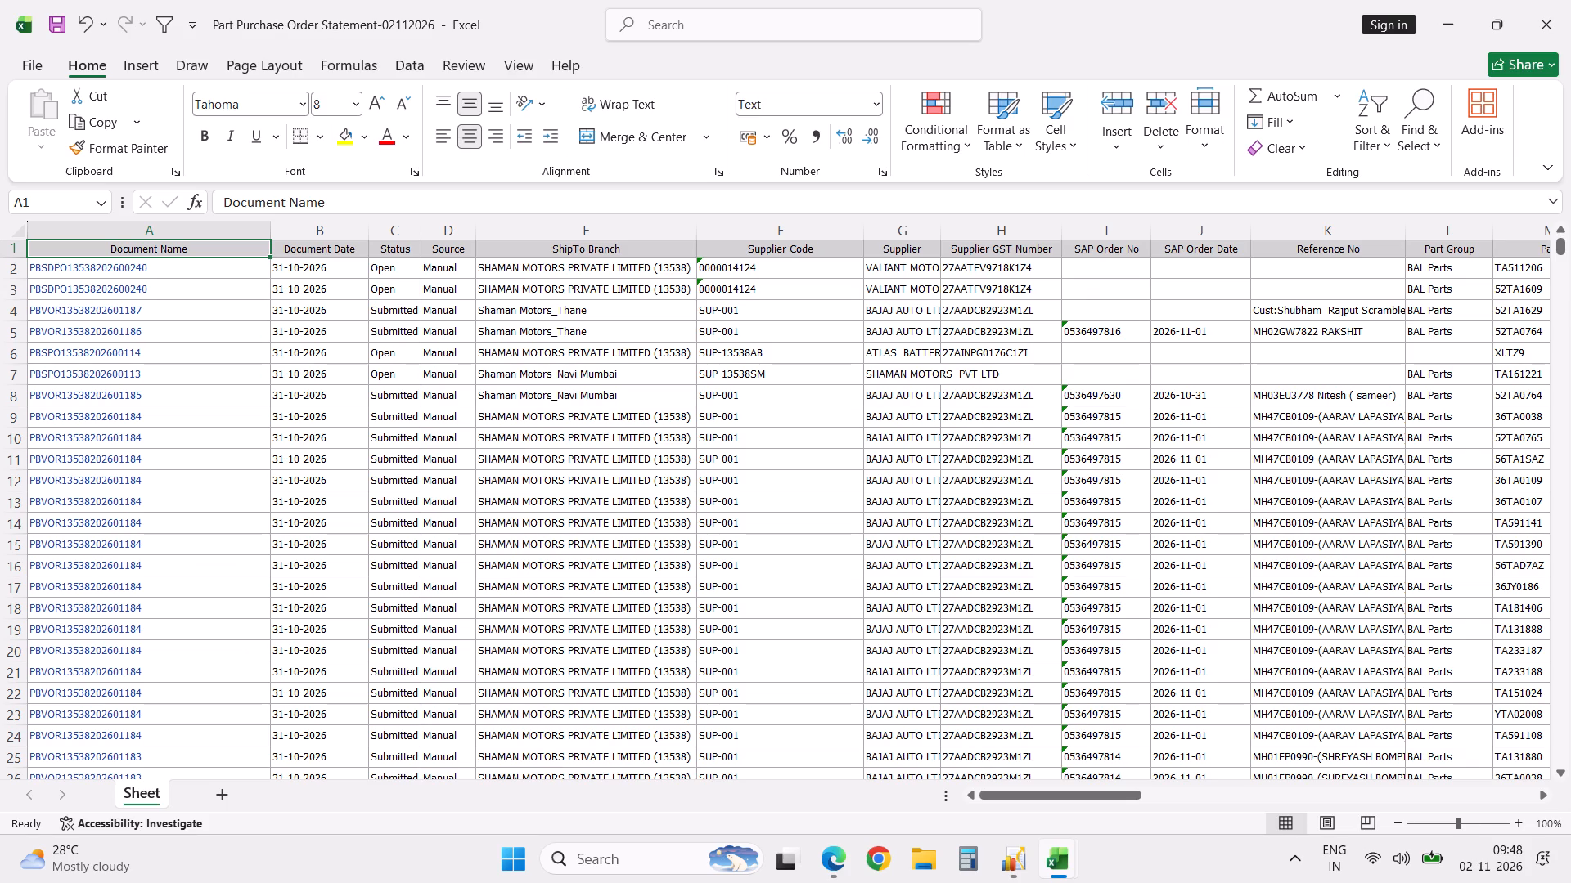
Delete the totals row below the last purchase order record, row 1187.
key(ctrl+Down)
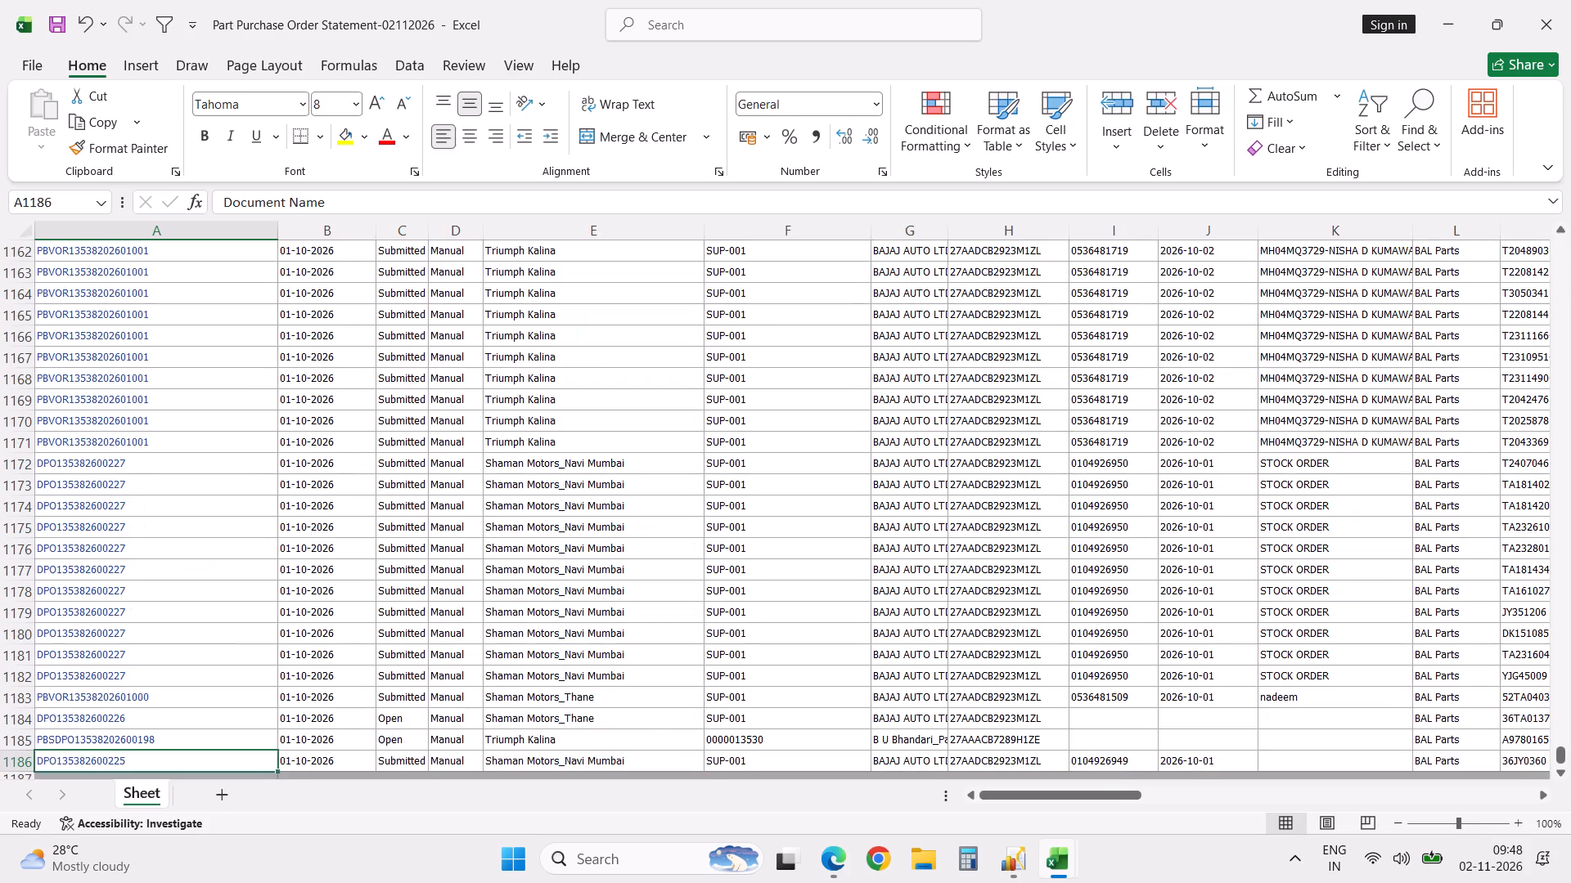
key(Down)
key(shift+space)
key(ctrl+minus)
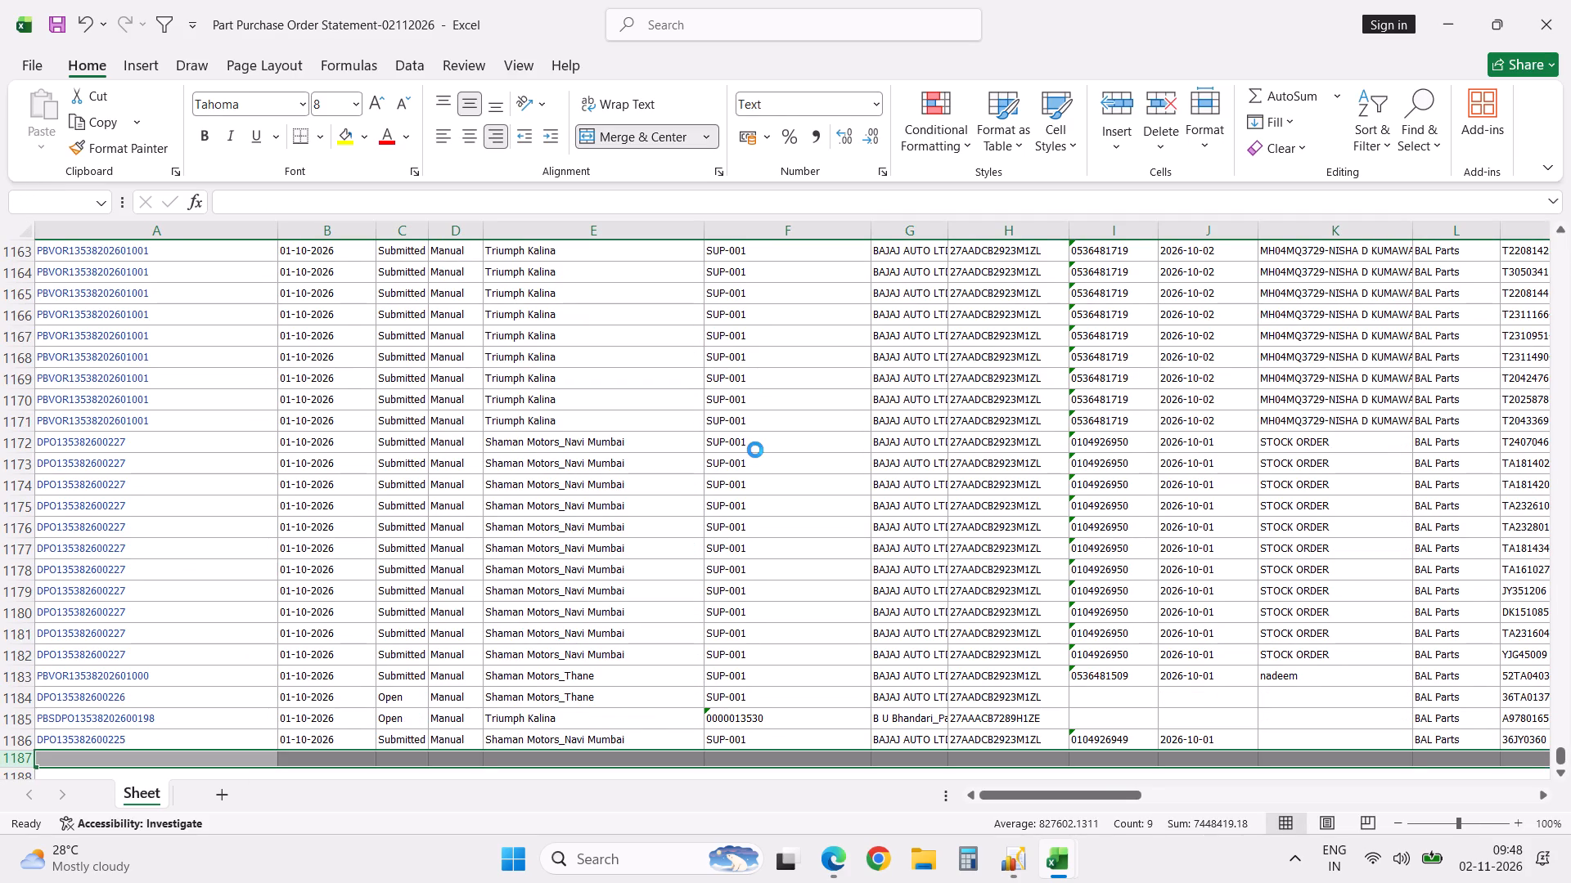
Add filters to the header row of the purchase order data.
key(ctrl+Up)
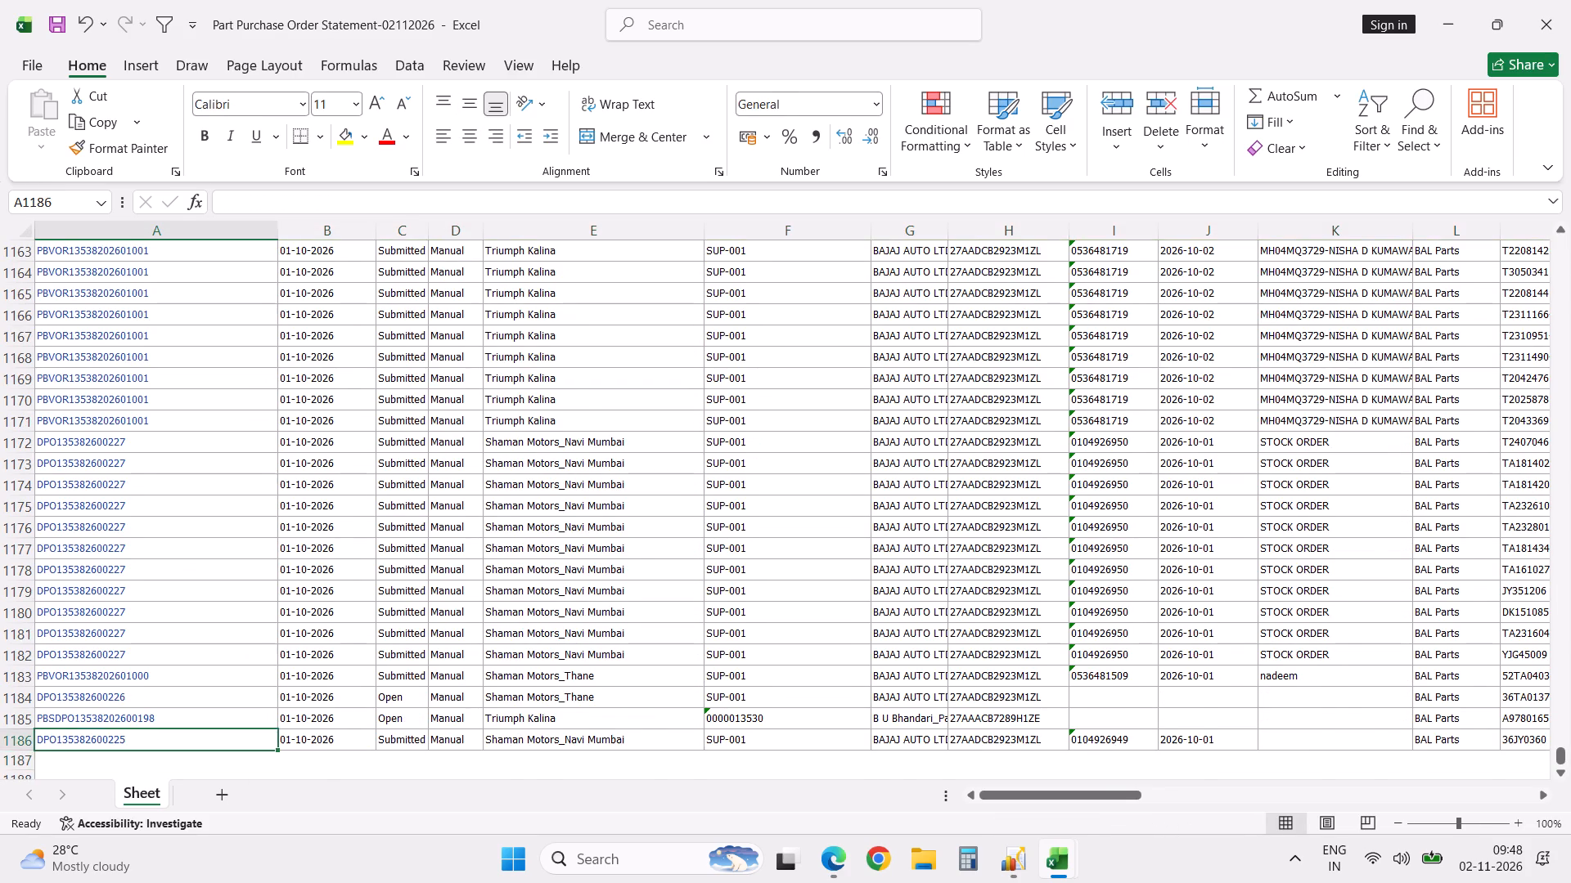
key(ctrl+Up)
text(dff)
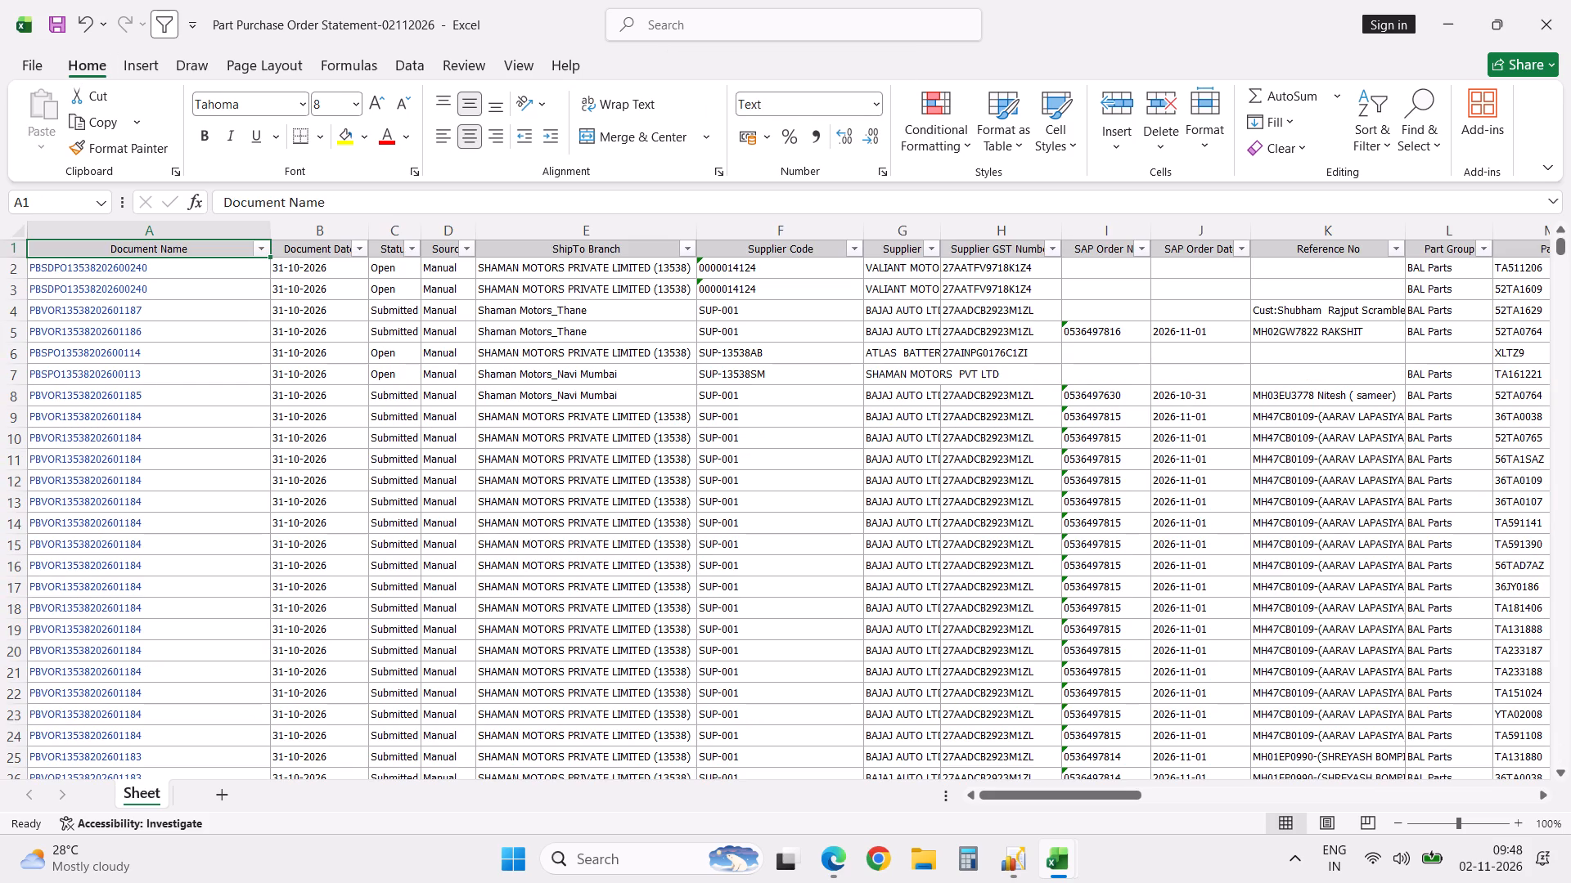
Filter the purchase orders by SAP Order Date to show only 2026-11-01 and review the filtered rows.
click(755, 450)
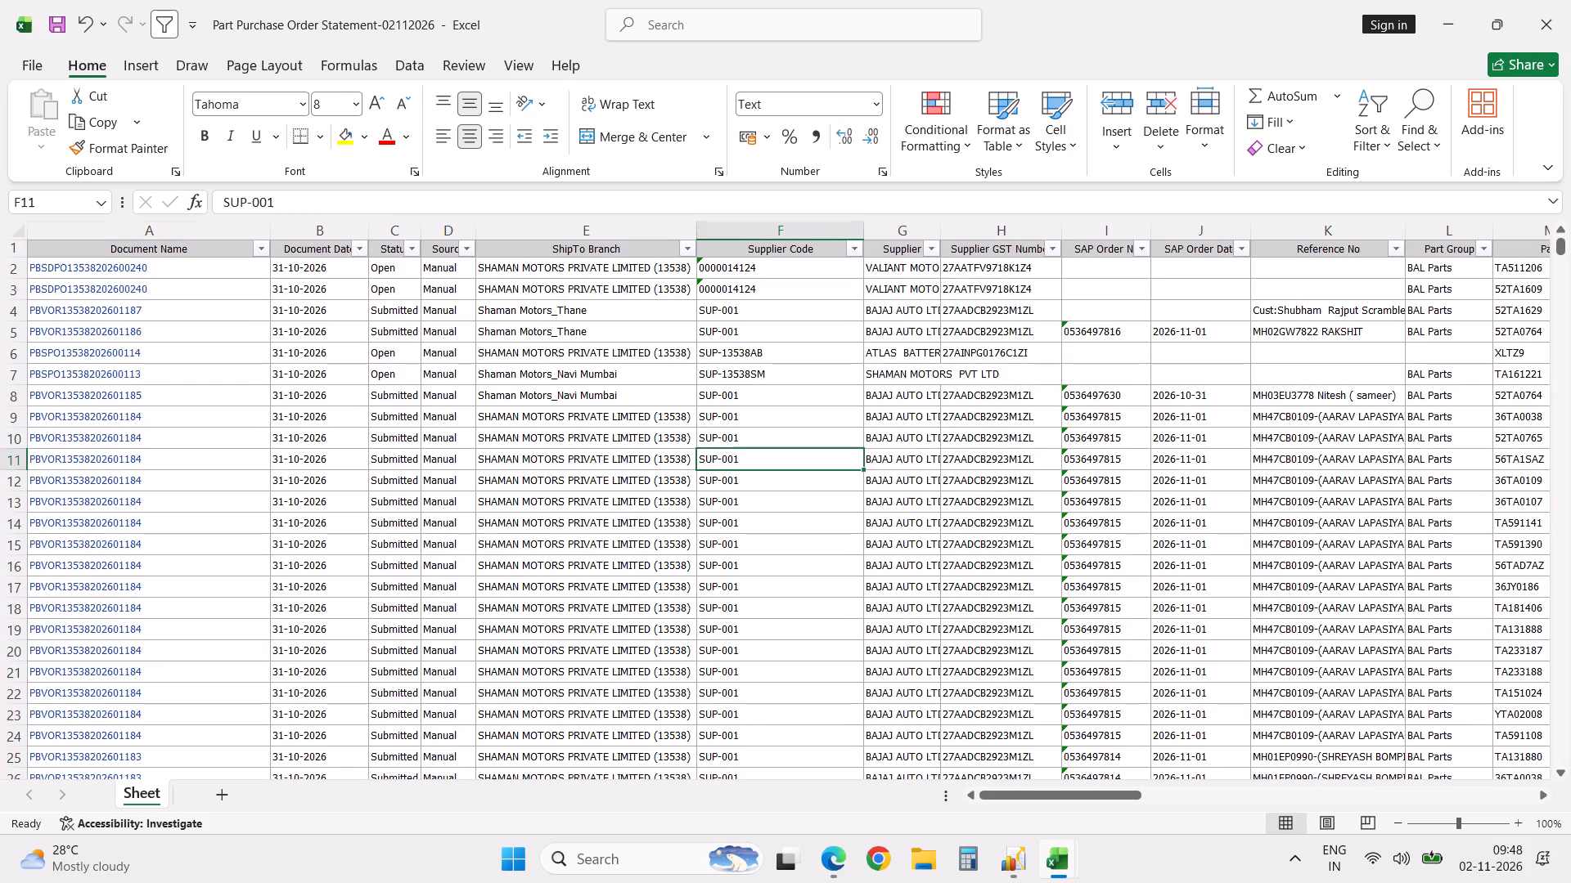
key(Right)
key(Right)
key(Right)
key(Right)
key(Right)
key(Right)
key(Right)
key(Right)
key(Right)
key(Right)
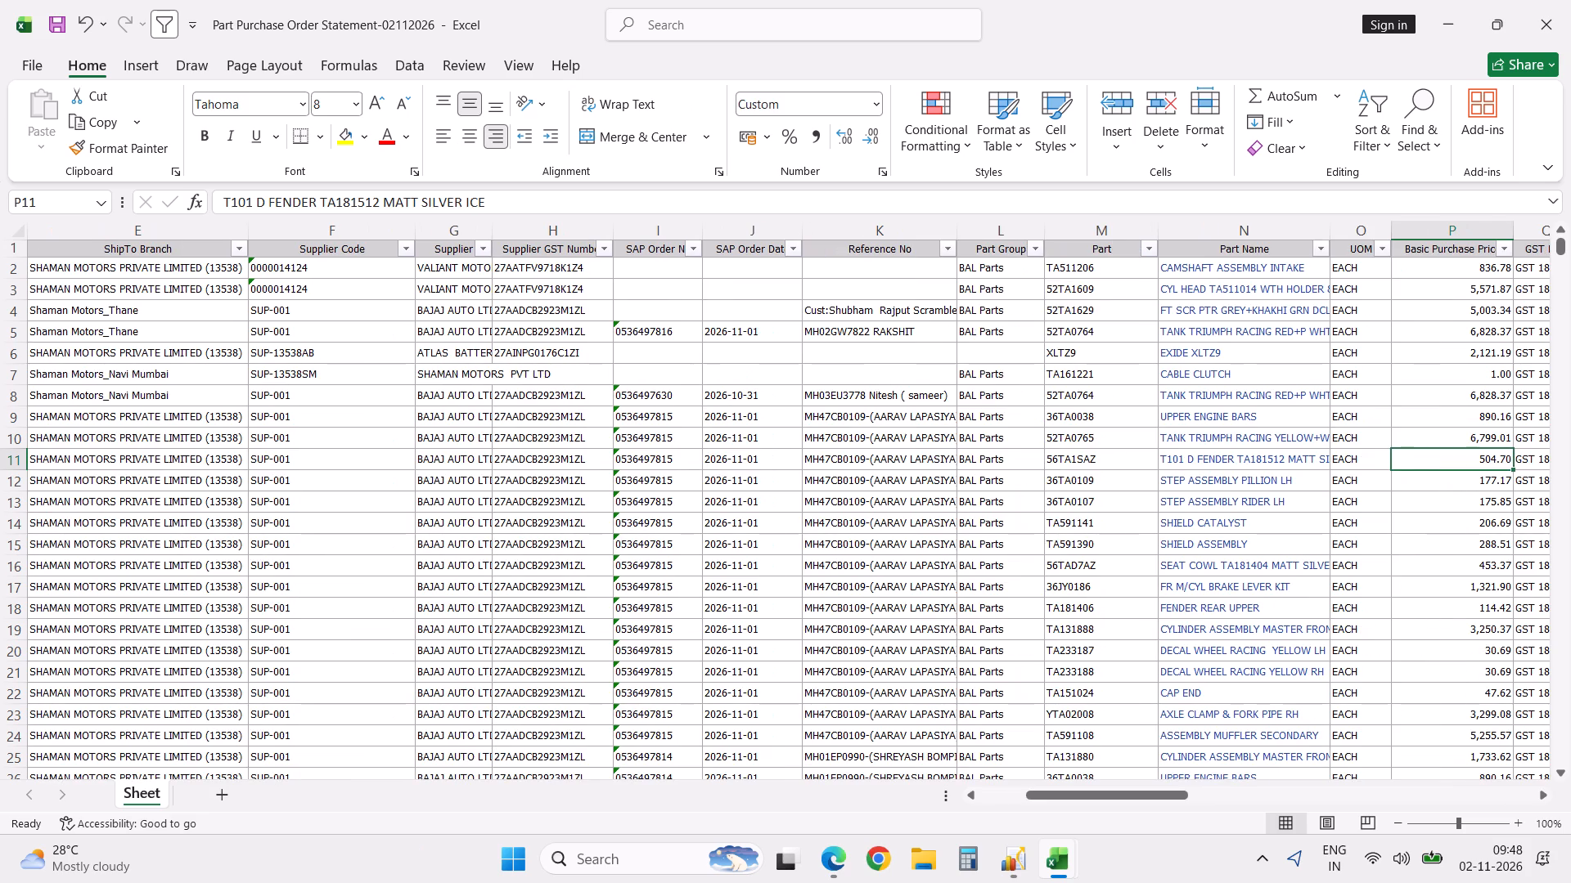
click(794, 246)
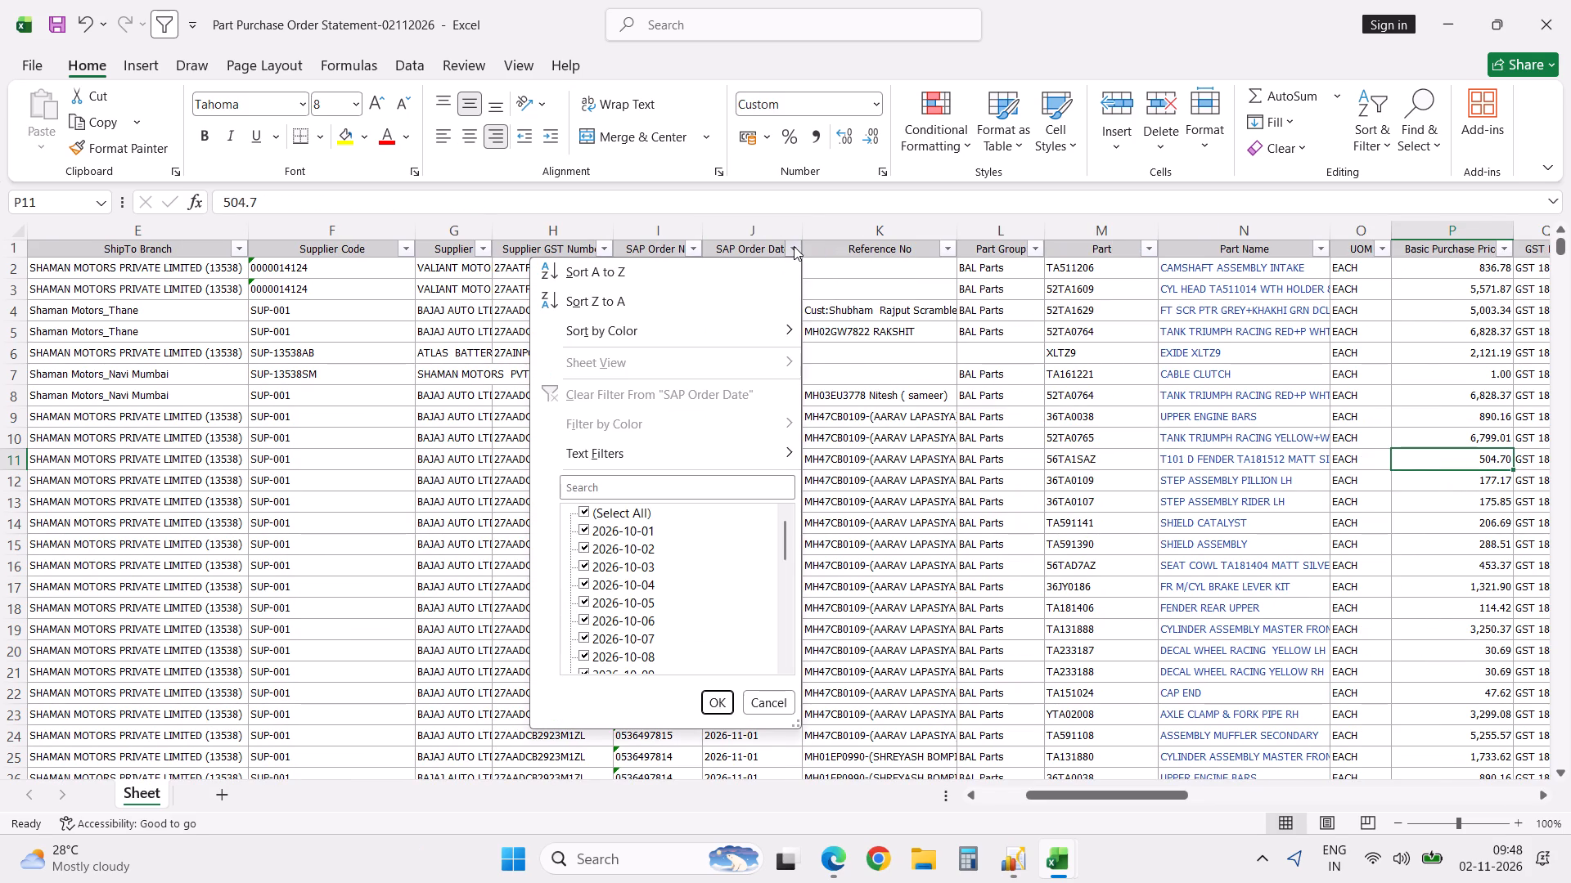
click(639, 510)
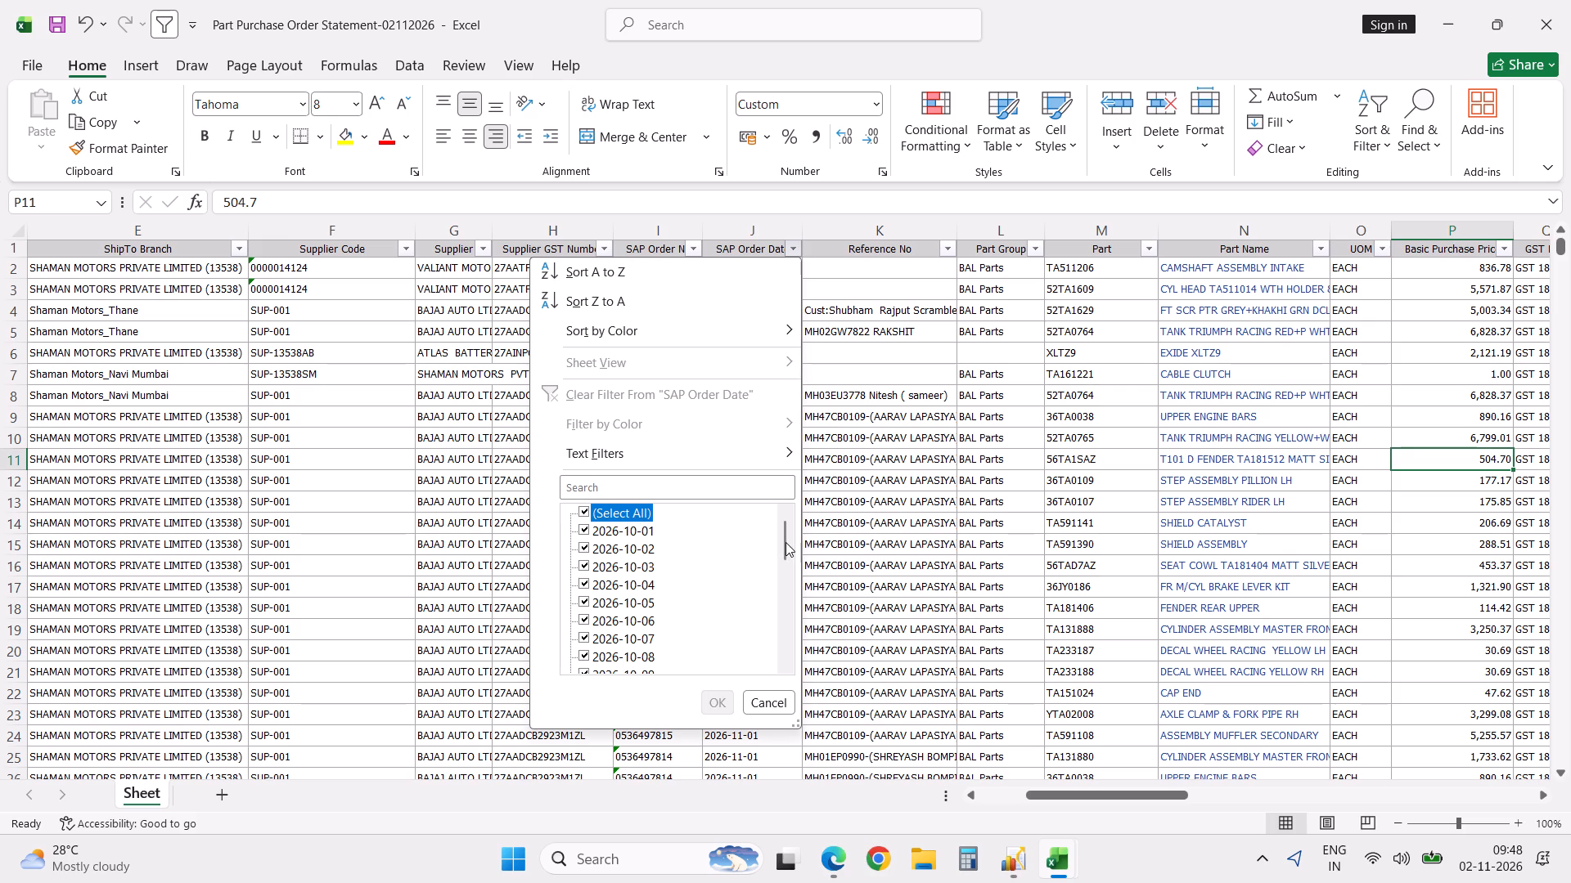
drag(785, 542, 788, 668)
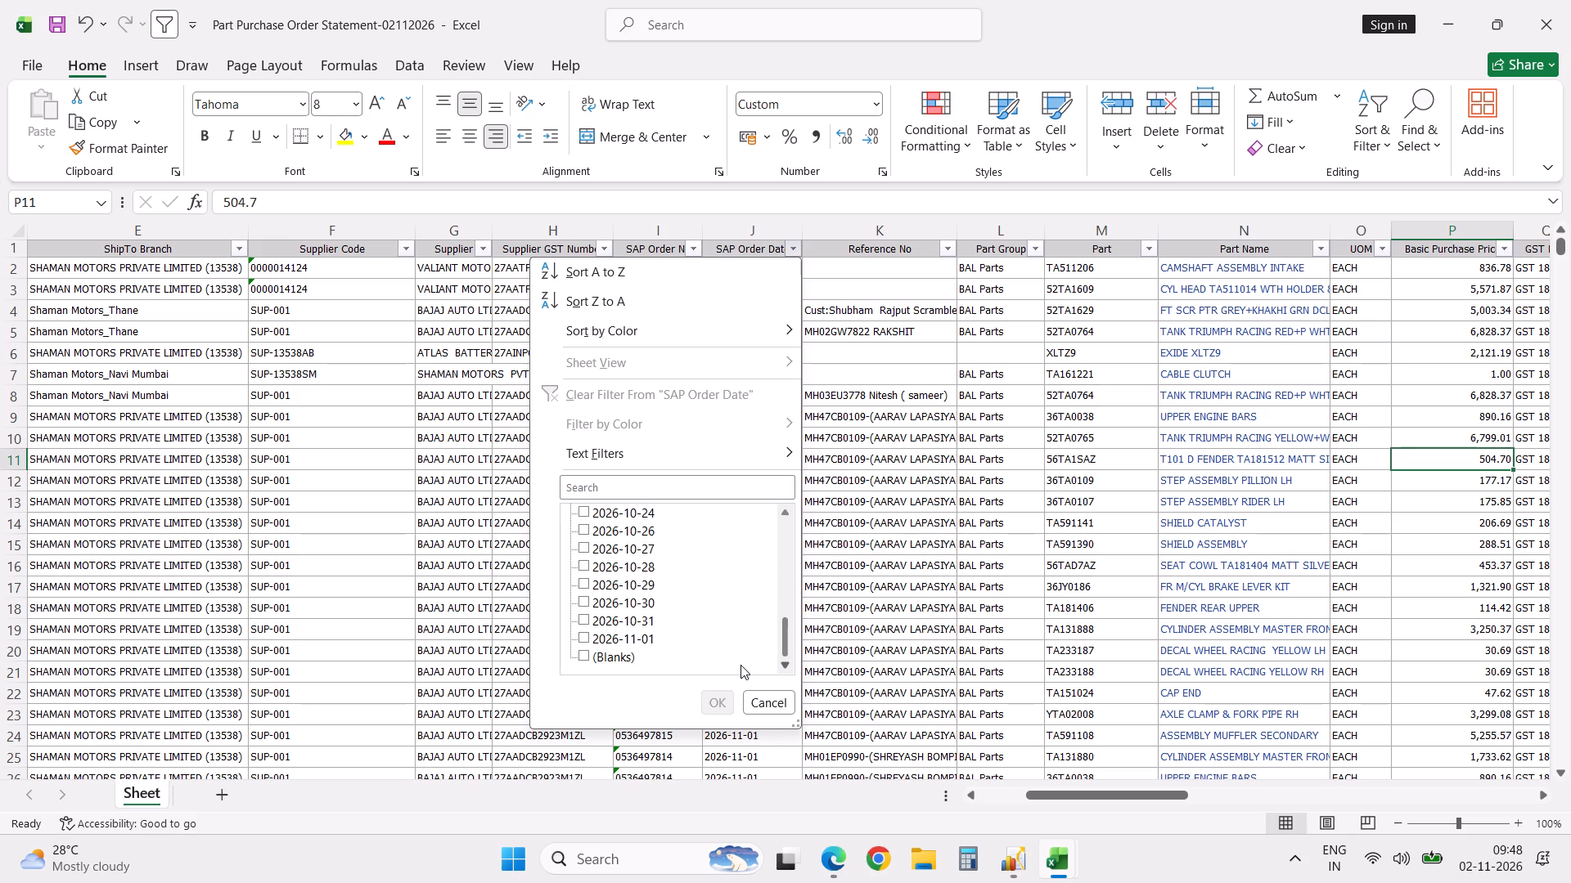
click(635, 643)
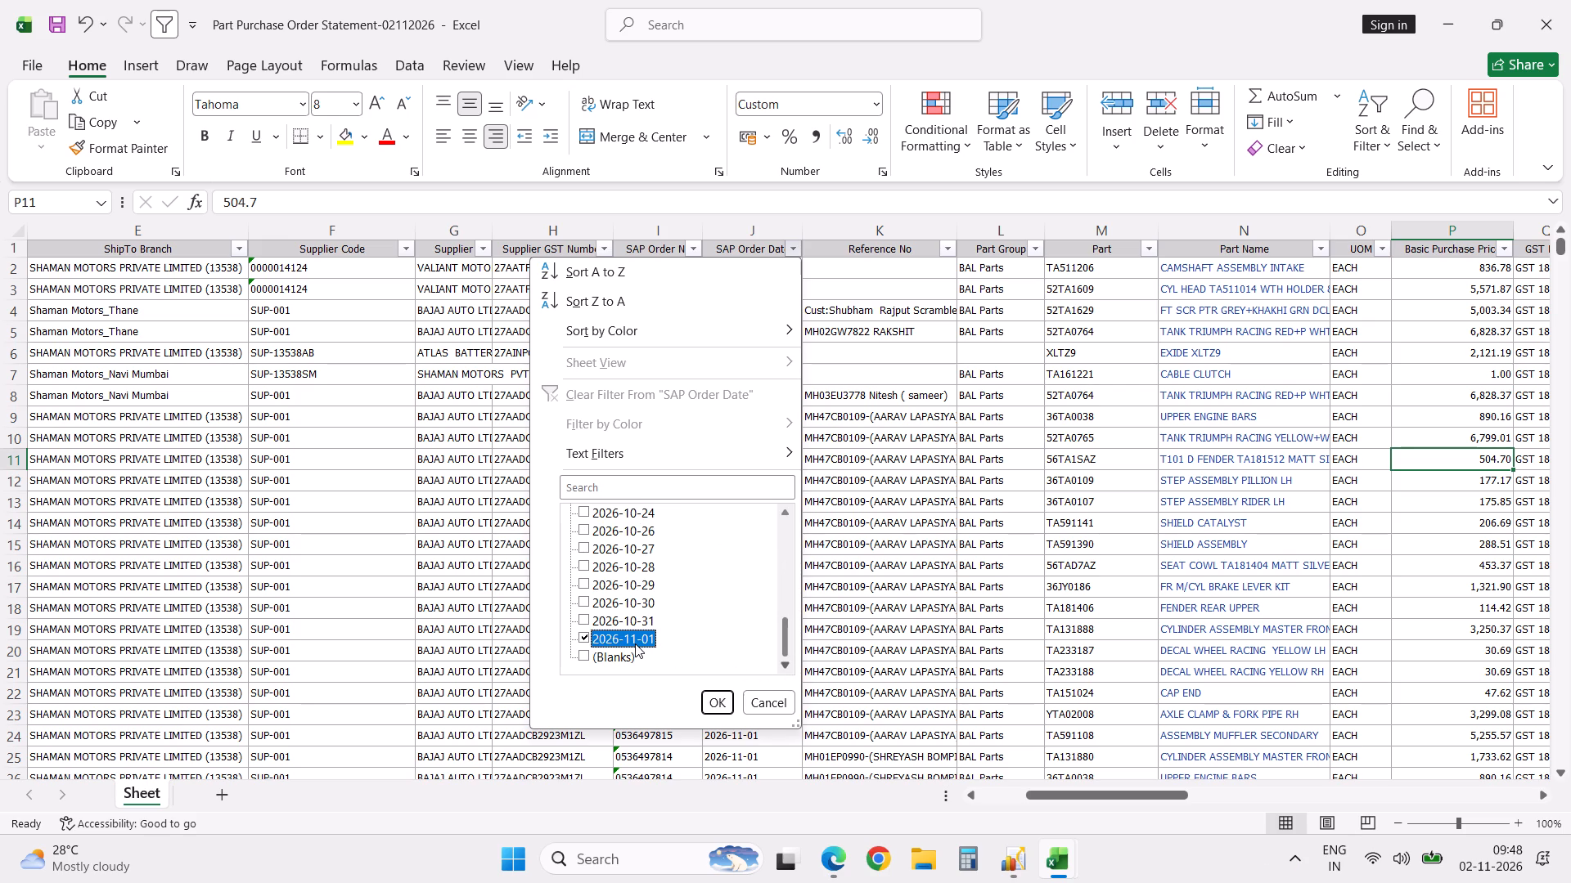
click(715, 701)
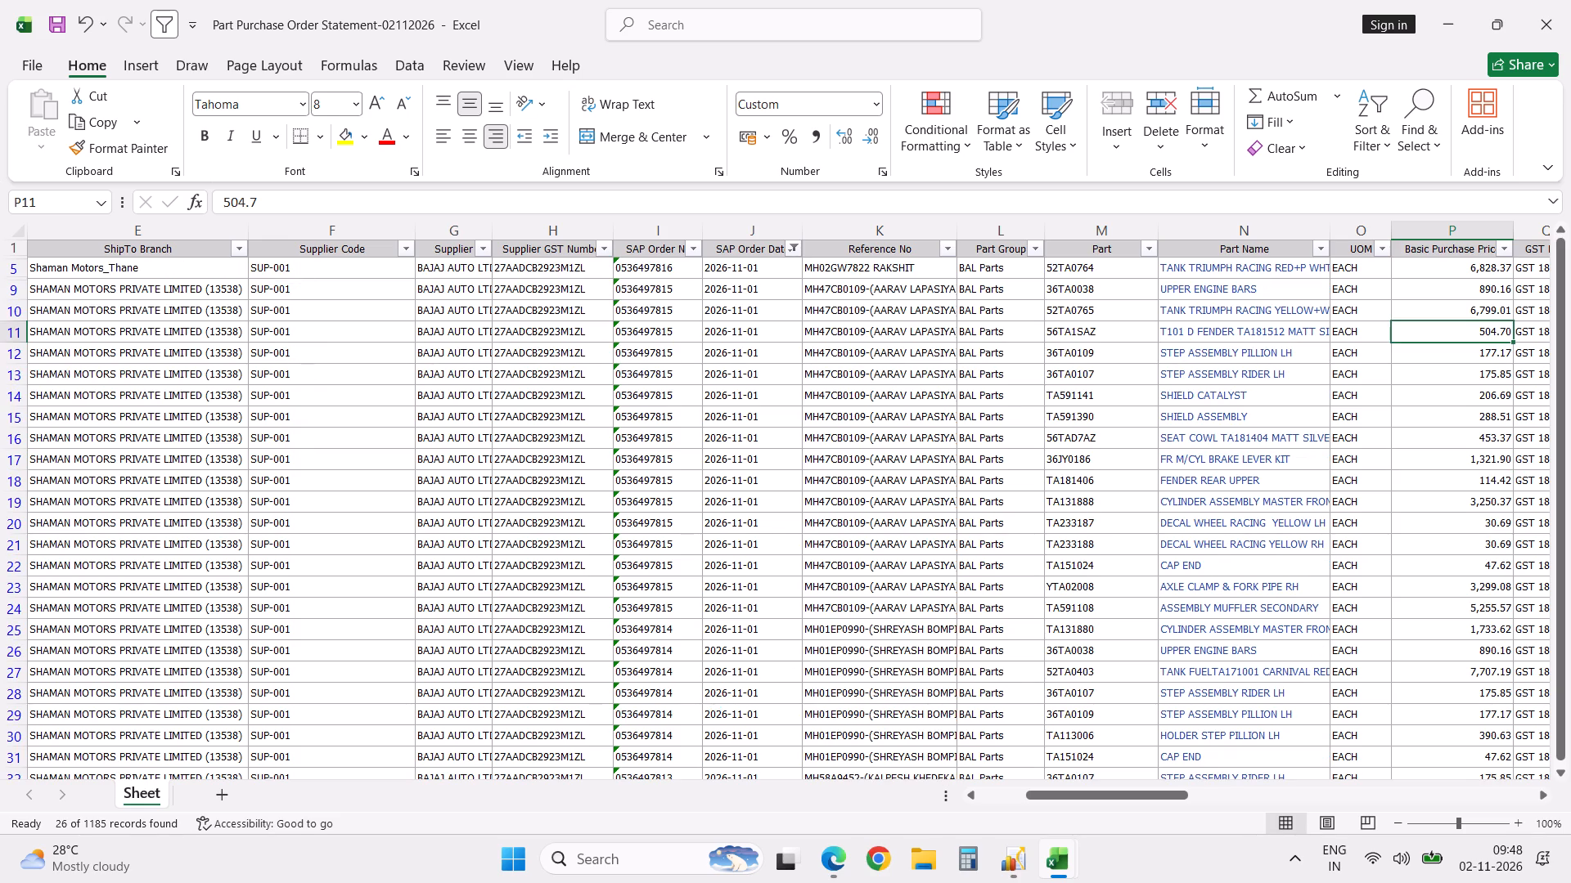
scroll(715, 701, down, 3)
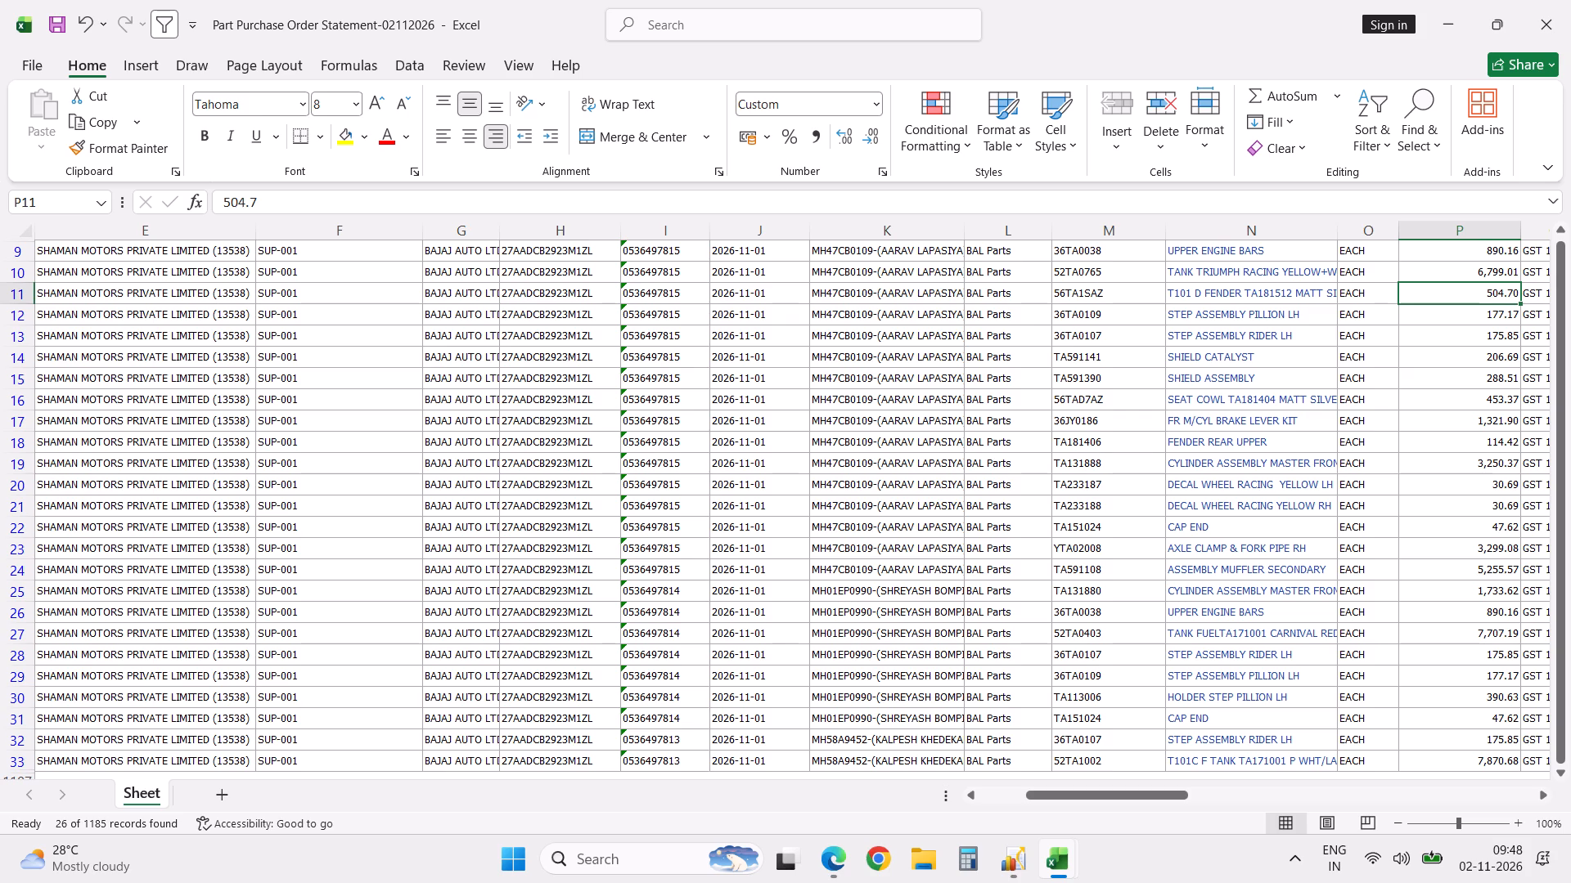
scroll(715, 701, down, 2)
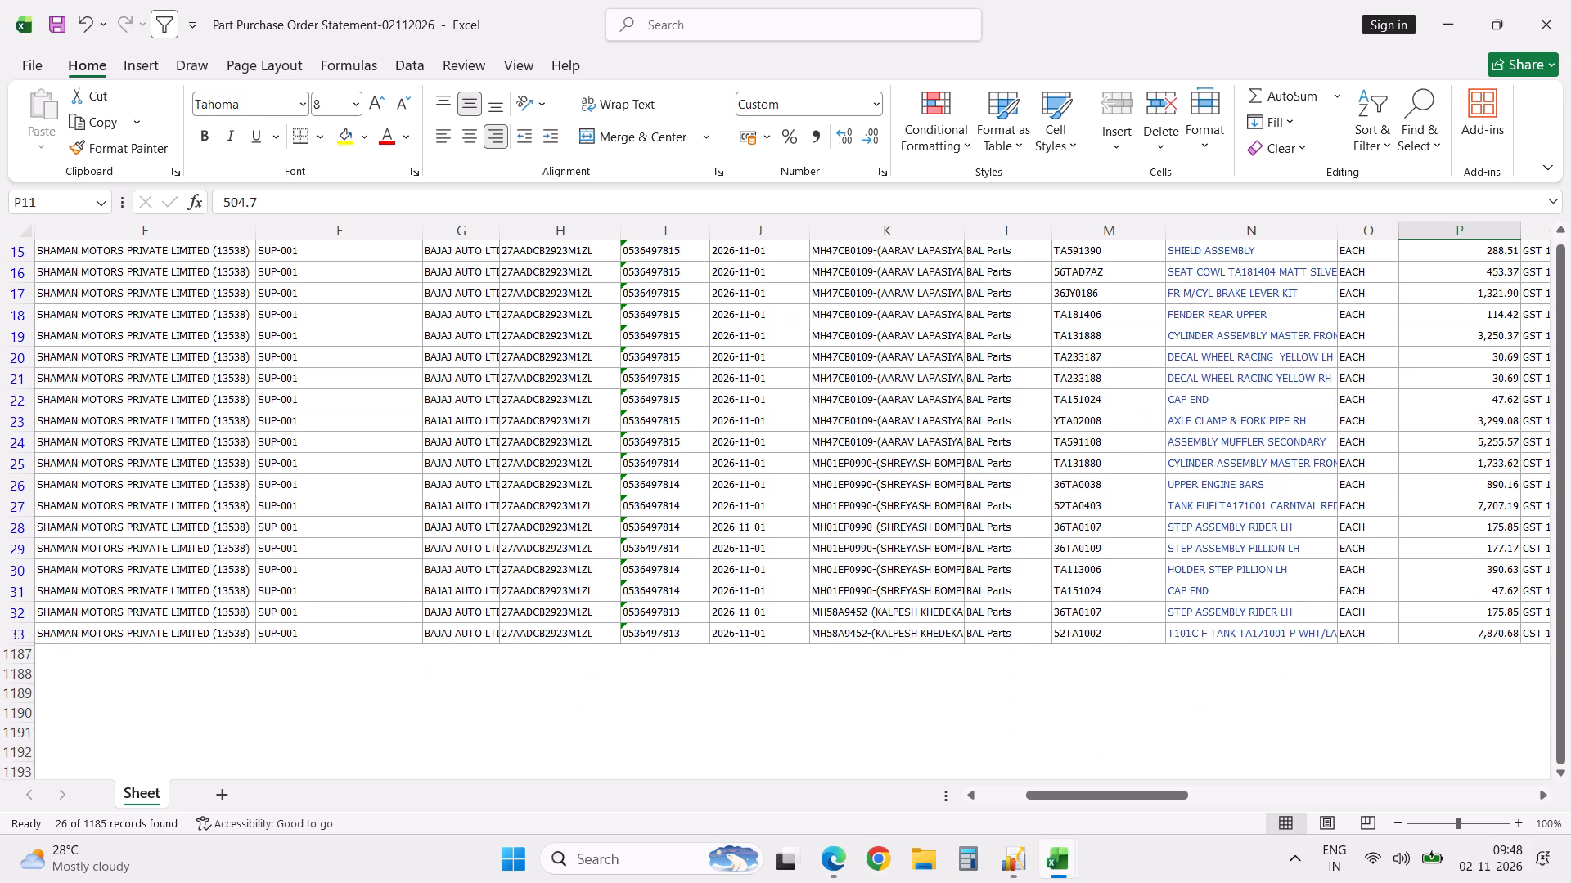
scroll(715, 701, up, 9)
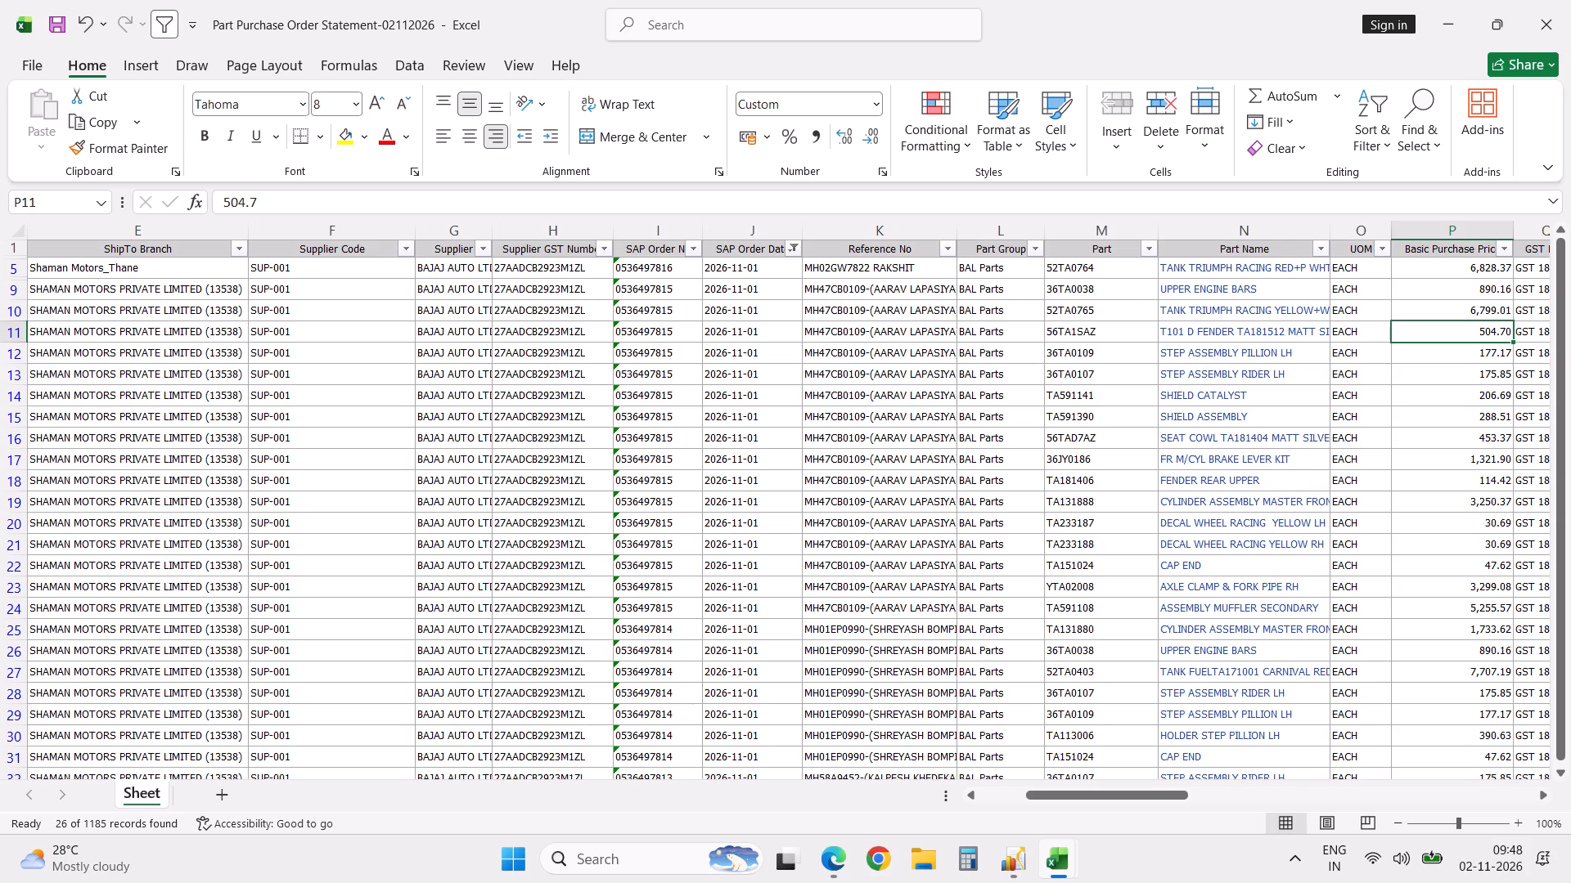
Change the SAP Order Date filter to show only 2026-10-31 instead of 2026-11-01.
click(797, 249)
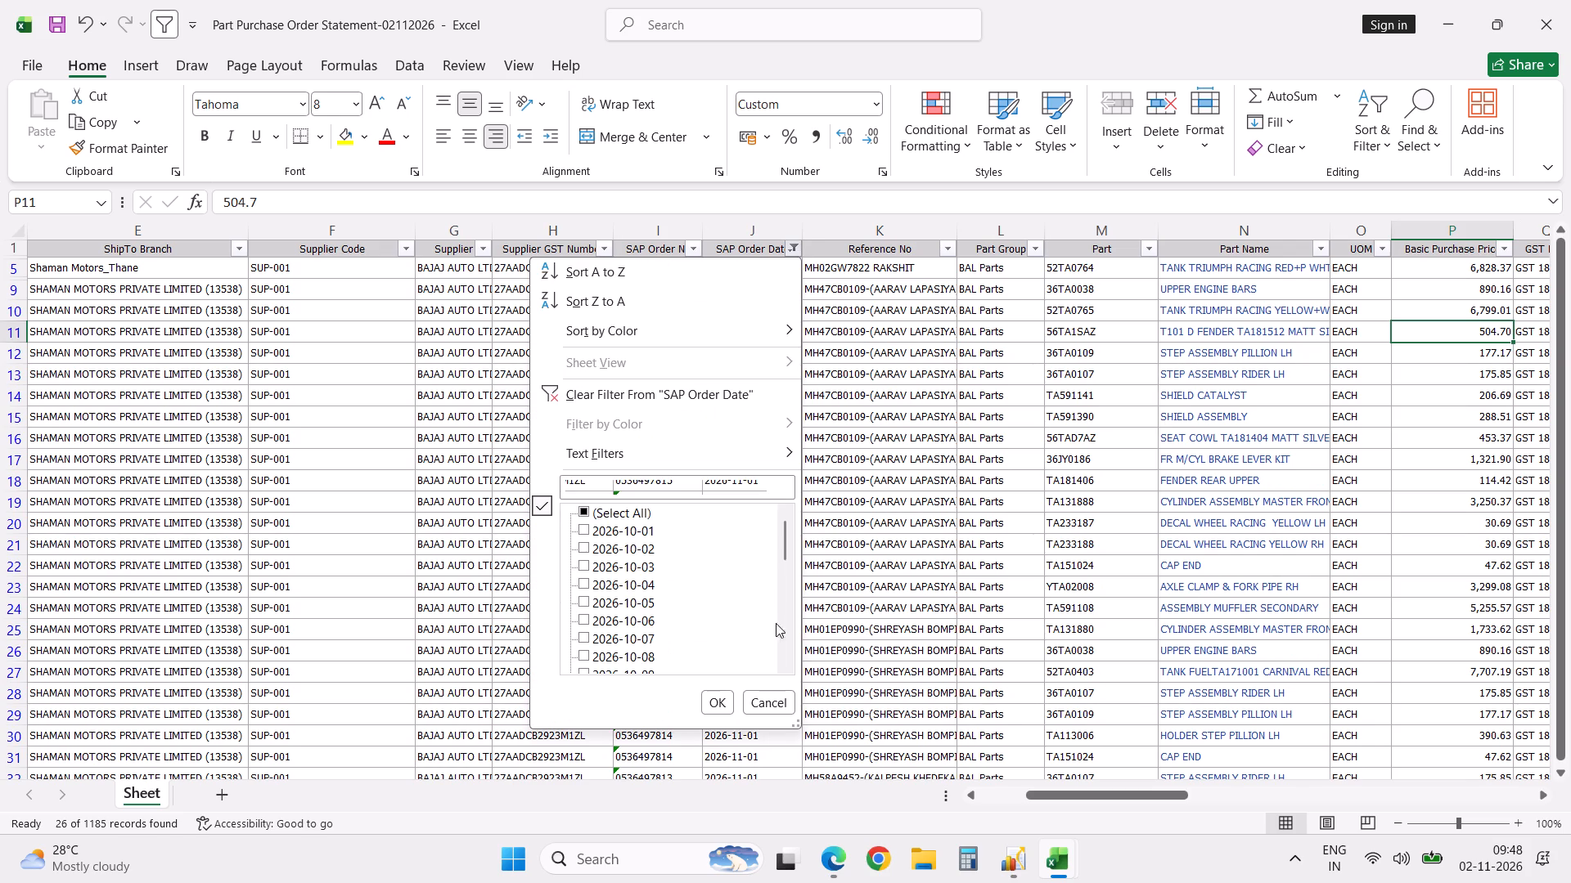
triple_click(786, 650)
double_click(786, 650)
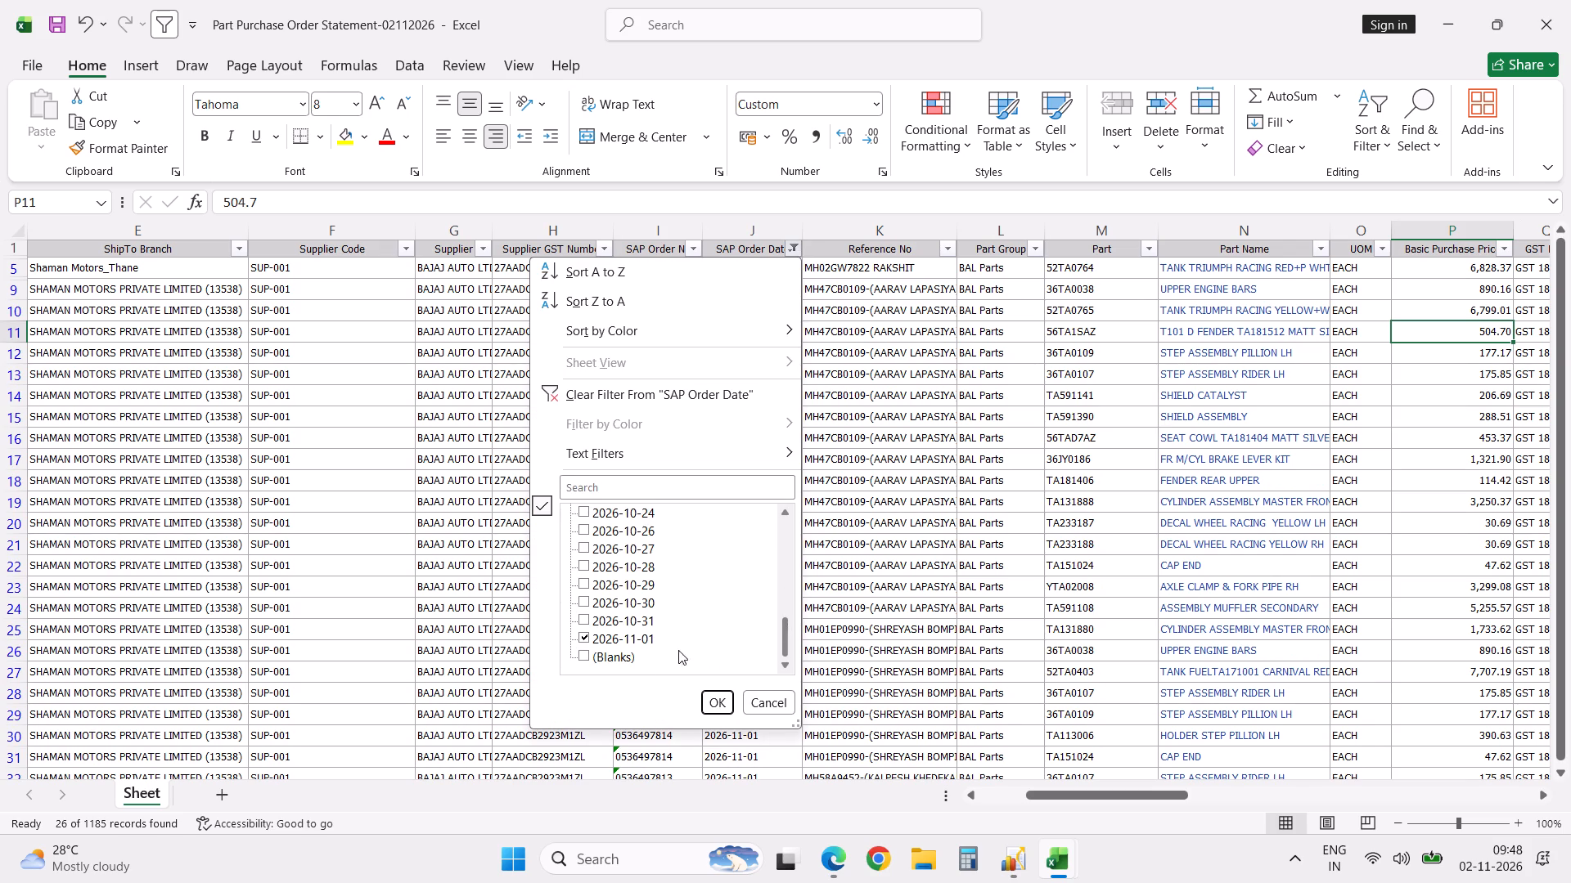
click(630, 640)
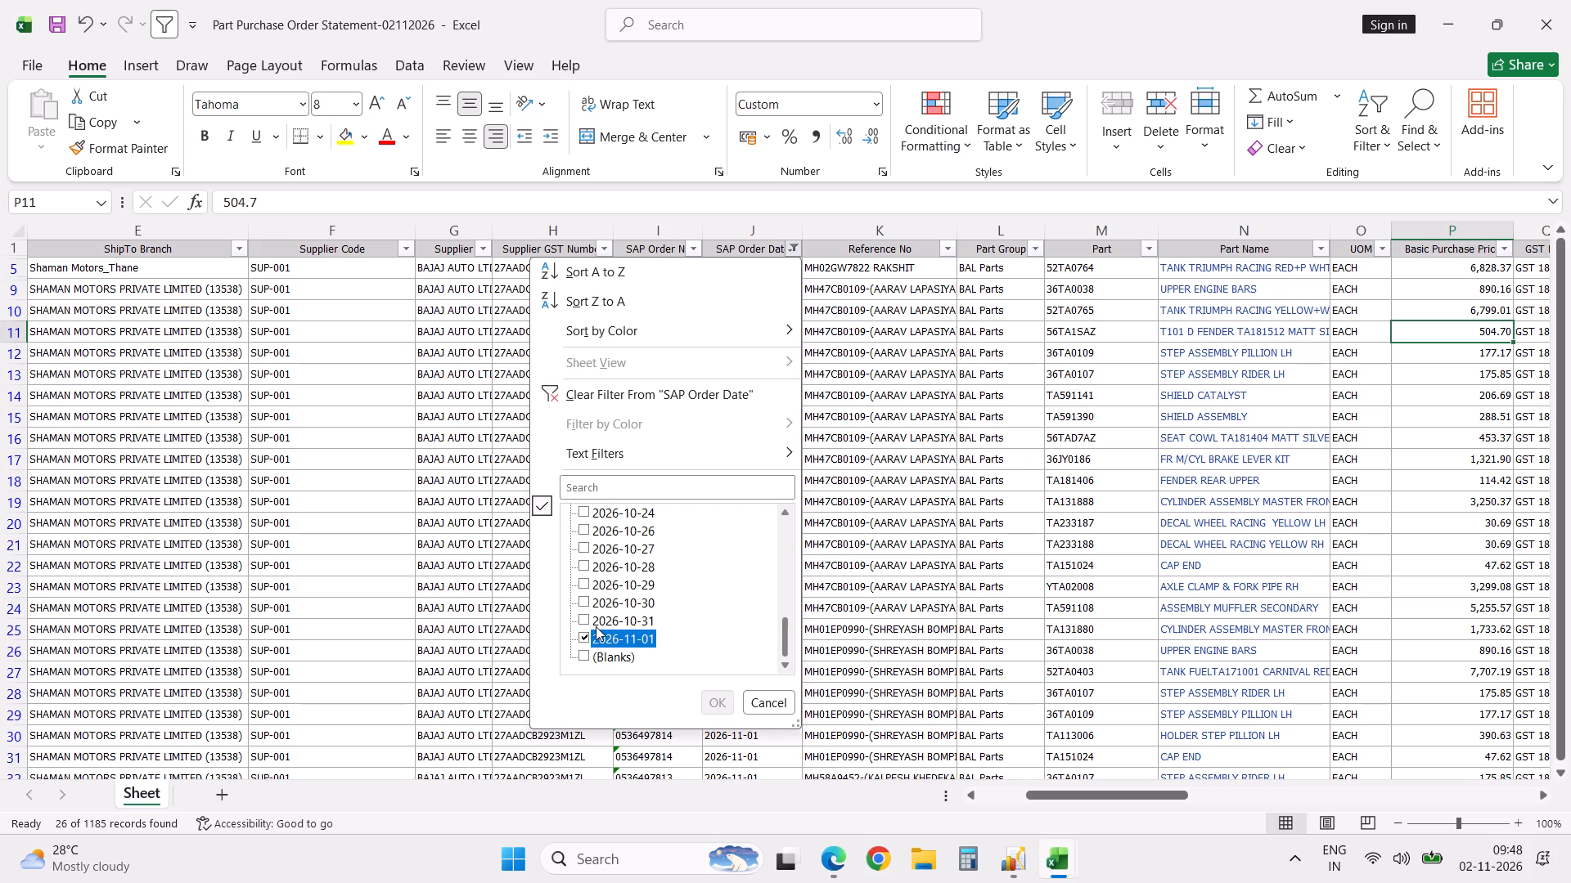
click(587, 616)
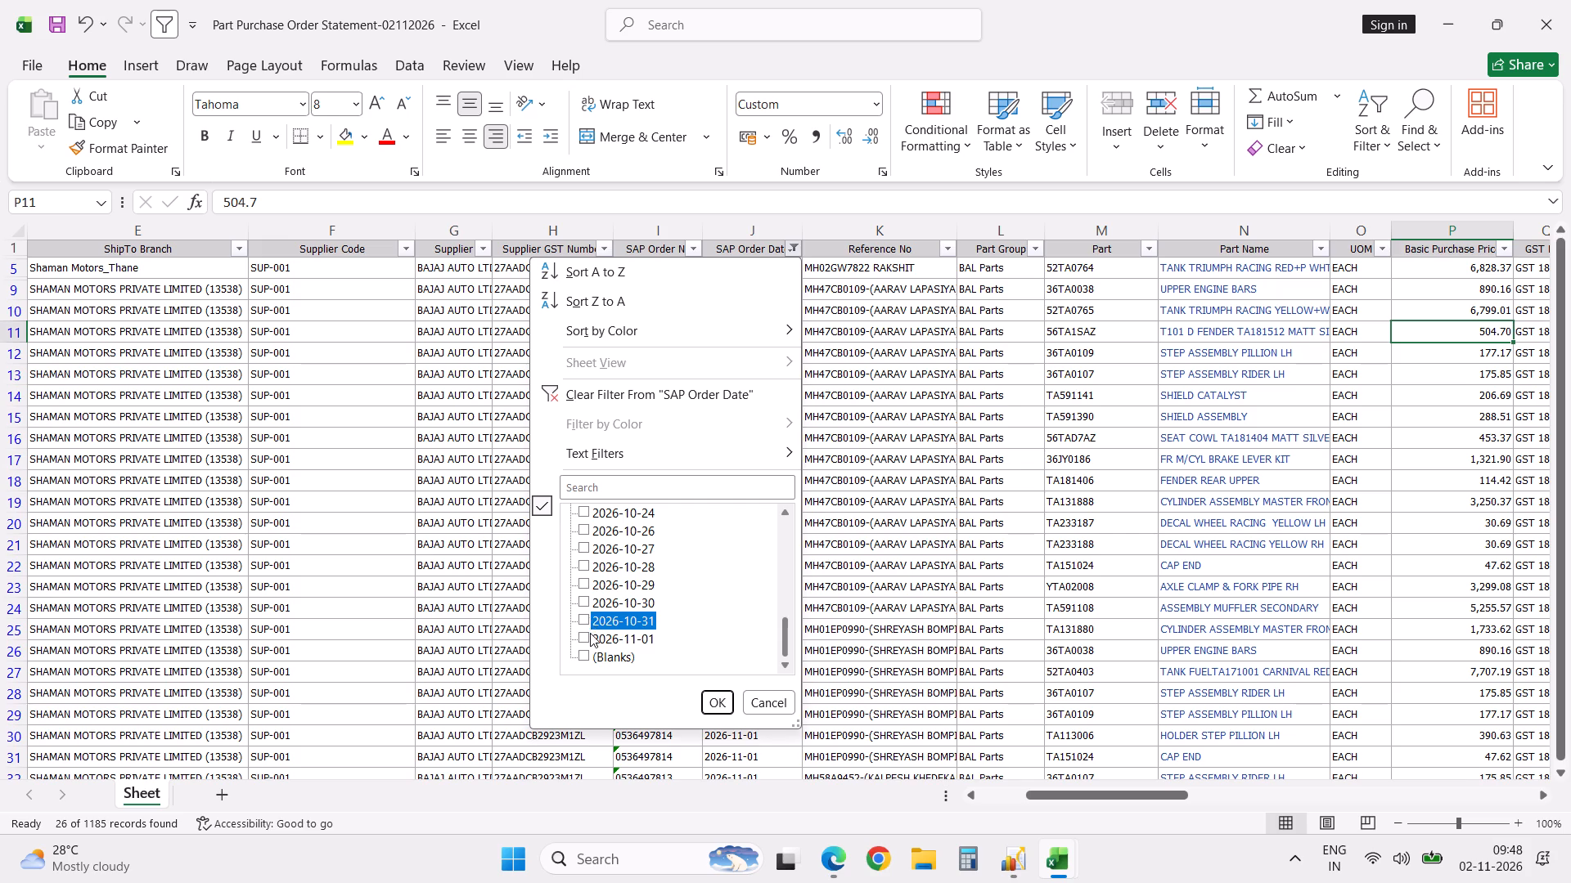
click(719, 704)
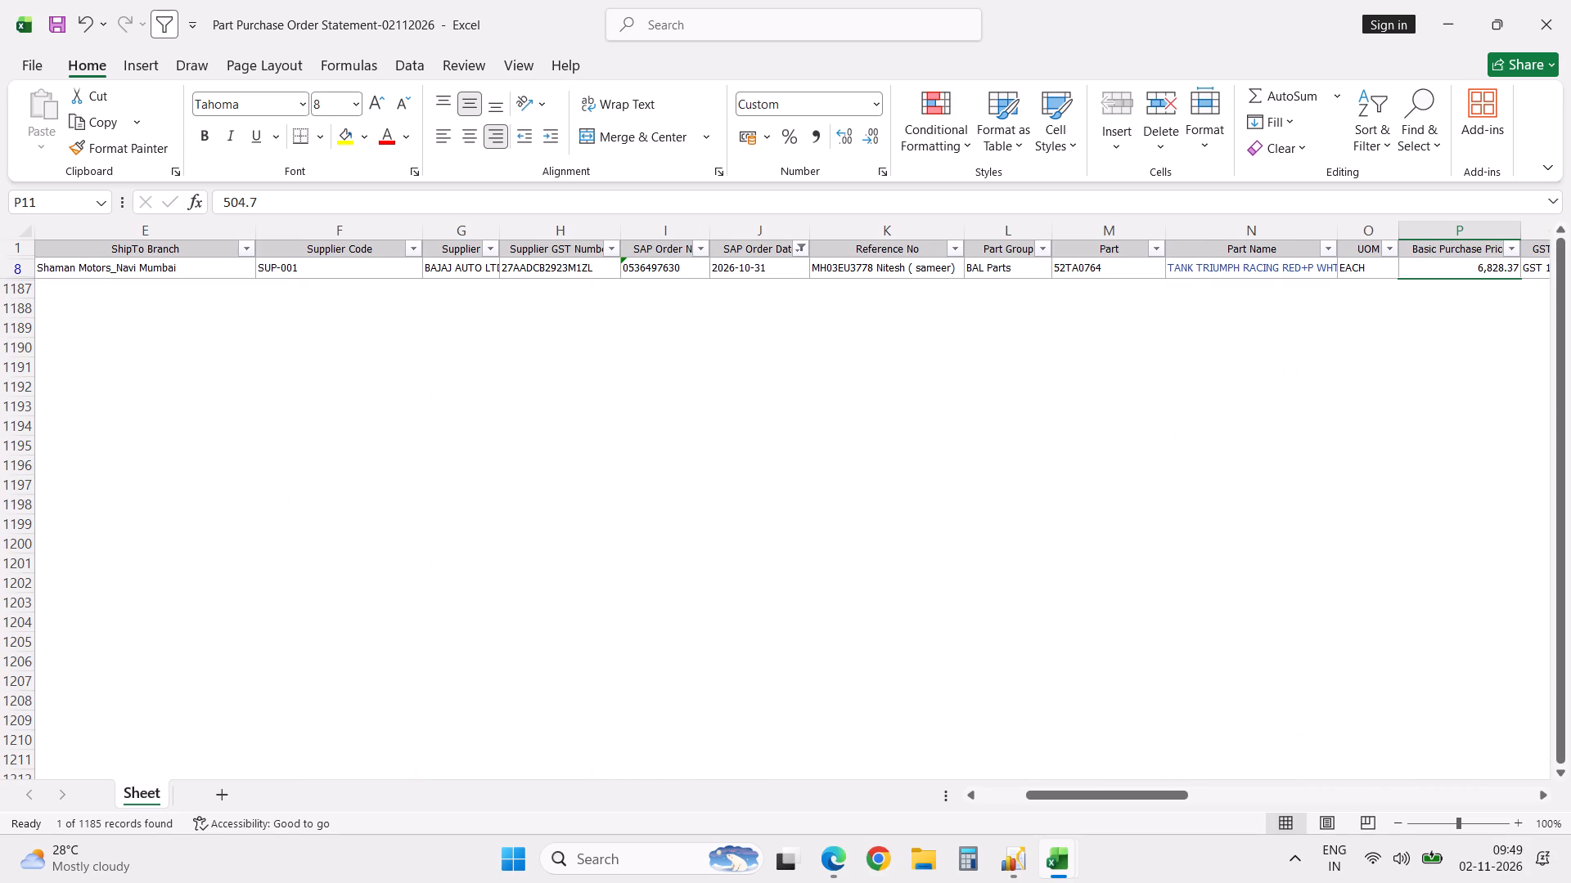
Add 2026-11-01 to the SAP Order Date filter alongside 2026-10-31.
click(800, 248)
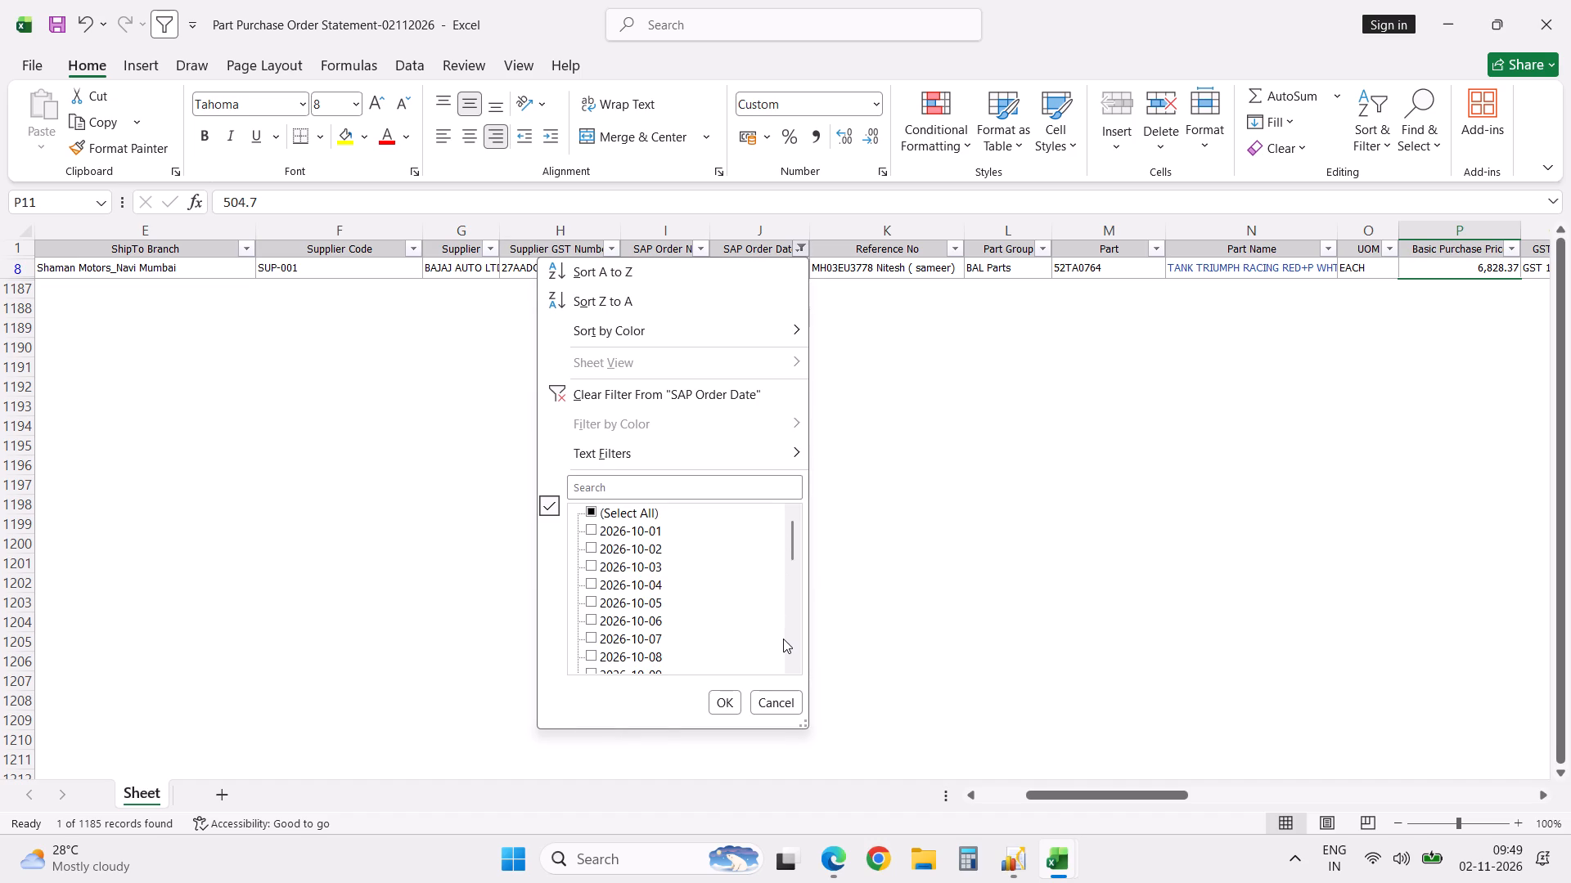
click(789, 647)
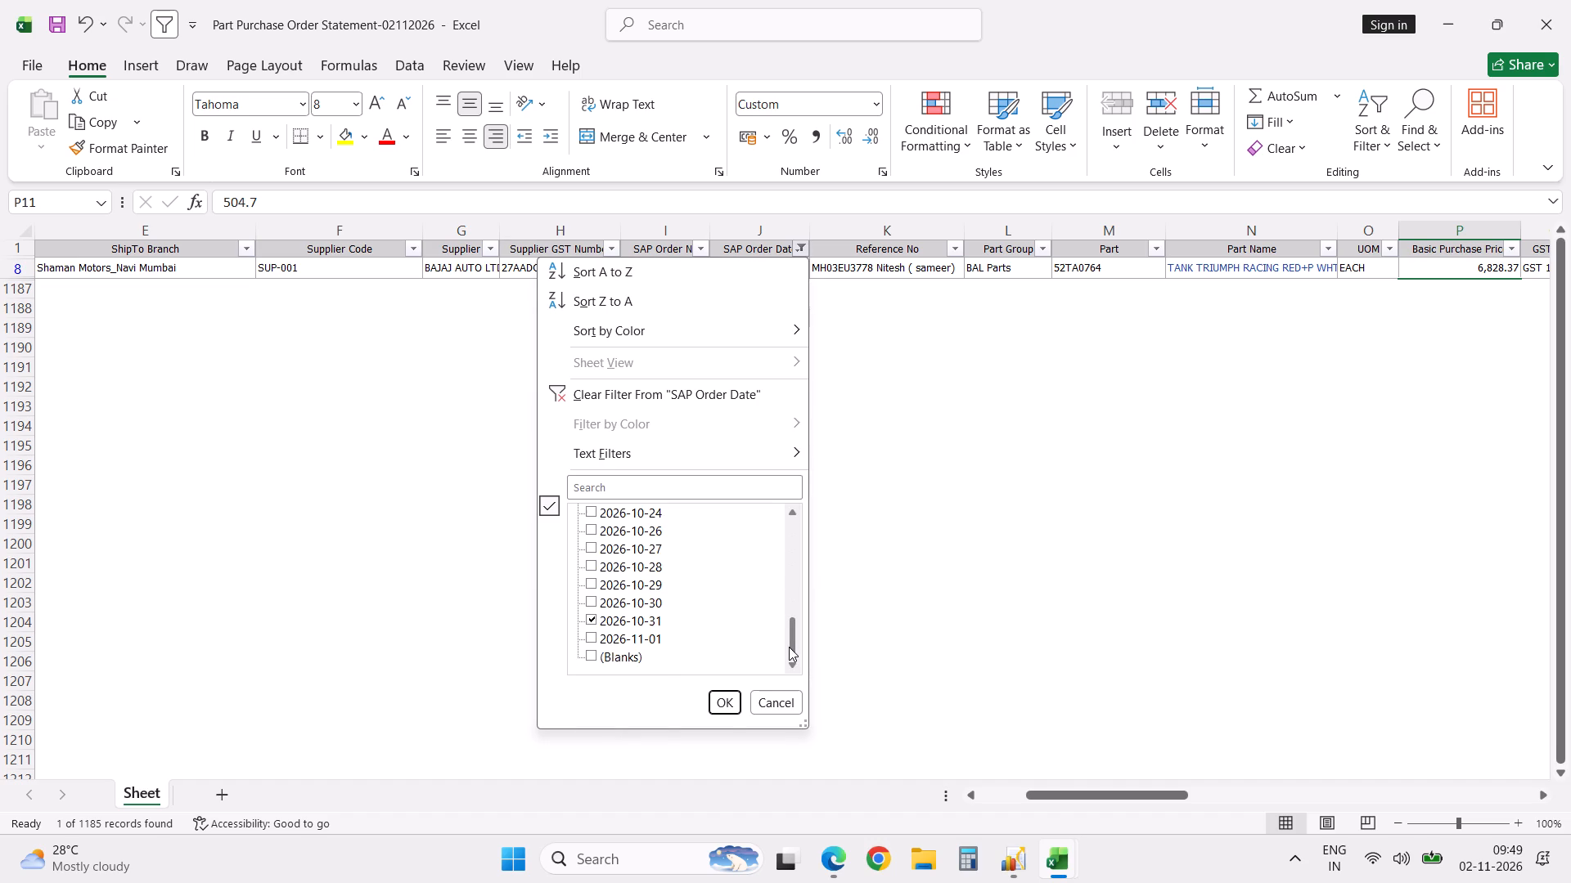
click(588, 639)
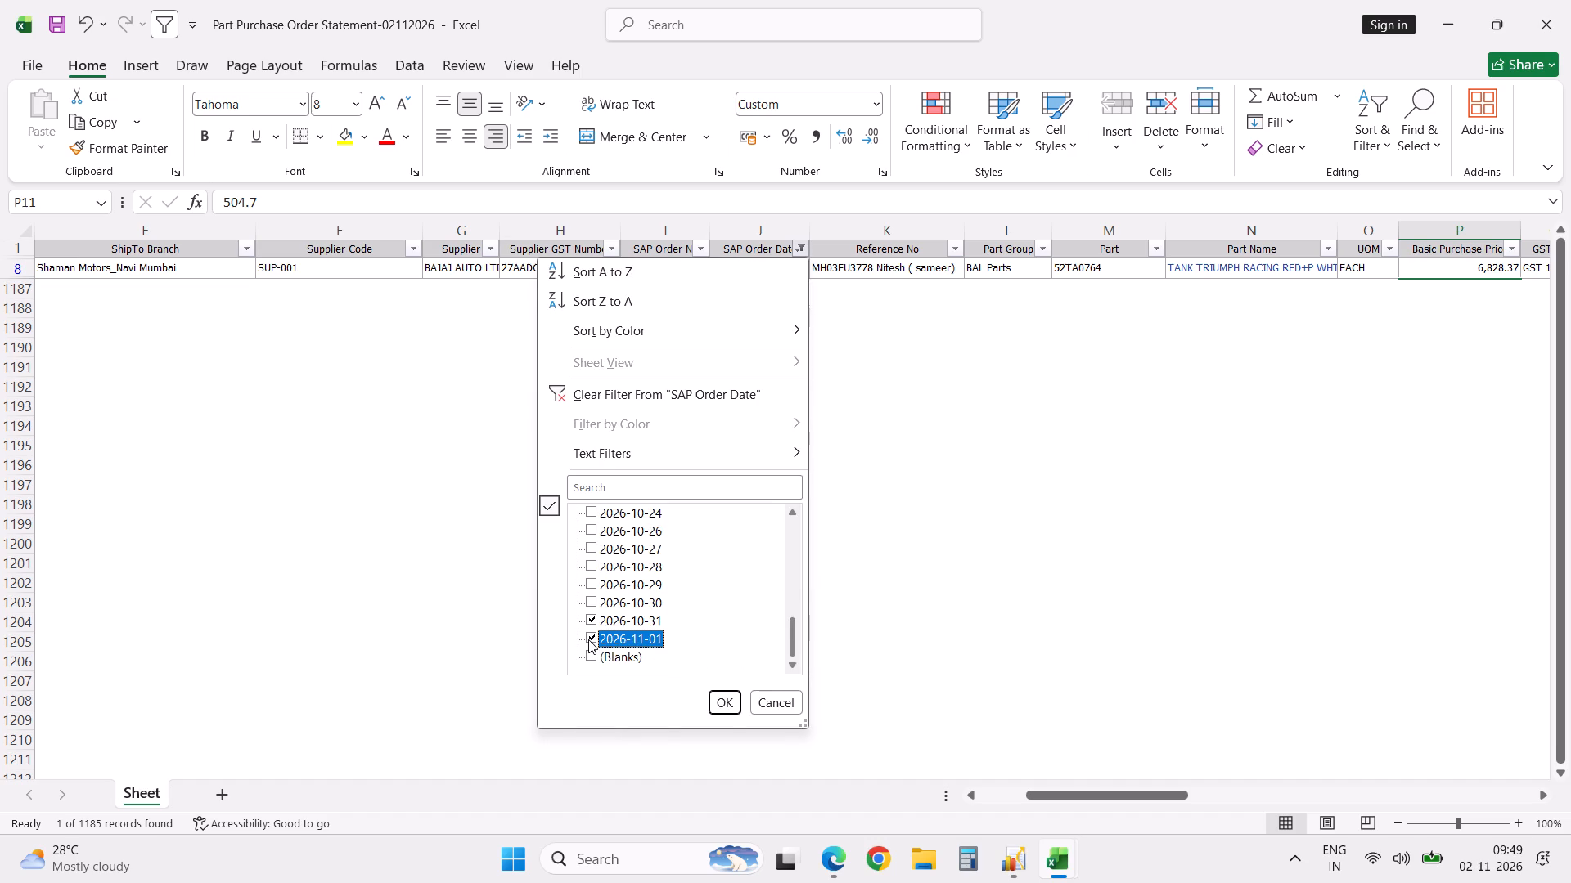
click(730, 701)
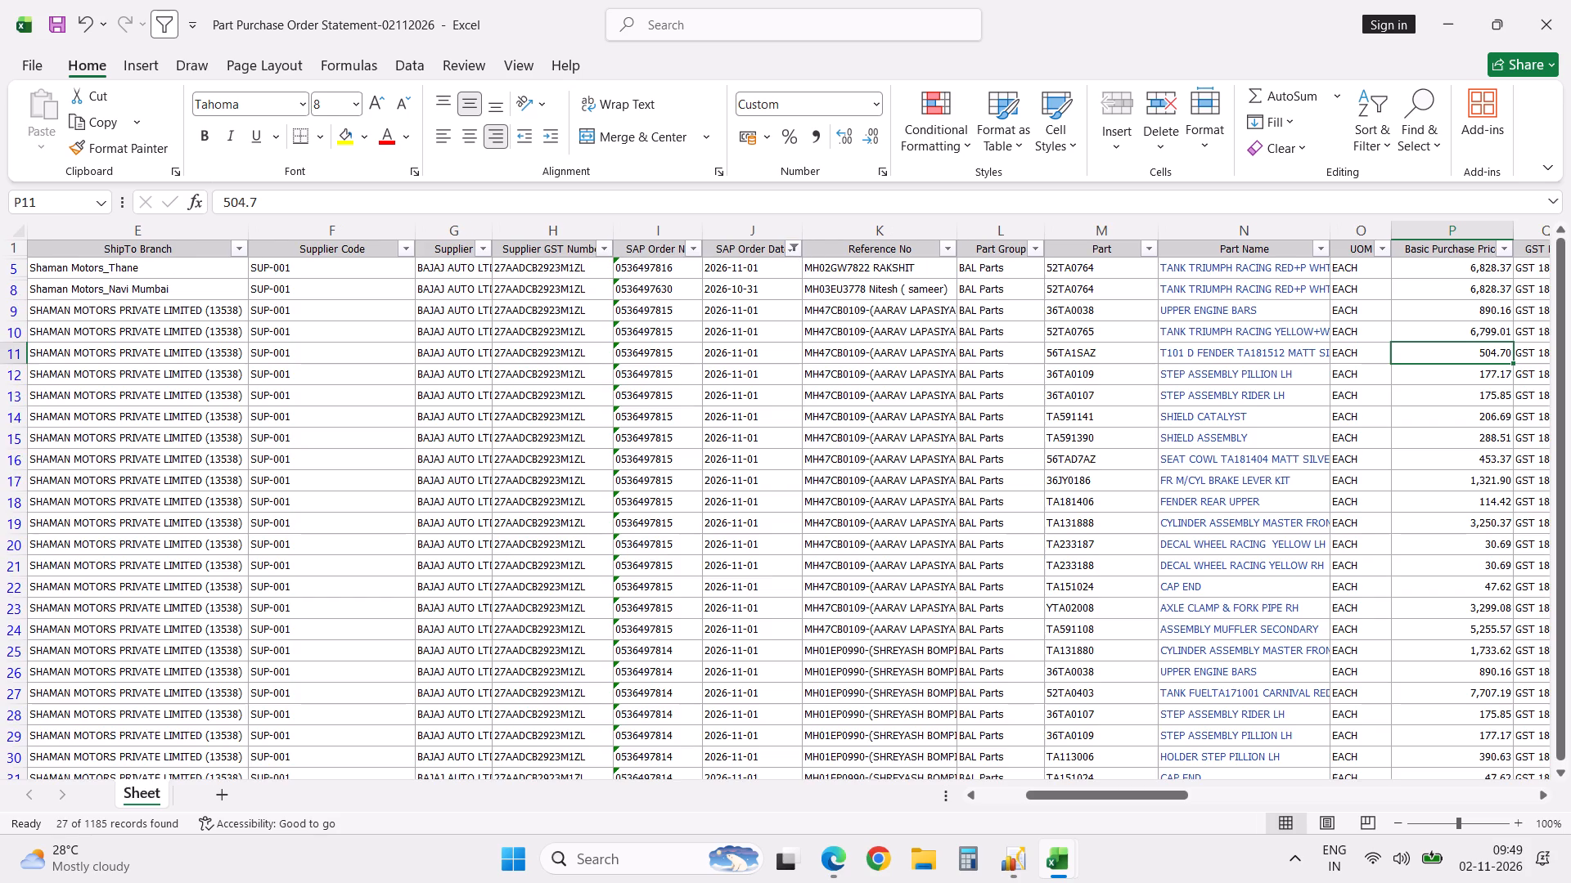
Format the filtered orders' Total Amount values with comma style and no decimal places.
click(737, 500)
key(ctrl+Up)
key(Down)
key(Up)
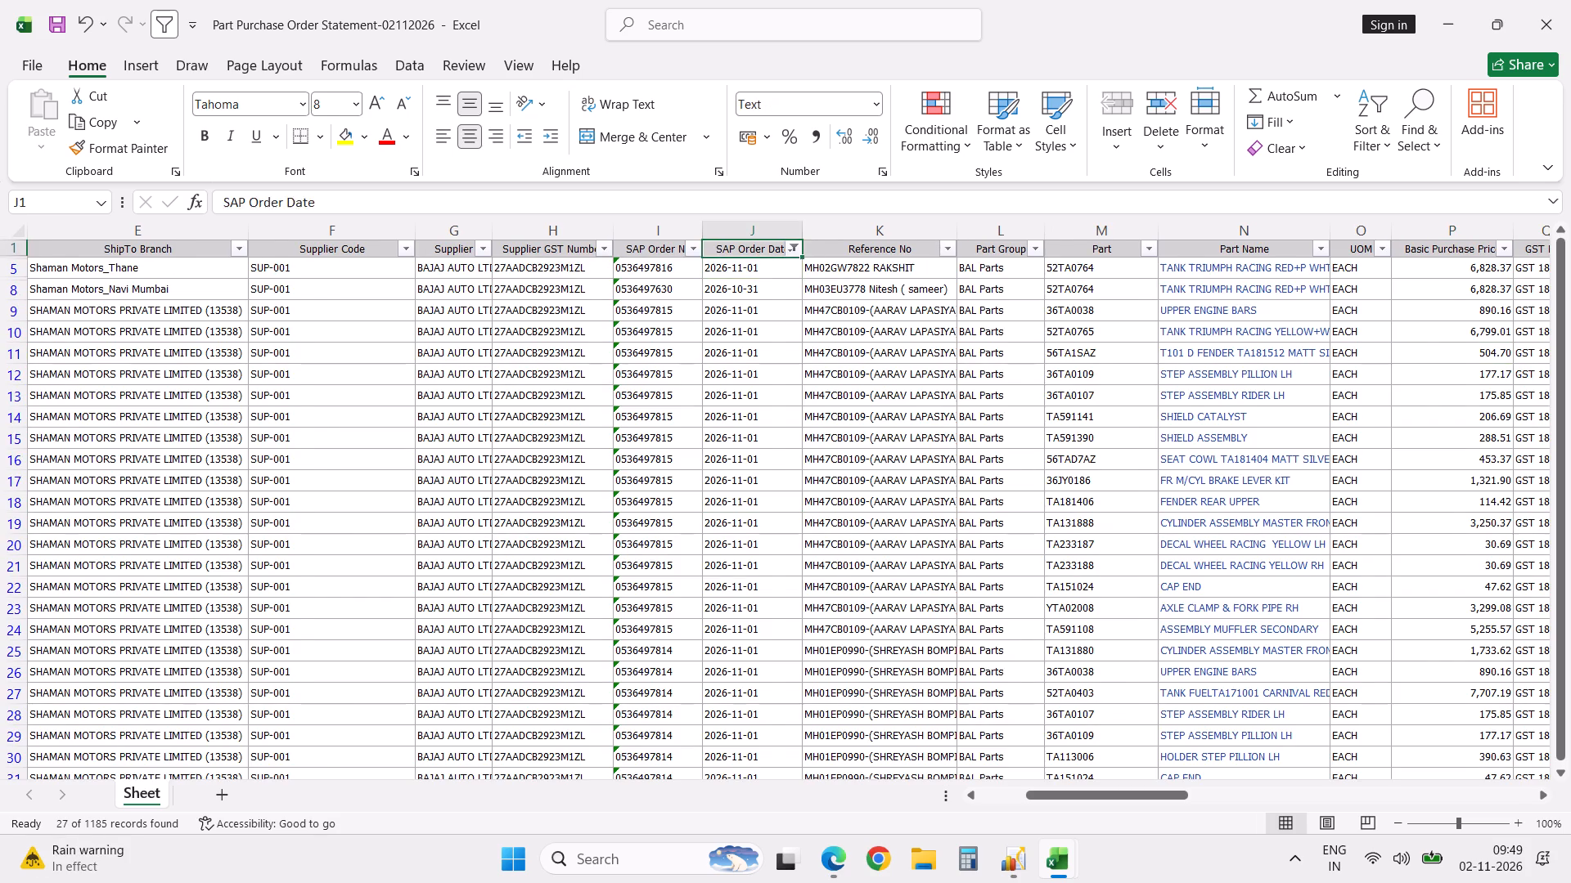
key(ctrl+Right)
key(Down)
key(ctrl+shift+Down)
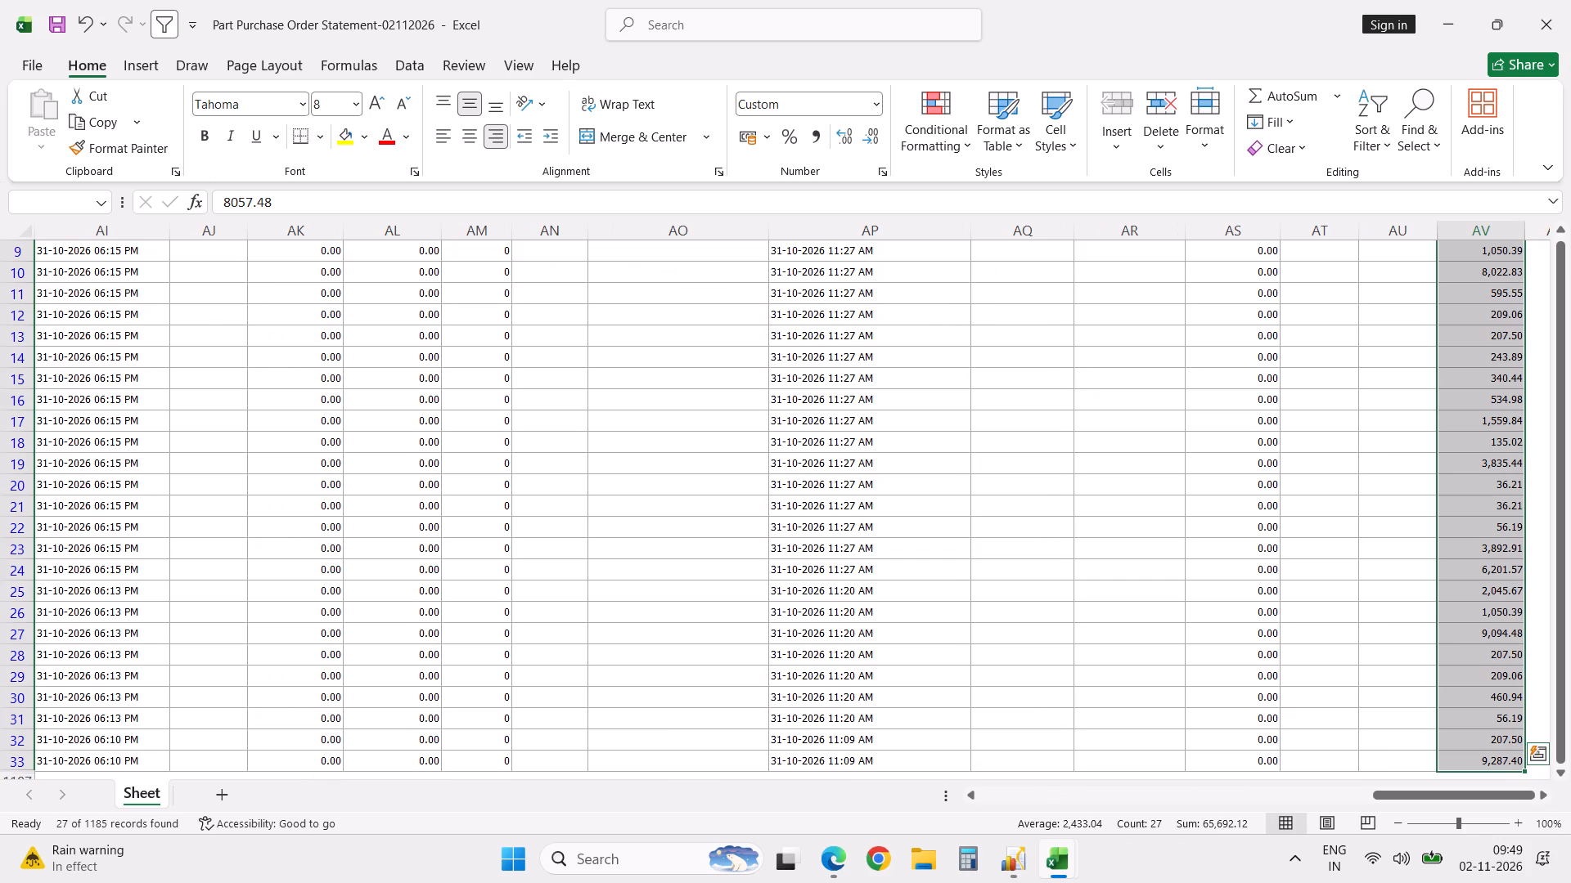
click(816, 137)
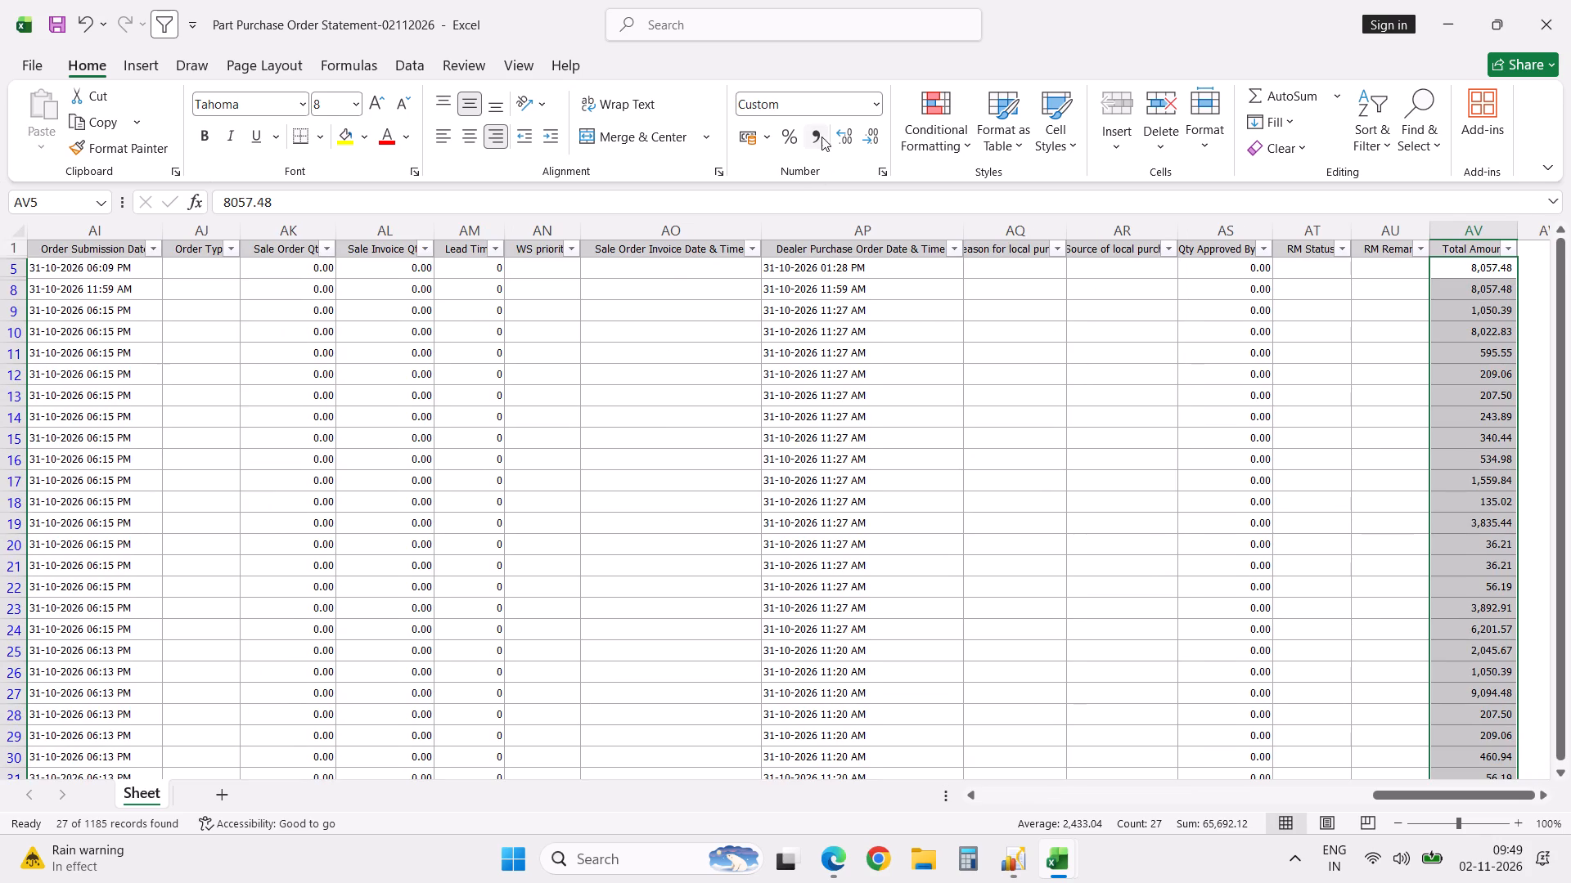
double_click(871, 141)
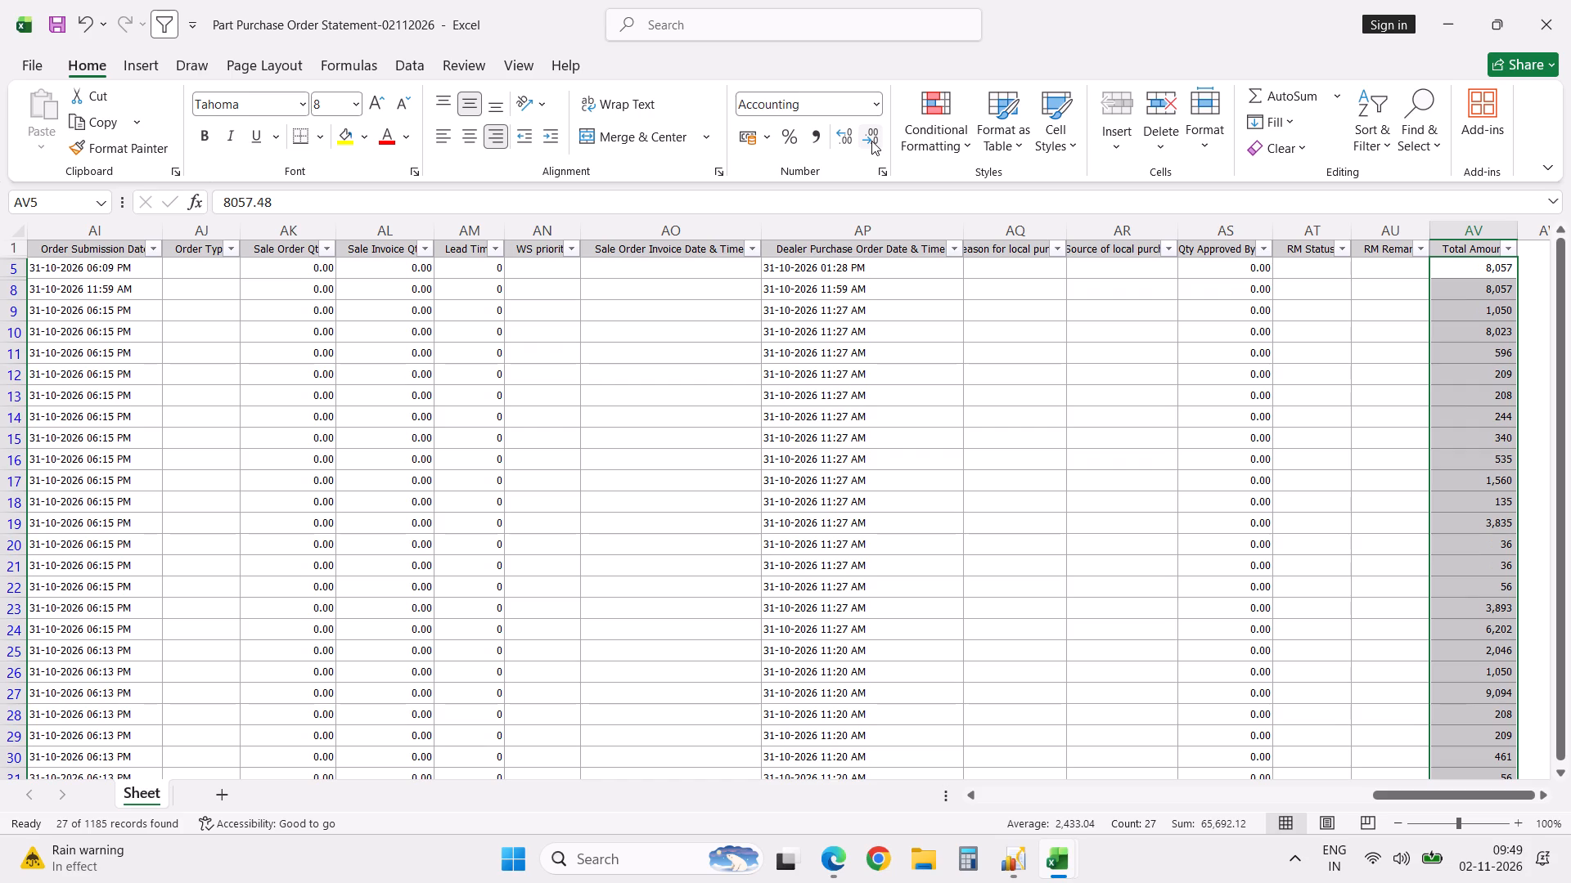
Check the order rows needed in the Back Order Statement, the filtered document names, and the sum of the filtered Total Amount values.
key(alt+Tab)
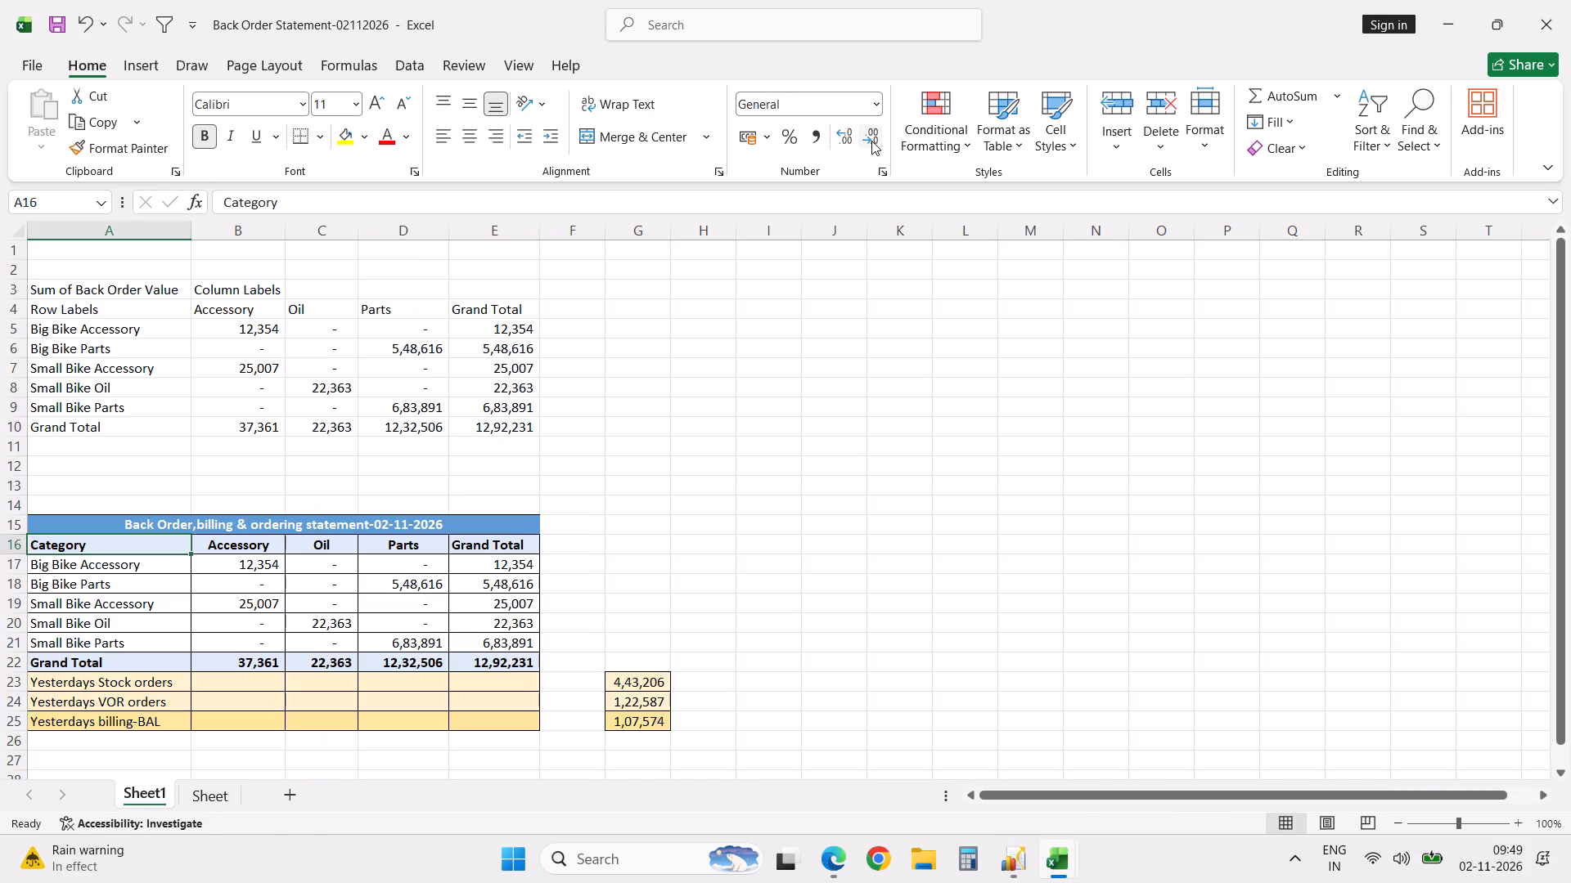
key(alt+Tab)
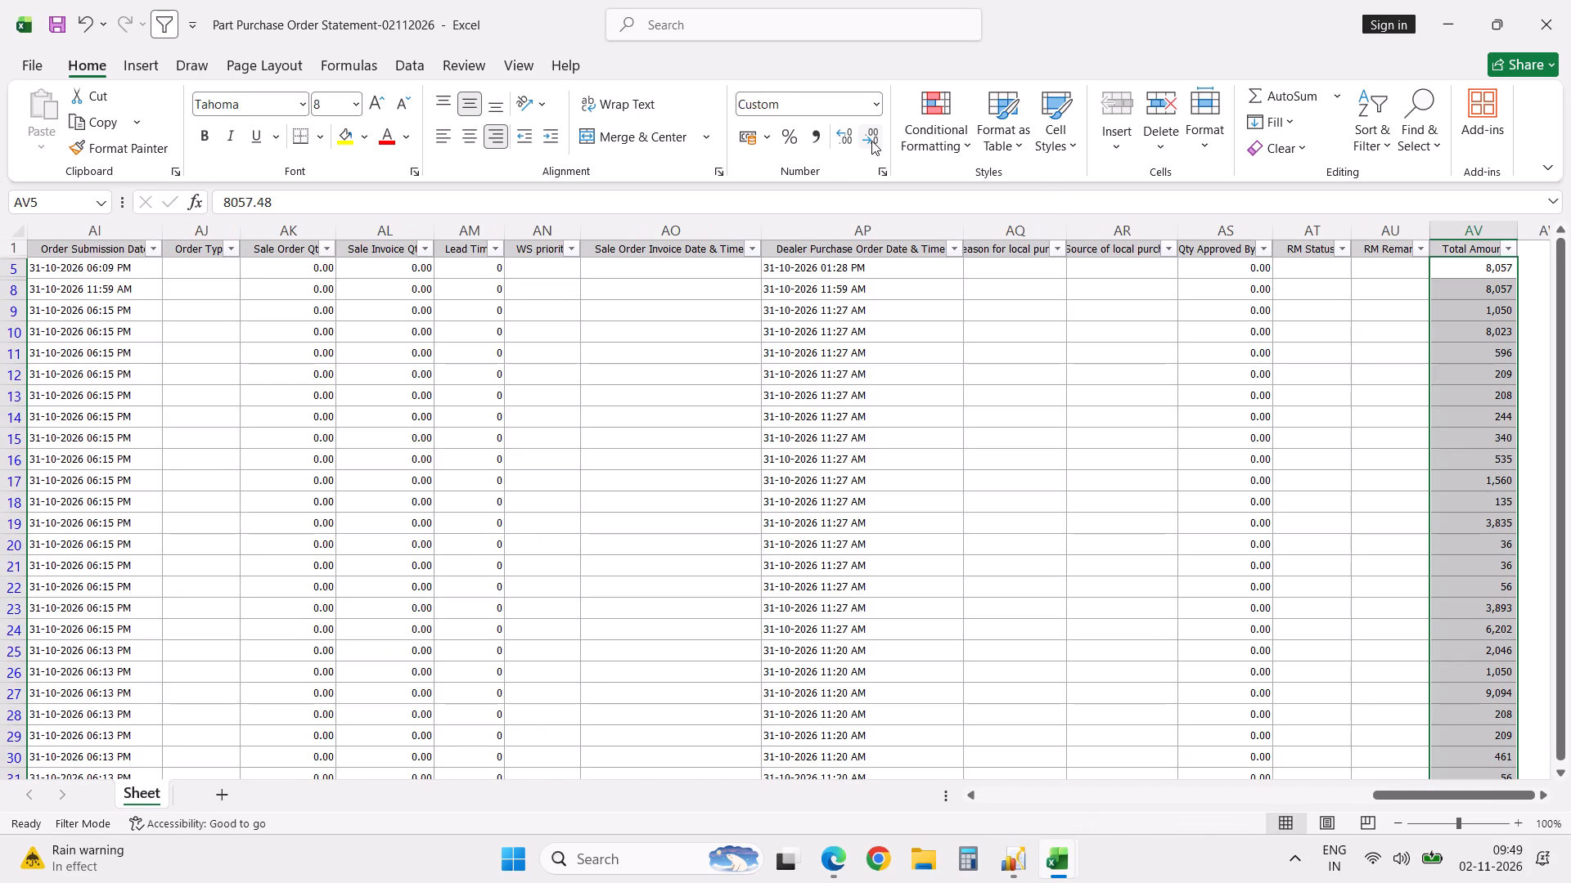
key(Up)
key(ctrl+Left)
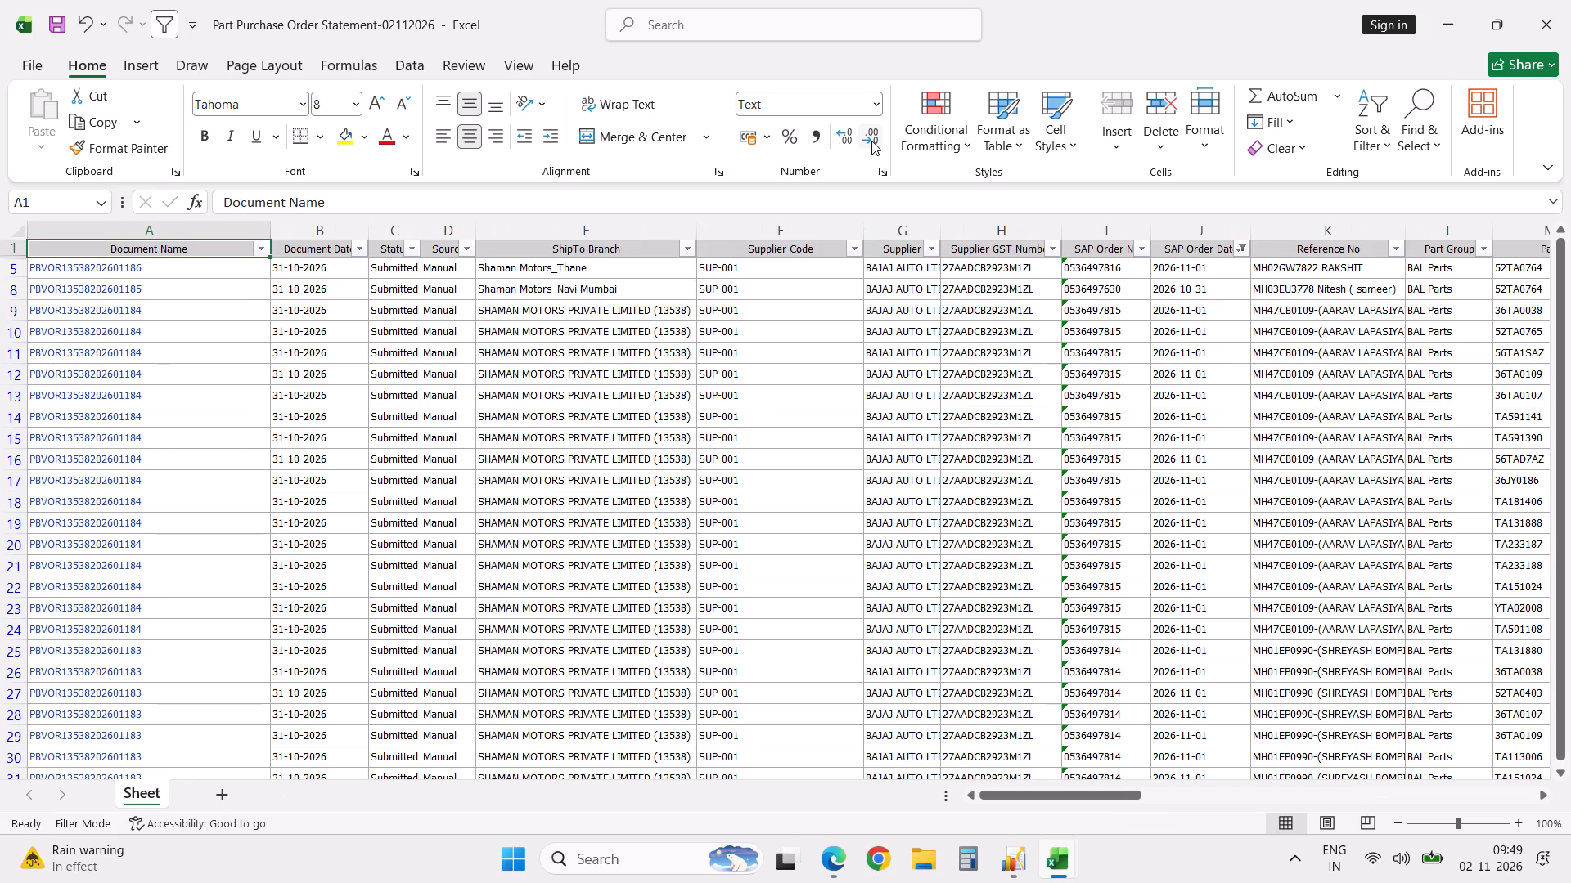
key(Down)
key(Up)
key(alt+Down)
key(Escape)
key(ctrl+Right)
key(Down)
key(ctrl+shift+Down)
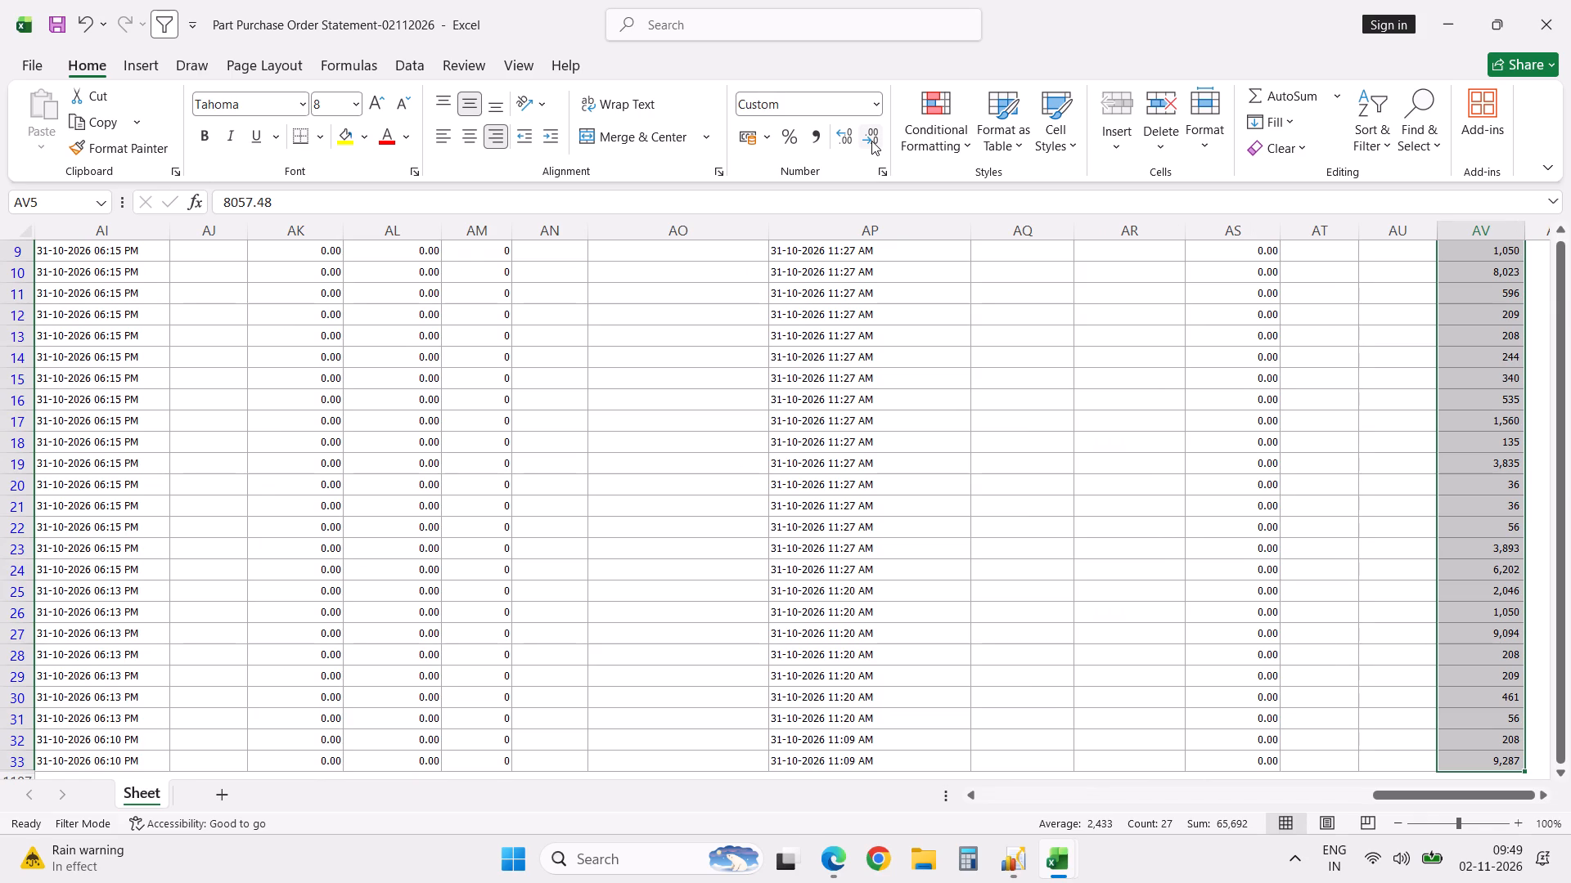
In the Back Order Statement's Grand Total column, enter 0 for Yesterdays Stock orders and 65692 for Yesterdays VOR orders.
key(alt+Tab)
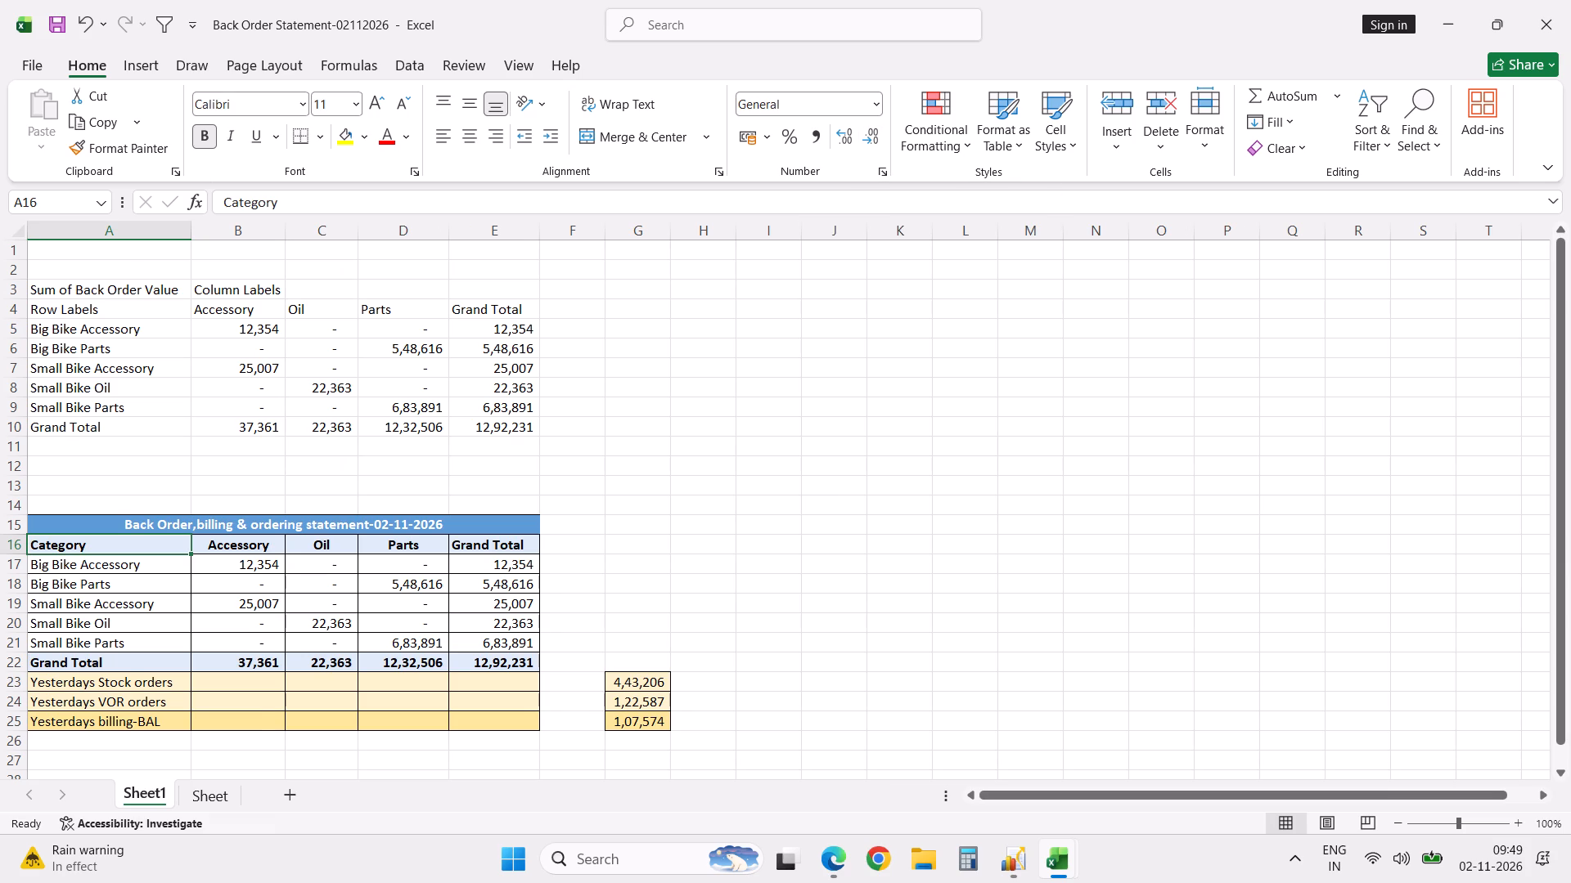
click(507, 677)
key(0)
key(Return)
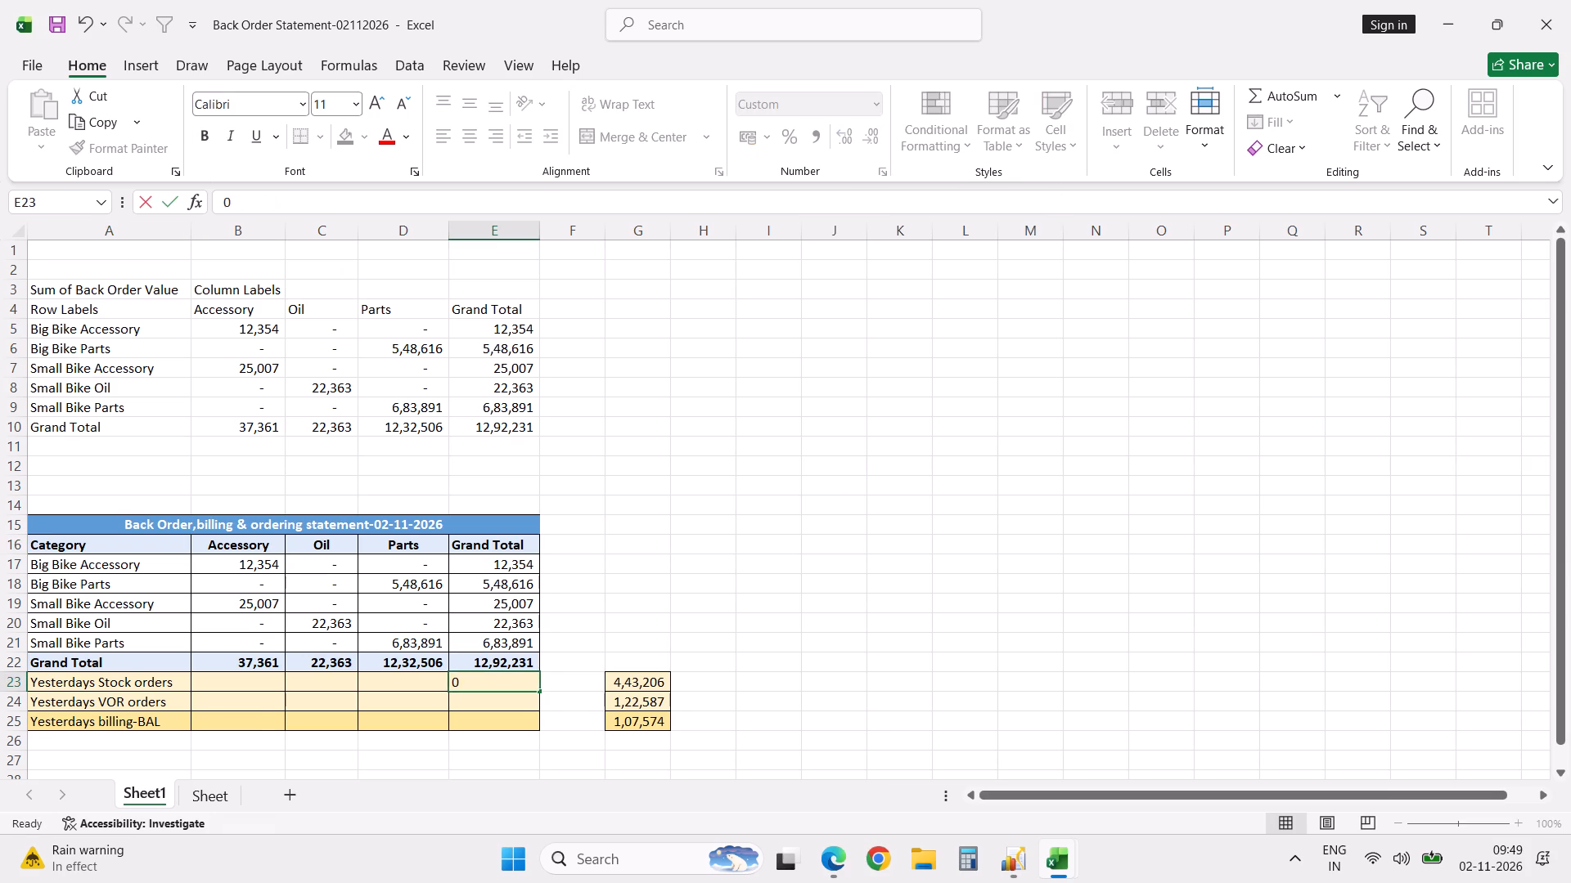
text(65692)
key(Return)
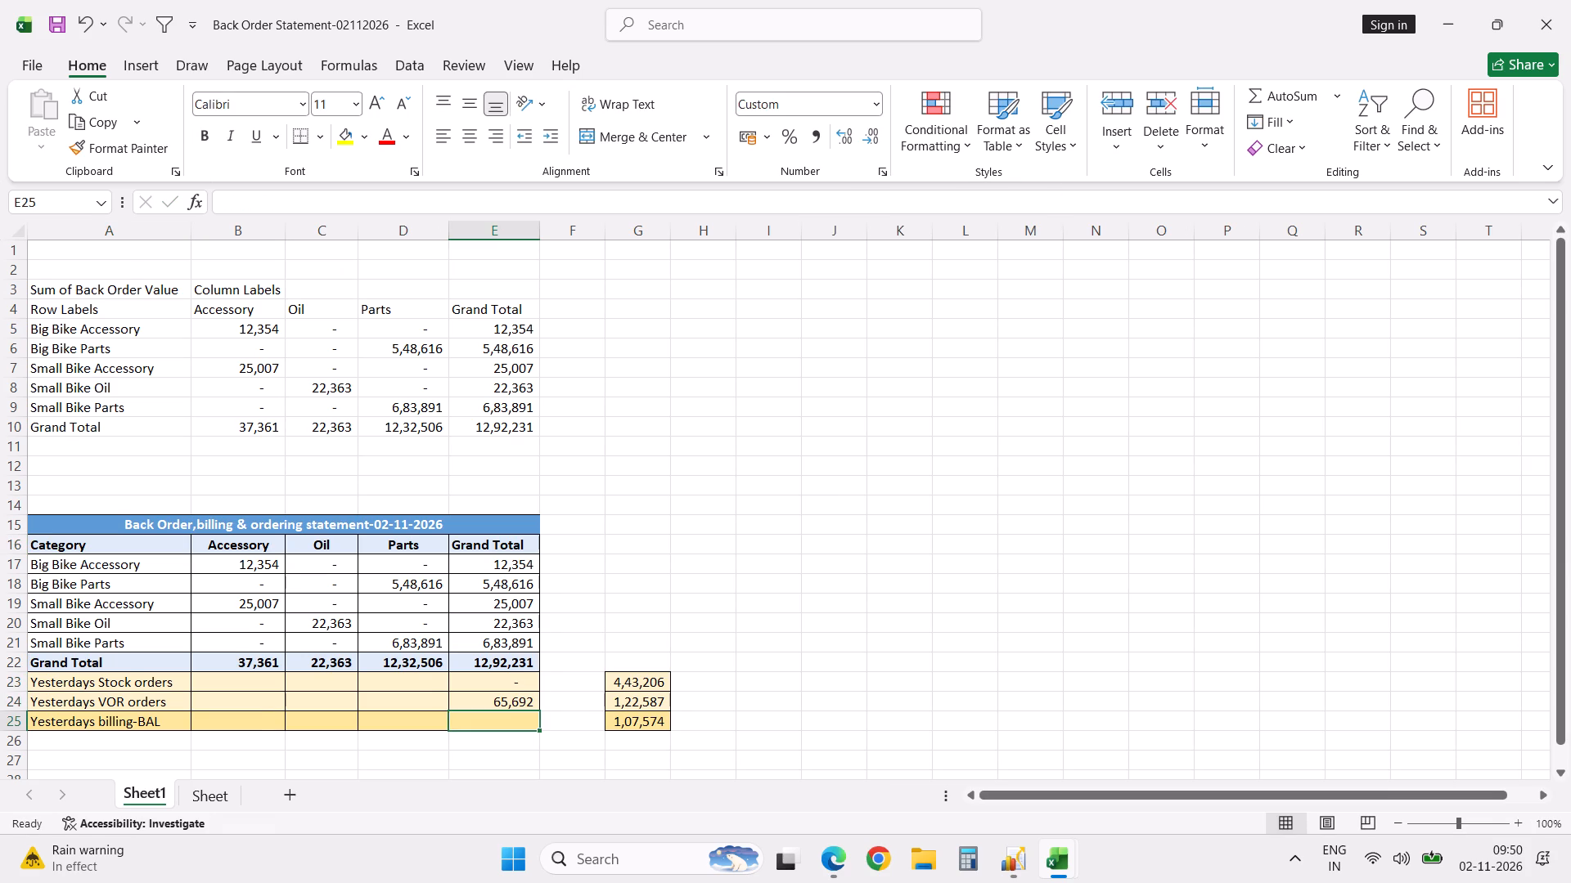
Save the Back Order Statement workbook.
key(ctrl+s)
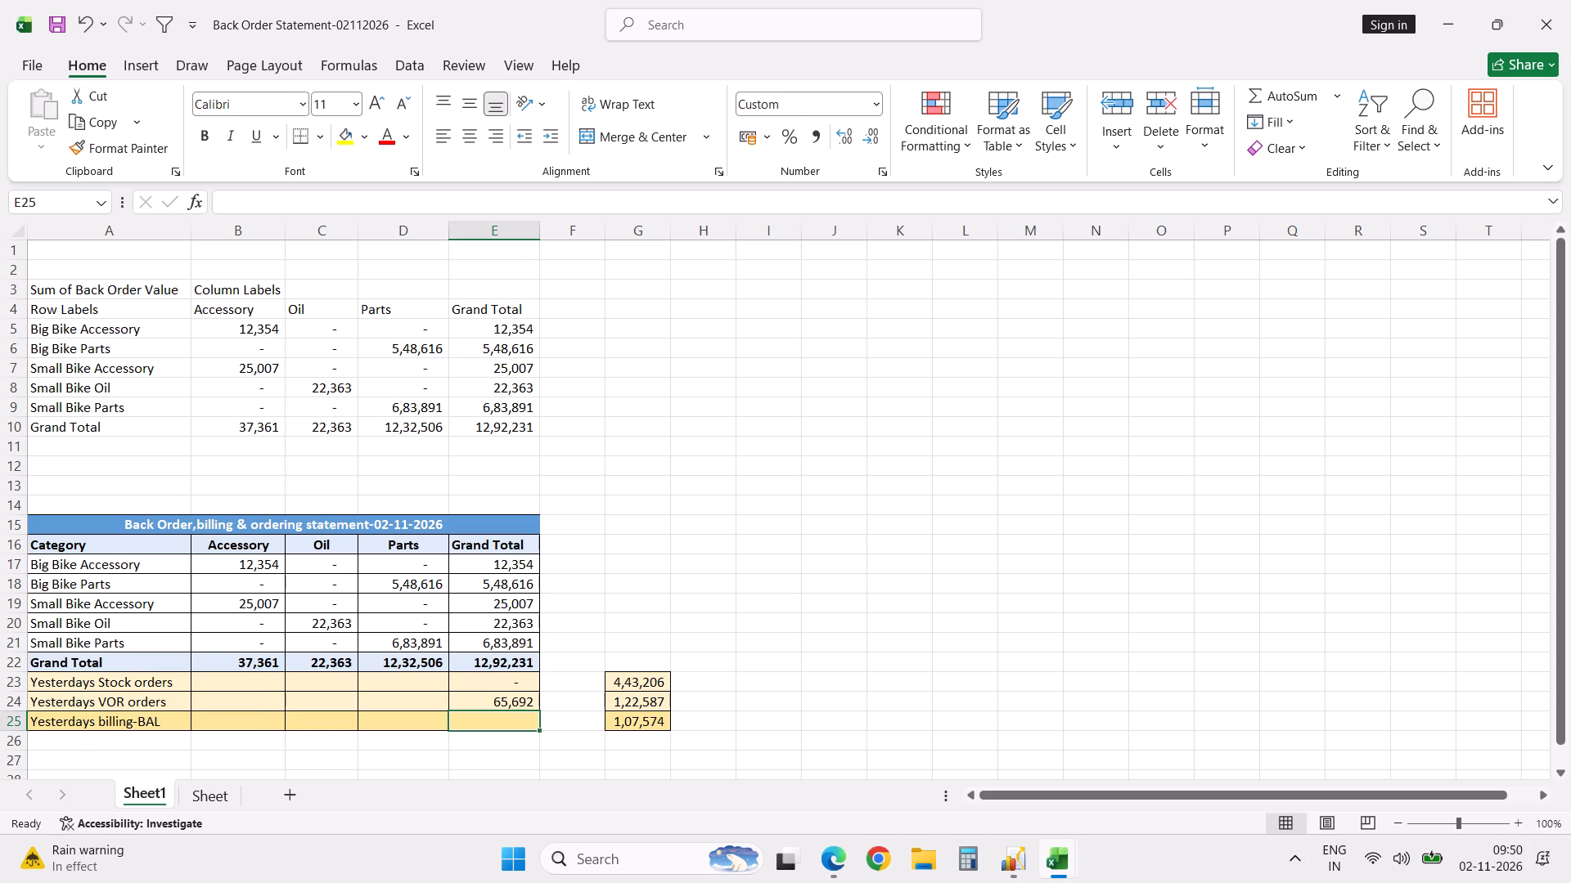
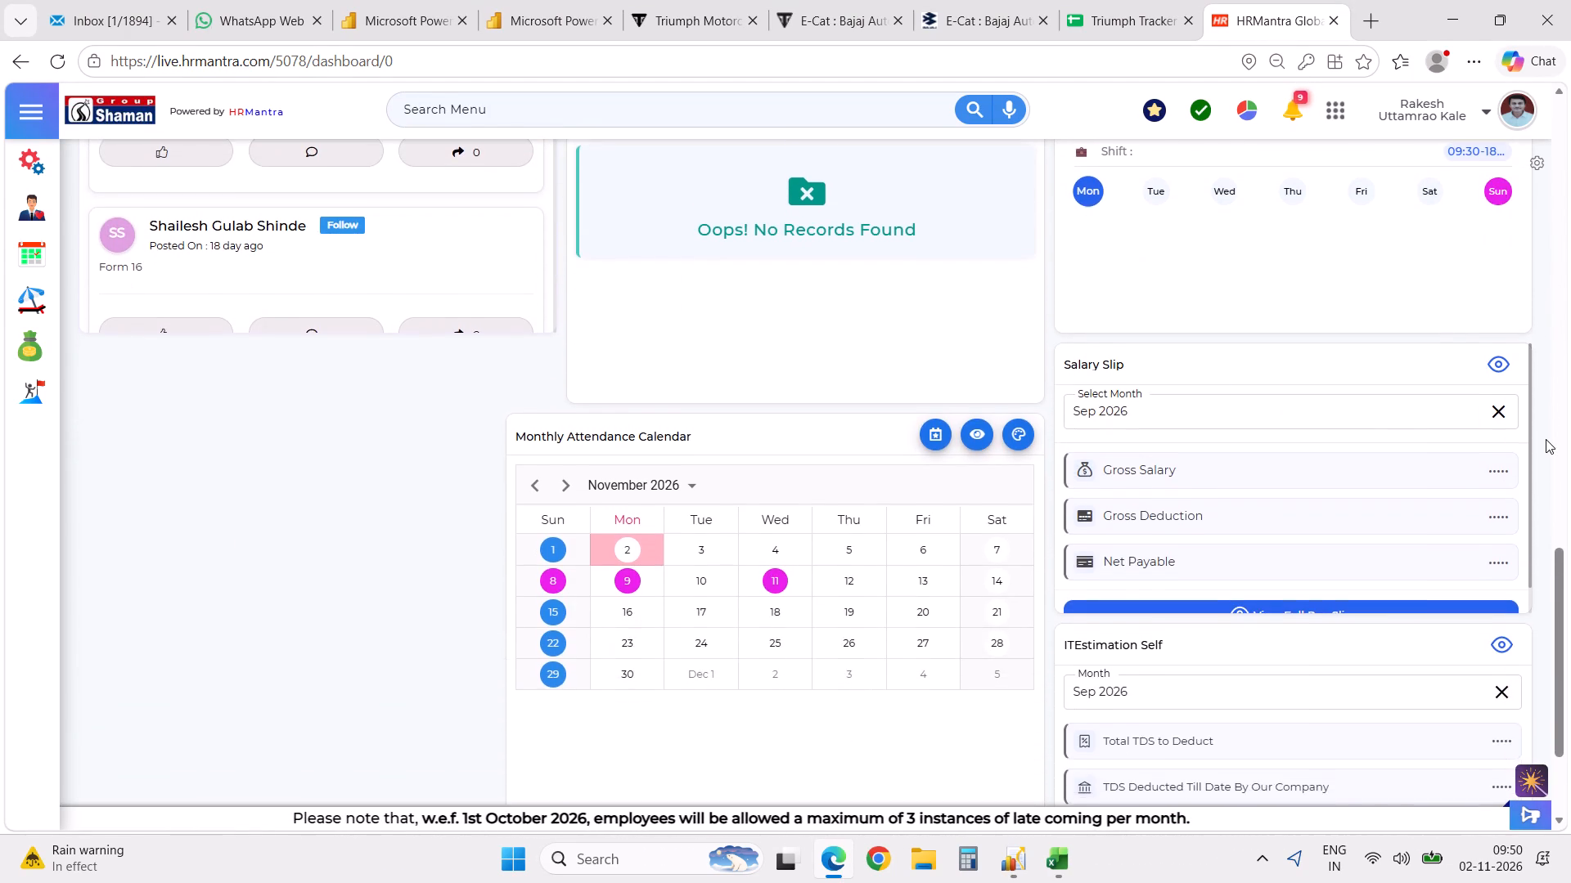
Look up the Oct 2026 payslip in the Salary Slip section of the HRMantra dashboard.
scroll(1546, 439, down, 3)
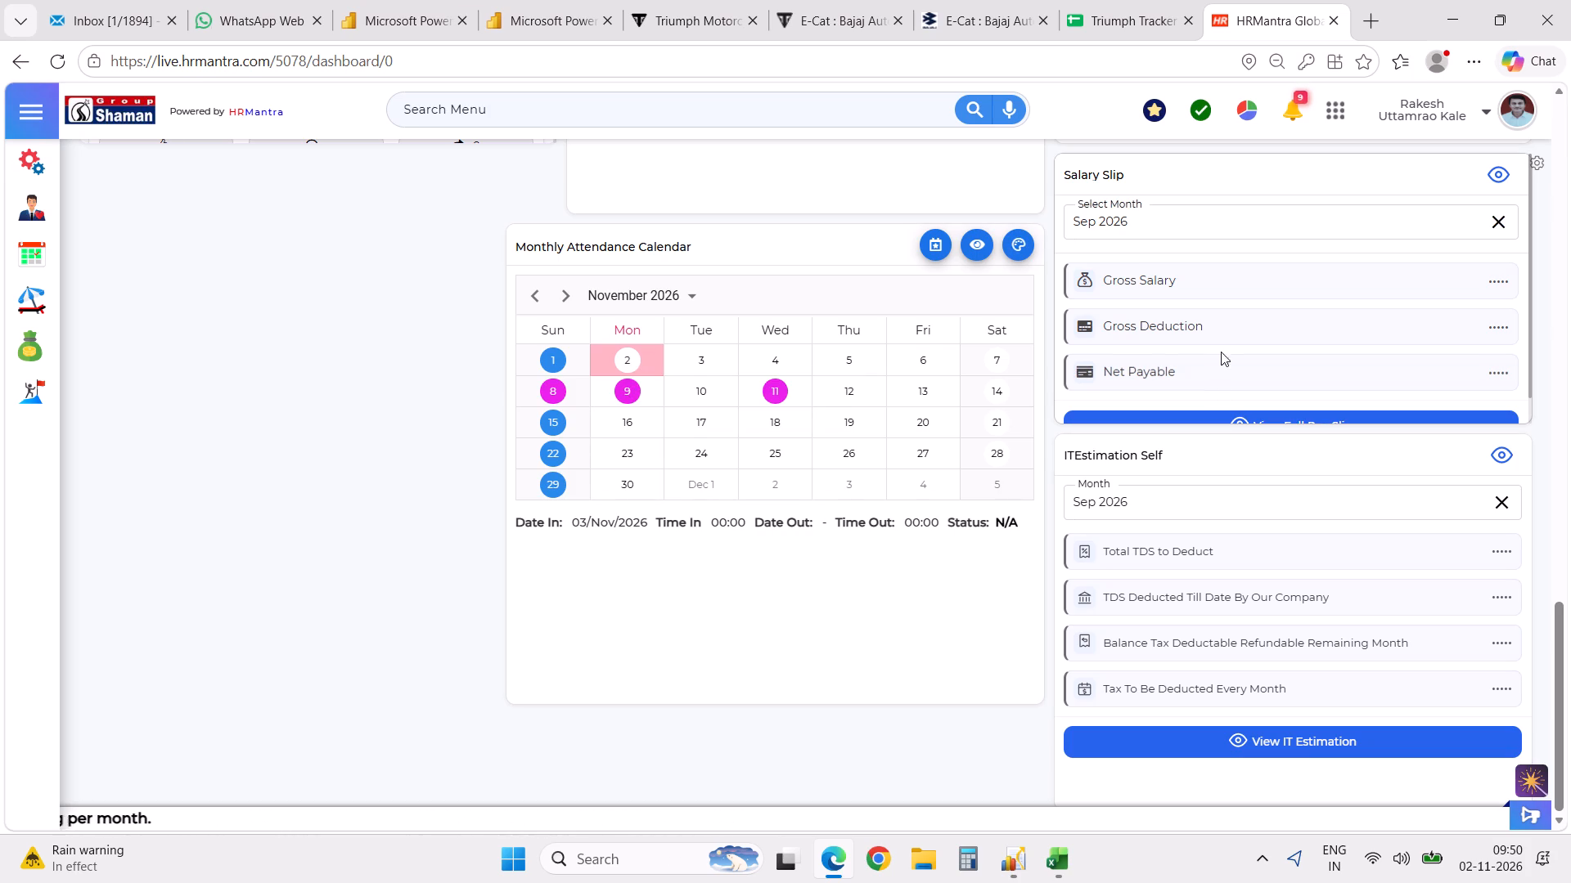
triple_click(1206, 224)
click(1206, 224)
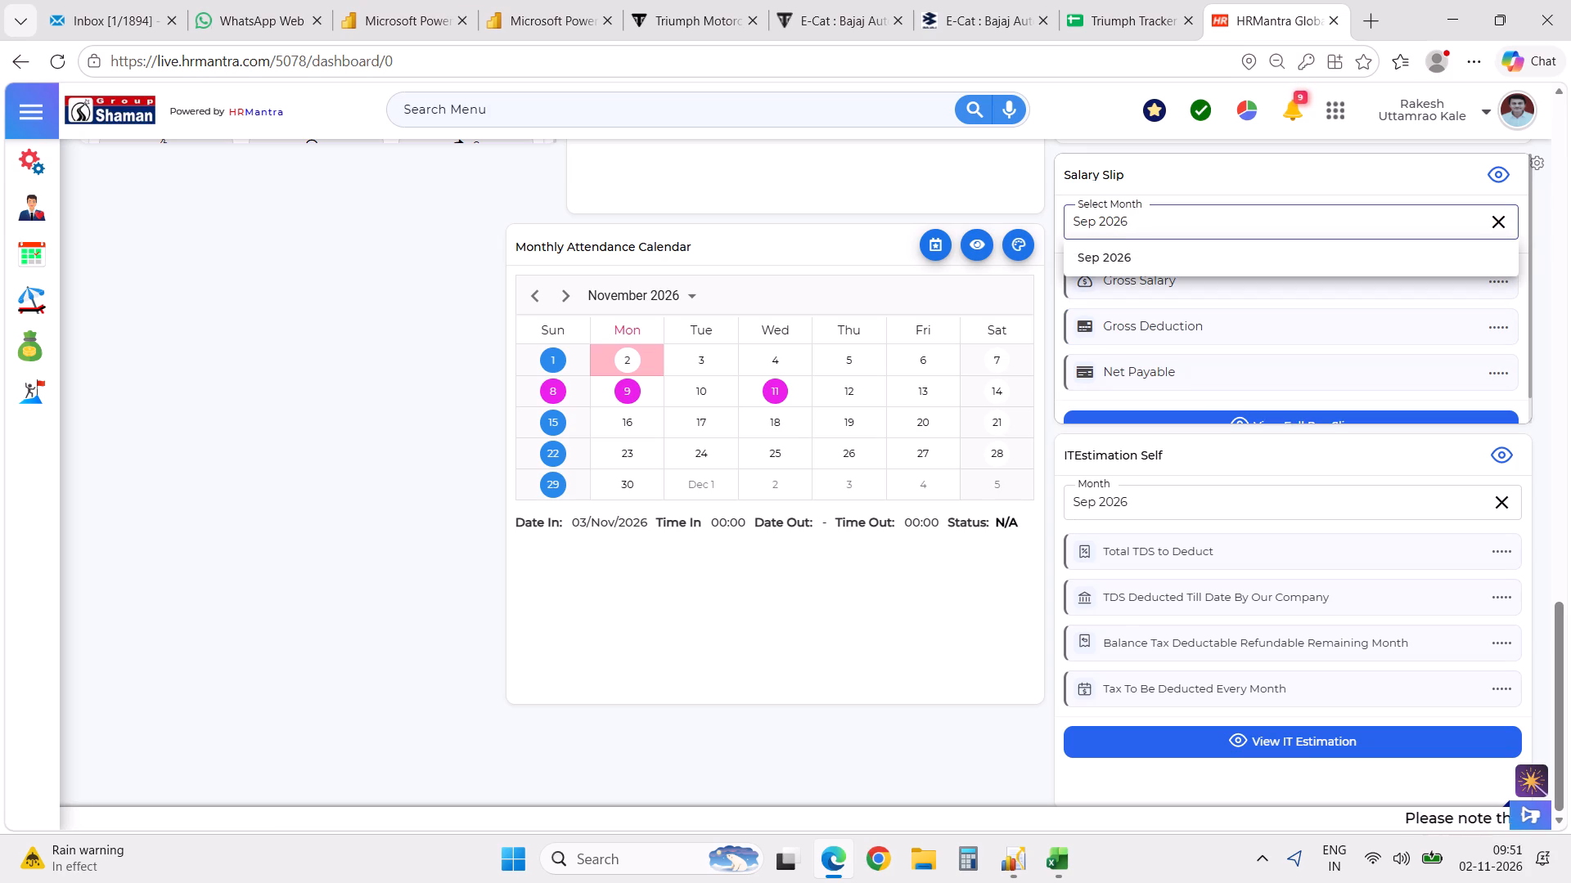
key(Delete)
key(BackSpace)
key(BackSpace)
key(BackSpace)
key(BackSpace)
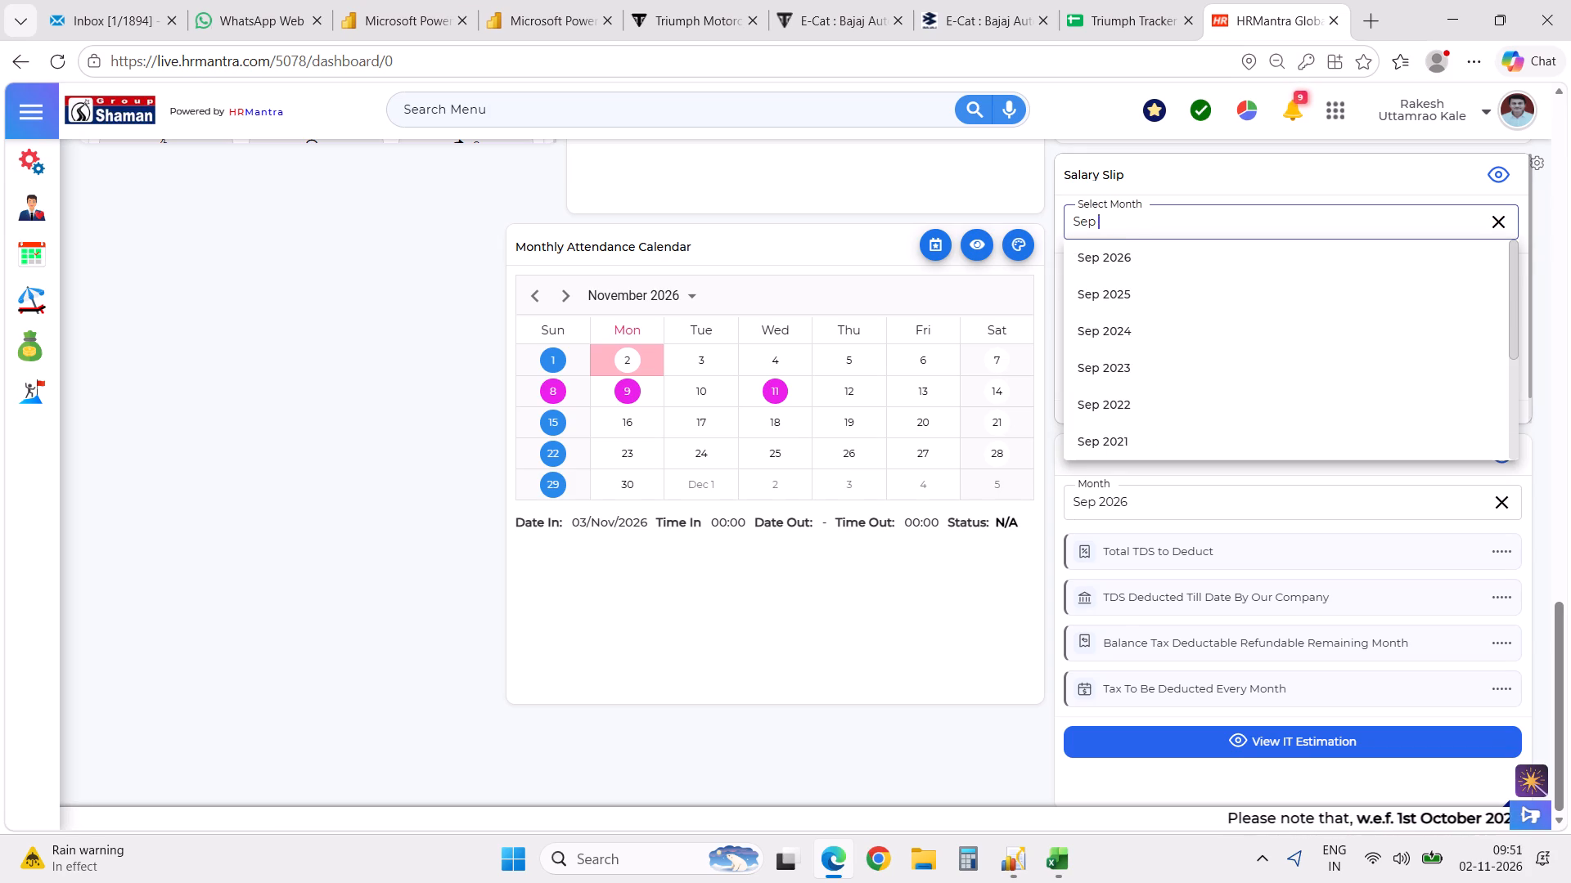
key(BackSpace)
key(BackSpace)
key(BackSpace)
key(BackSpace)
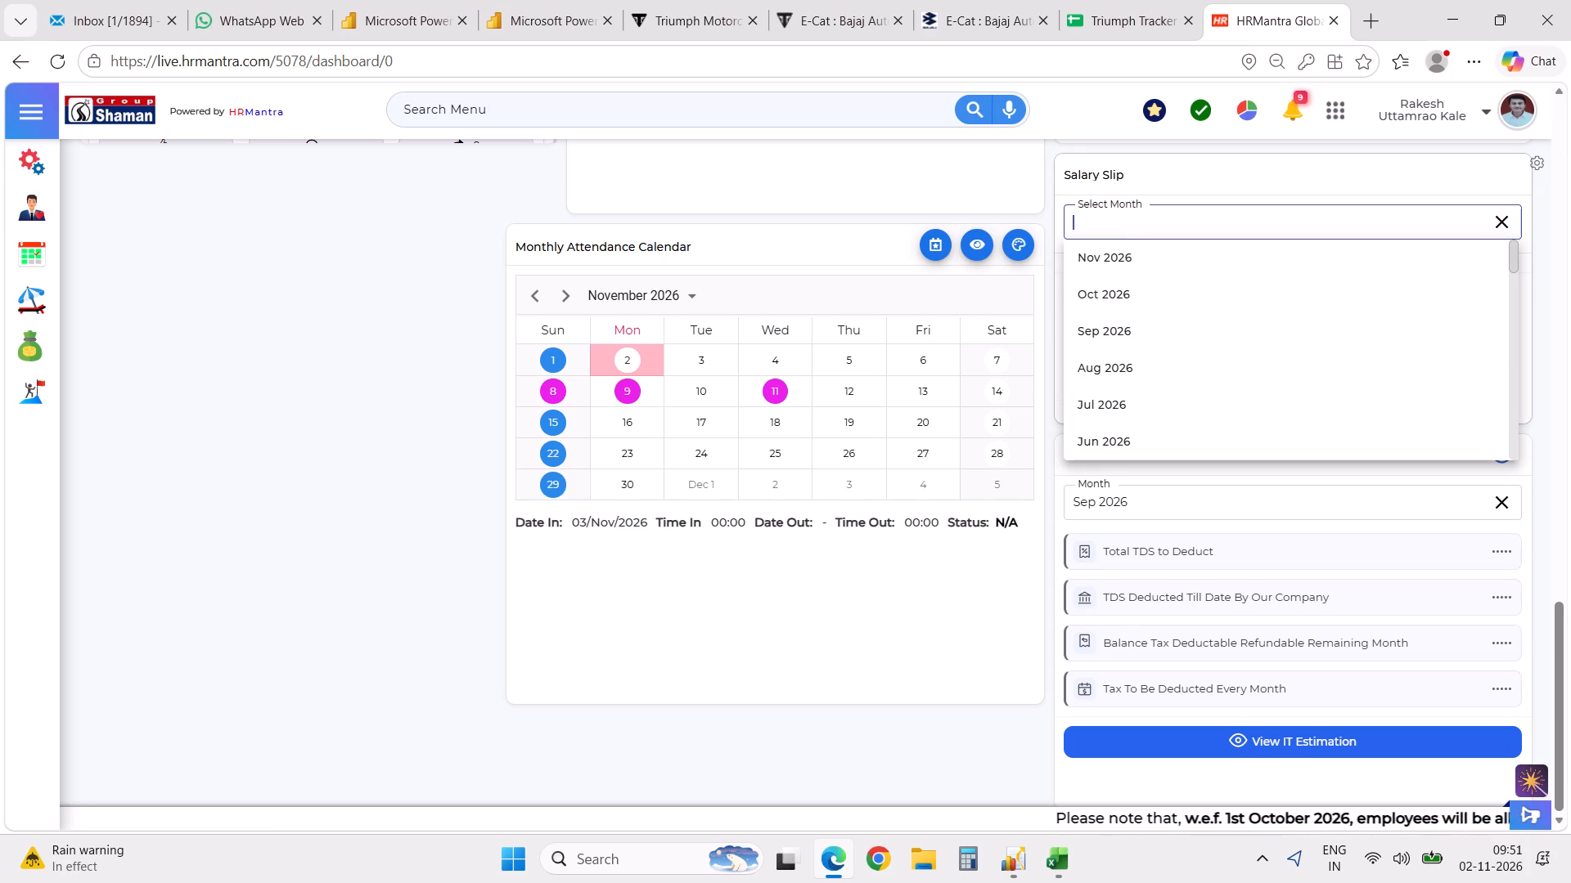
click(1174, 307)
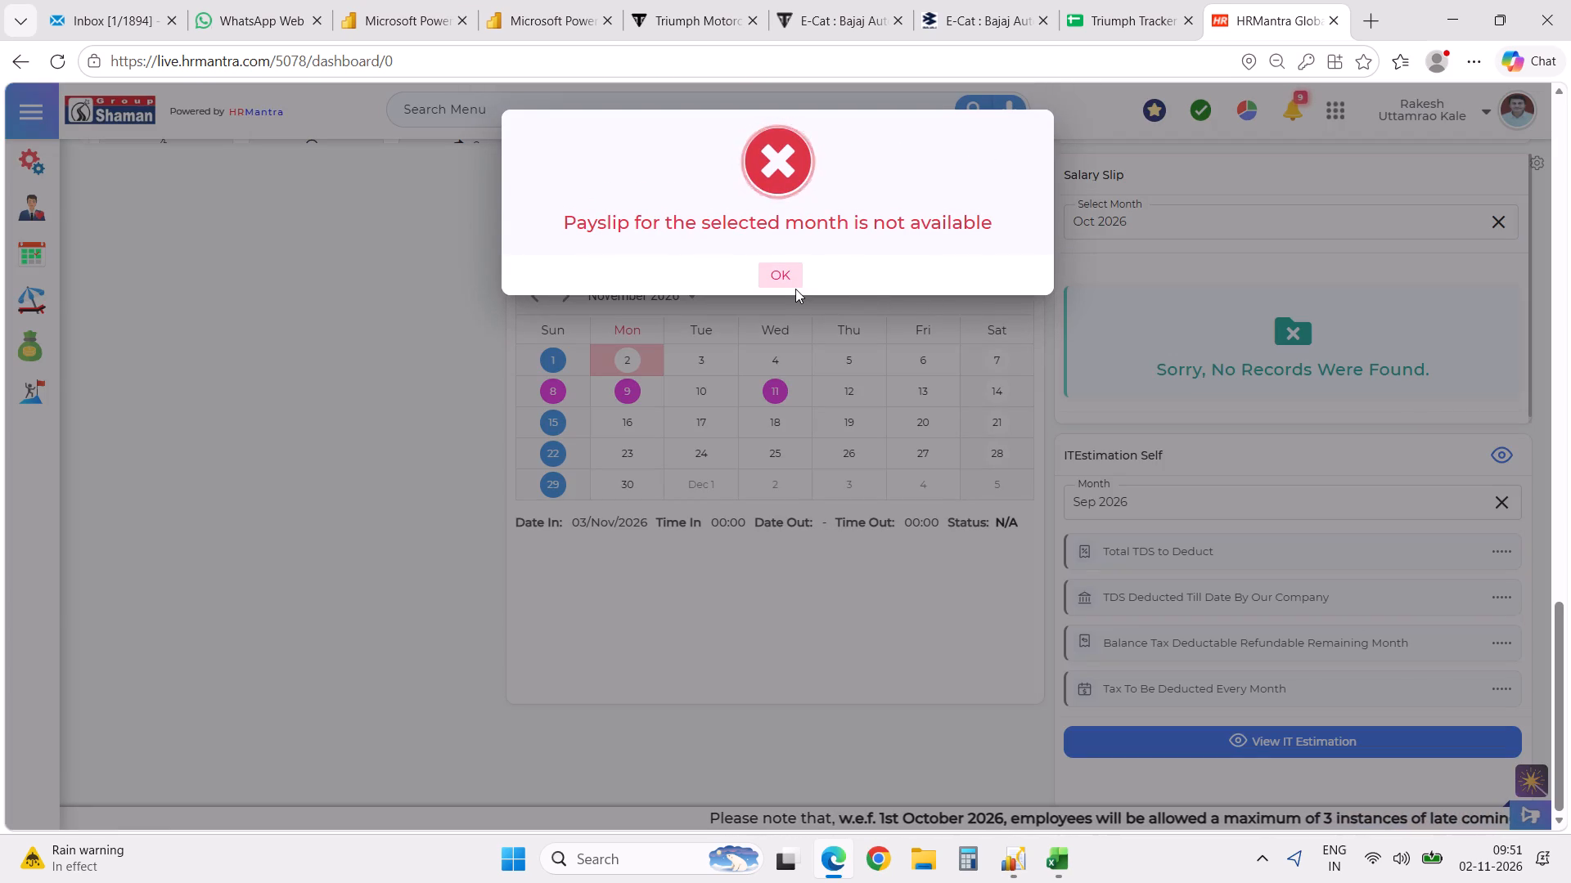
click(780, 276)
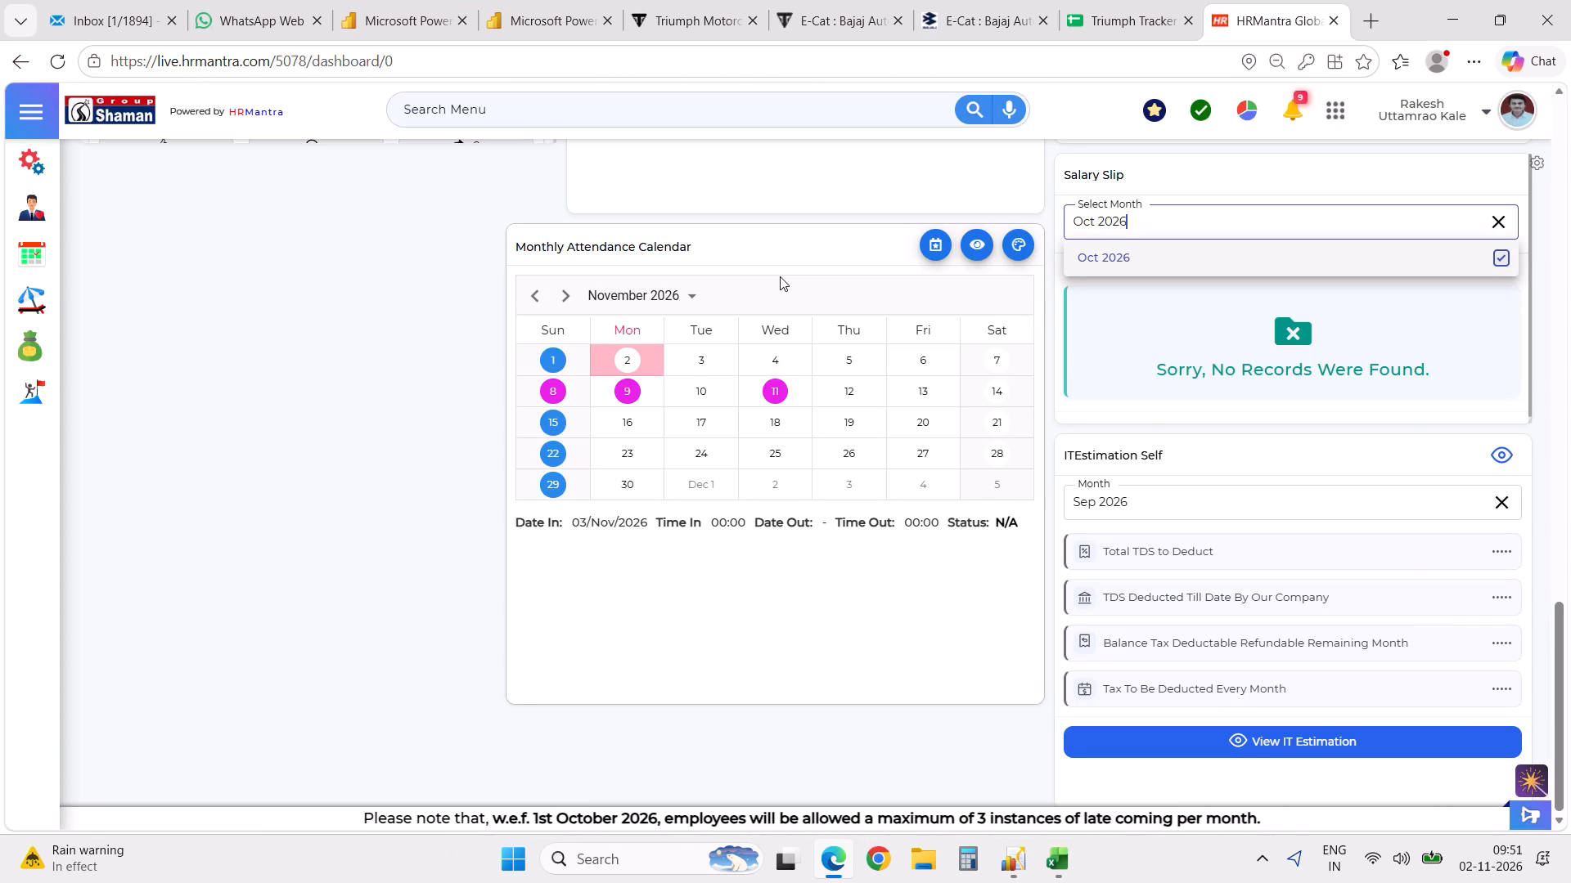
Clear the month in the ITEstimation Self section and check which months can be chosen.
click(1218, 503)
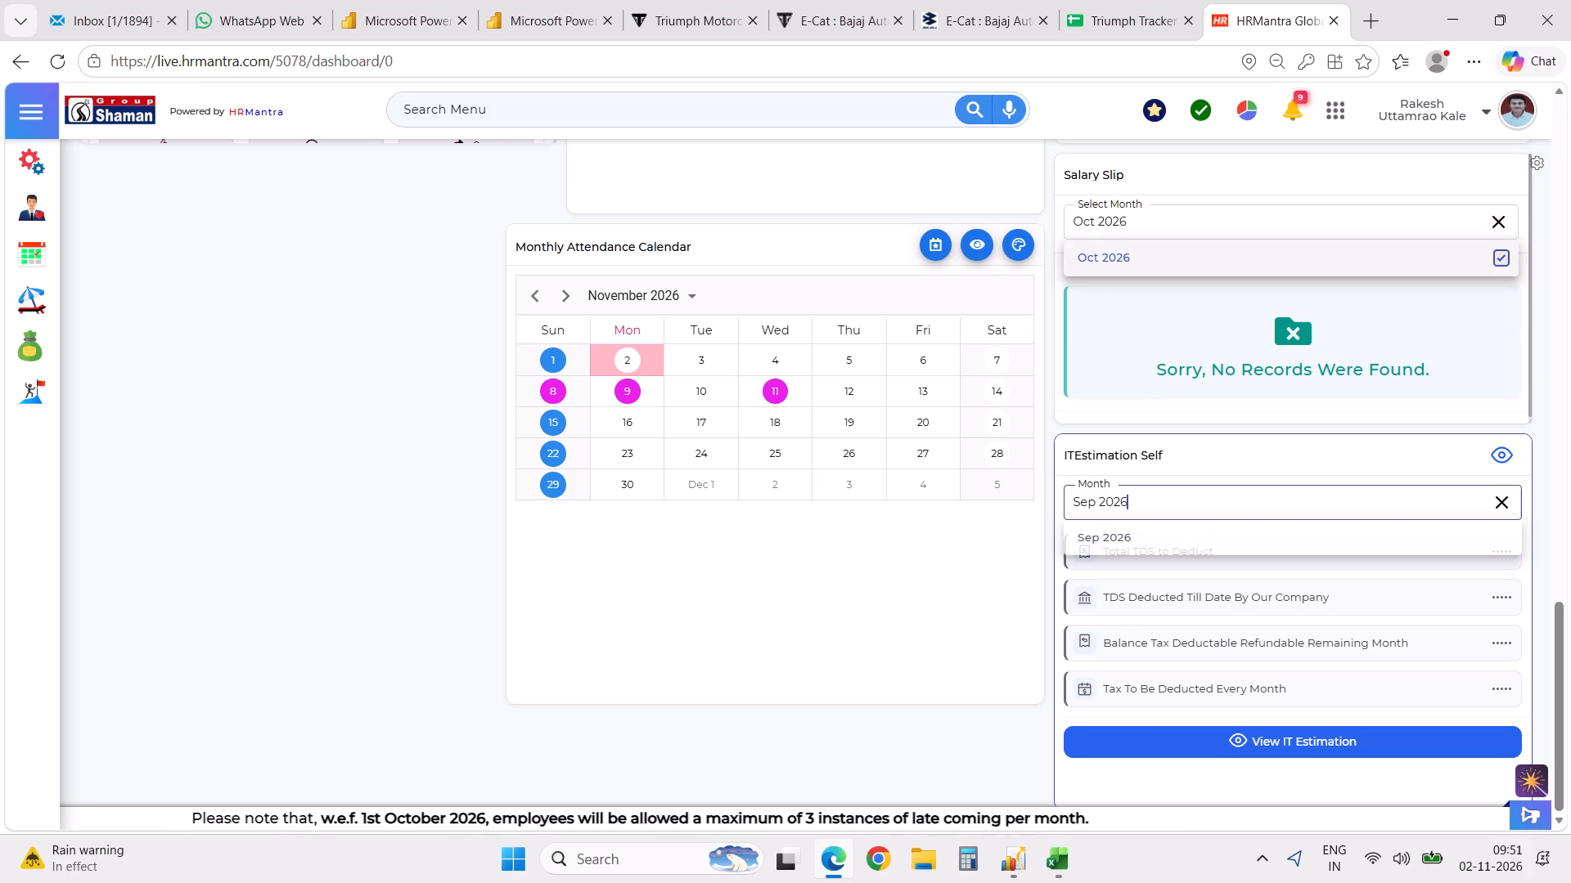
triple_click(1218, 503)
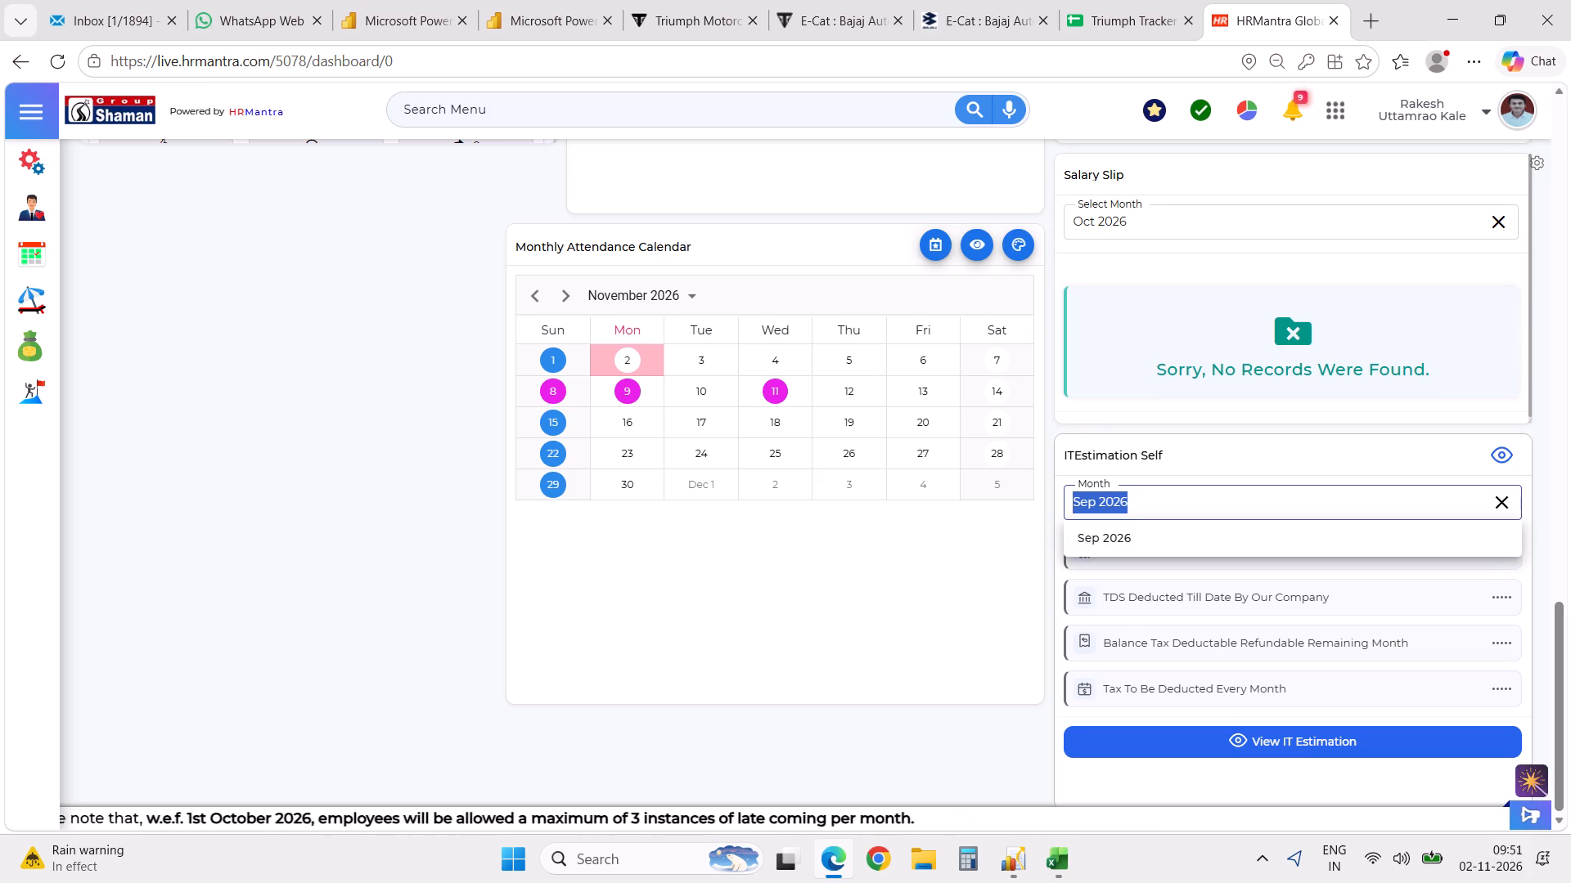
key(Delete)
key(Escape)
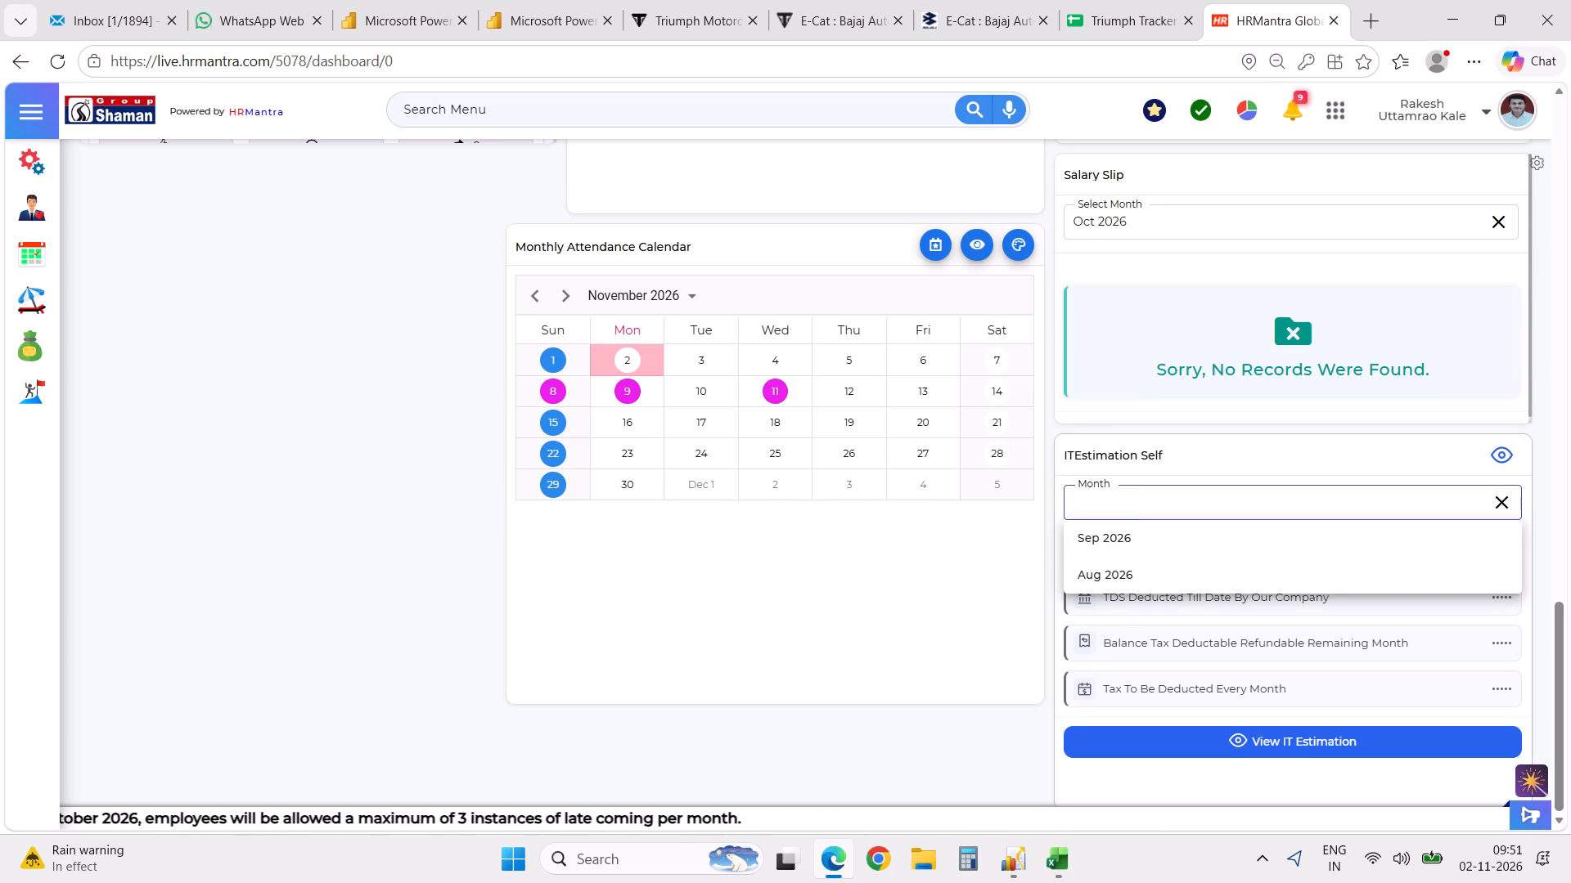
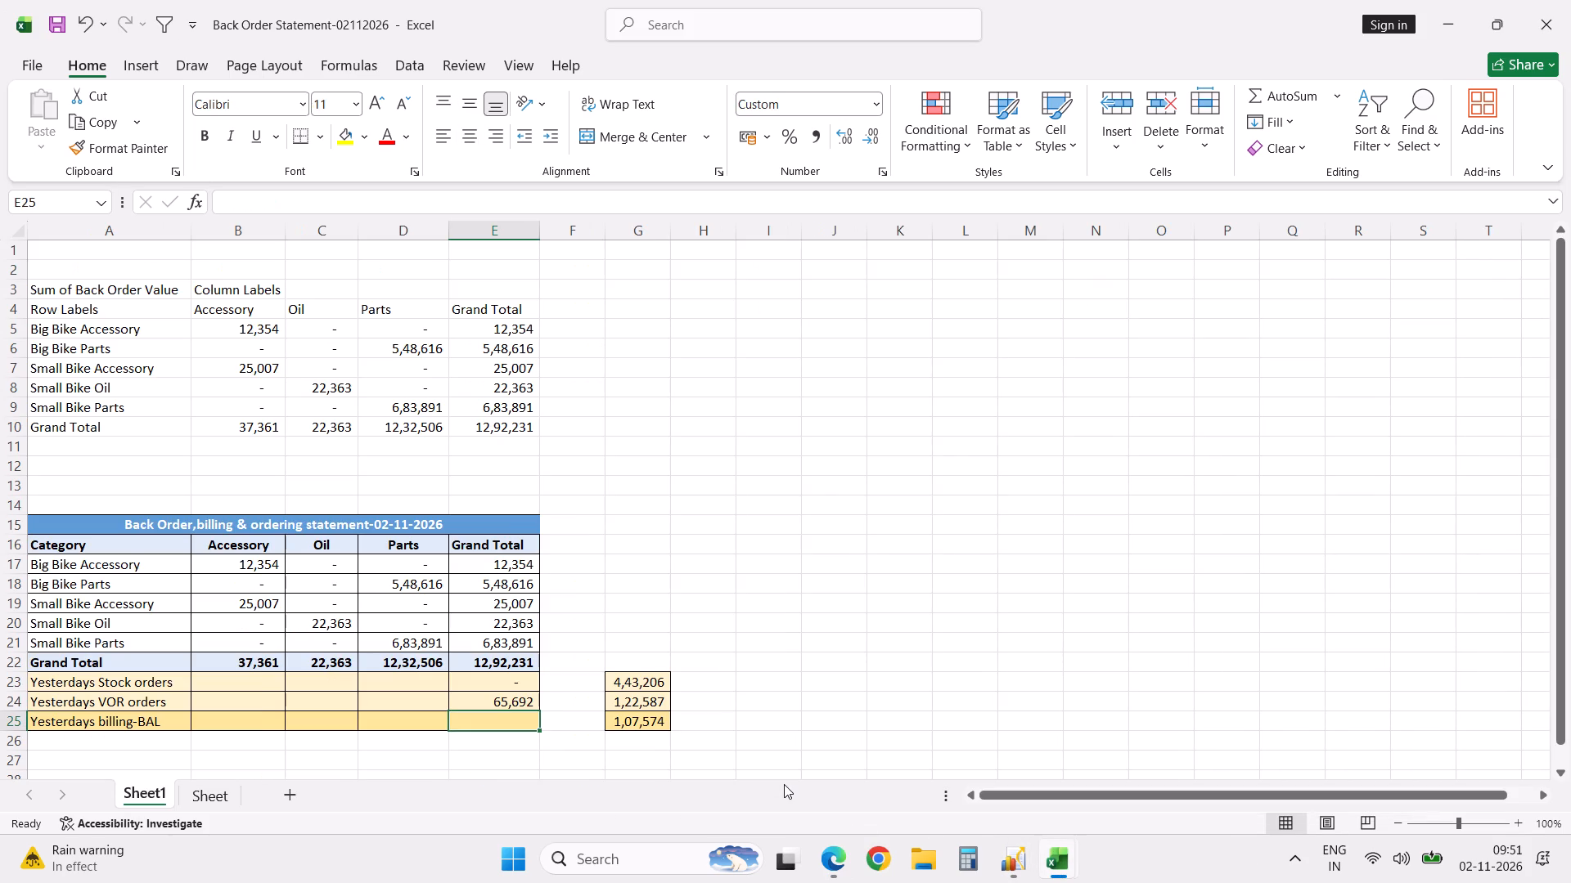
In Excellon, close the purchase order report, search for the Spare In-Transit Statement and generate it.
click(1022, 860)
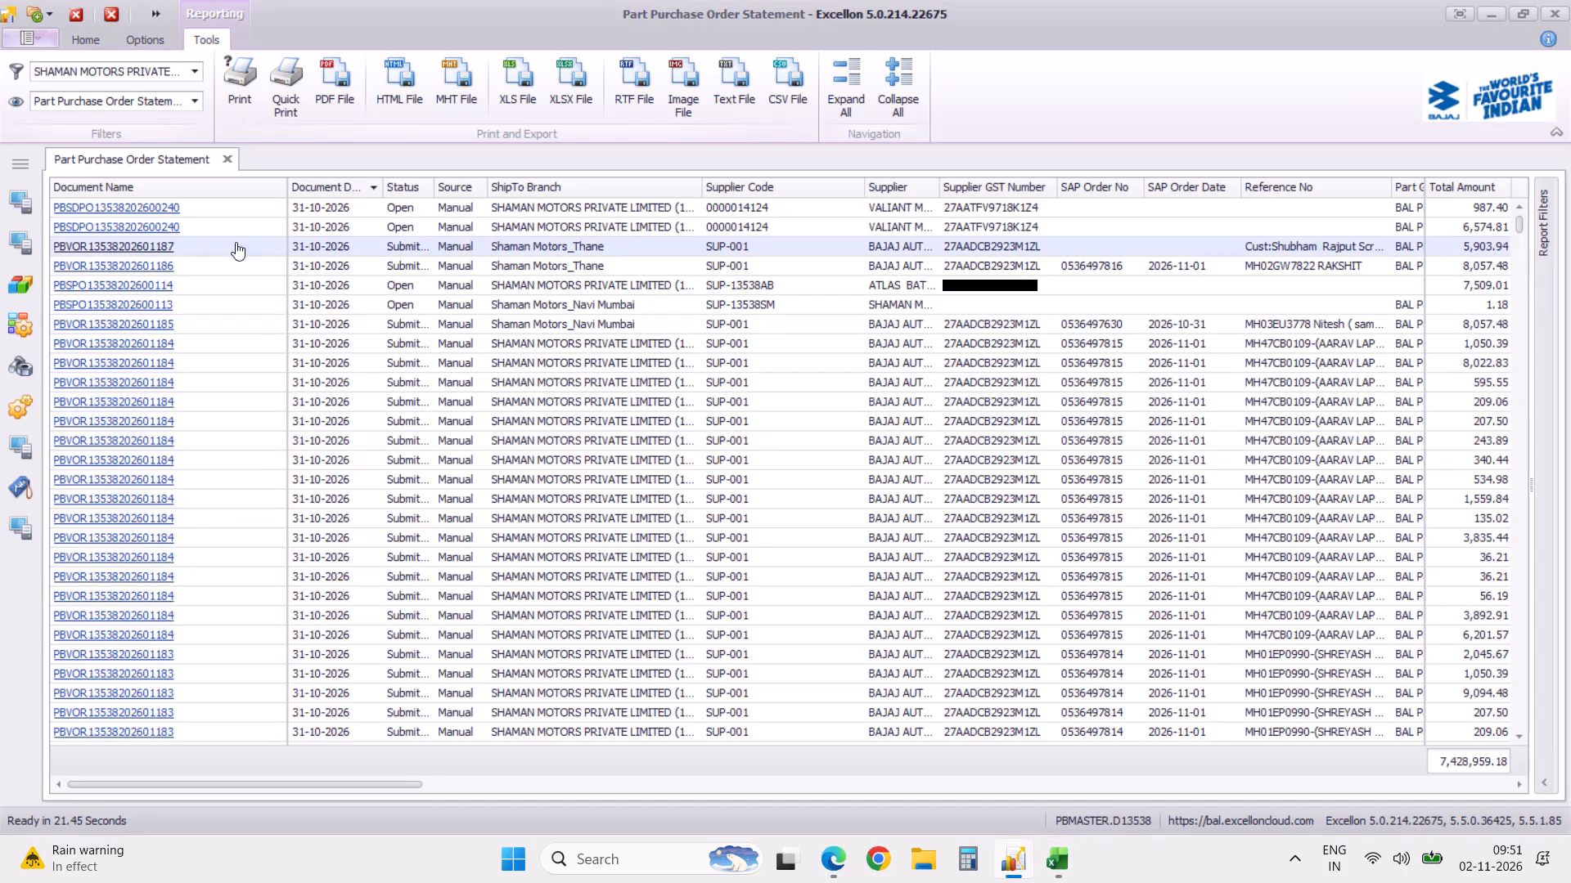
click(229, 165)
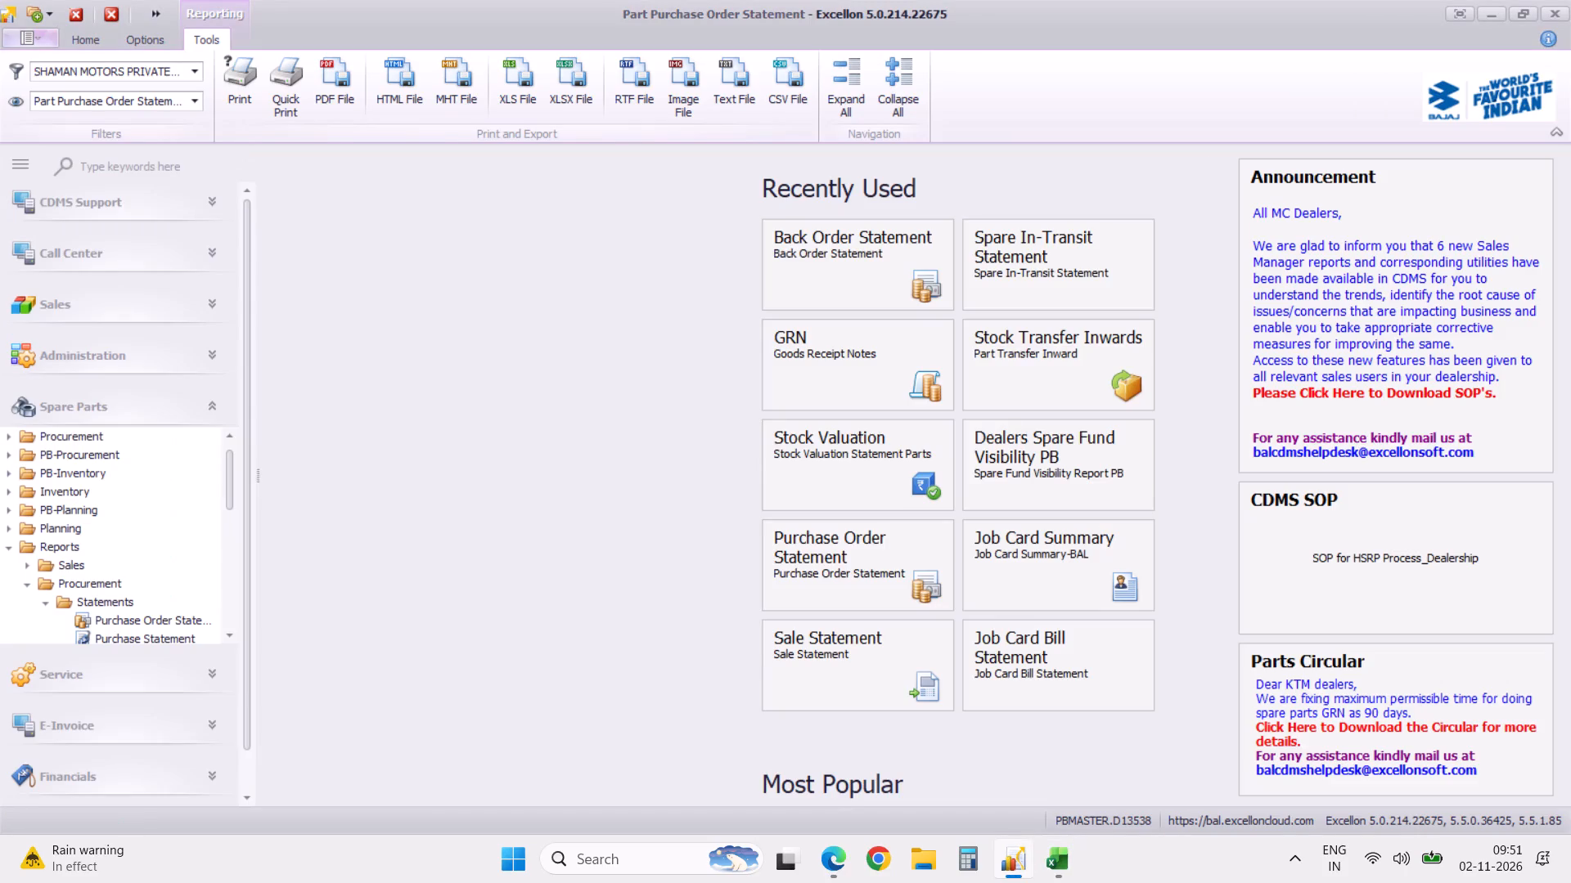
click(180, 167)
text(in transi)
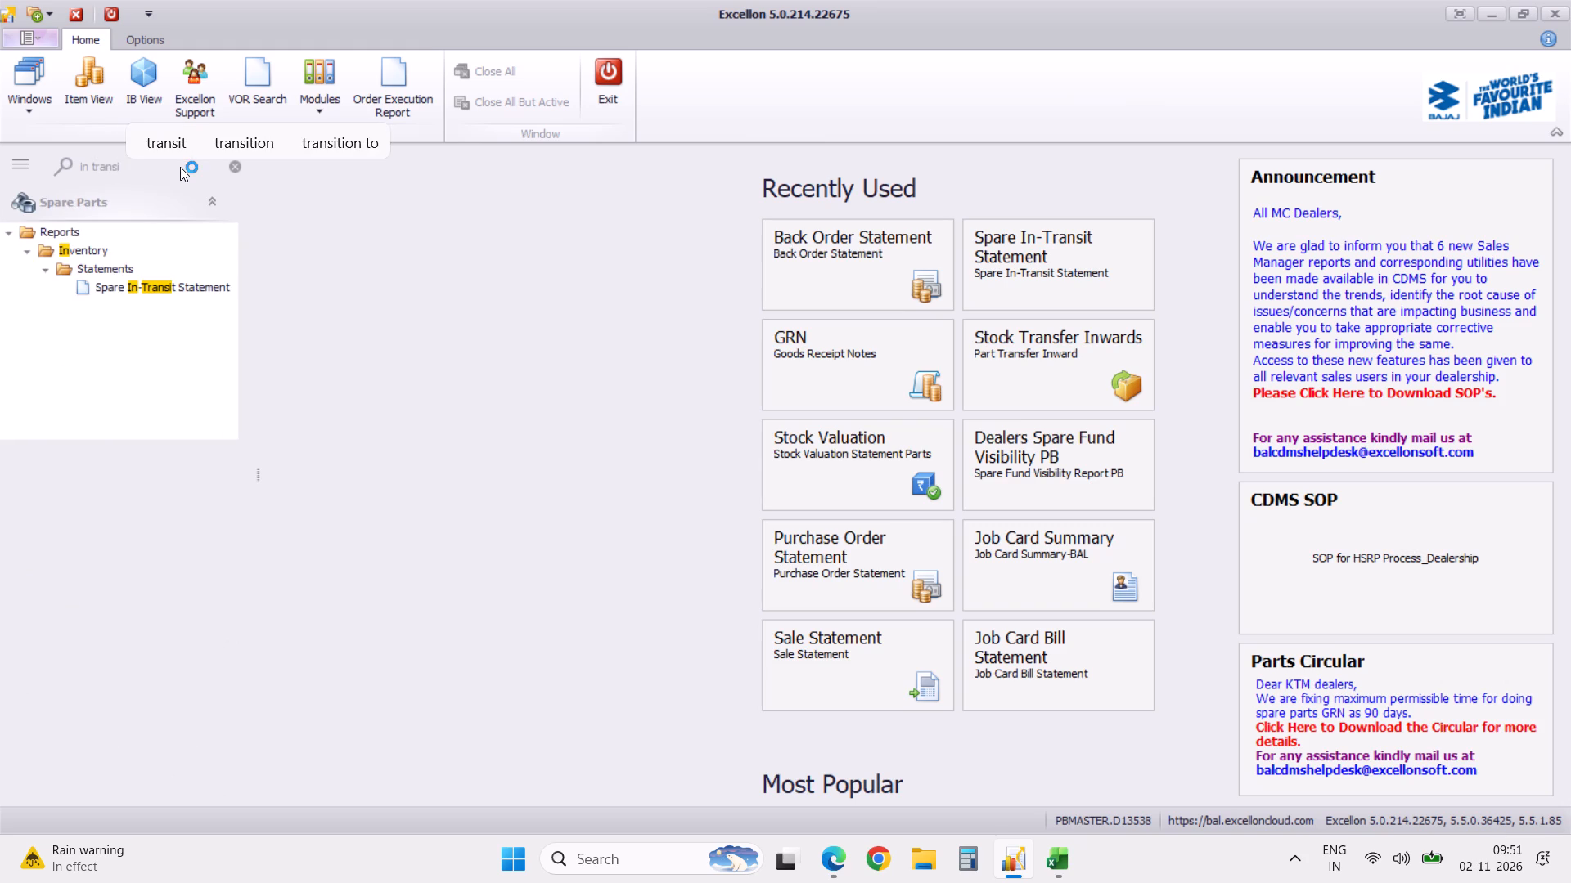
click(173, 298)
click(183, 291)
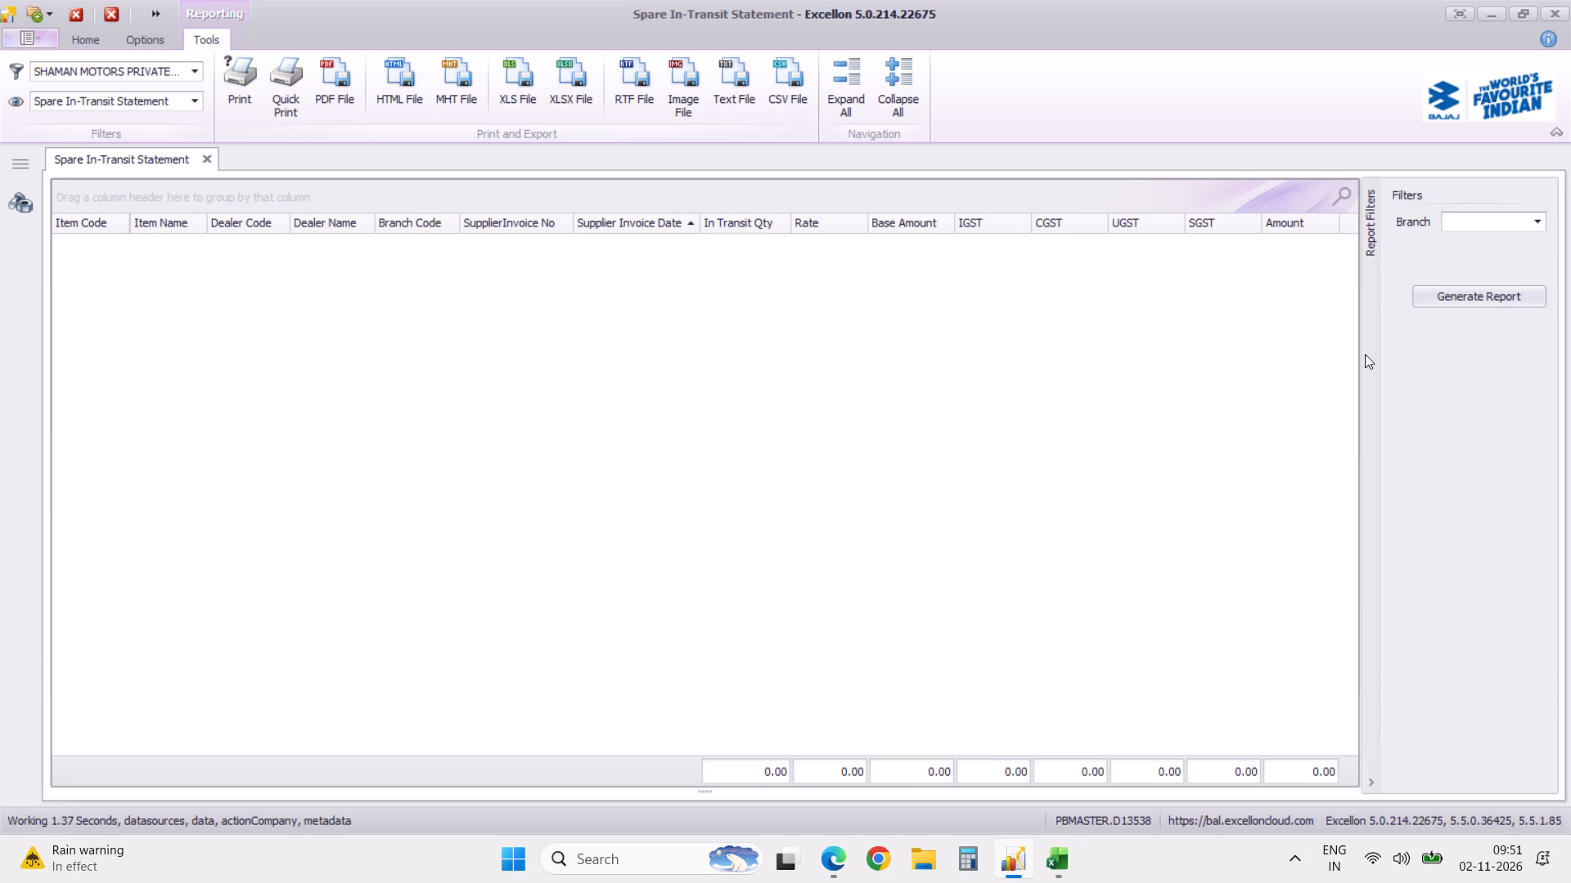
click(1452, 301)
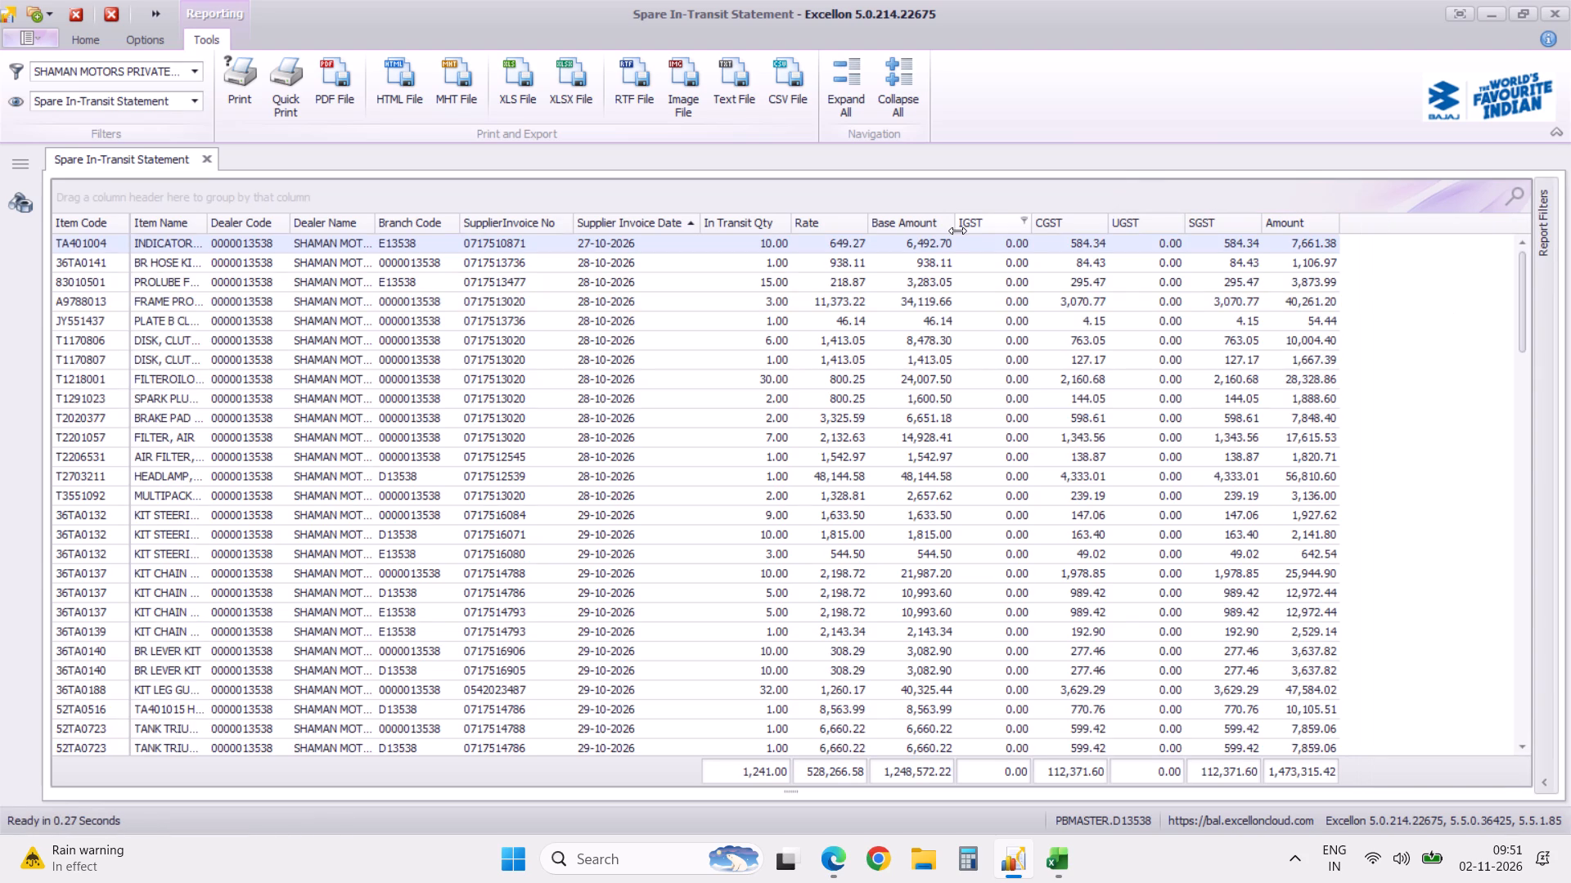
Export the report to XLSX without hyperlinks as Spare In-Transit Statement-02112026 and open the exported file.
click(583, 87)
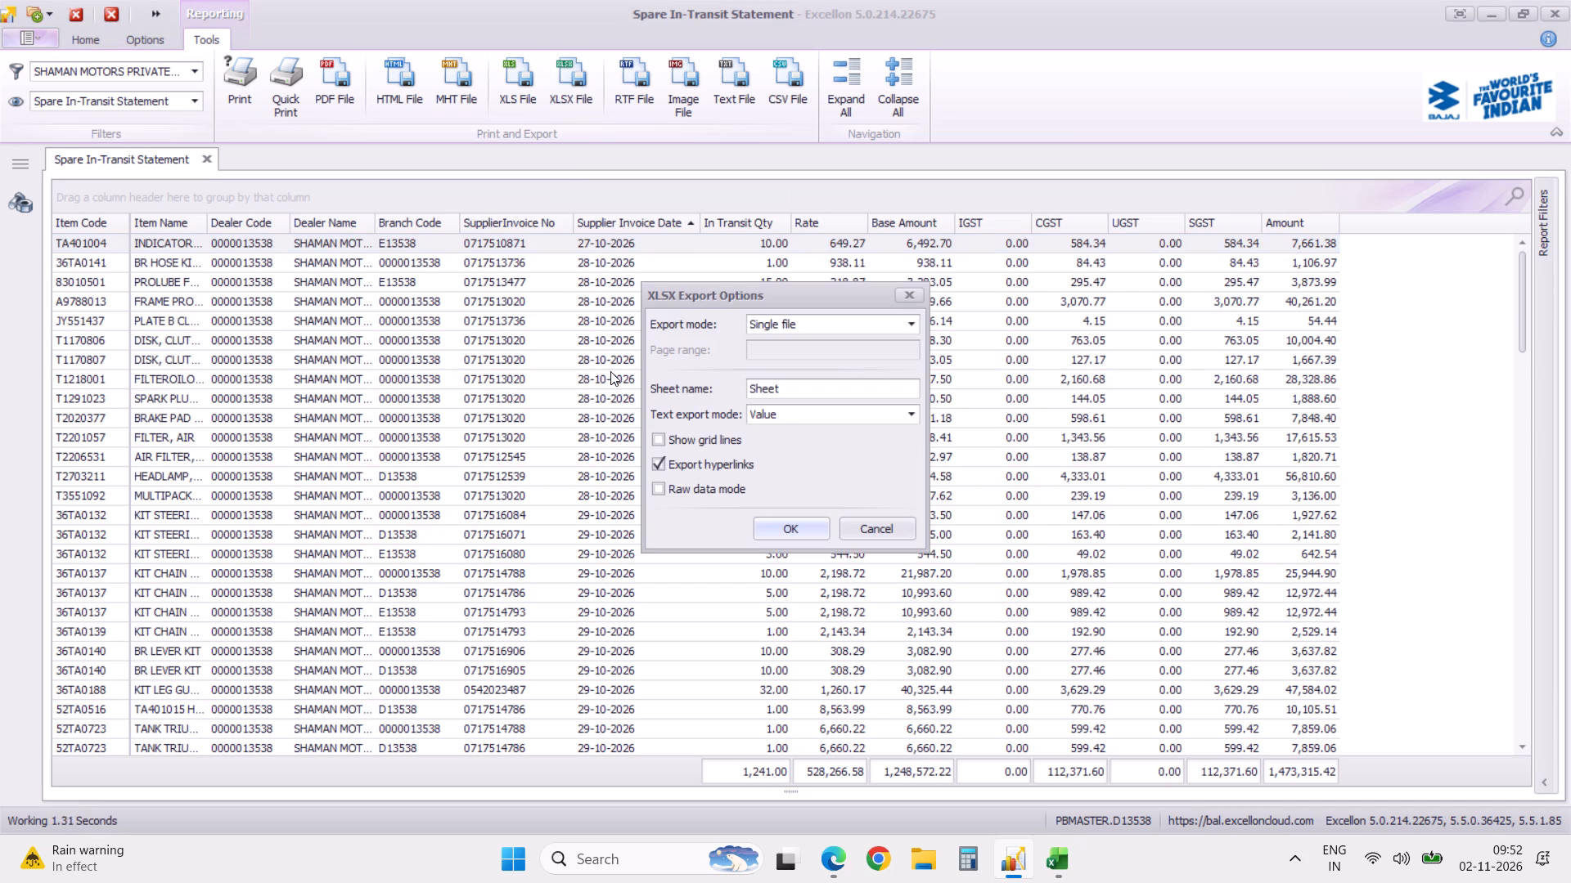
click(658, 459)
click(784, 521)
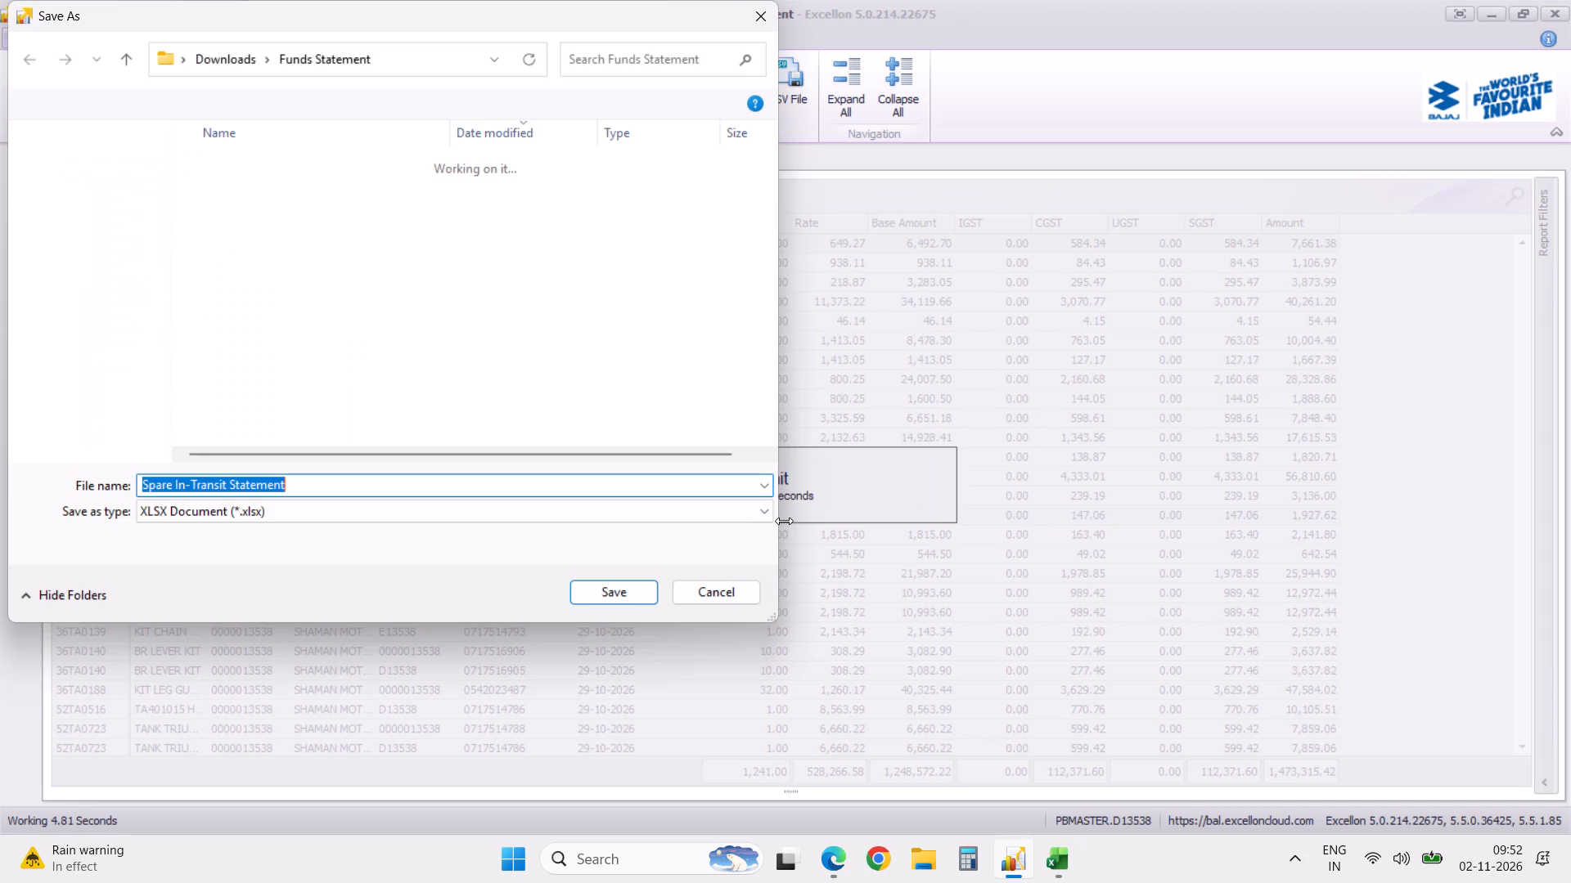
key(Right)
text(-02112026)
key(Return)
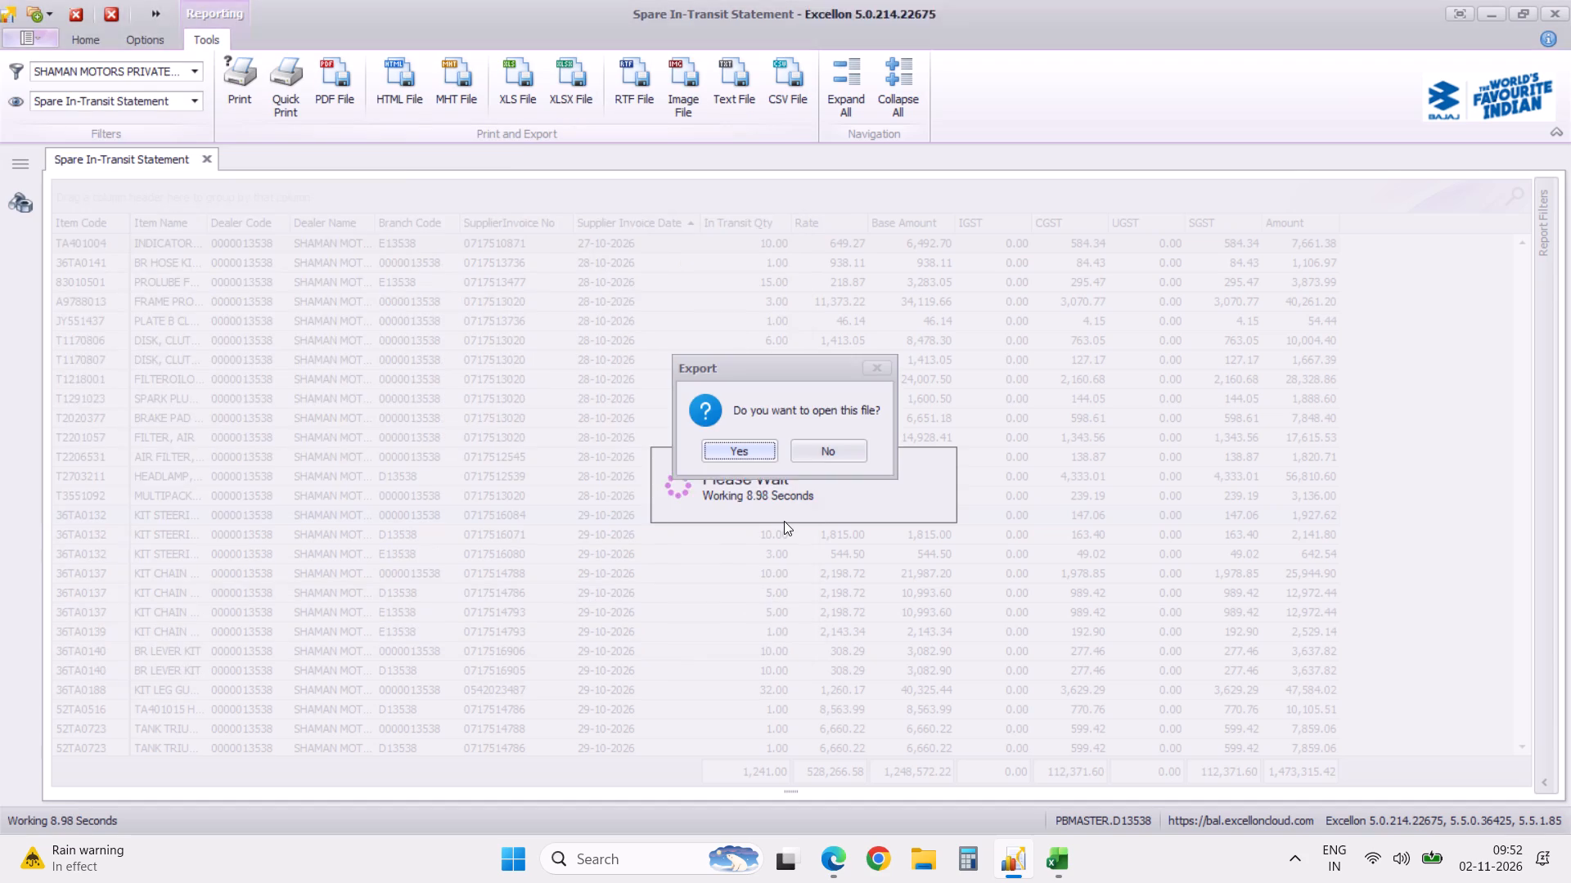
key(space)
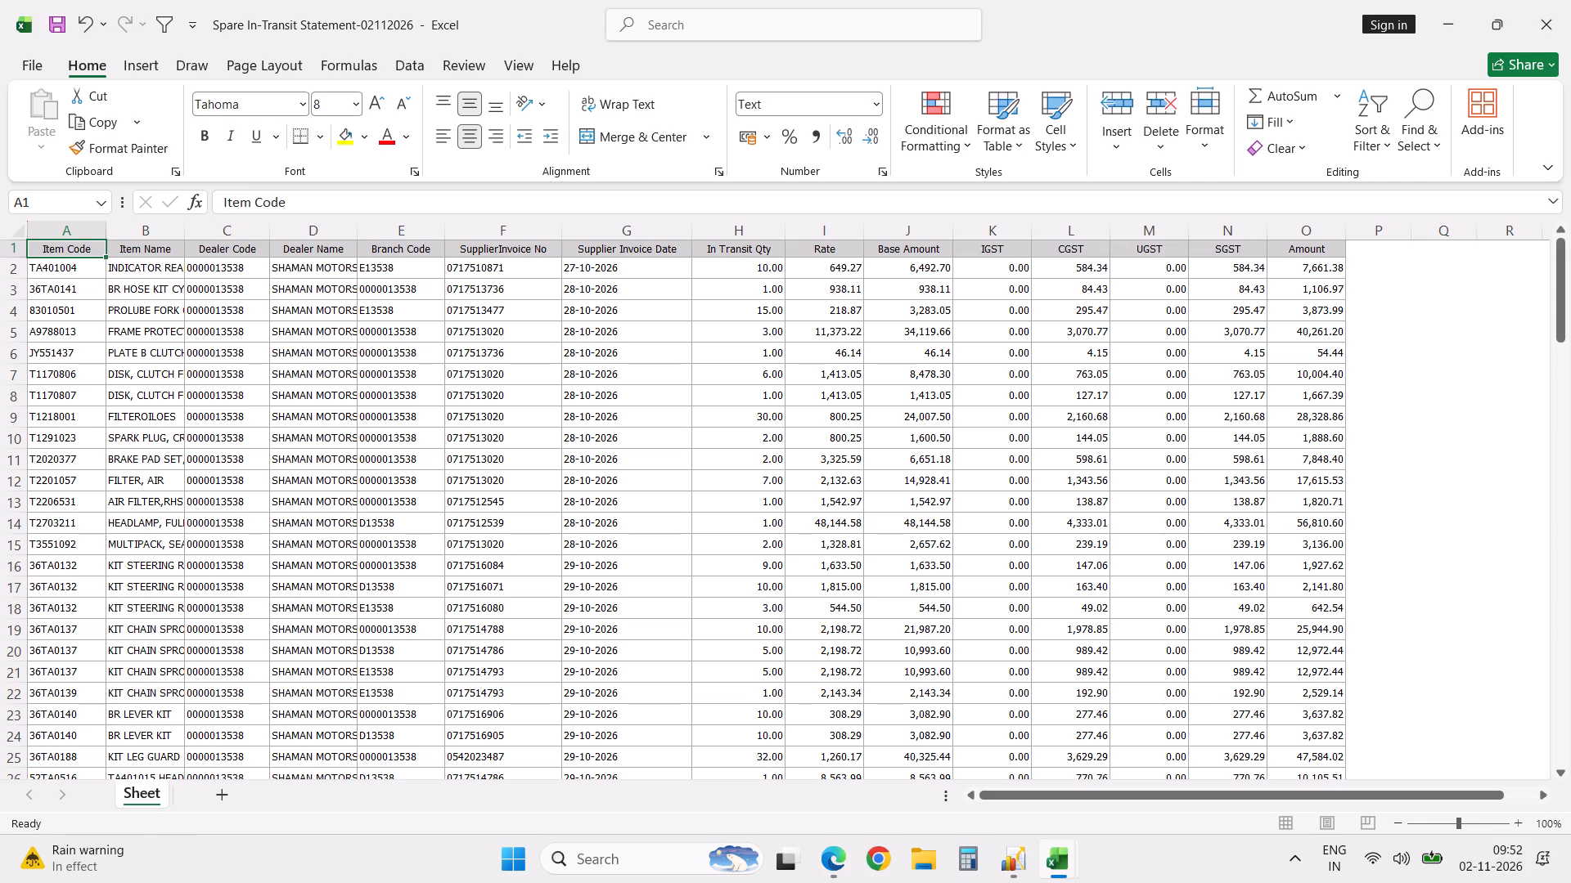
Delete the totals row below the in-transit data and turn on filters for the header row.
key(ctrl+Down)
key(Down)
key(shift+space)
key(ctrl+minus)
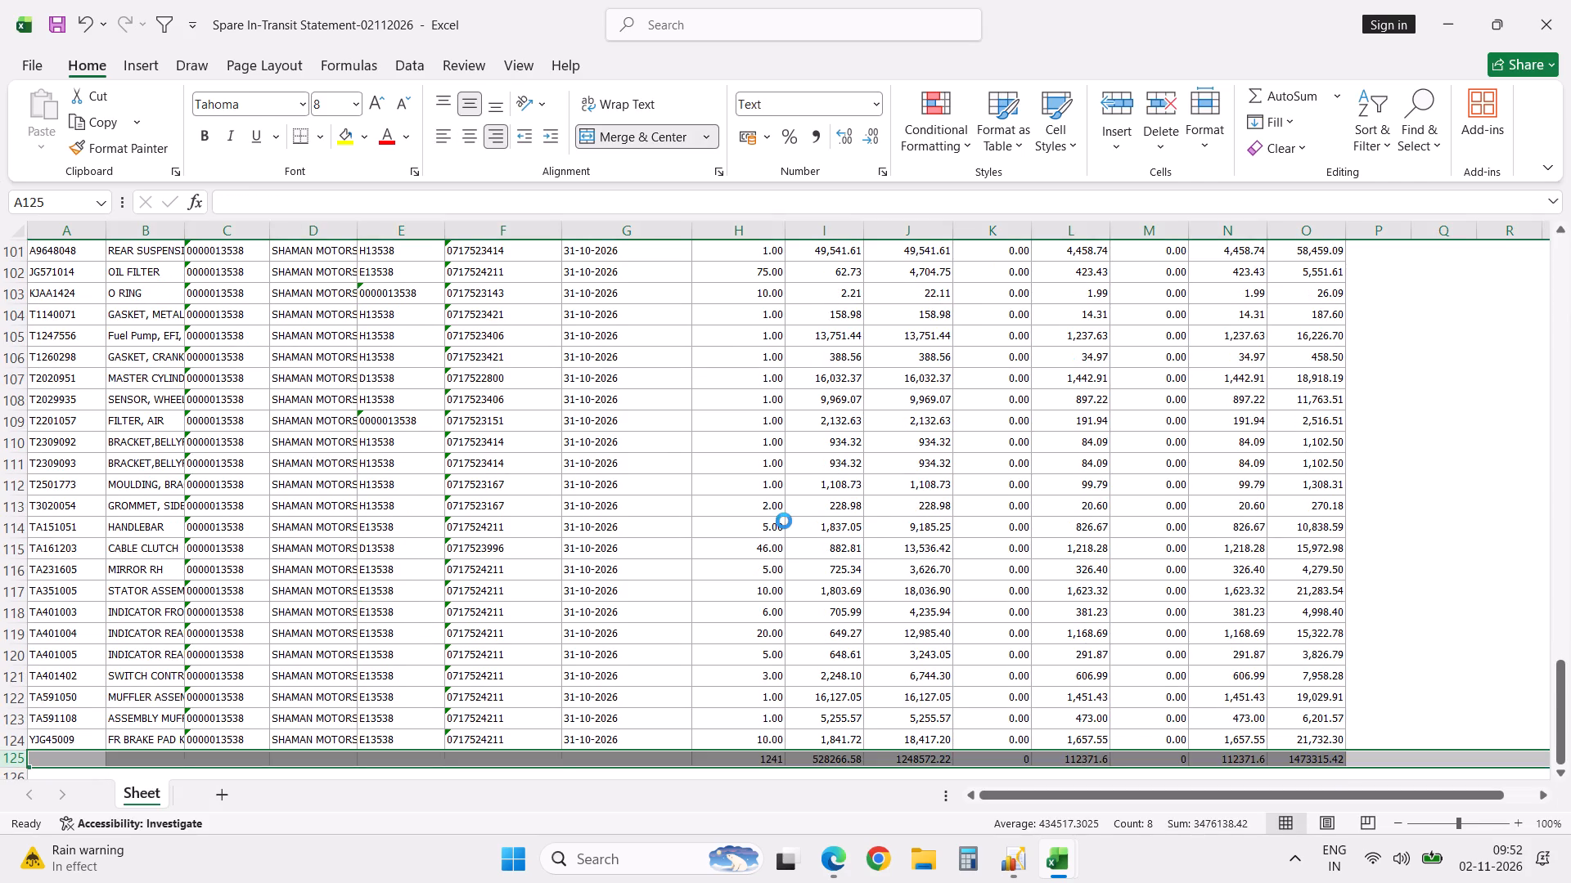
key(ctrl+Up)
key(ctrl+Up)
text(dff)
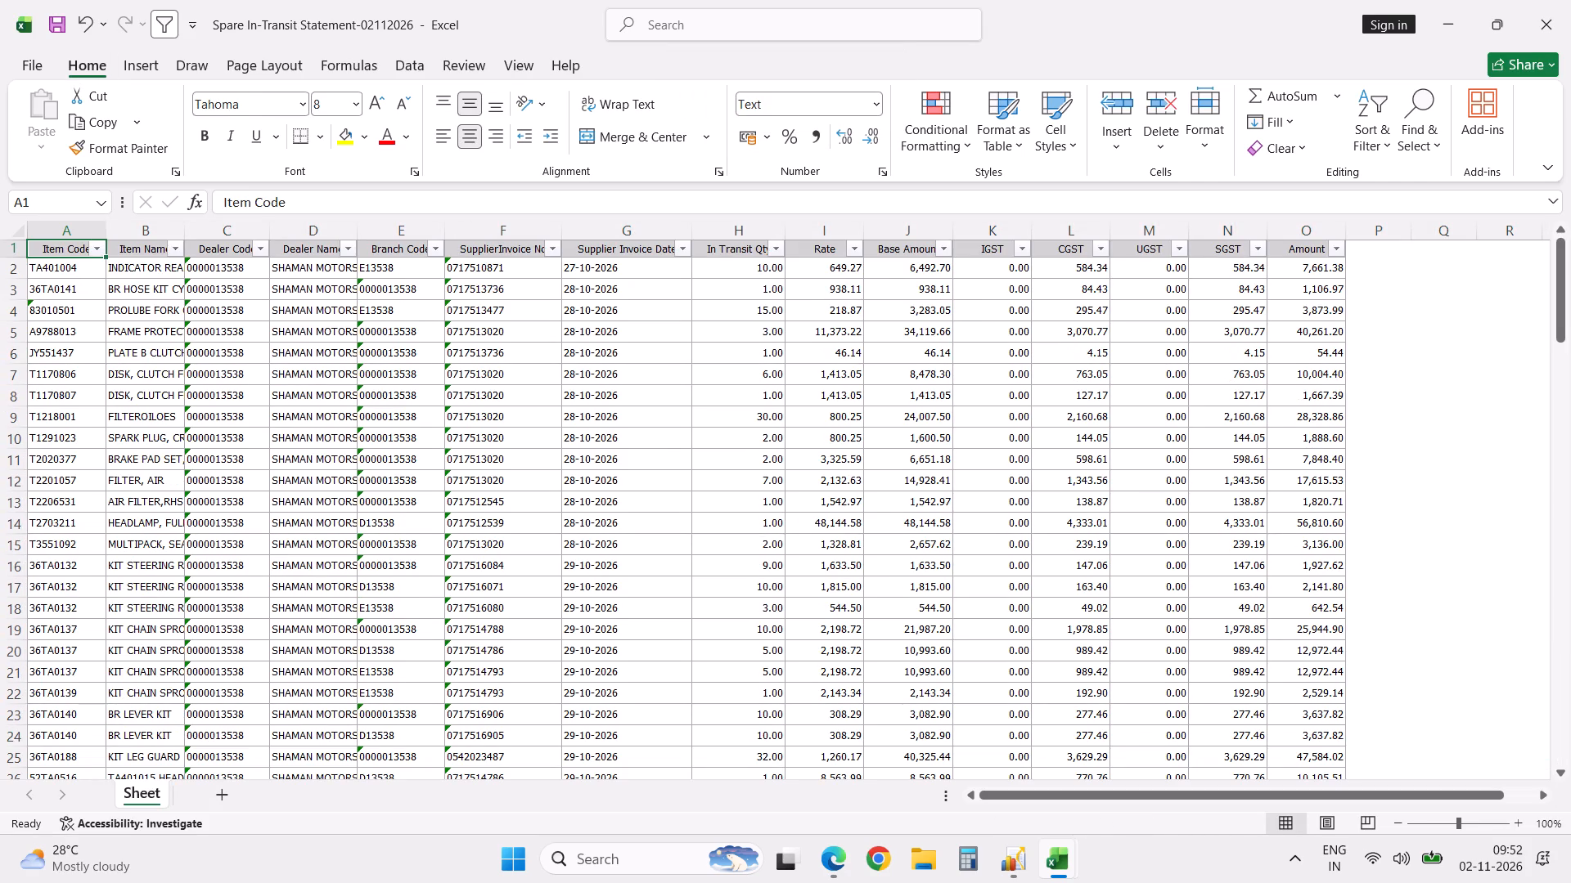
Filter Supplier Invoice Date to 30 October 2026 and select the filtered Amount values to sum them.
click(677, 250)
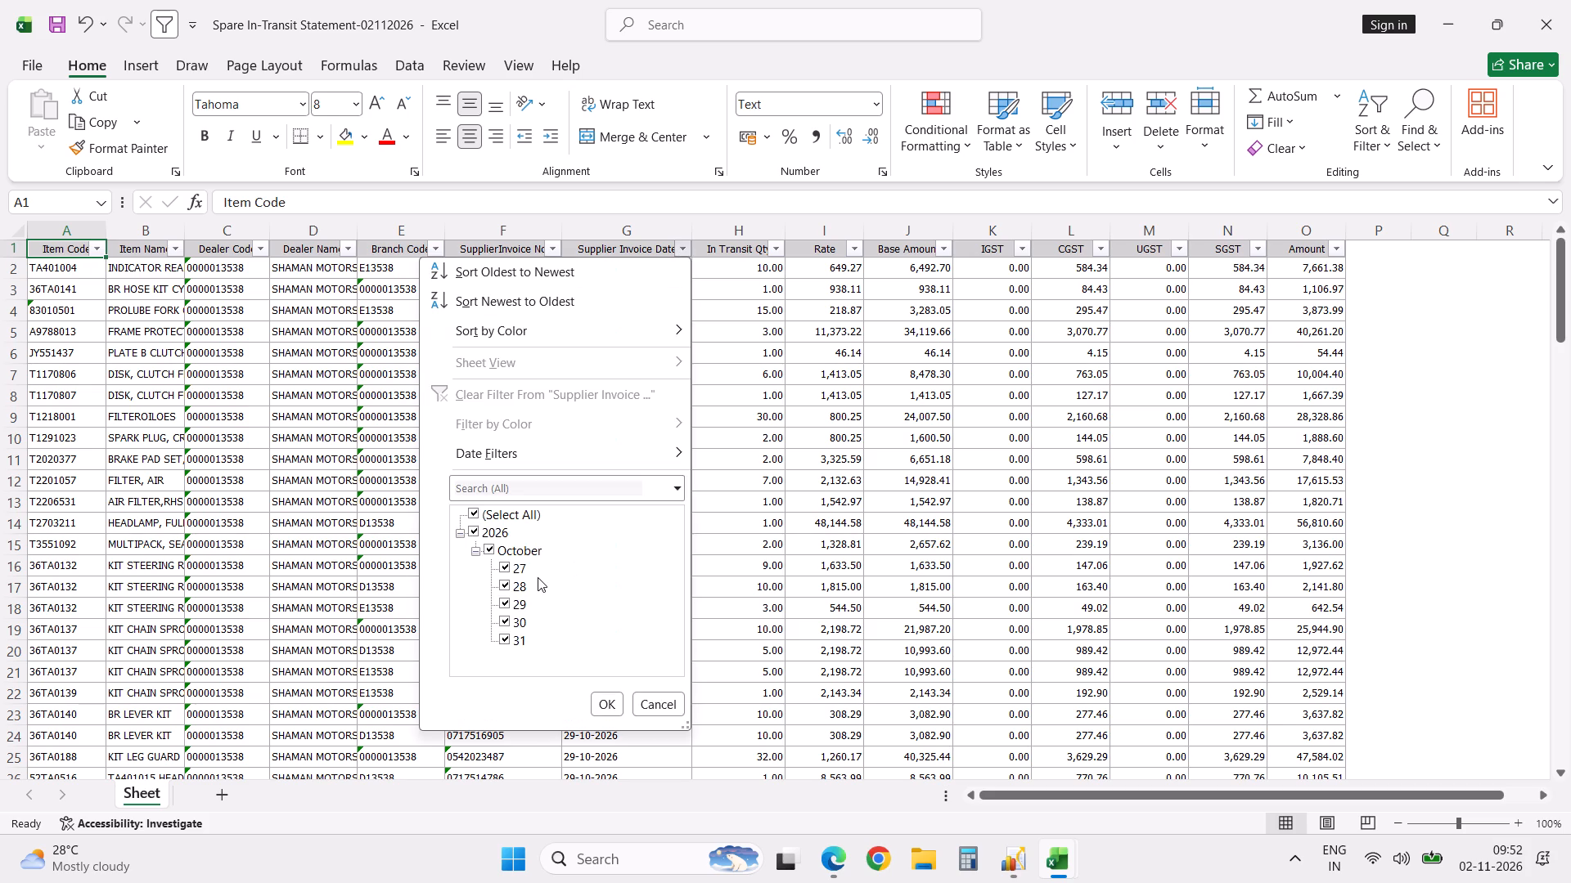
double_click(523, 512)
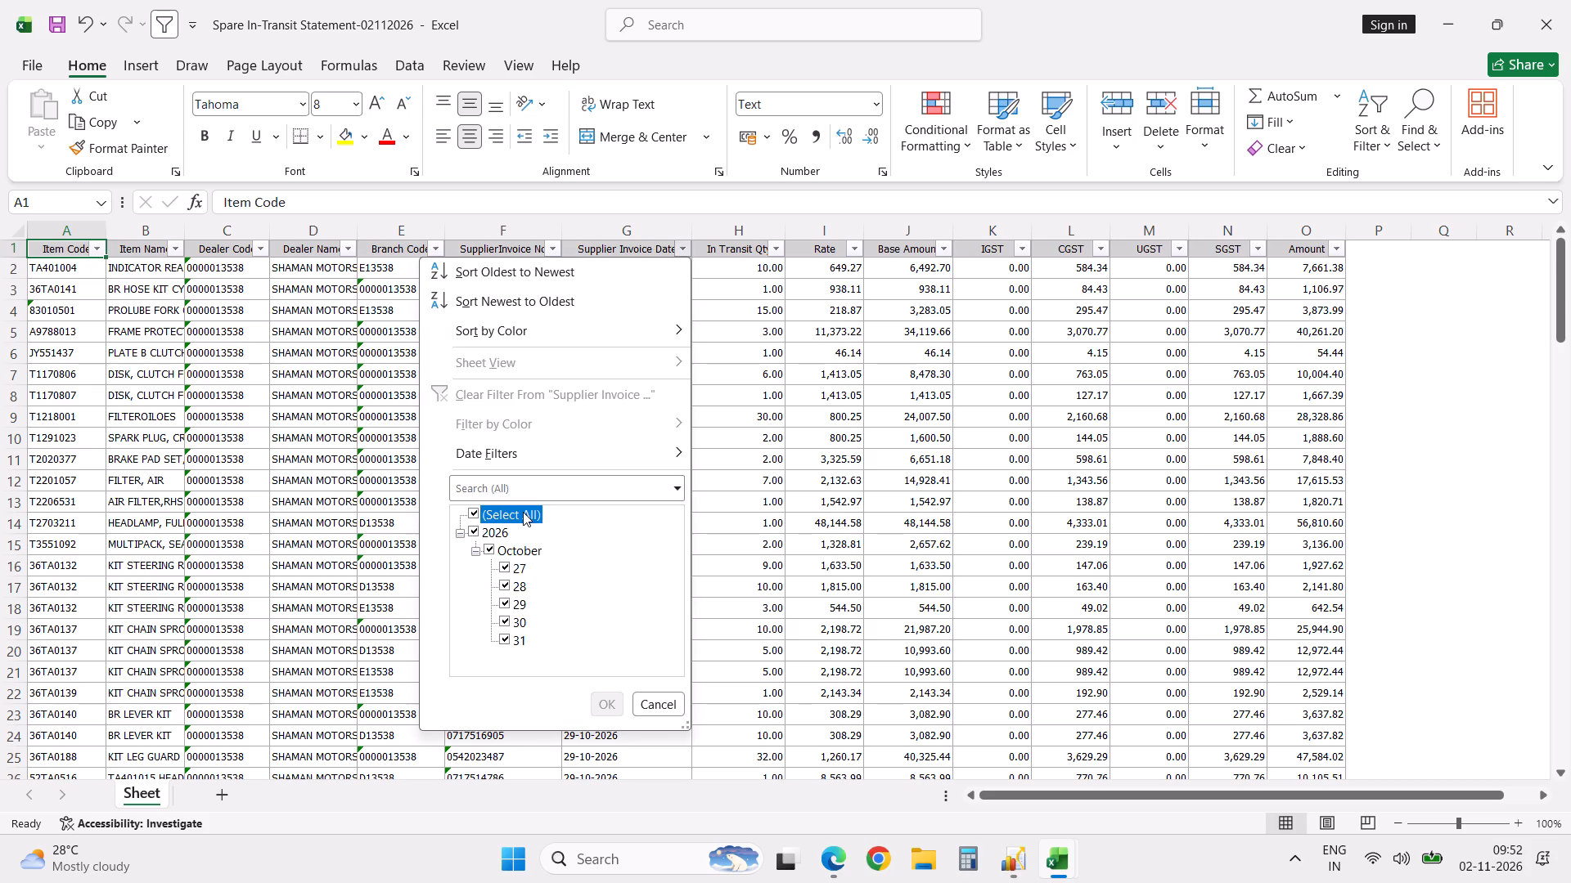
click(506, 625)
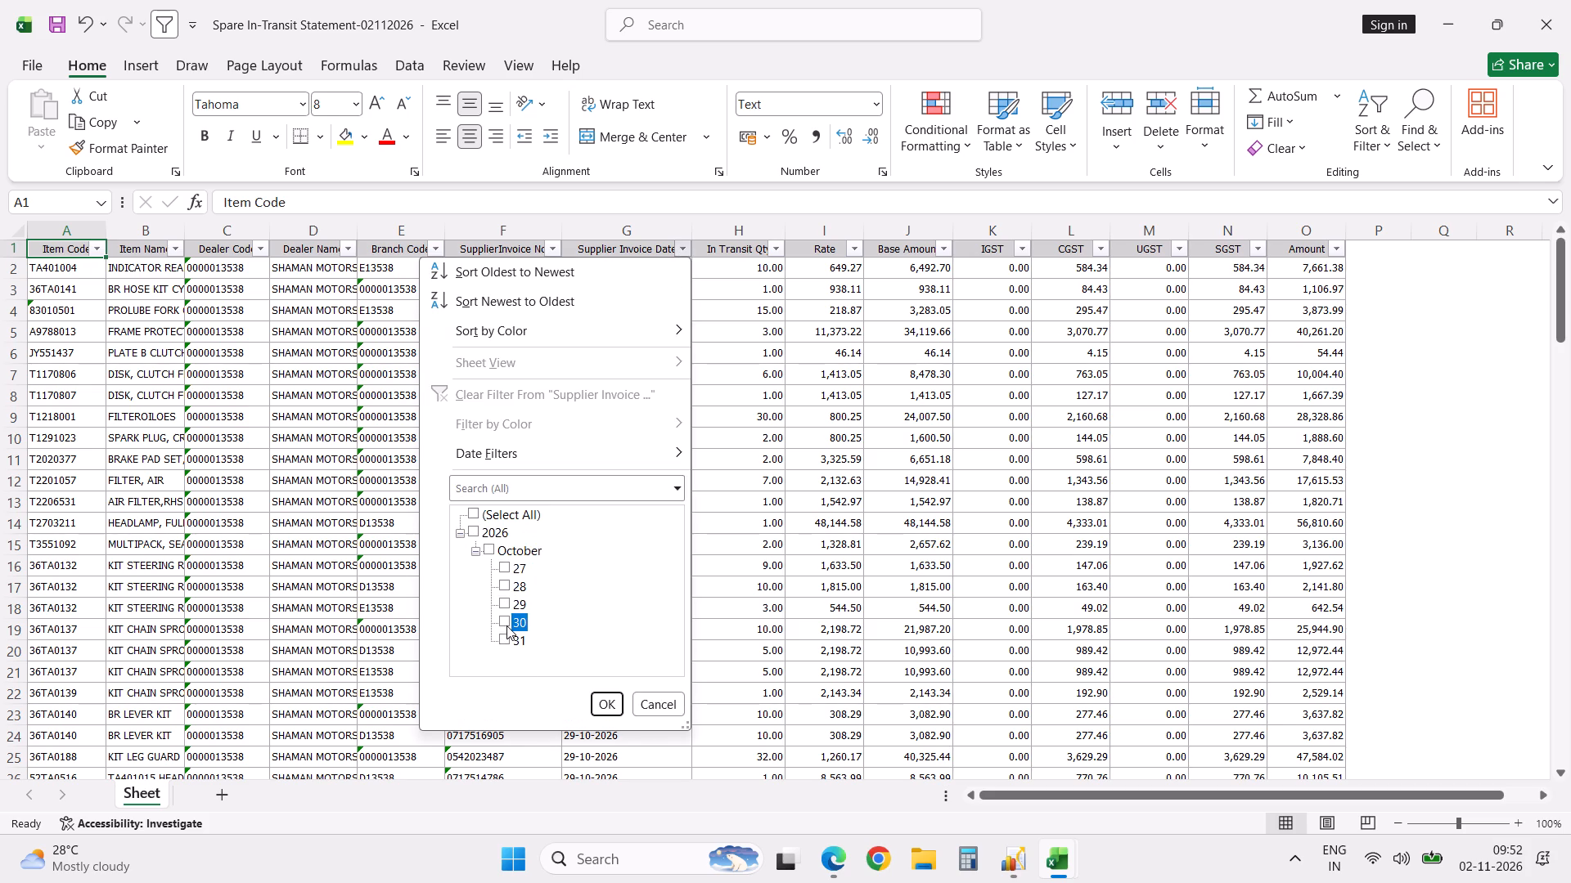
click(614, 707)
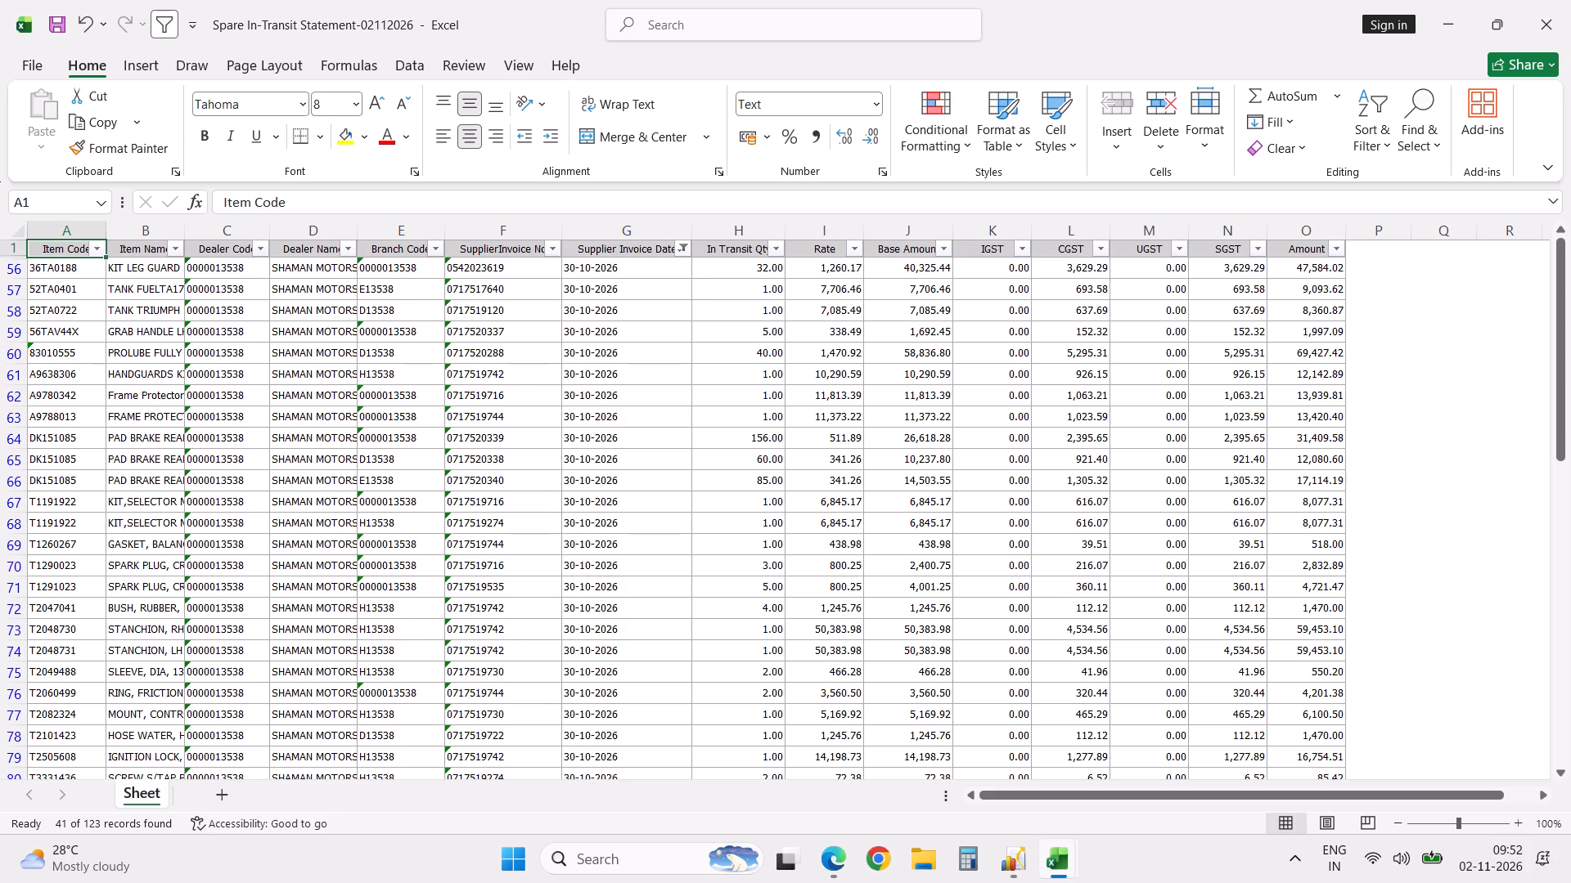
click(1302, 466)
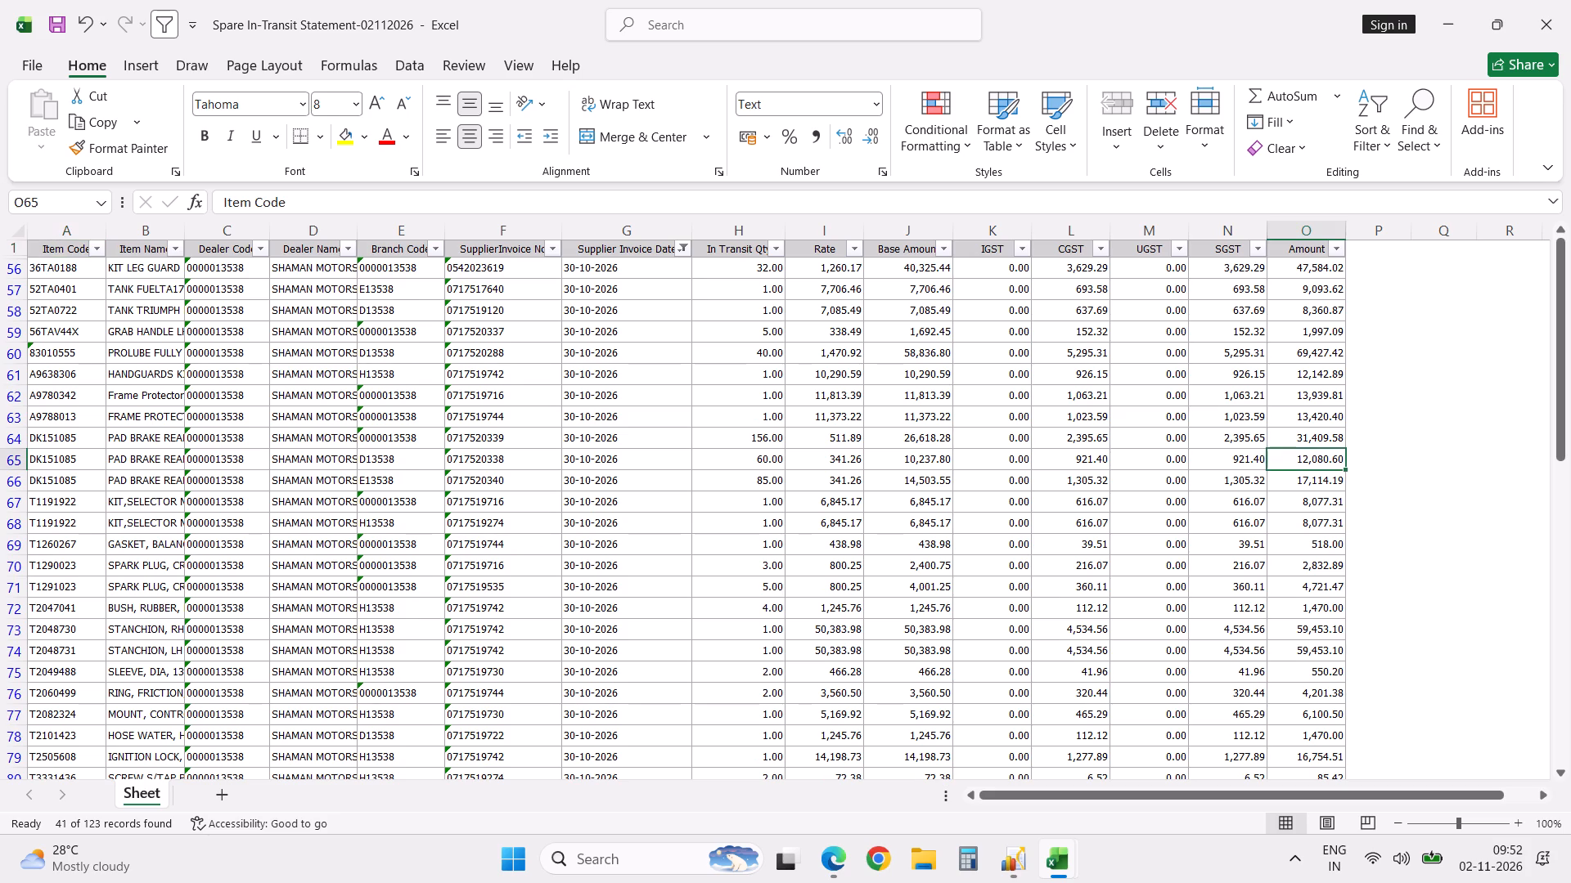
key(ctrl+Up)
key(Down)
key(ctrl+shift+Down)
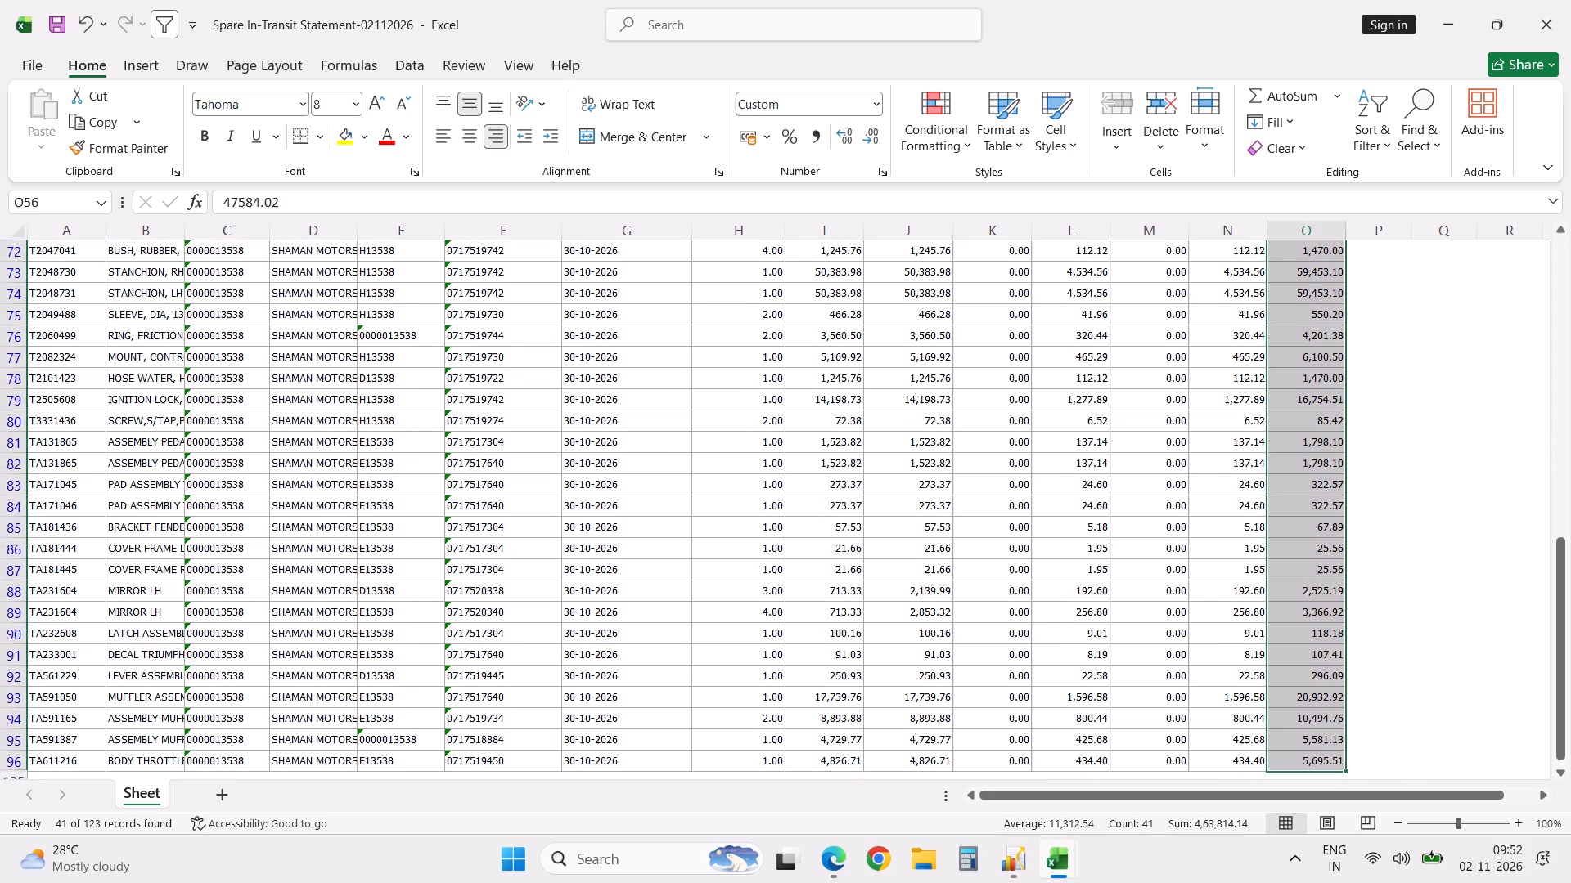
Check the filtered in-transit amounts against the Back Order Statement workbooks for 02-11-2026 and 31-10-2026.
key(alt+Tab)
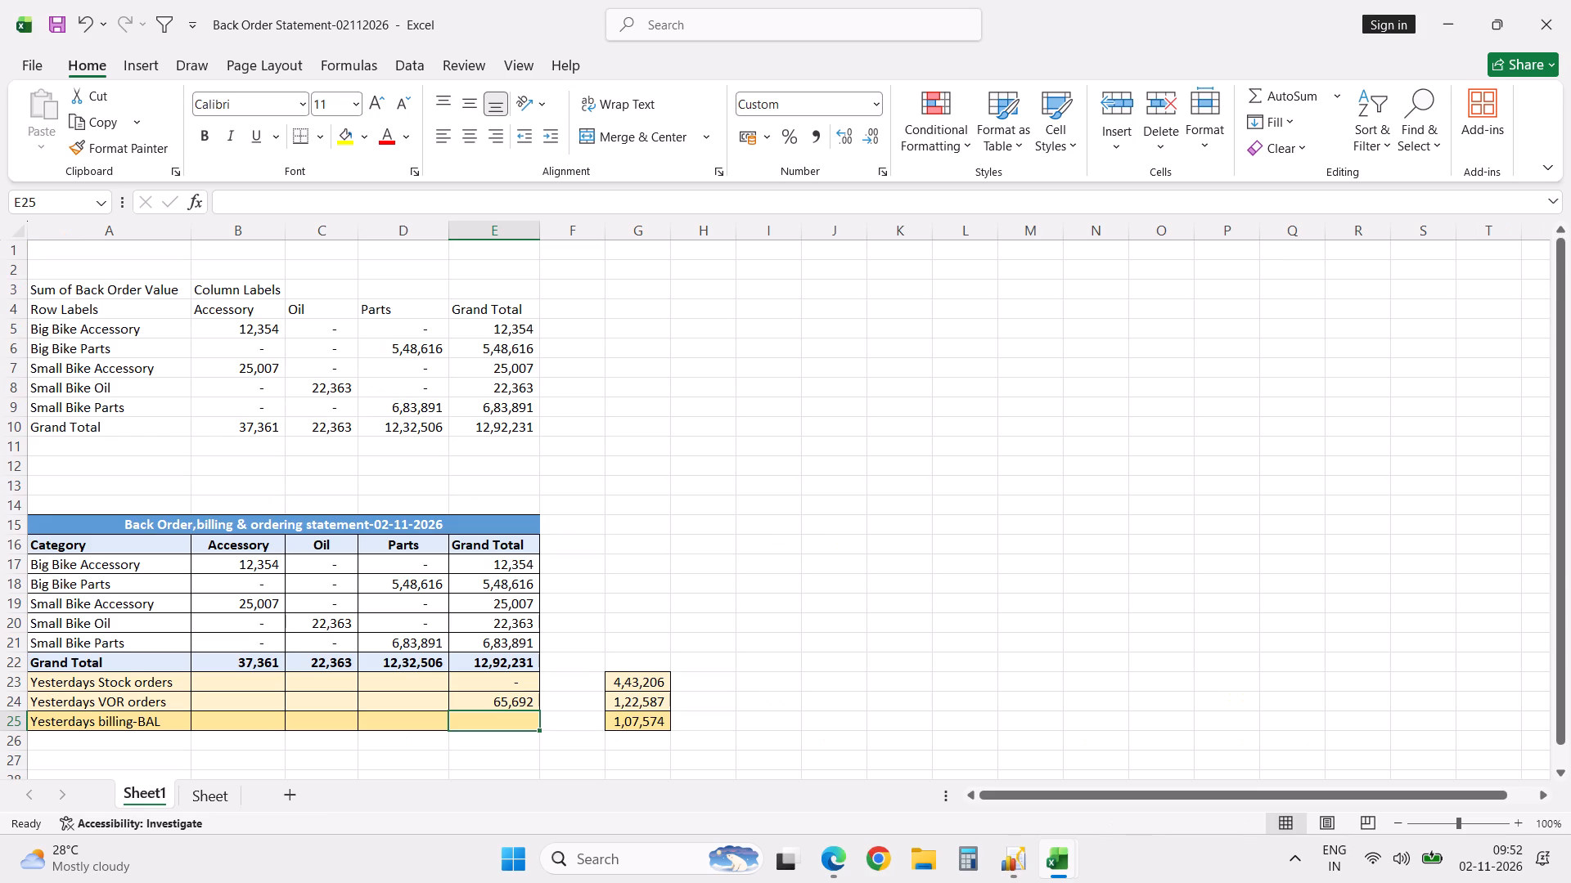
key(alt+Tab)
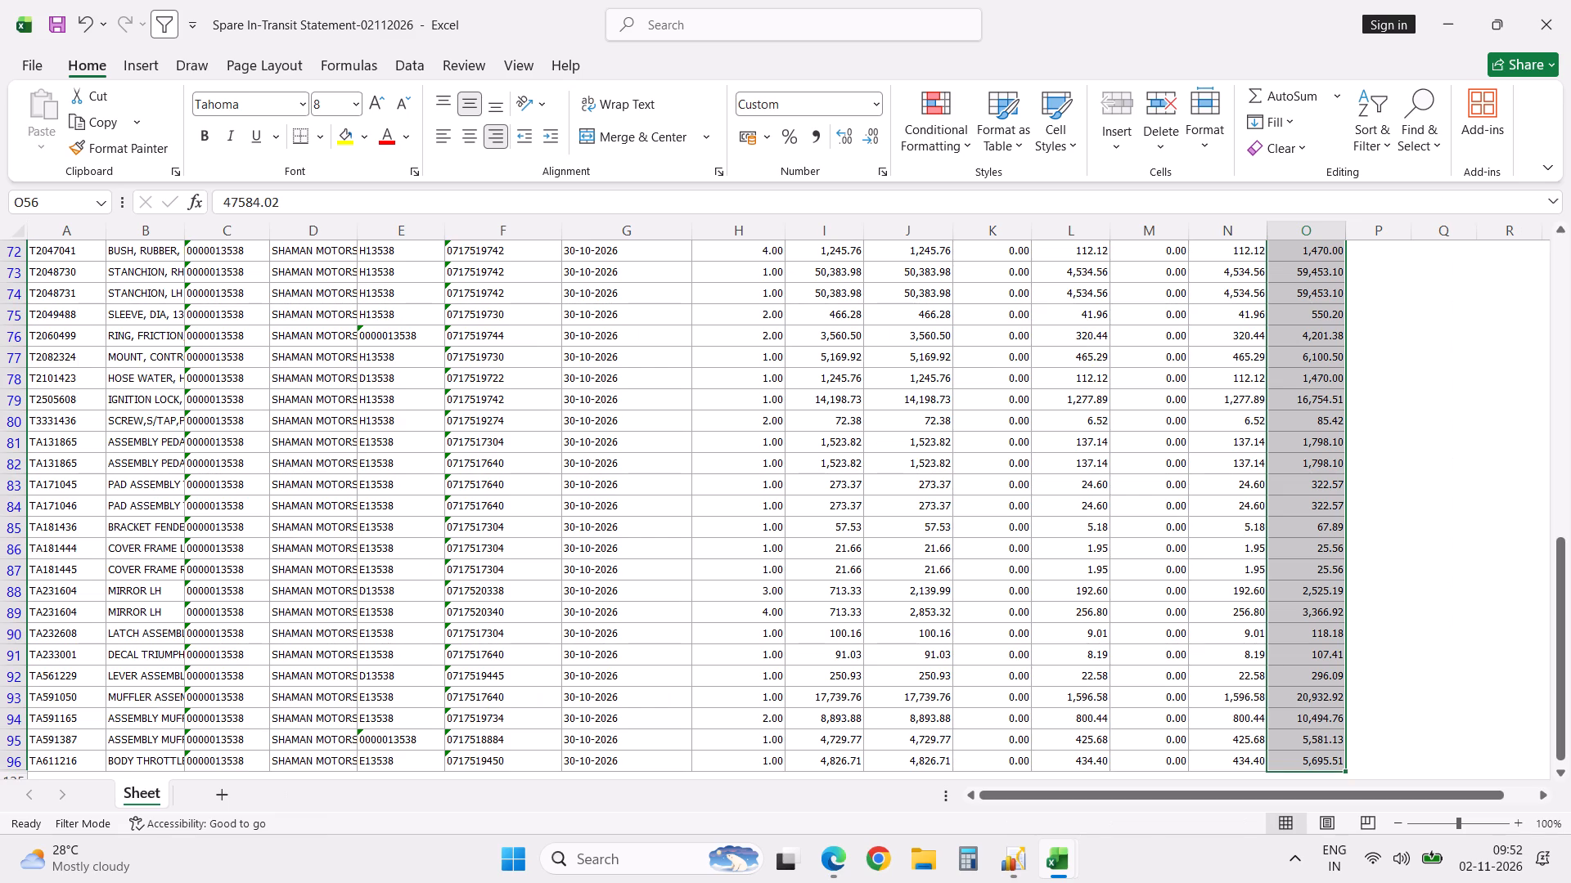
scroll(1302, 466, down, 2)
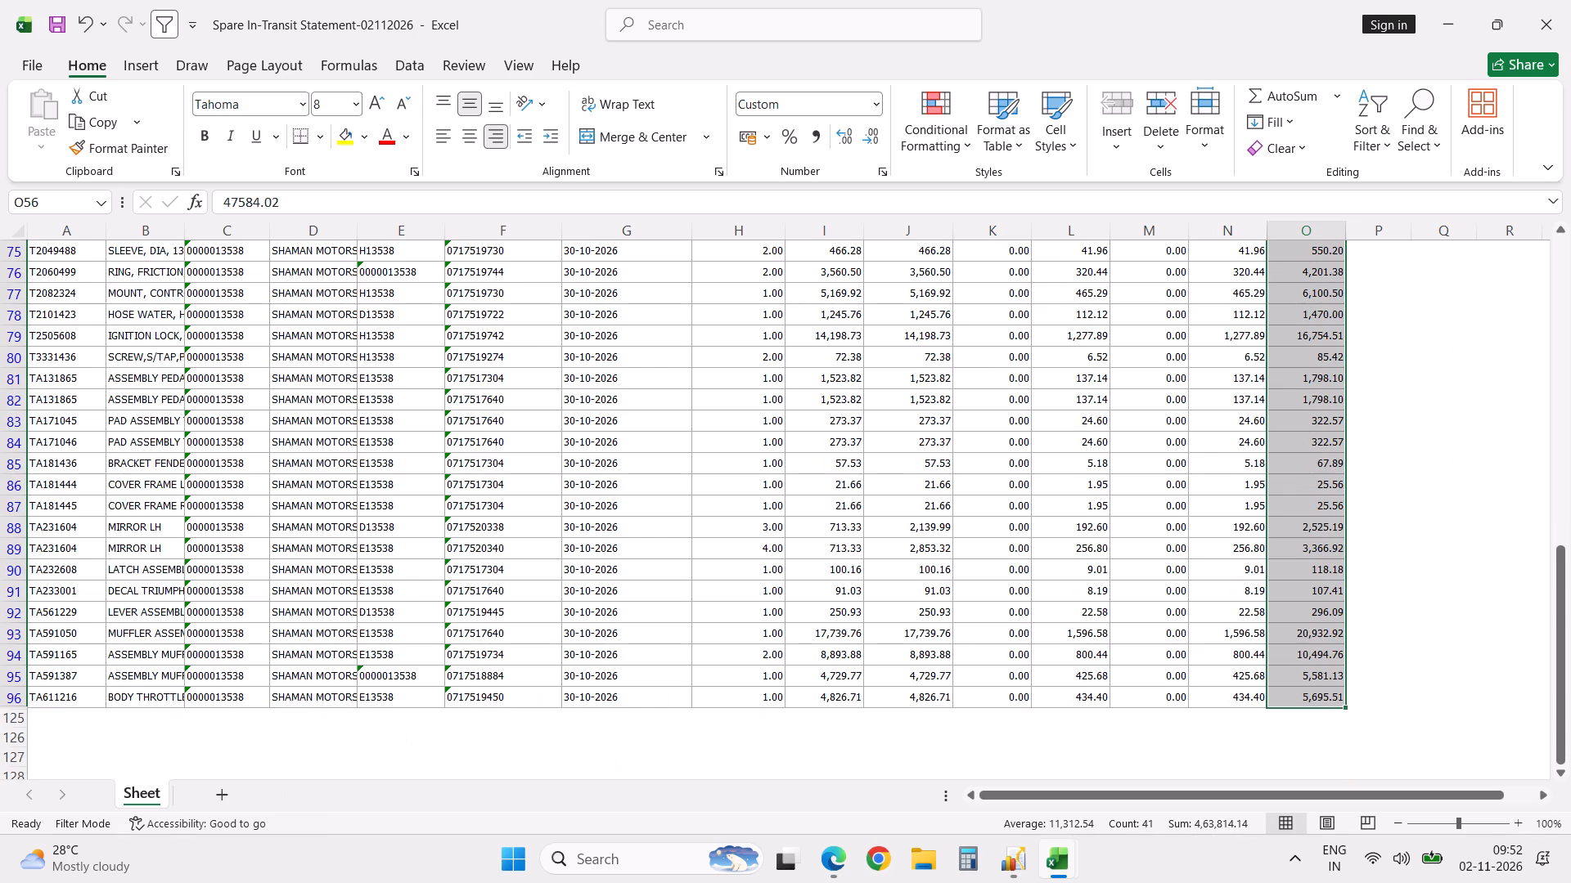
scroll(1302, 466, up, 14)
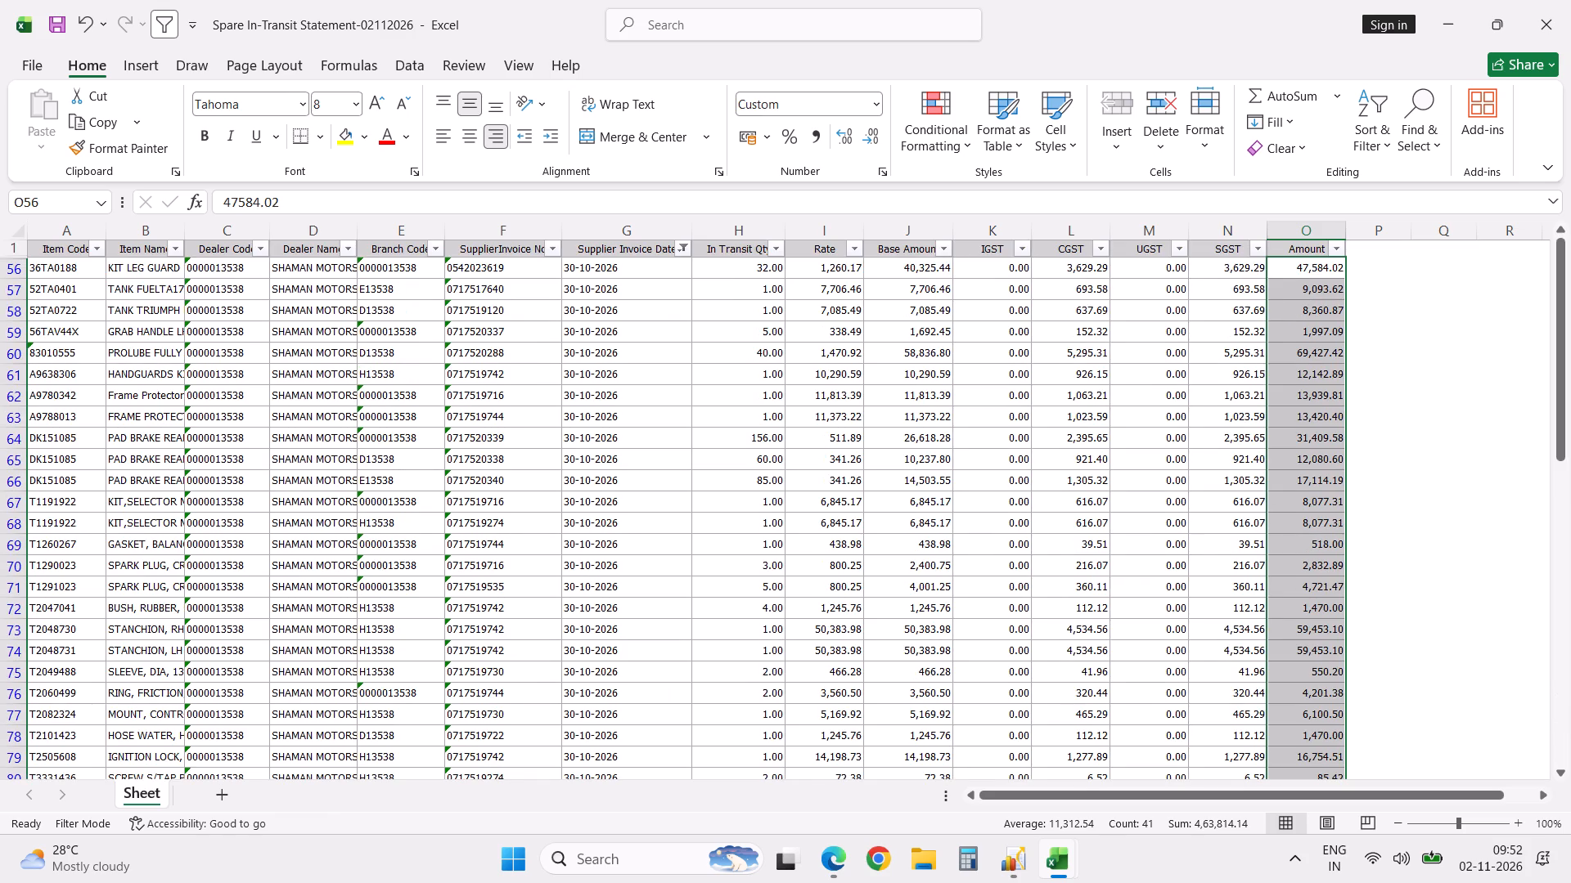
scroll(1302, 466, up, 3)
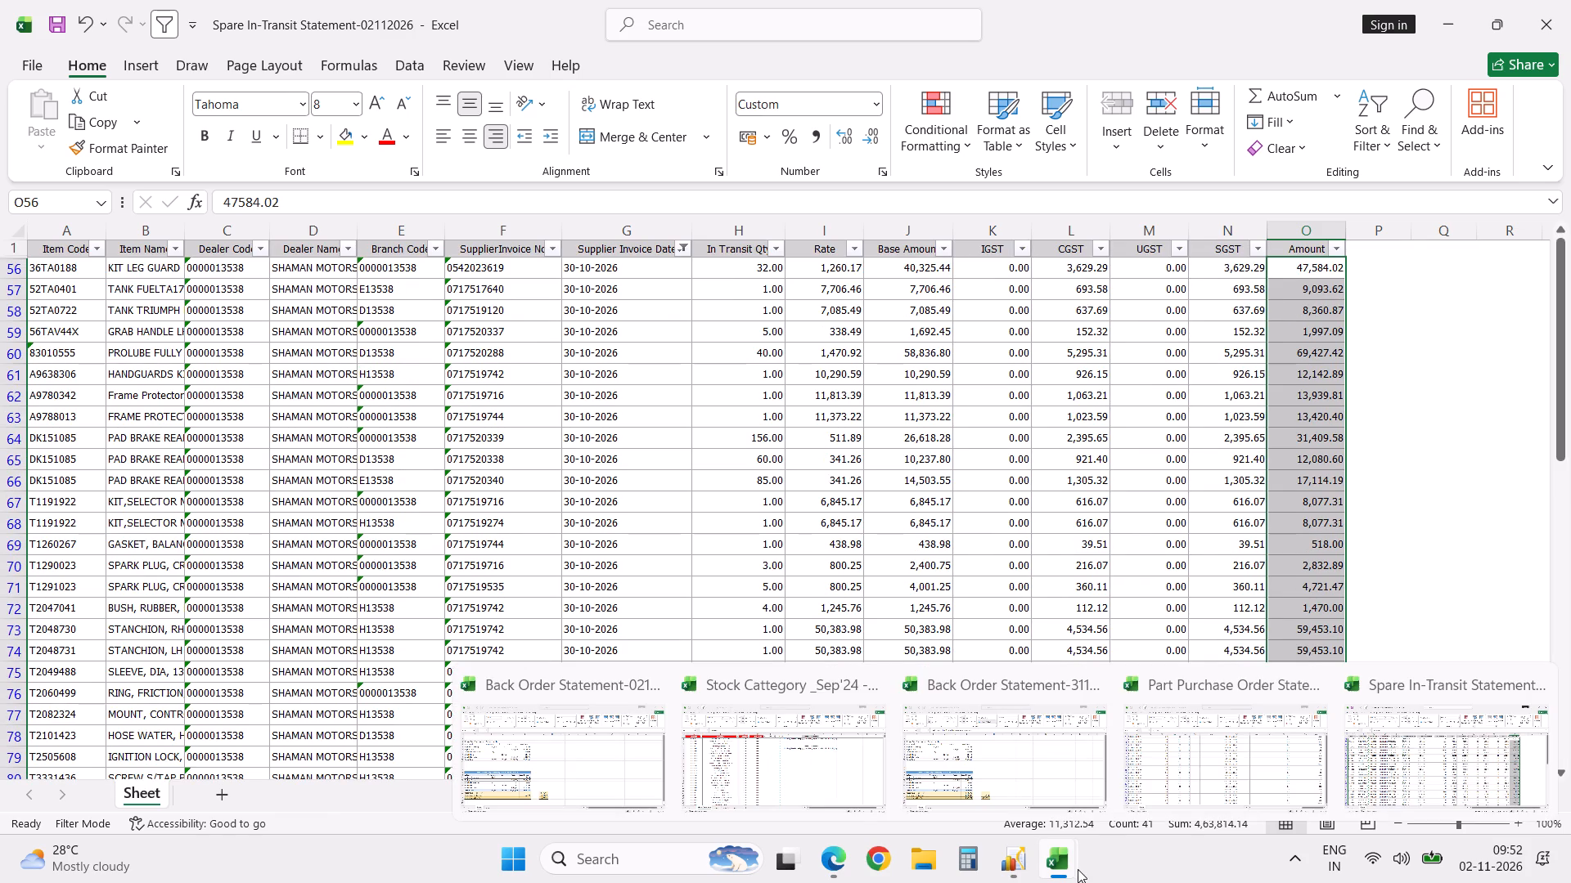
click(1017, 791)
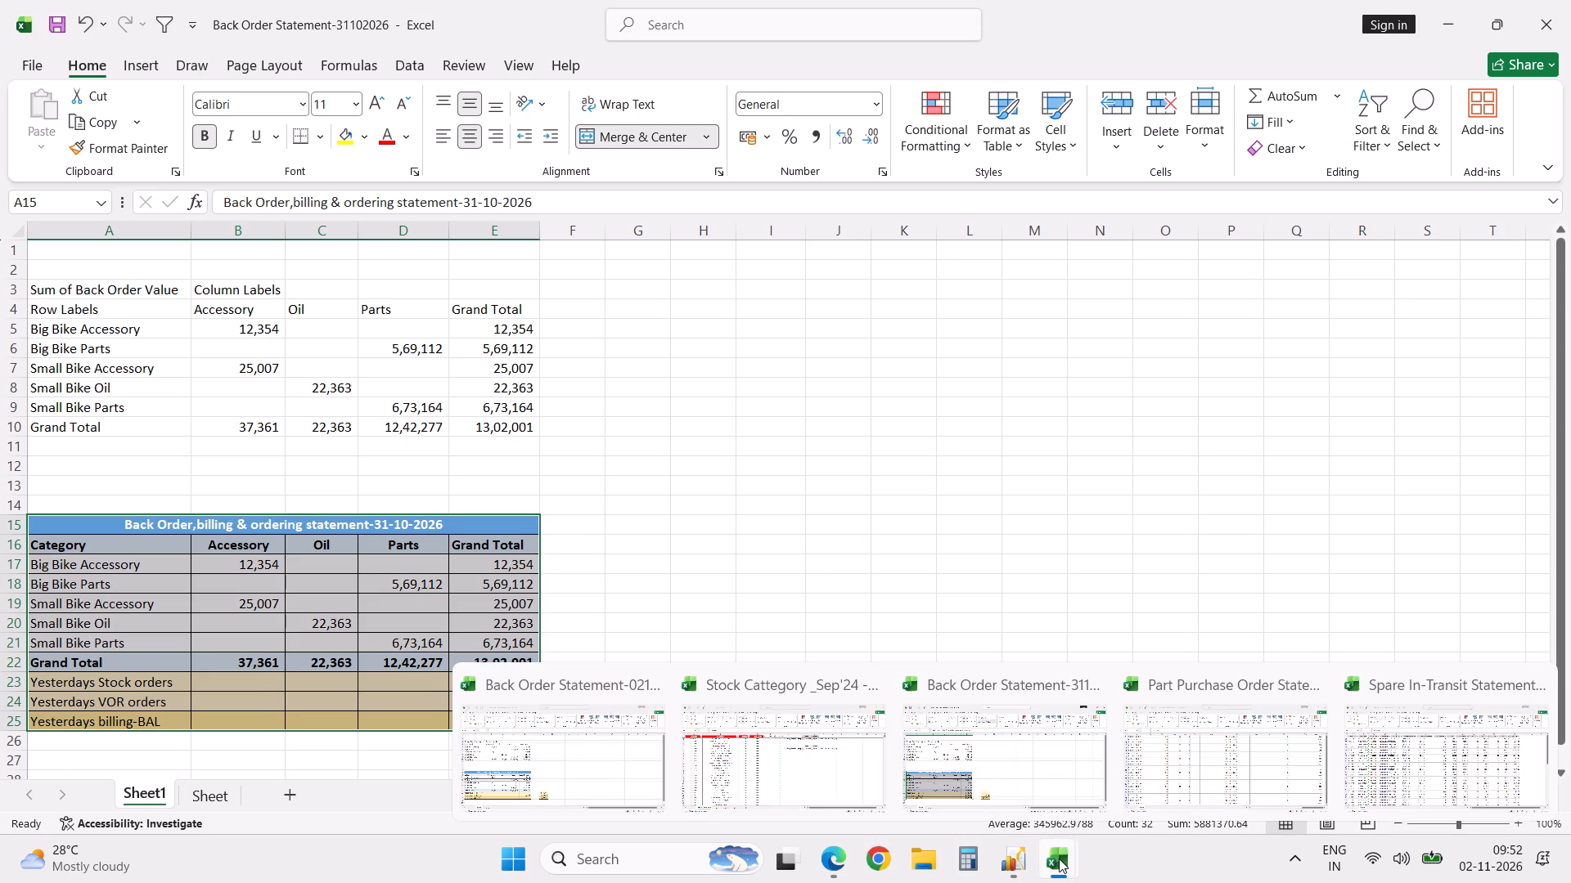
click(953, 579)
Open Back Order Statement-30102026 from the Archive folder and compare its yesterday's billing figures with the filtered in-transit amounts.
key(alt+f)
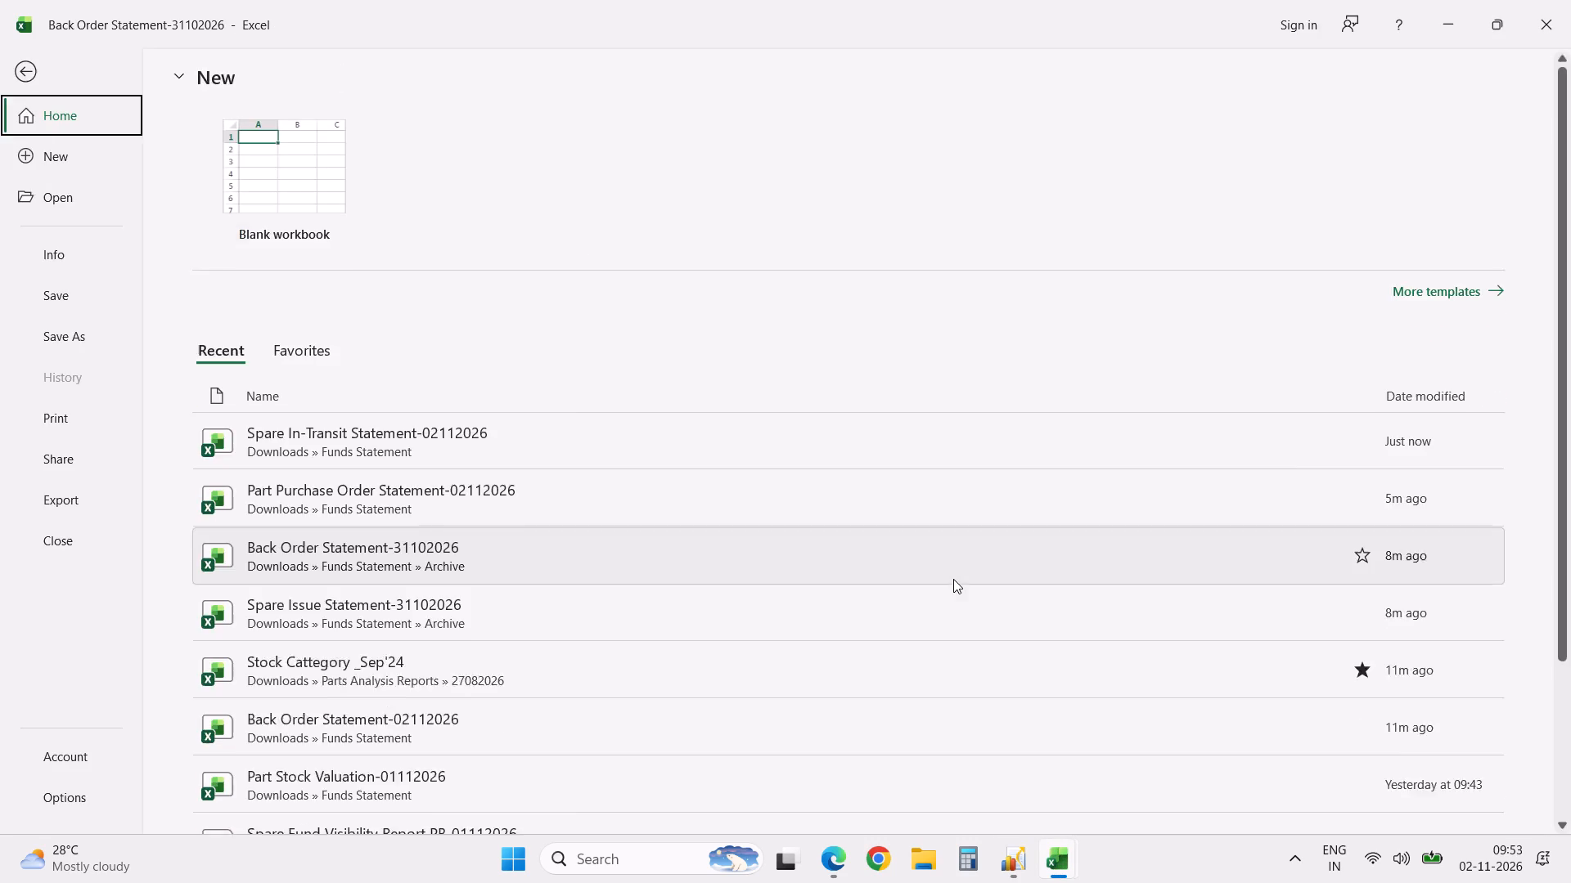
key(o)
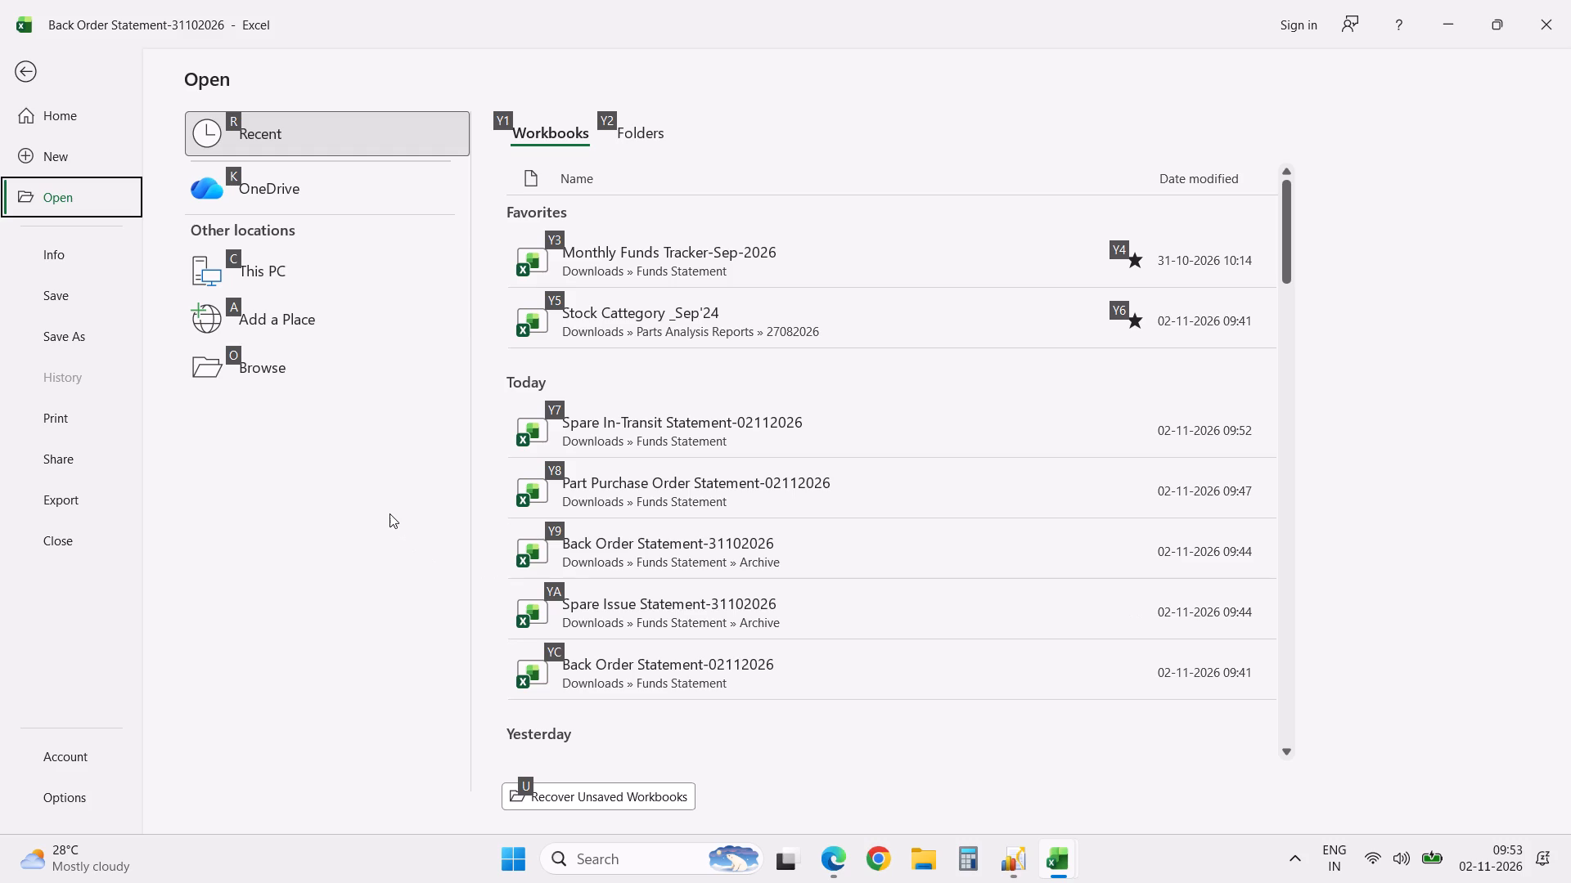
click(328, 369)
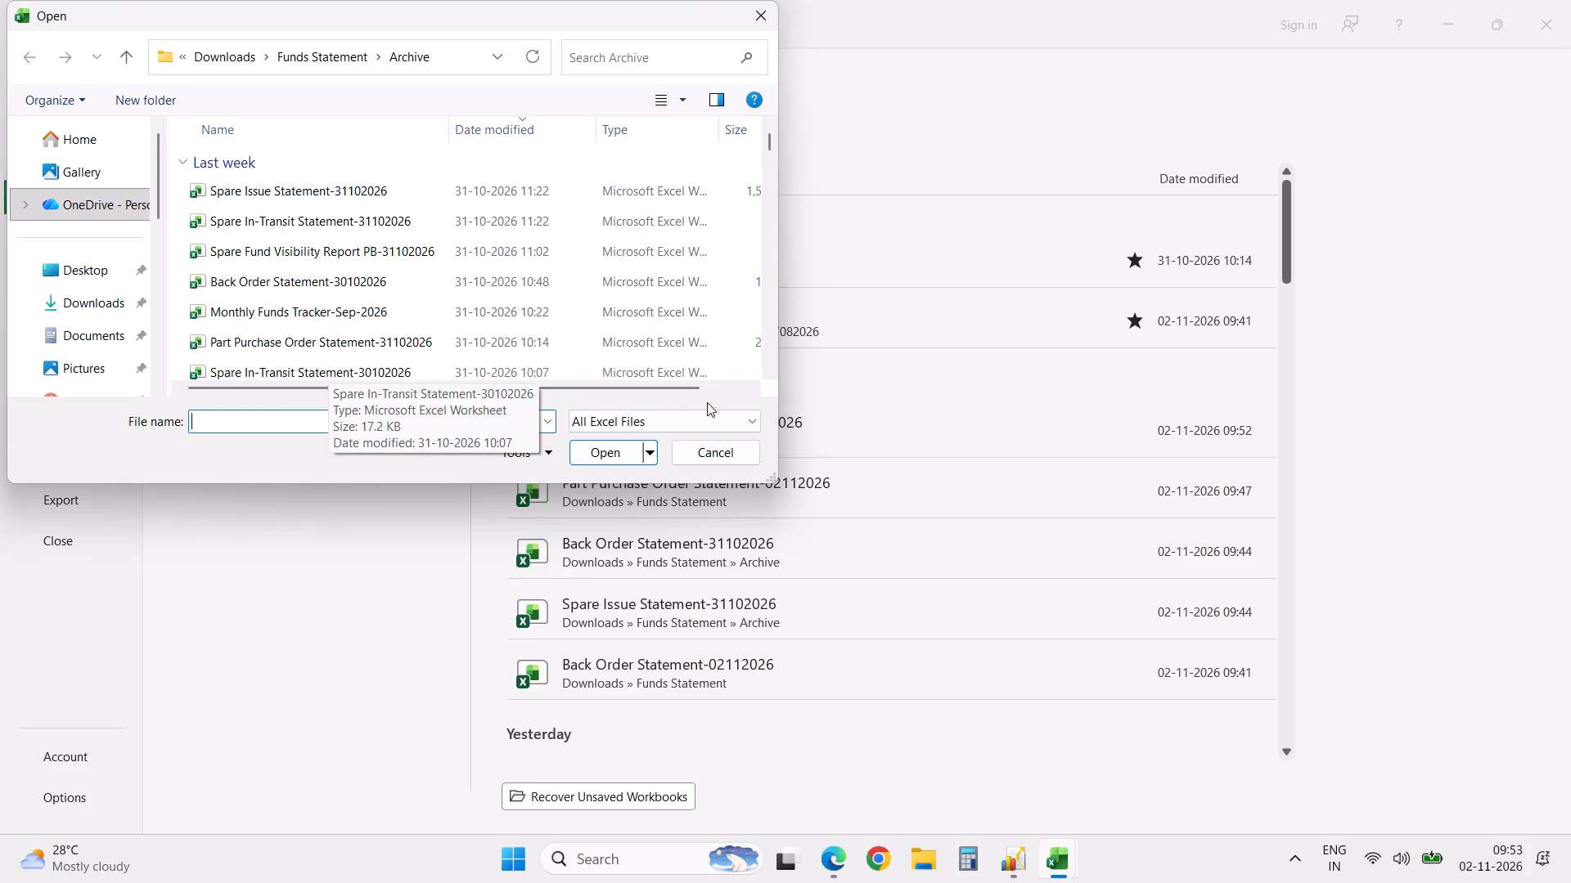
triple_click(767, 374)
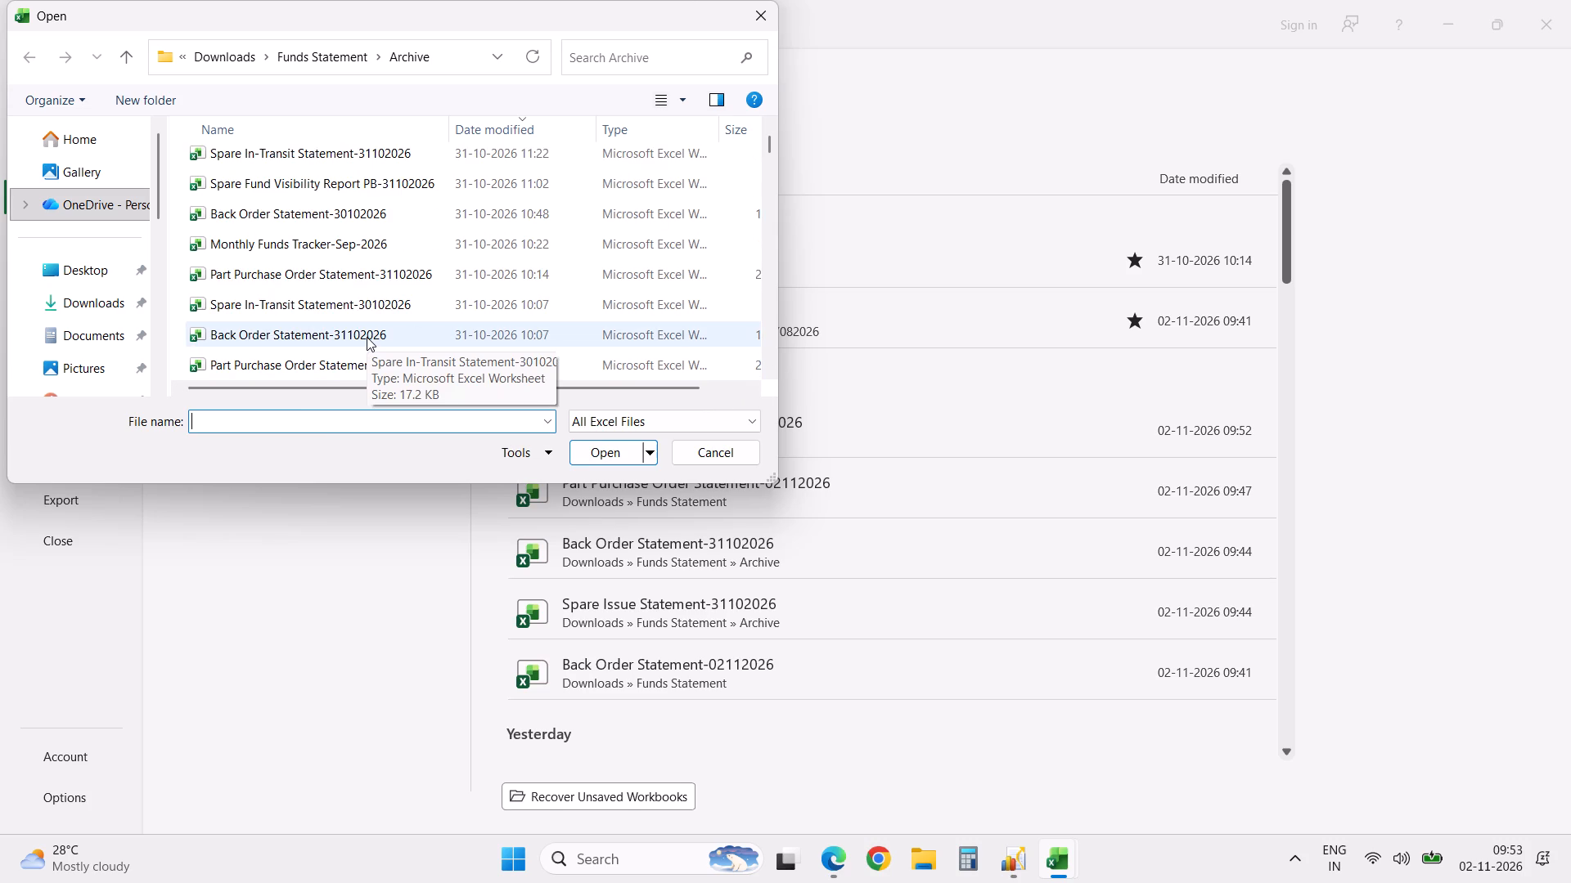
double_click(374, 220)
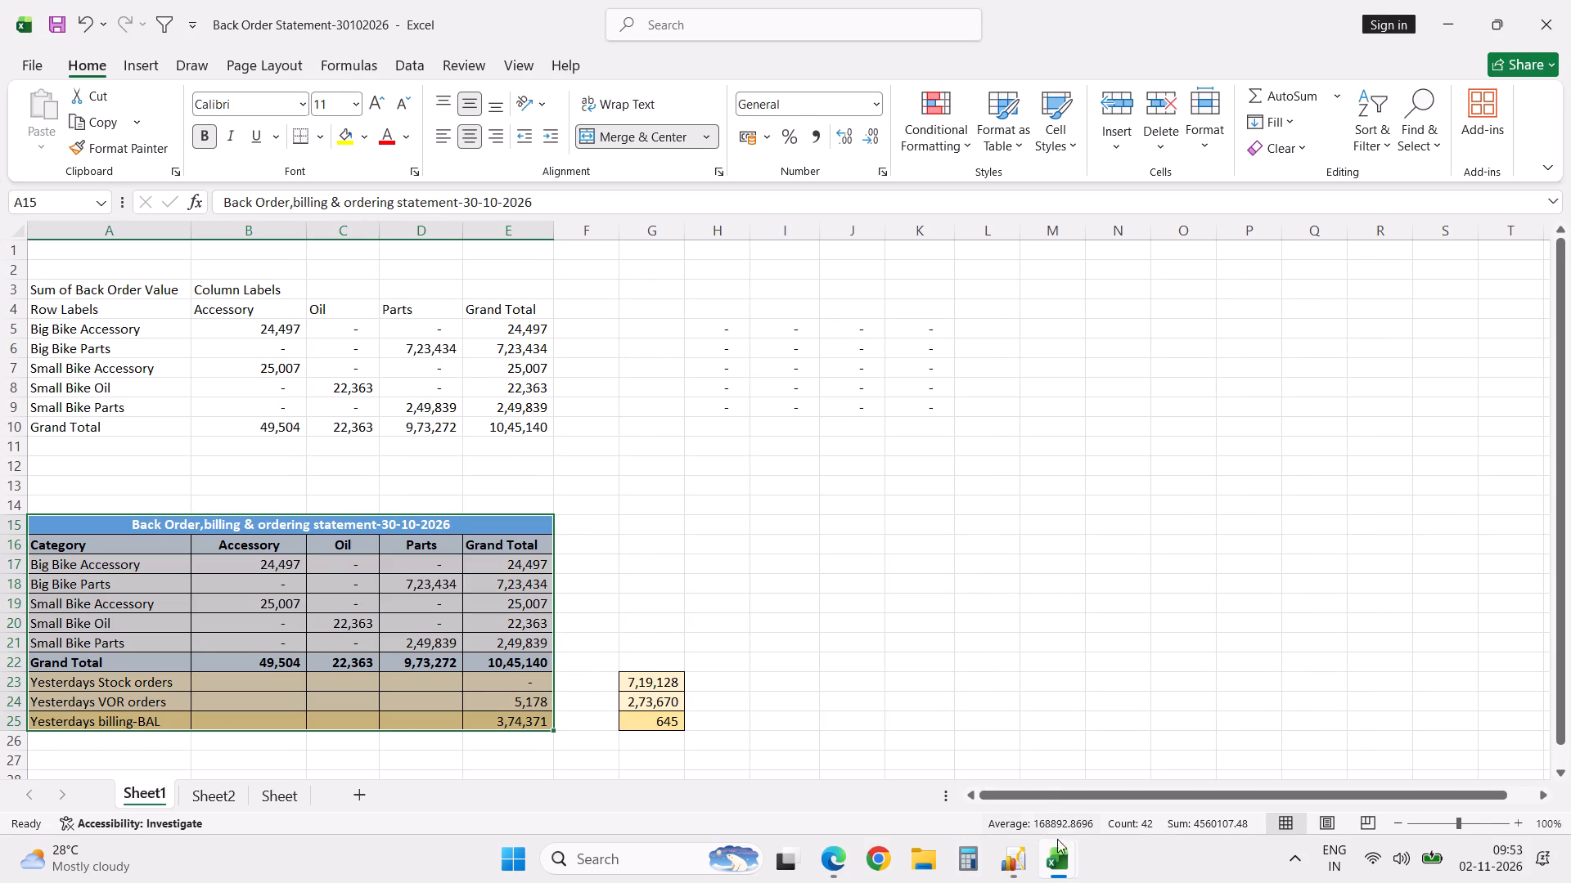
click(1184, 784)
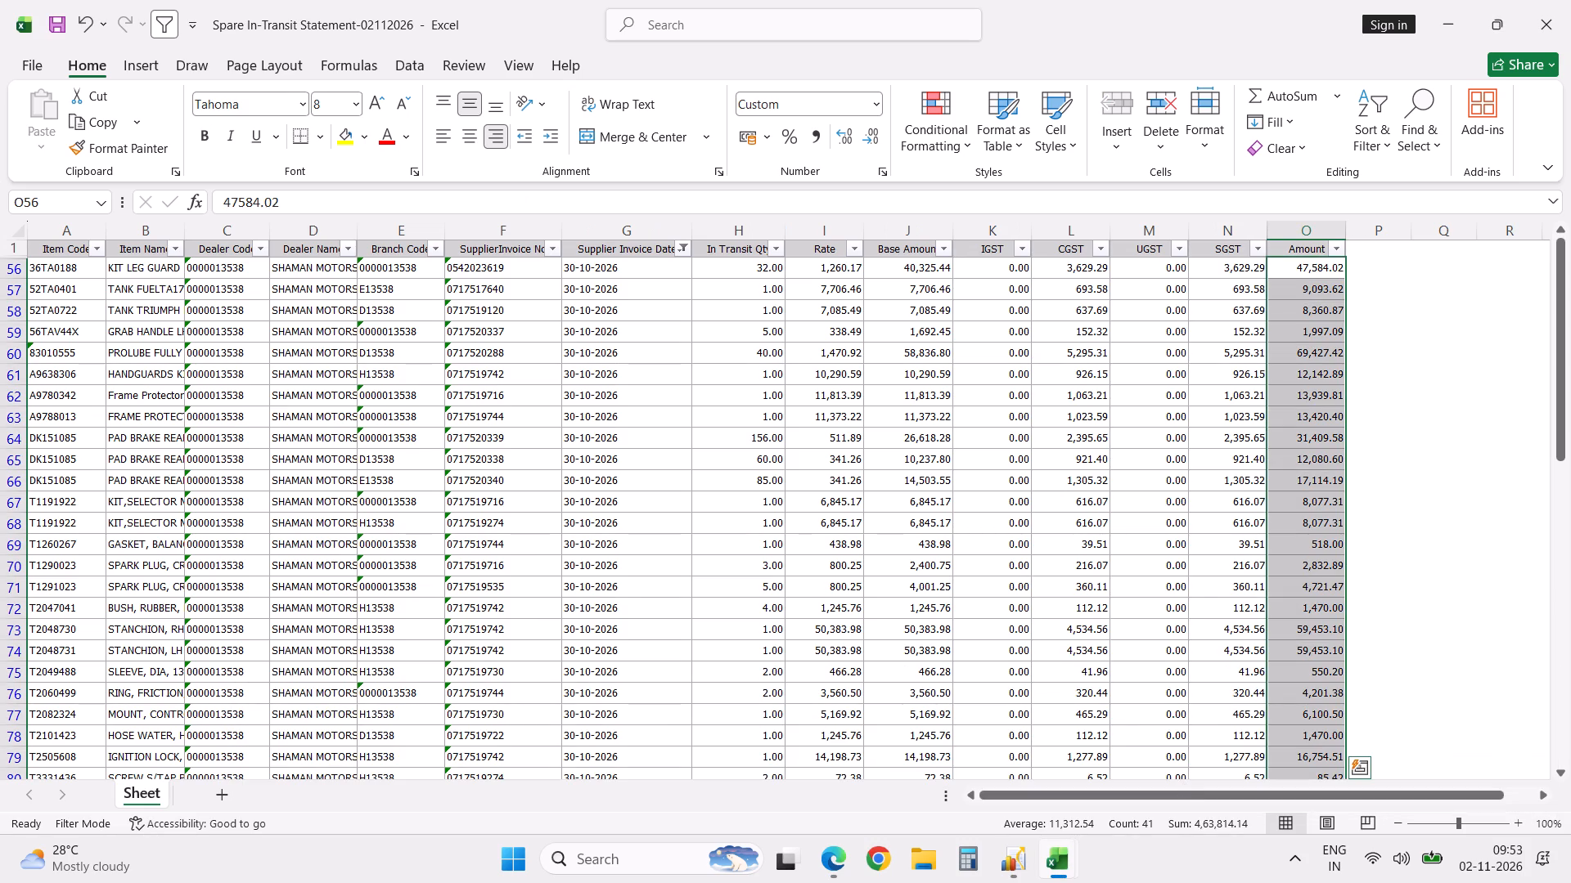
key(alt+Tab)
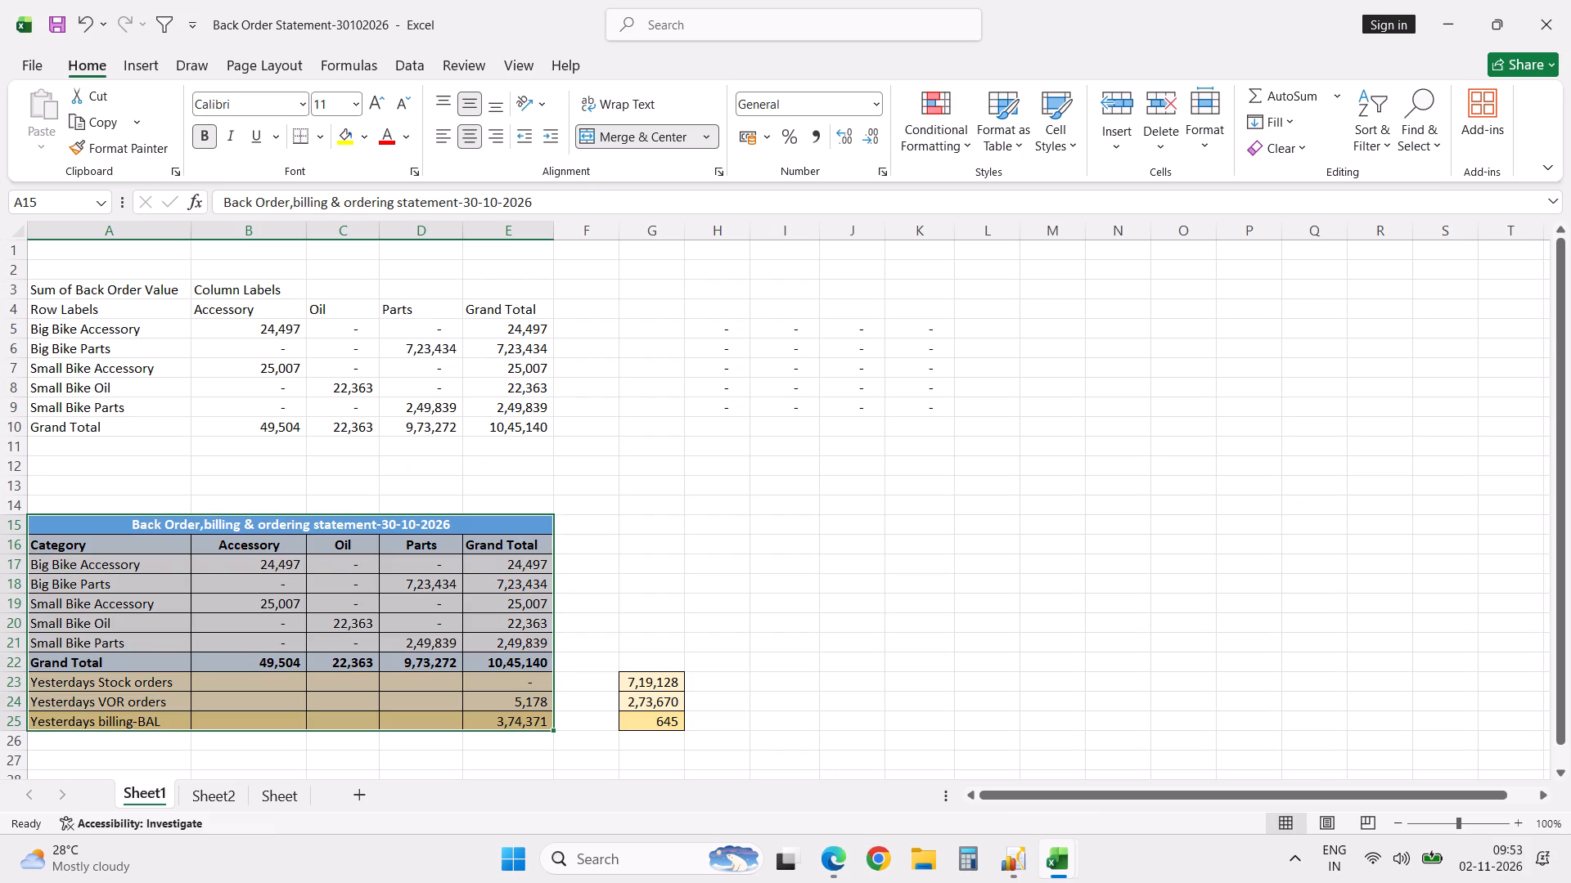
key(alt+Tab)
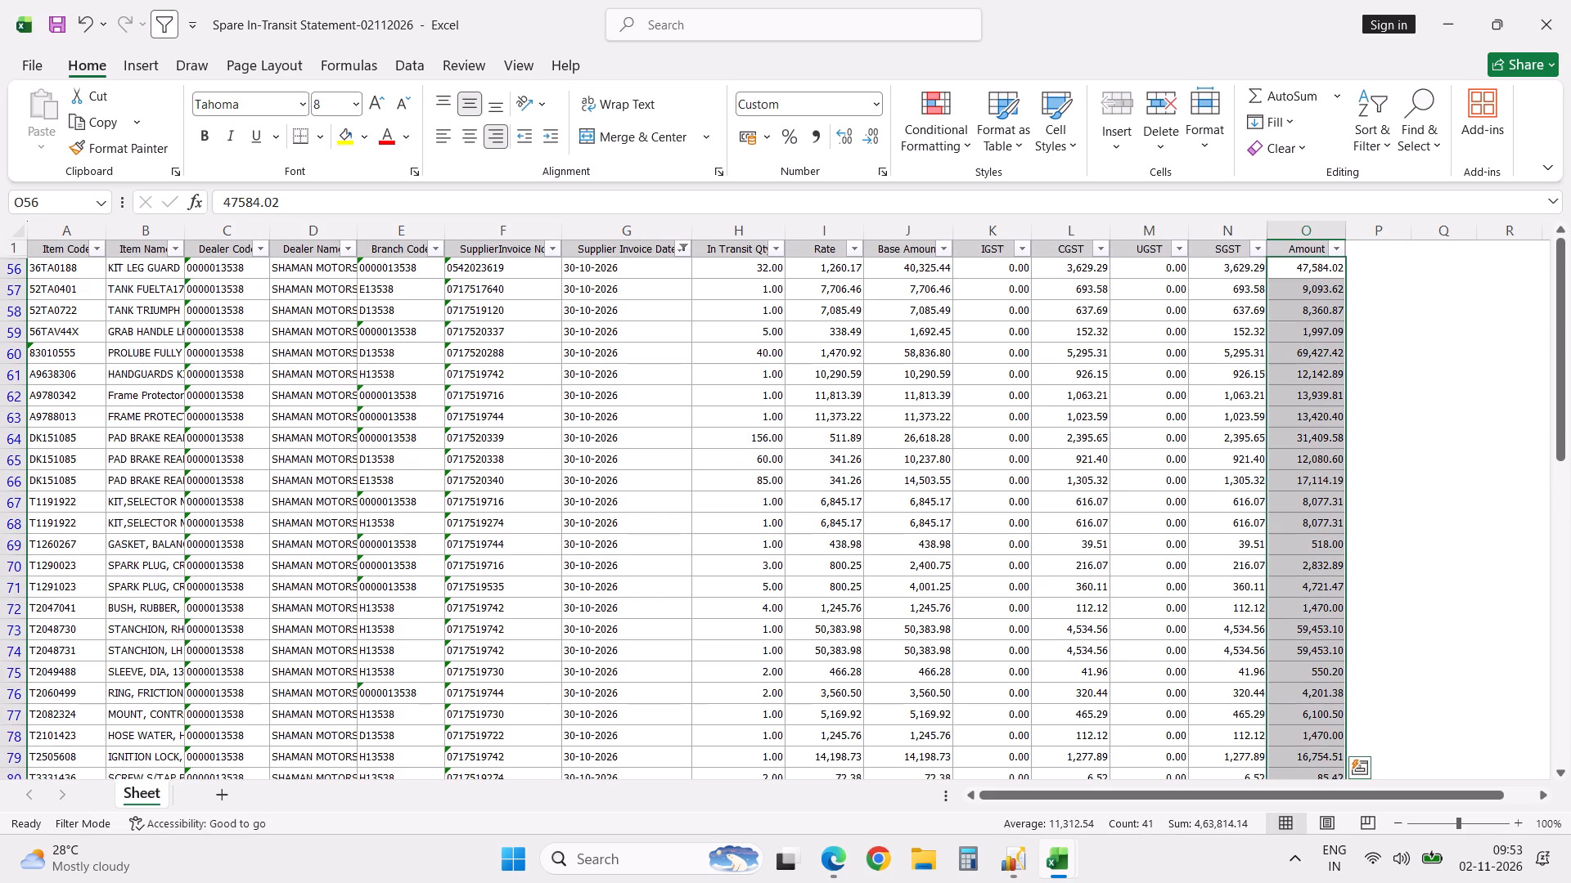
Change the Supplier Invoice Date filter from 30 October to 31 October 2026 only.
click(686, 250)
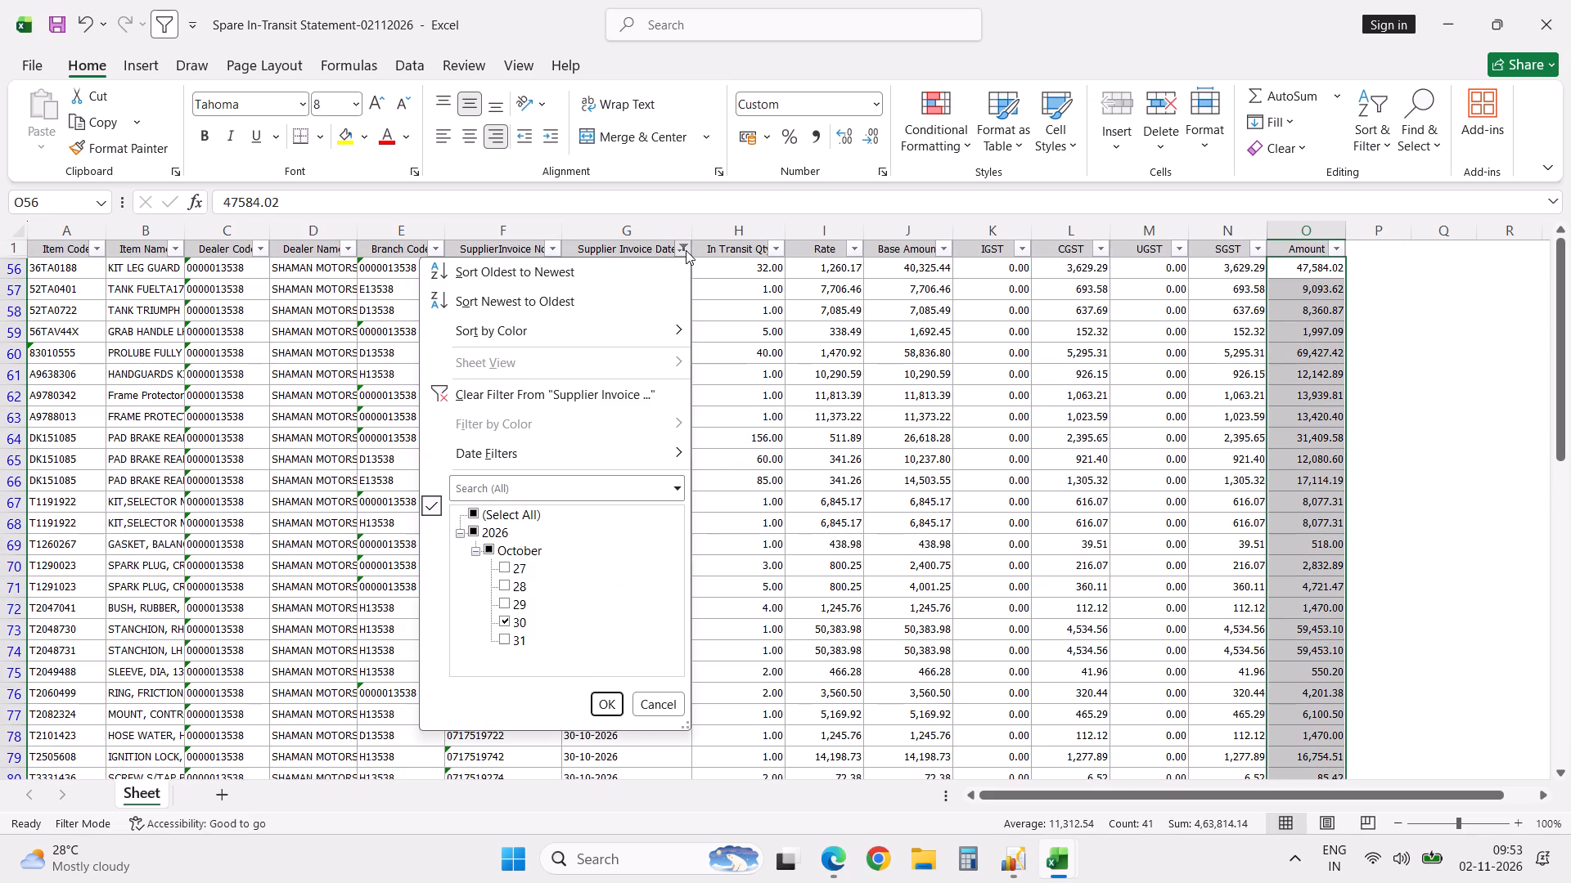
click(505, 623)
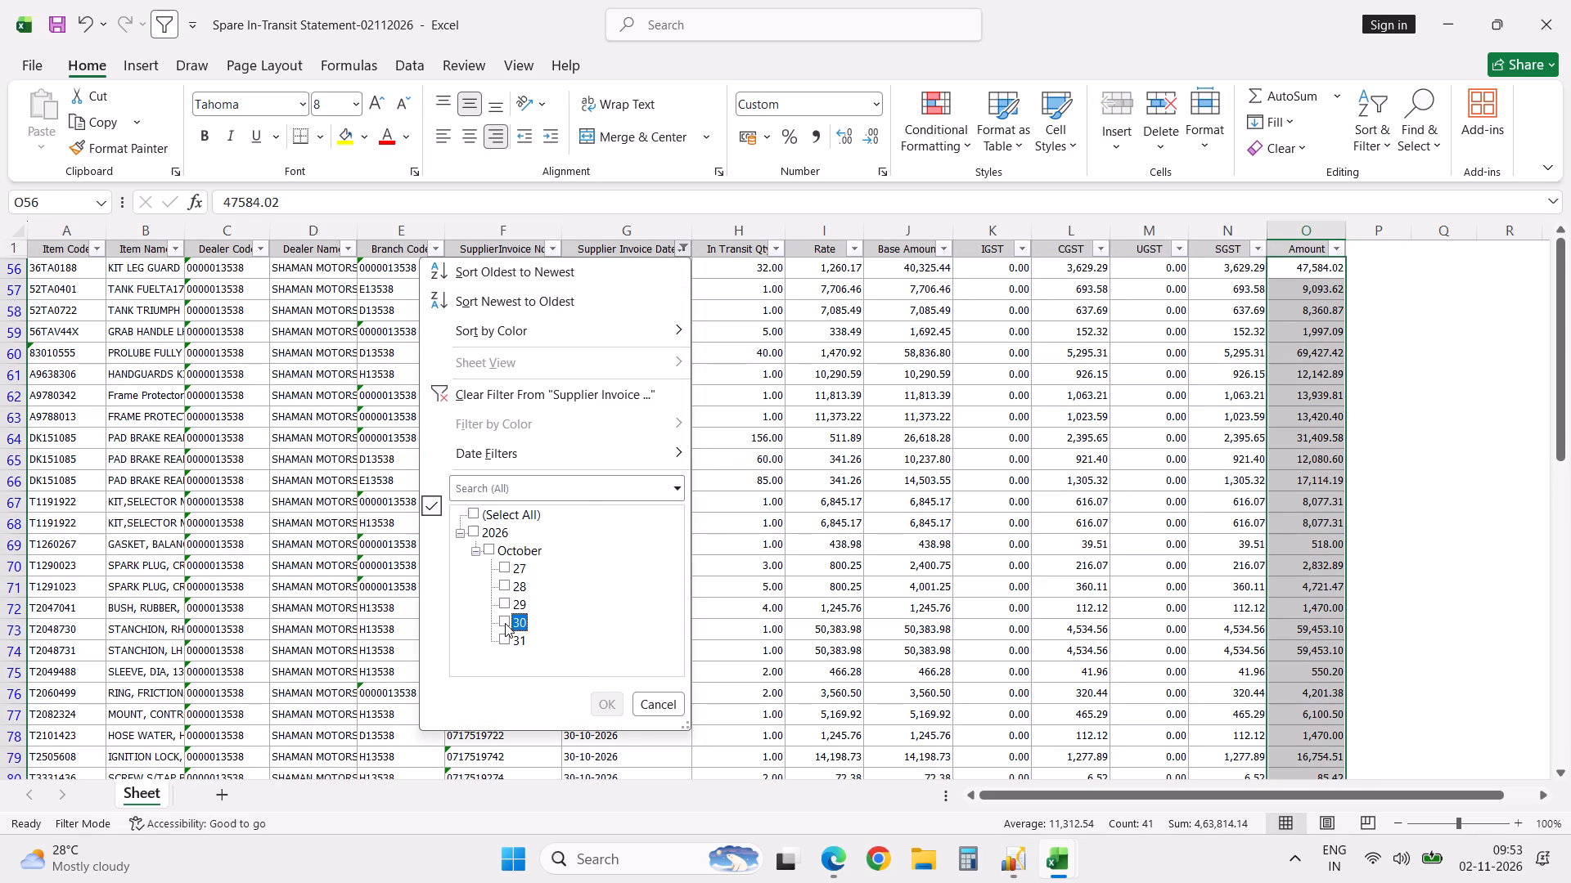
click(502, 636)
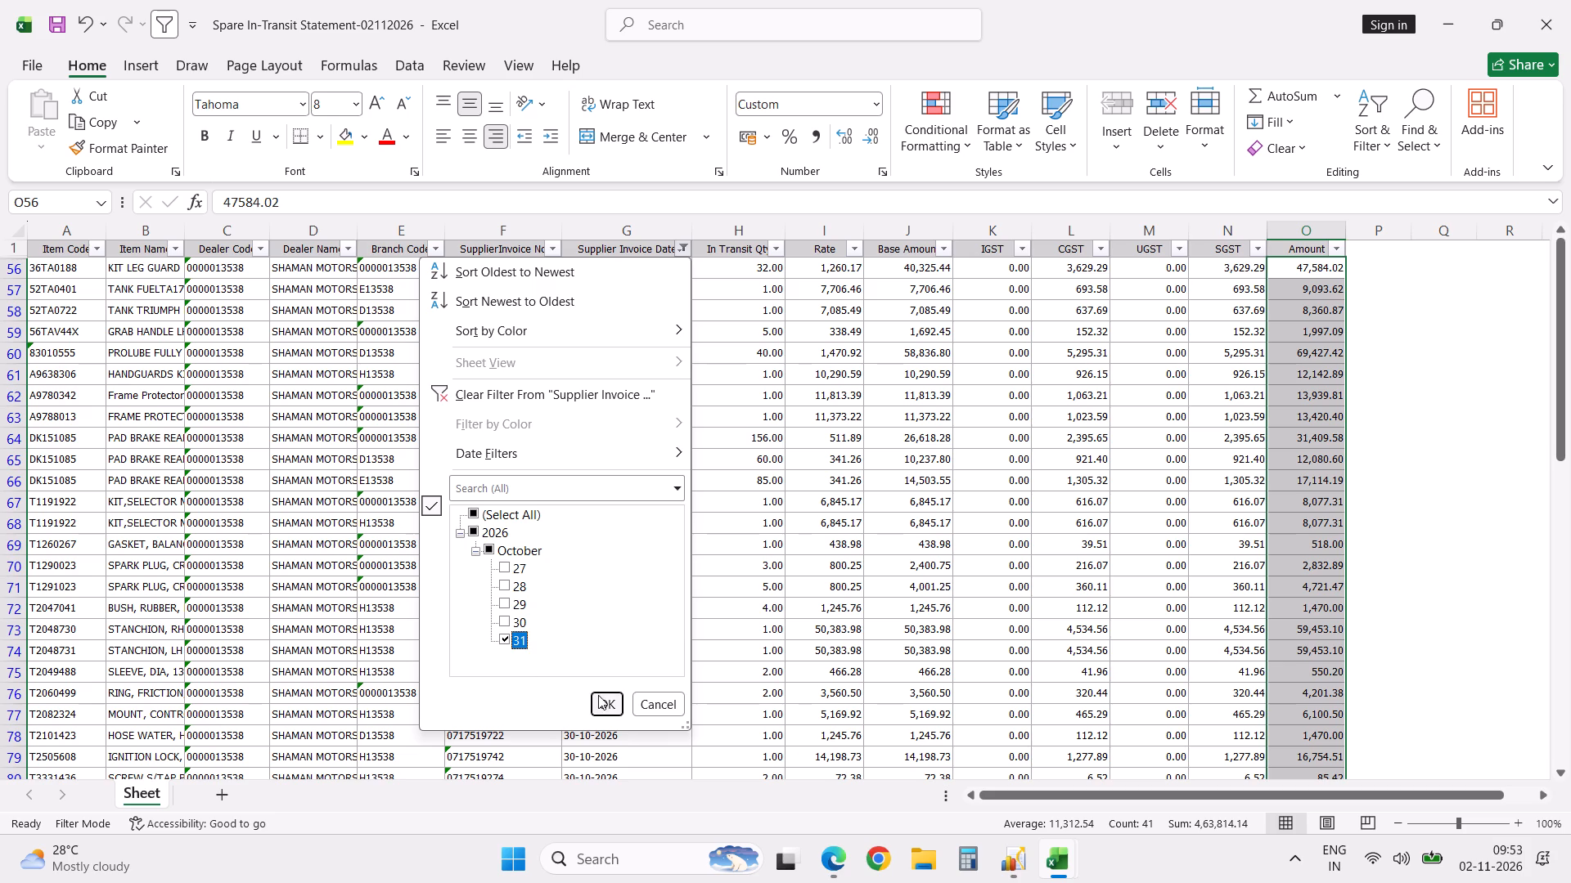
click(615, 701)
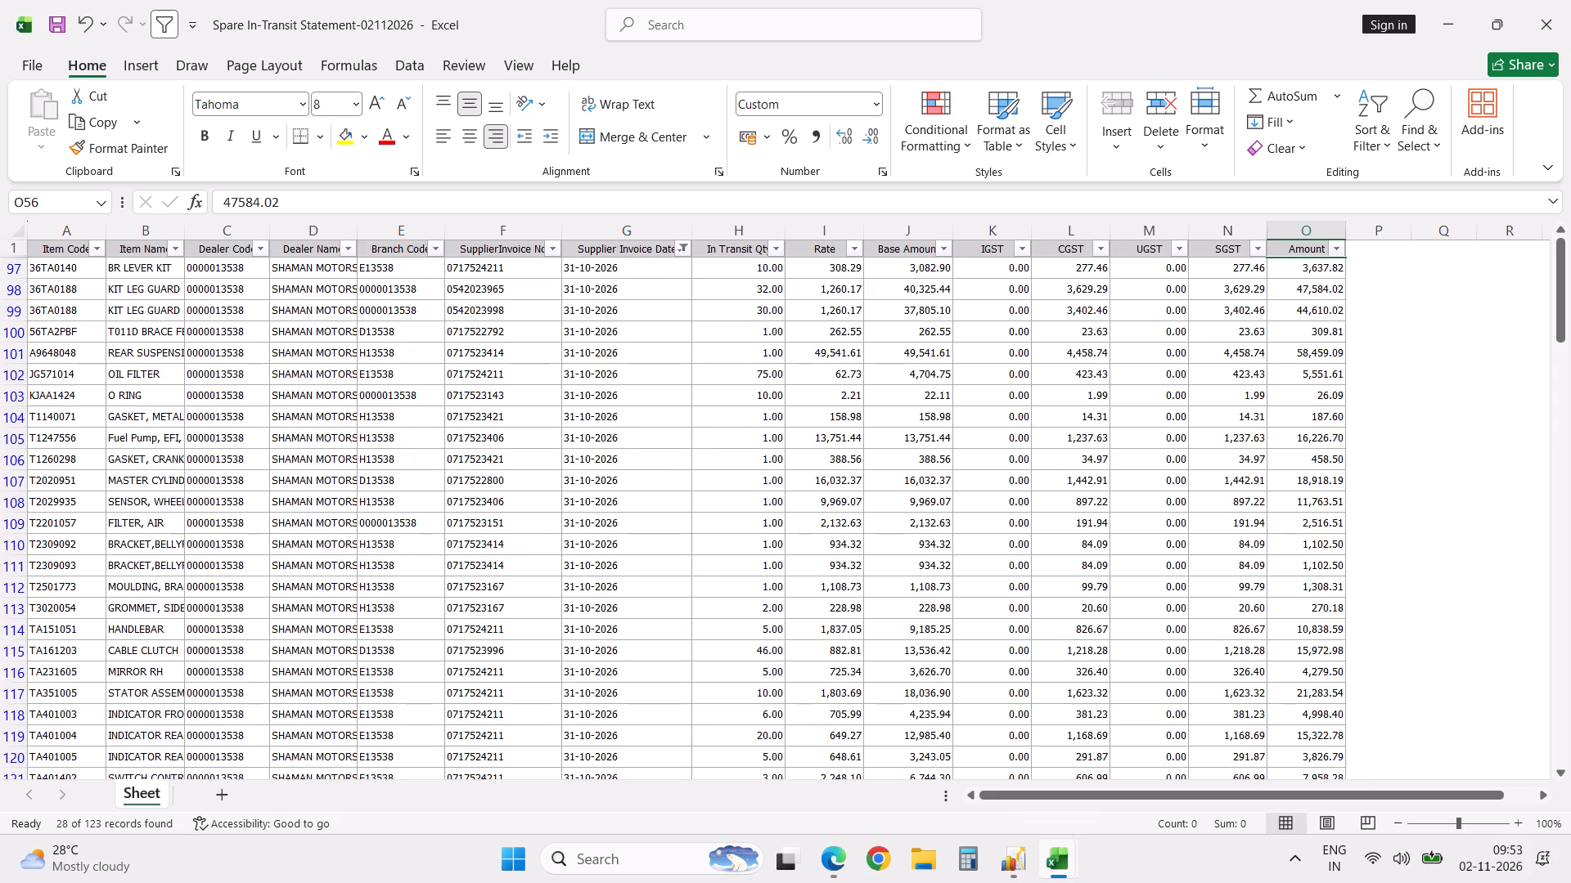
Select all the filtered Amount values to sum them and format them with no decimal places.
key(Down)
key(ctrl+shift+Down)
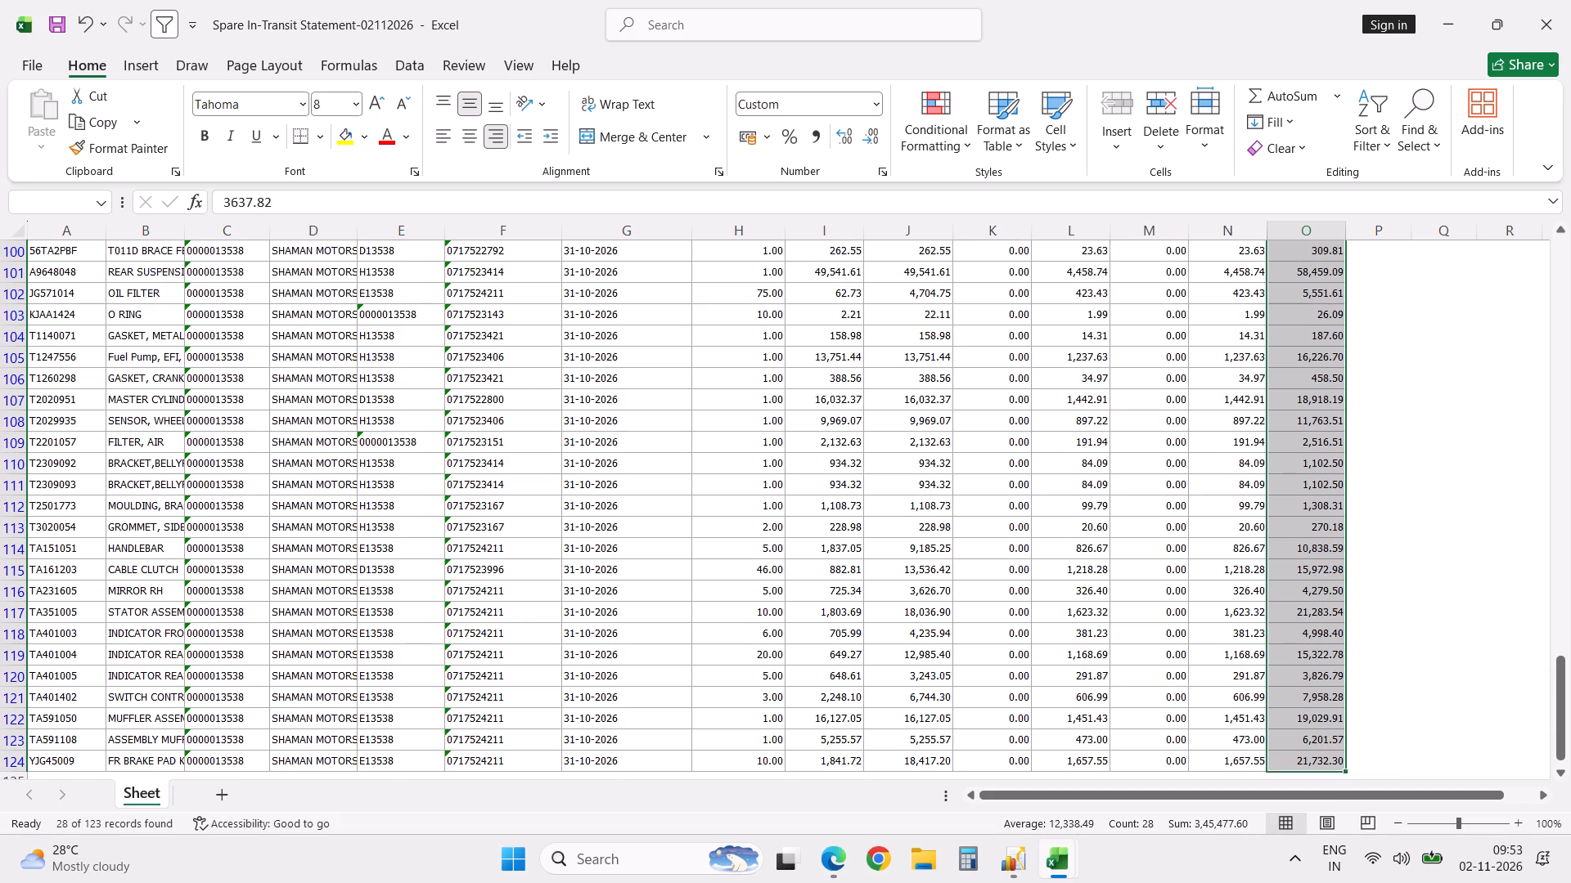
scroll(584, 587, up, 3)
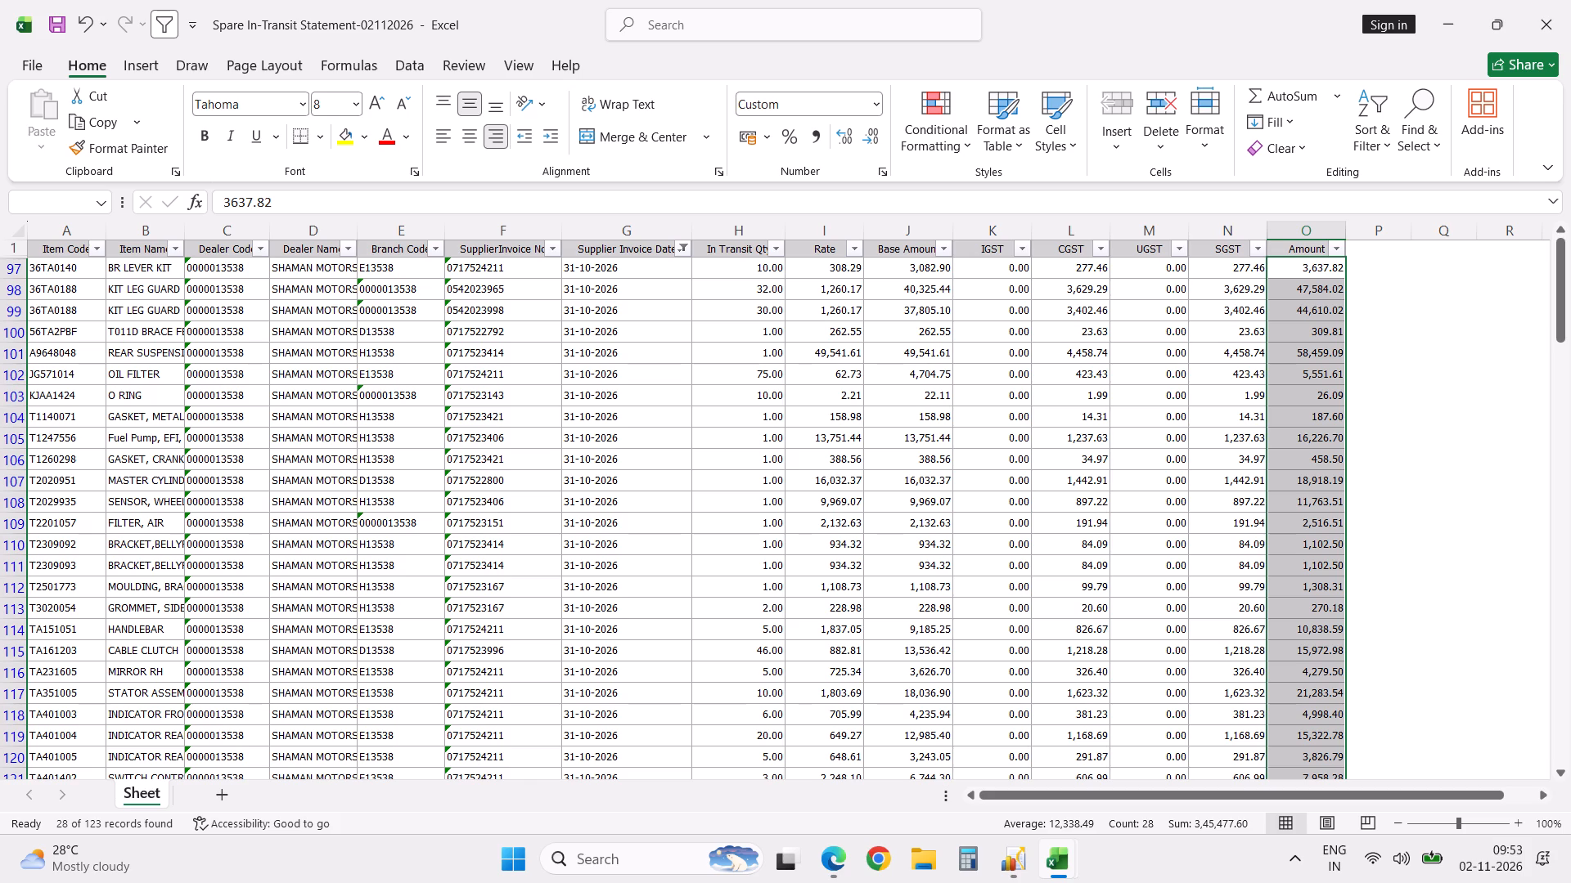
scroll(217, 611, down, 2)
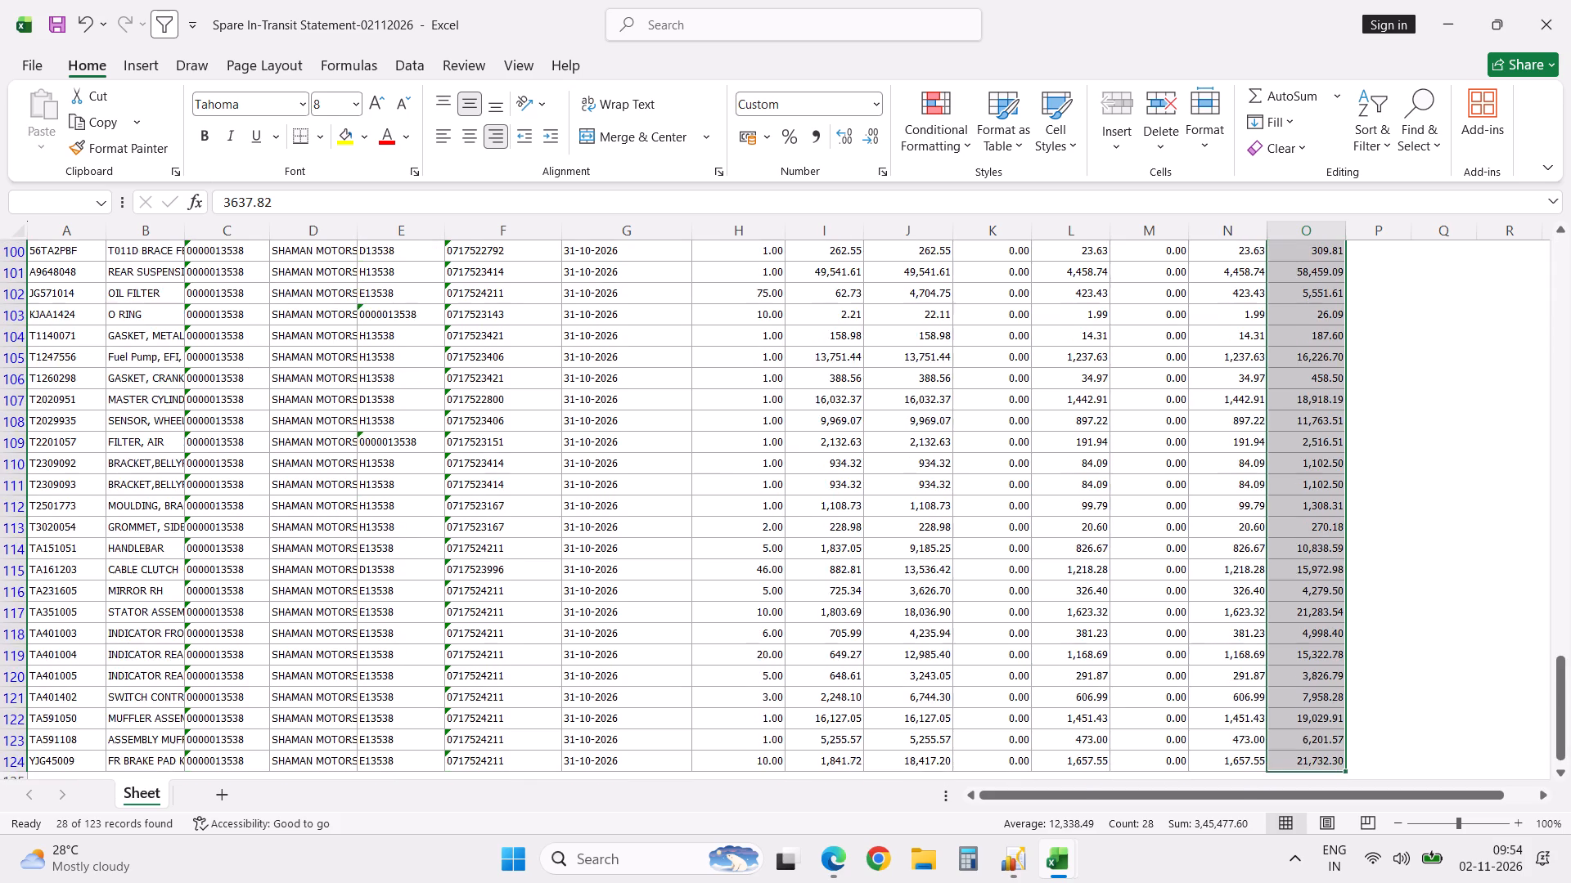
scroll(217, 611, down, 3)
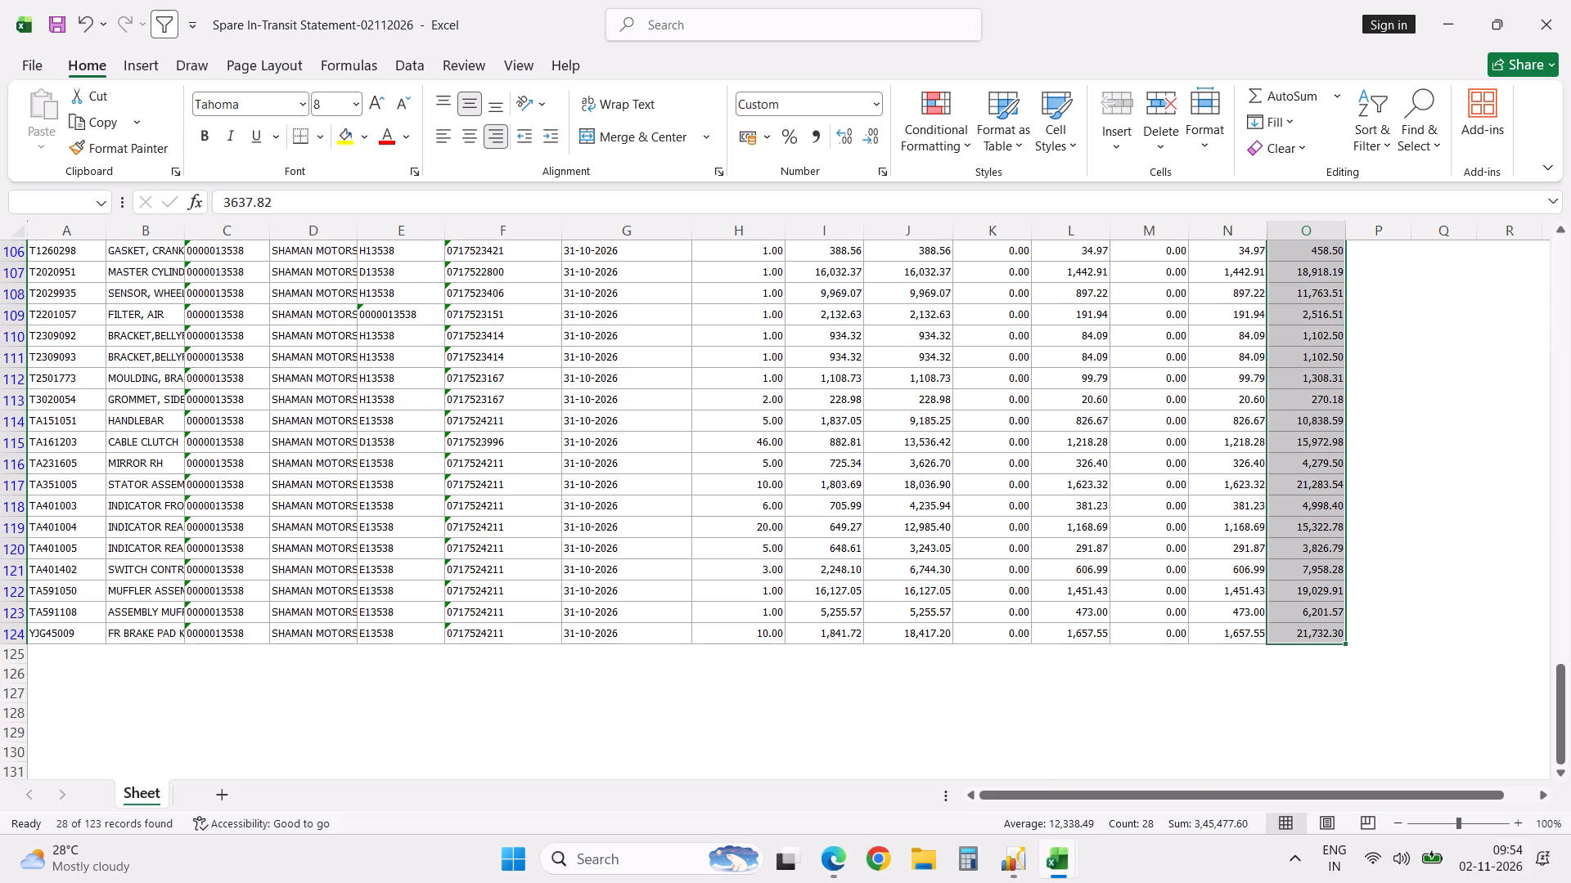
scroll(217, 611, up, 9)
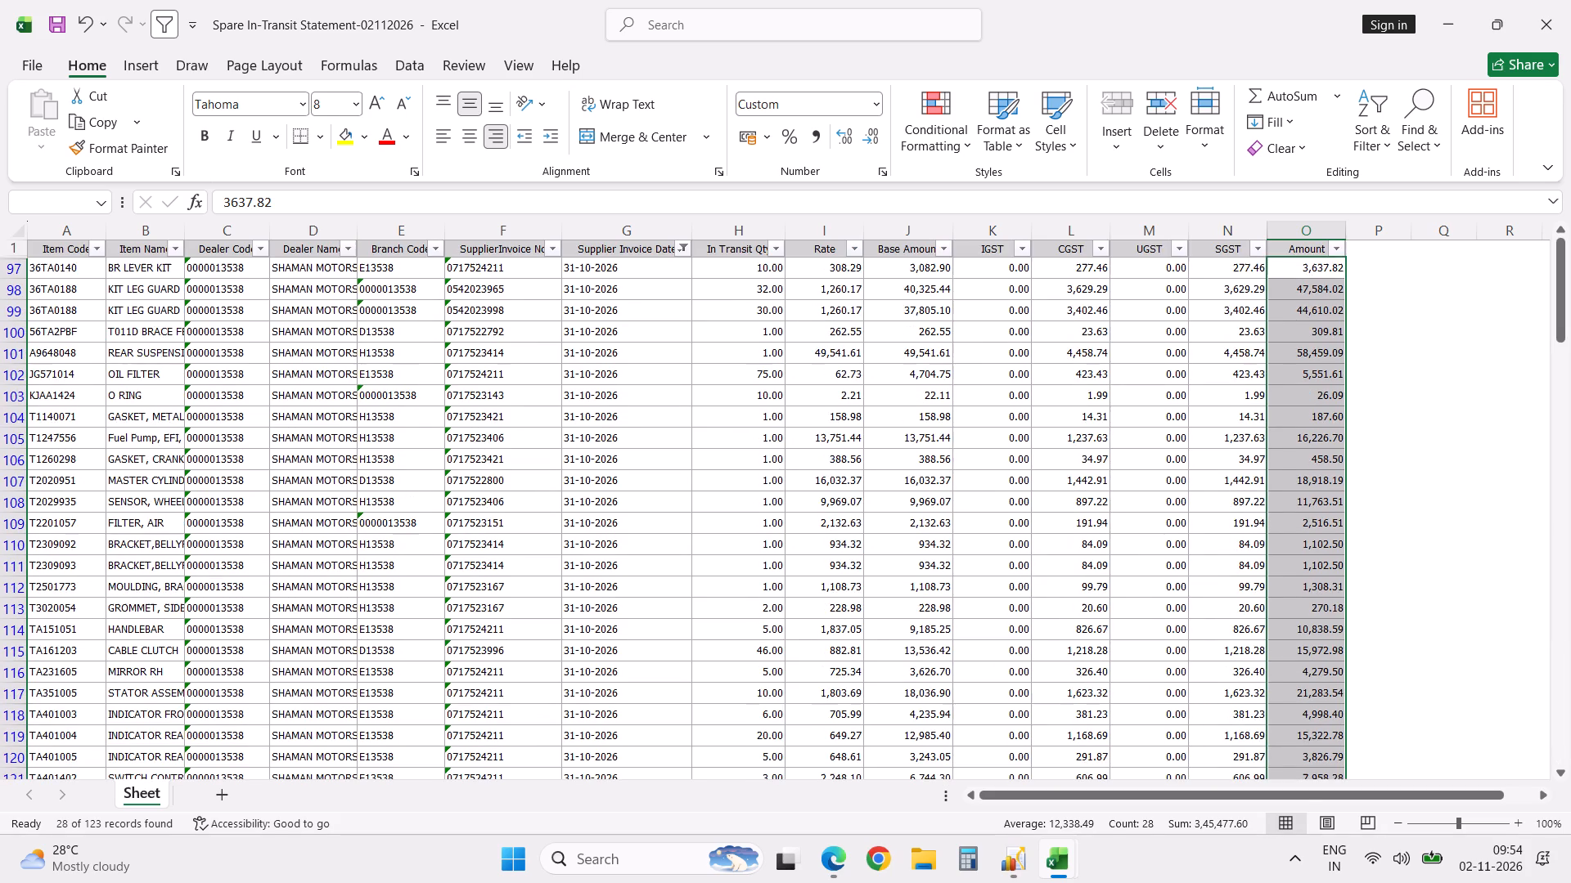
scroll(217, 611, up, 4)
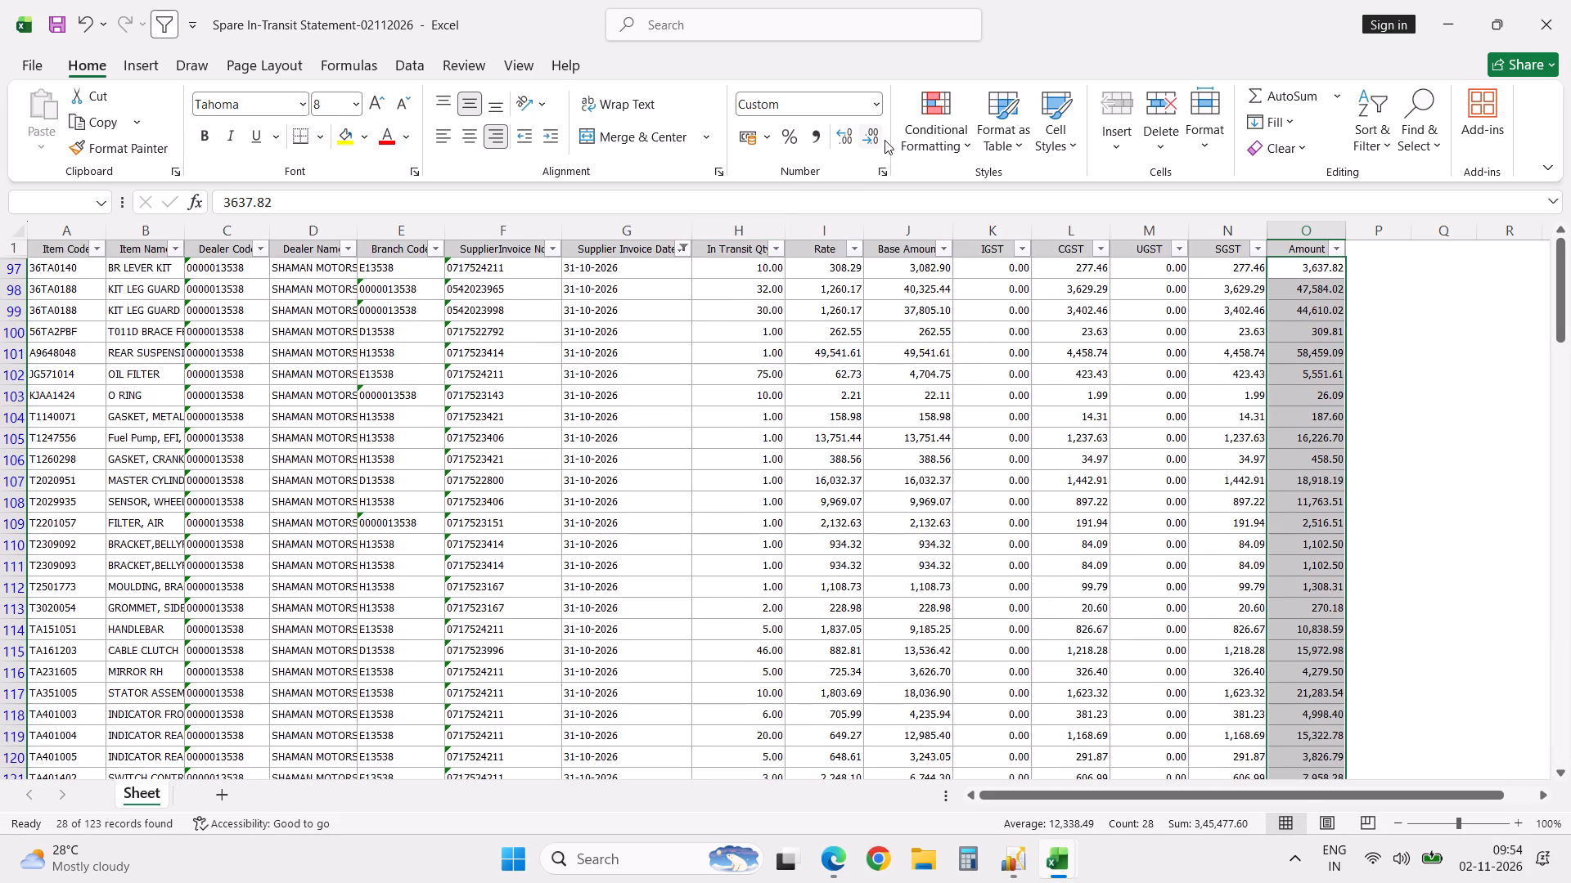
triple_click(876, 137)
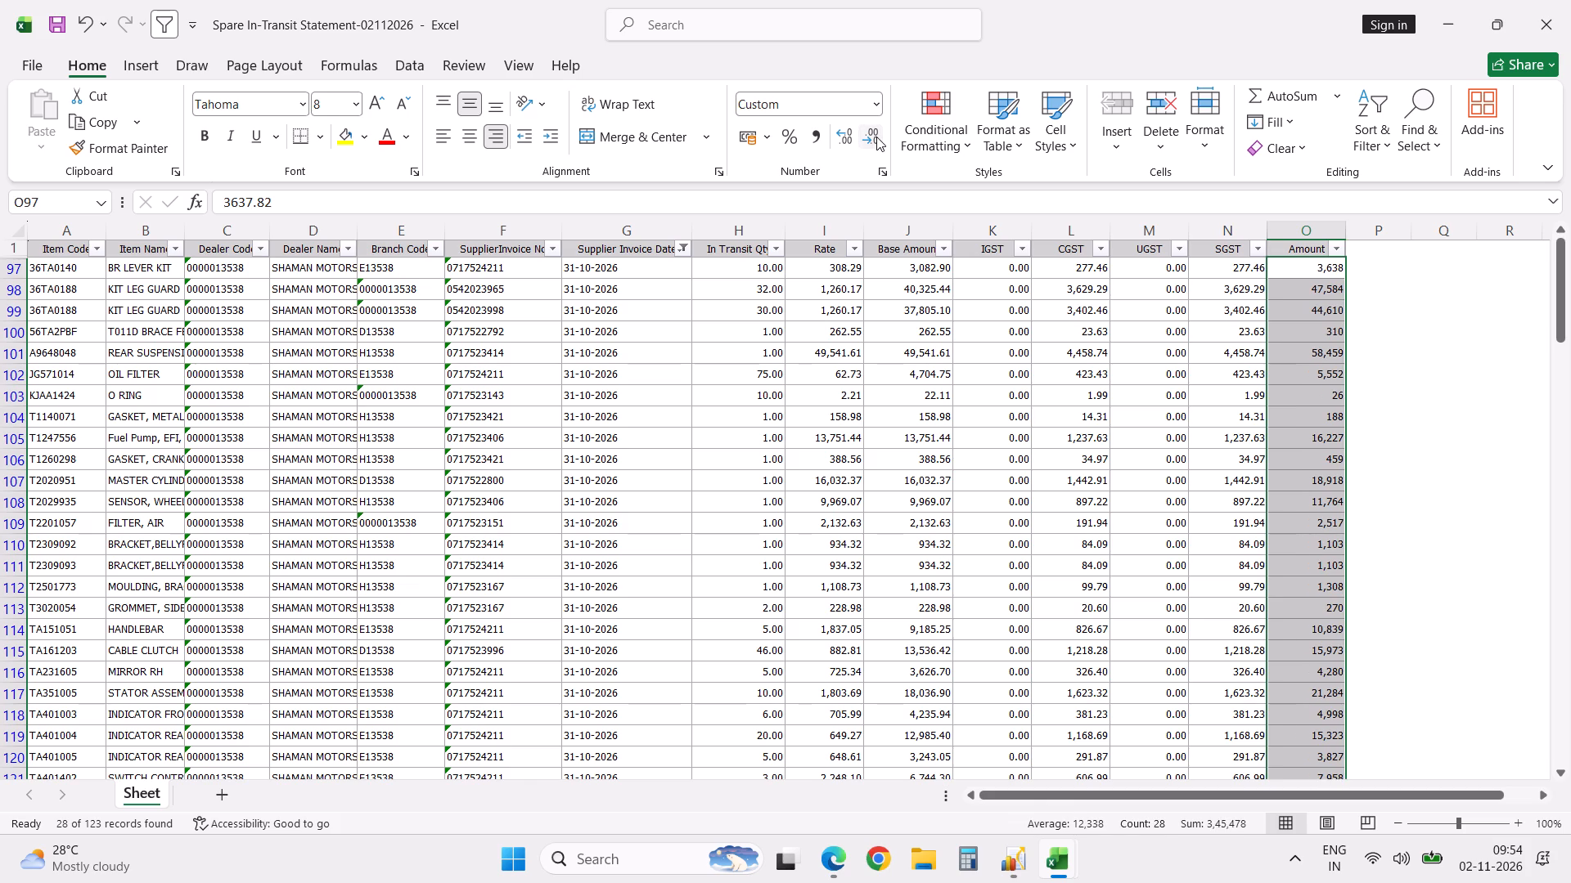
Close the Back Order Statement-30102026 workbook without saving its changes.
key(alt+Tab)
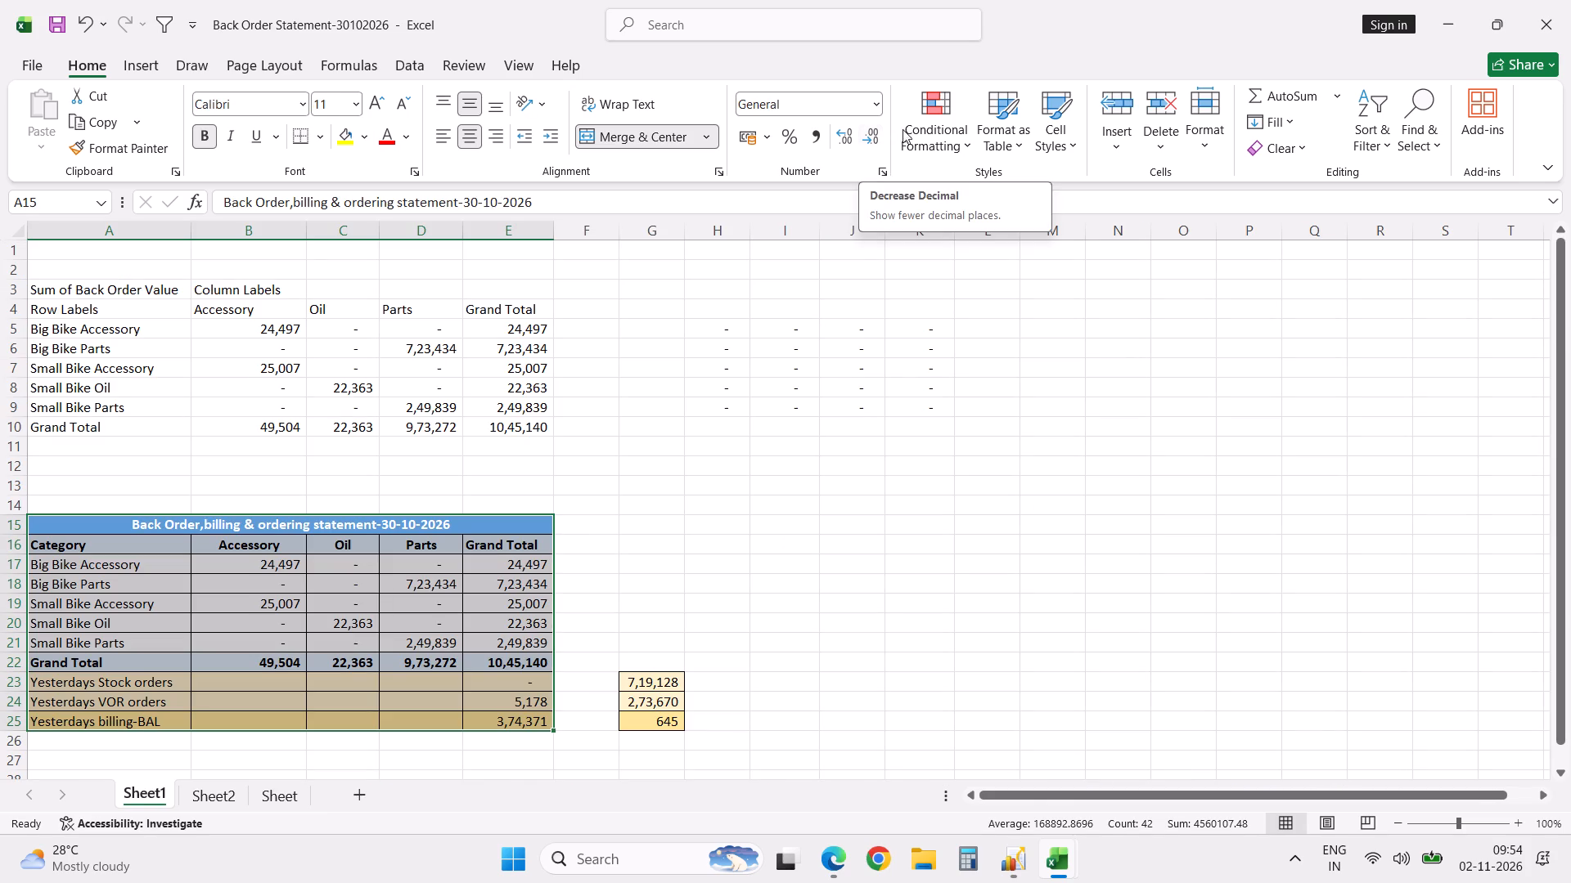
click(1542, 25)
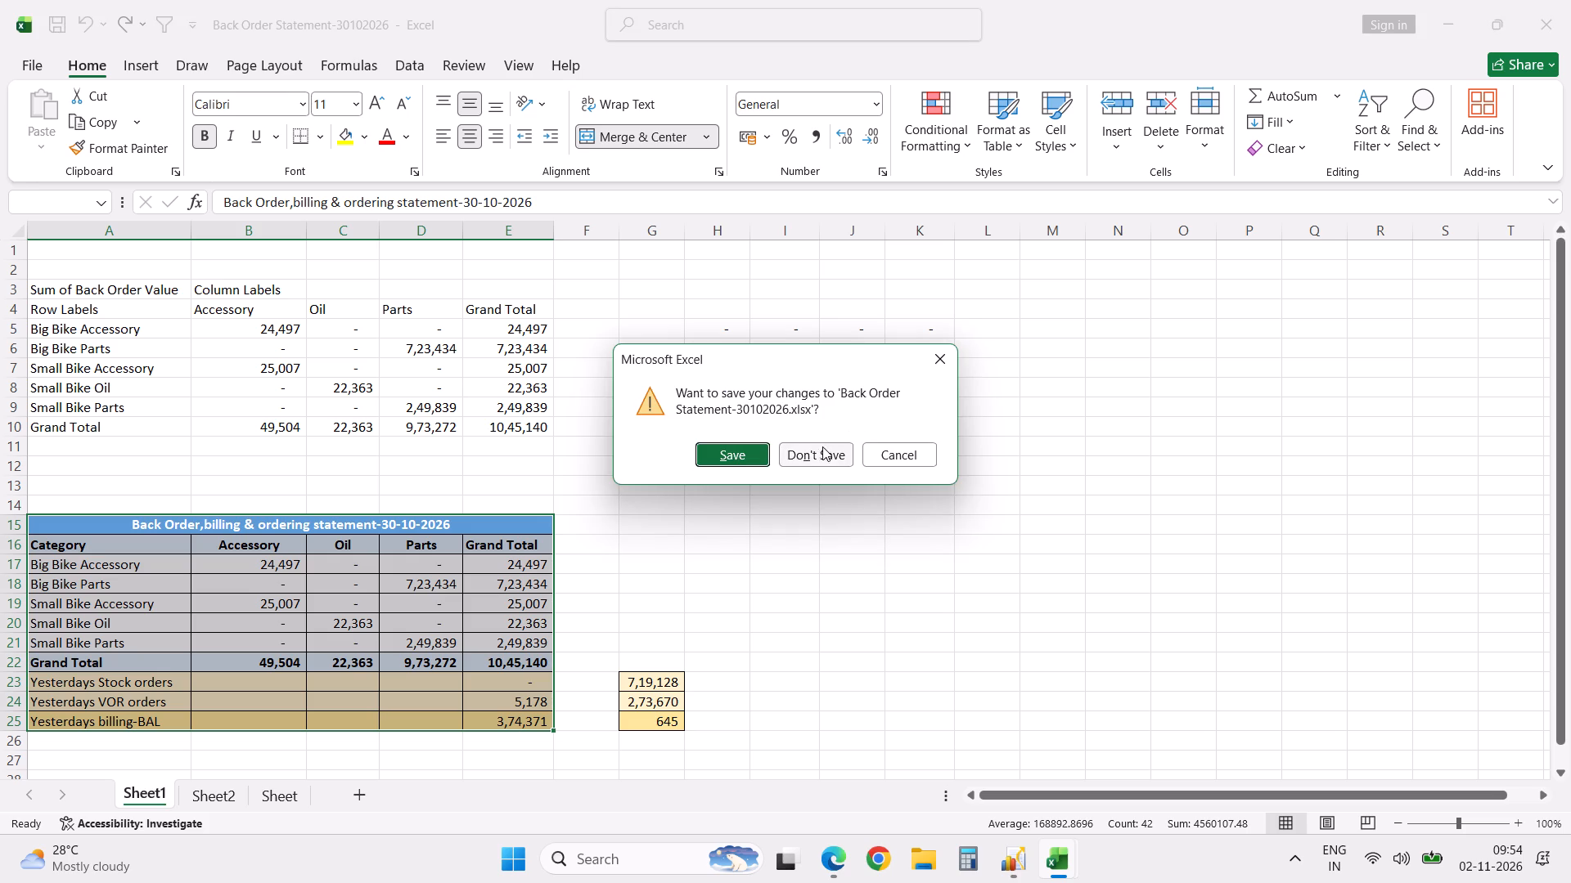
click(821, 450)
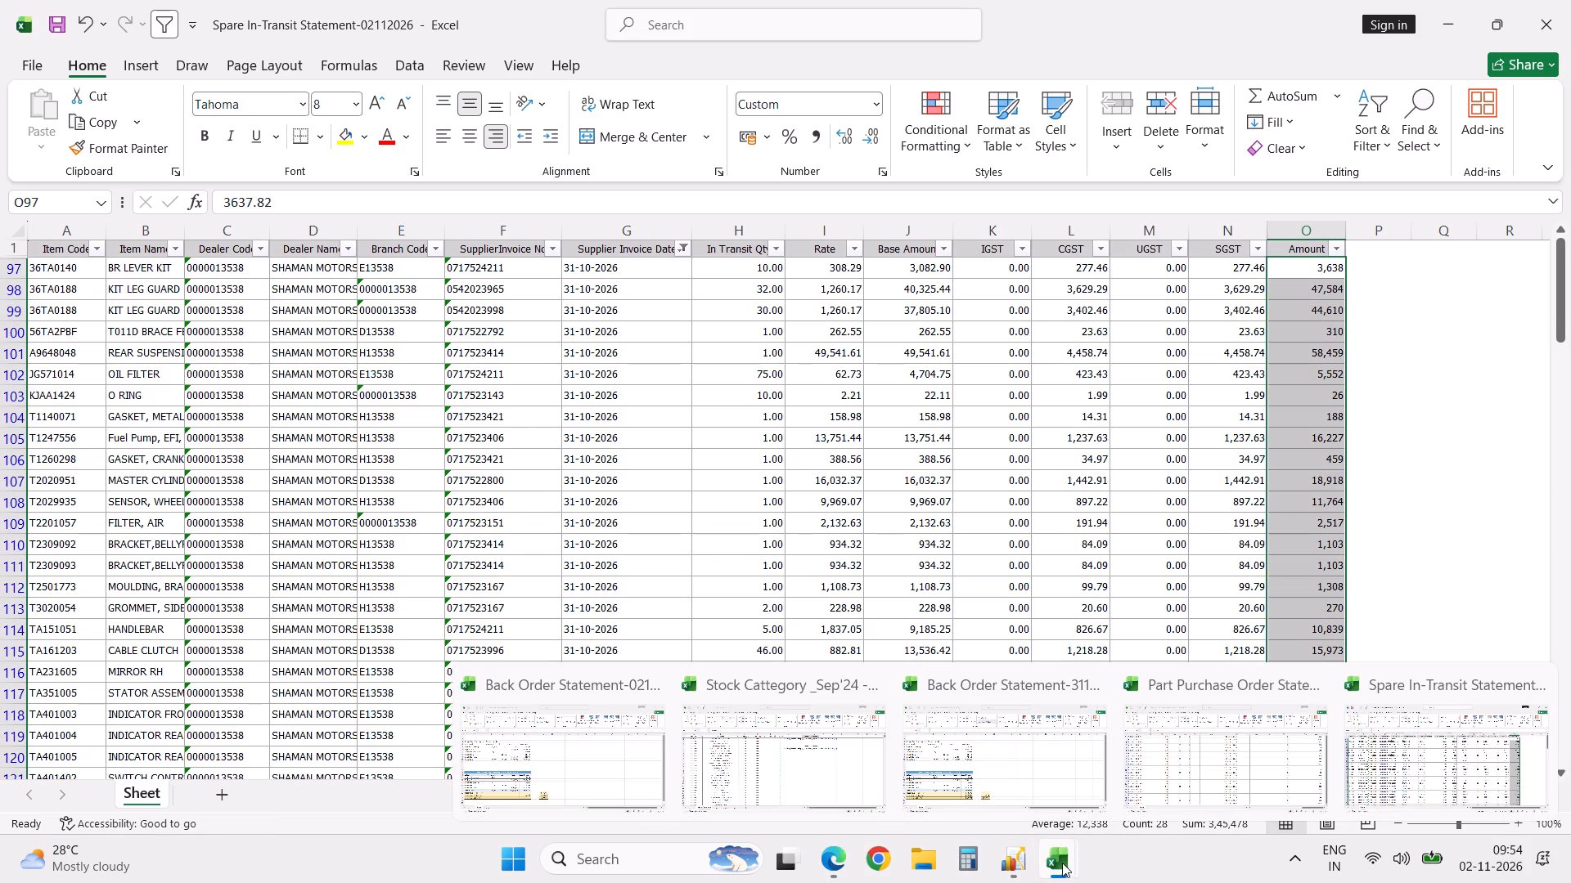
Enter 345478 as the Grand Total for Yesterdays billing-BAL in Back Order Statement-02112026 and save the workbook.
click(578, 778)
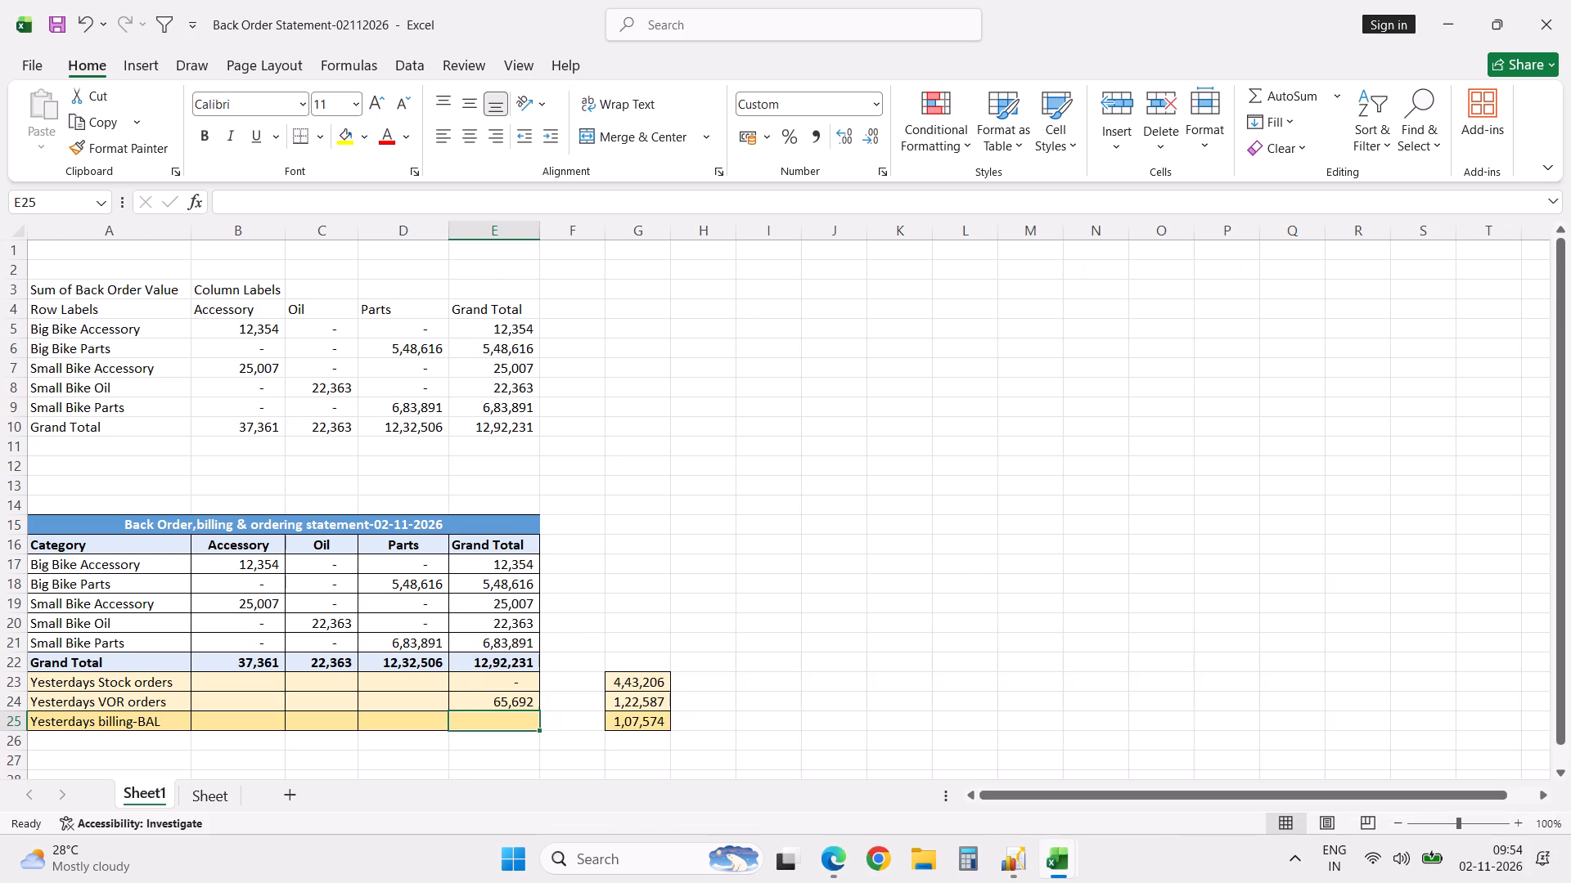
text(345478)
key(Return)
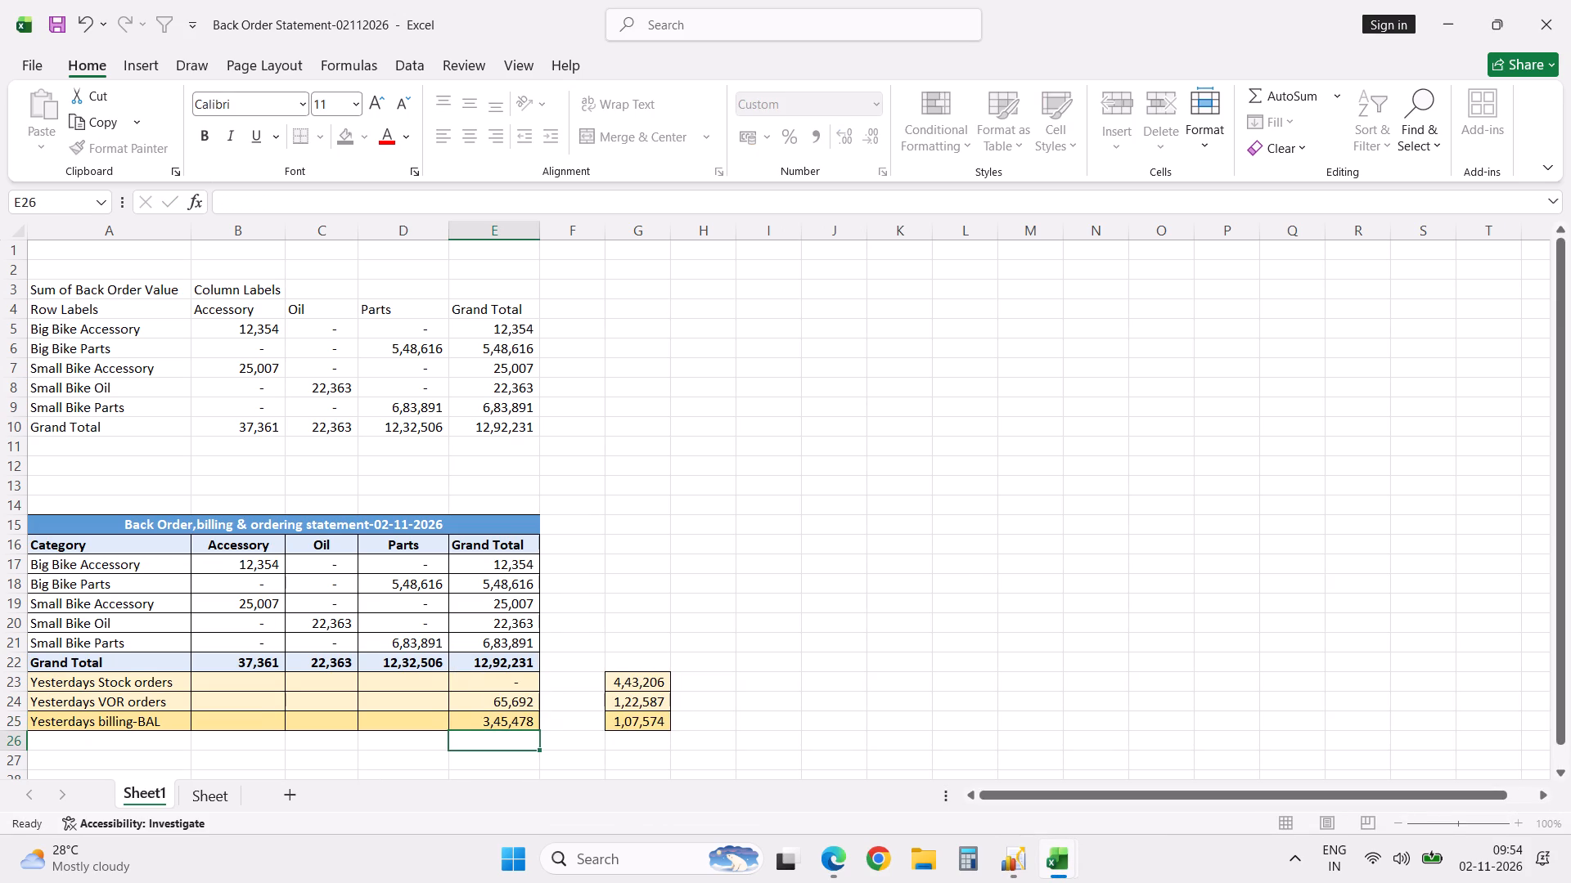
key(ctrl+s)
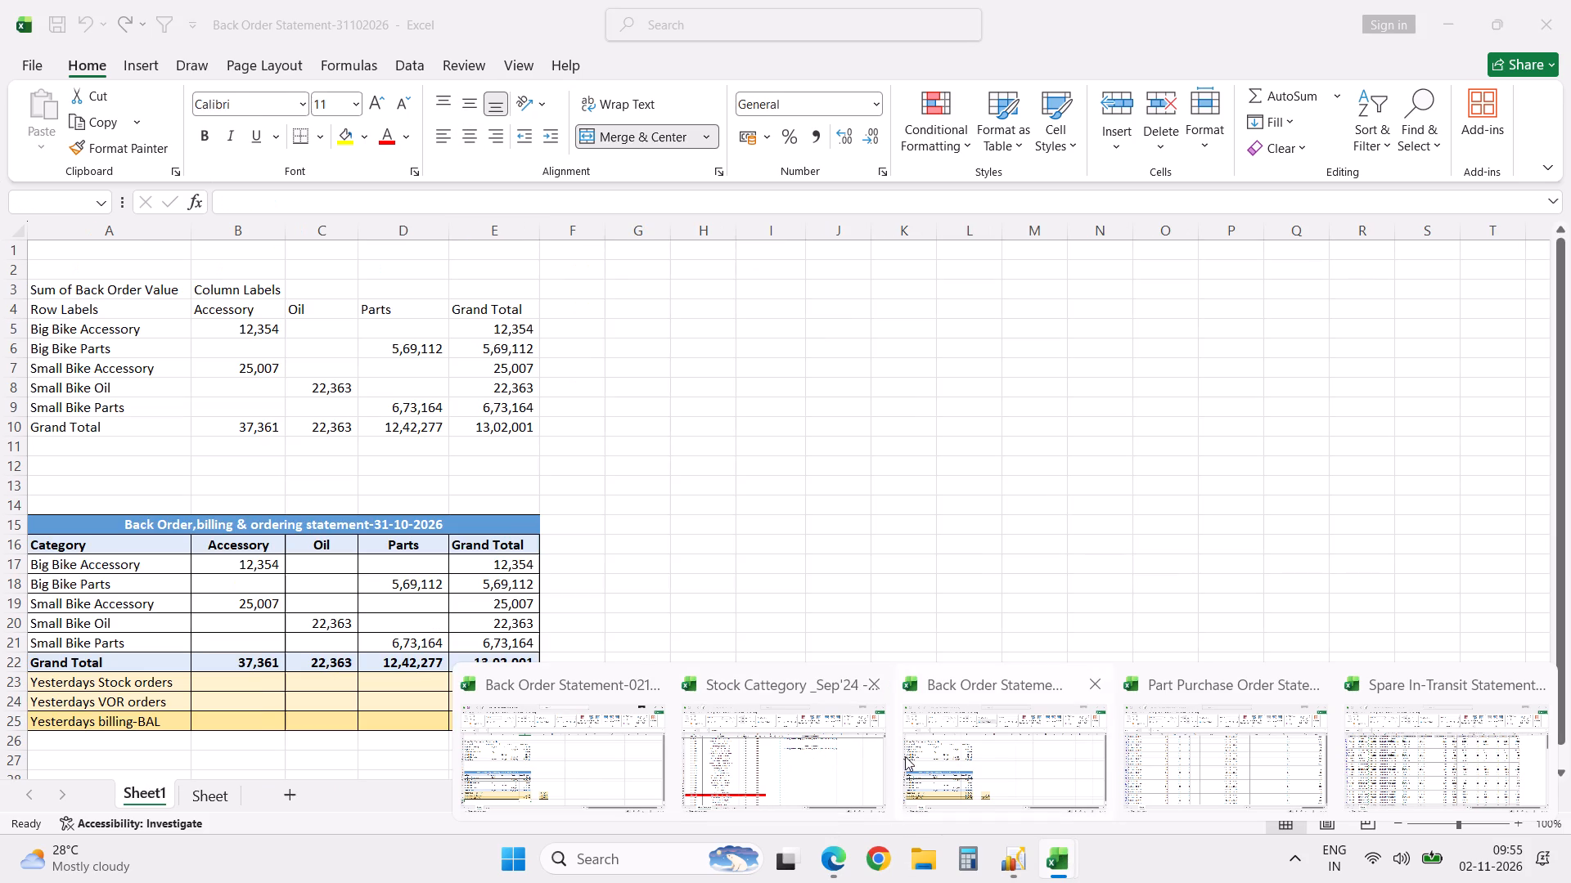
Close the Back Order Statement-31102026 workbook, saving its changes.
click(949, 759)
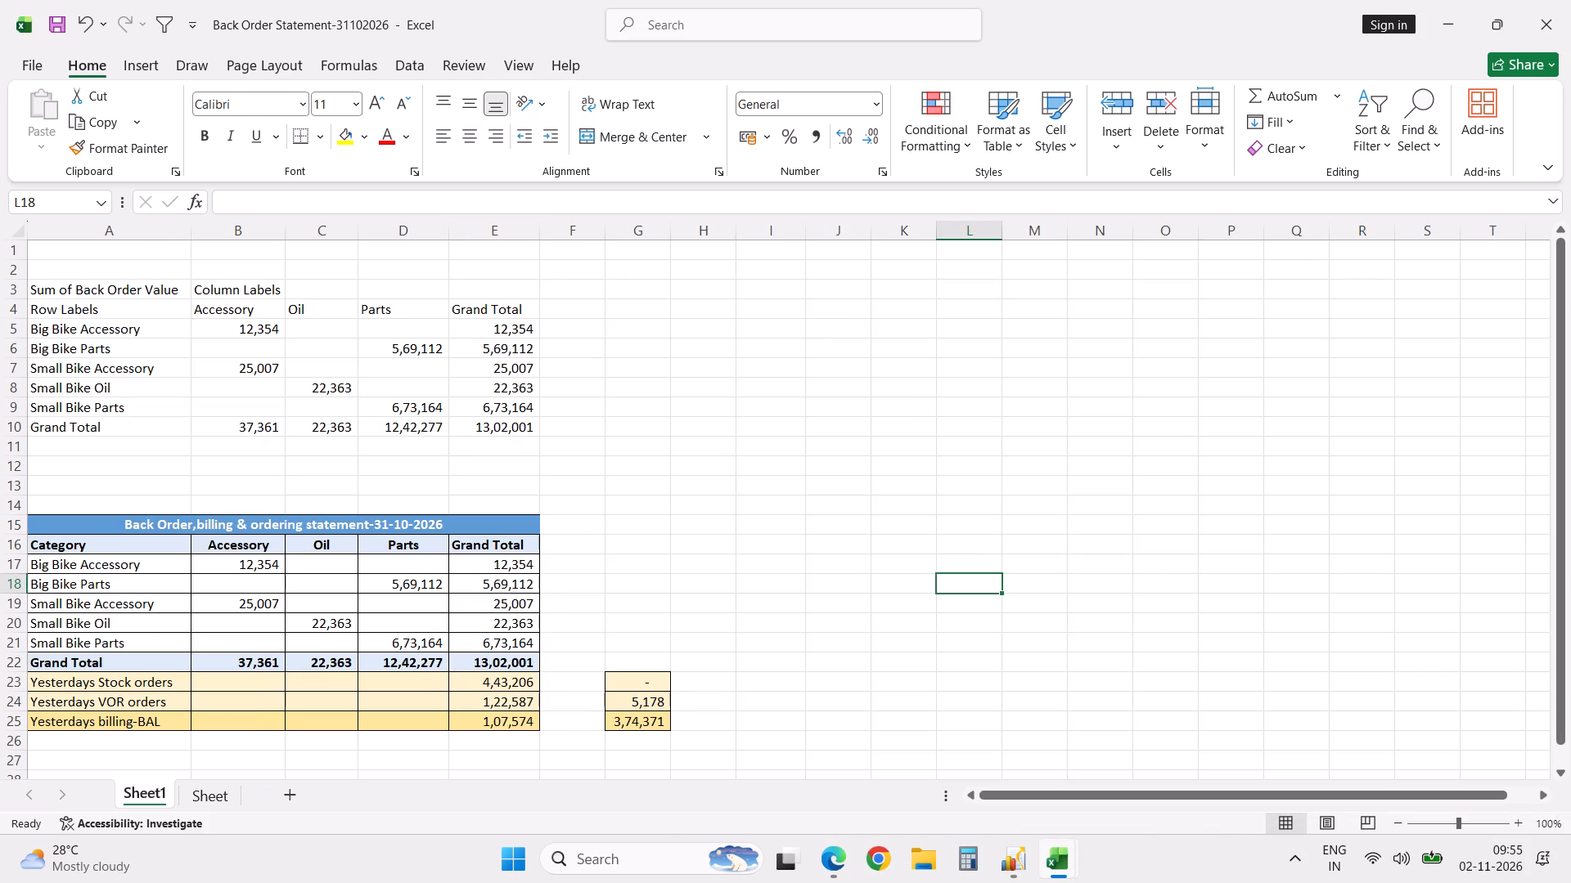
click(1542, 27)
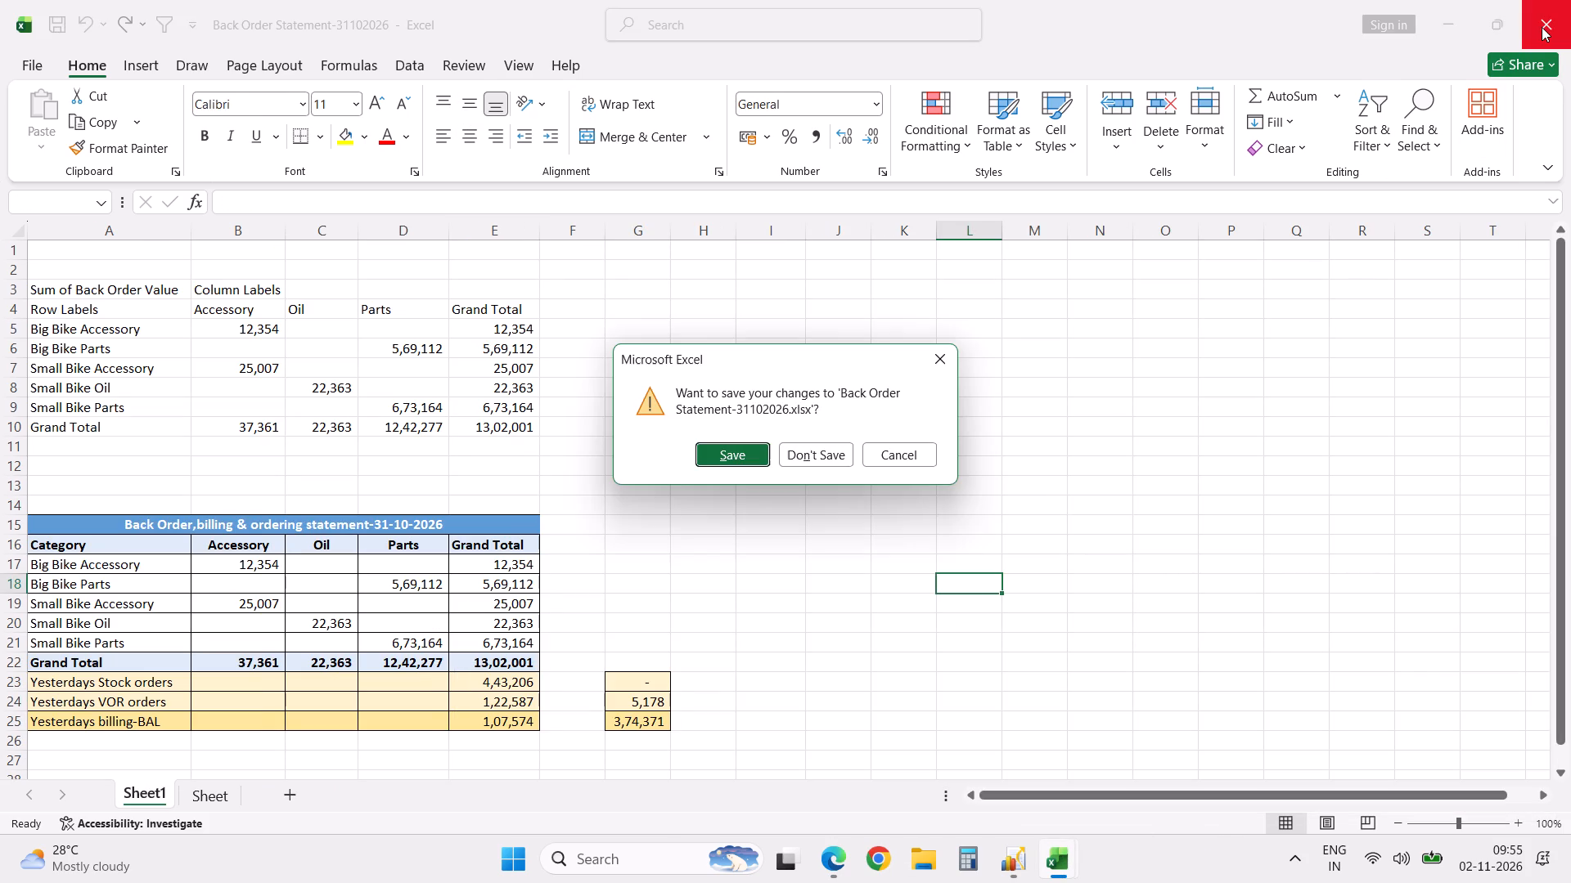
click(745, 452)
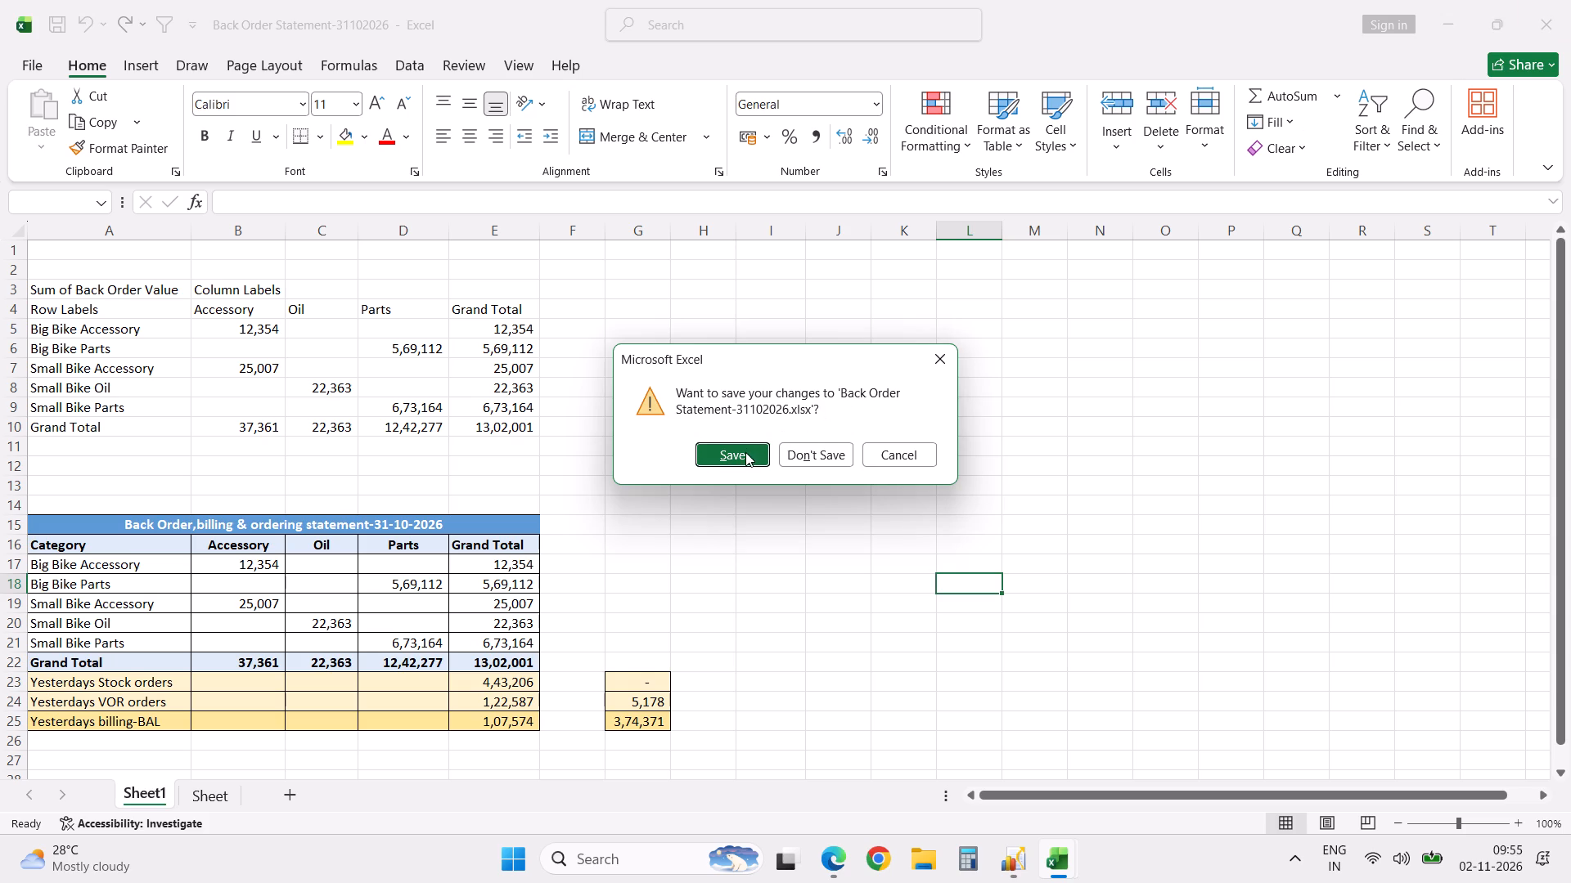
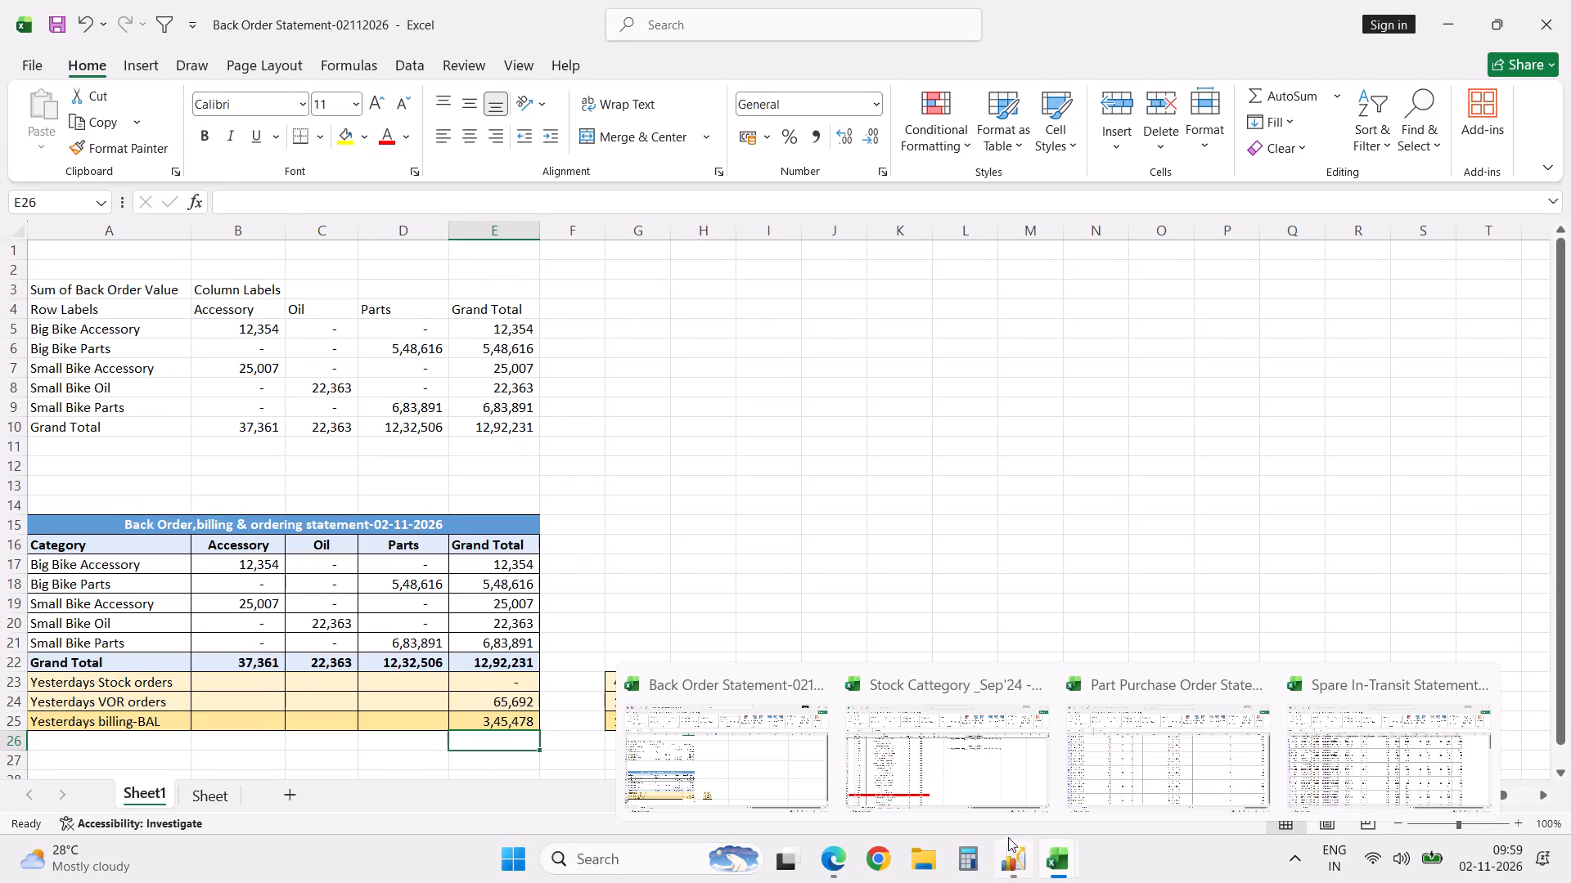
Look through the detailed back order records on the workbook's Sheet worksheet, checking branches, parts and order dates.
click(202, 796)
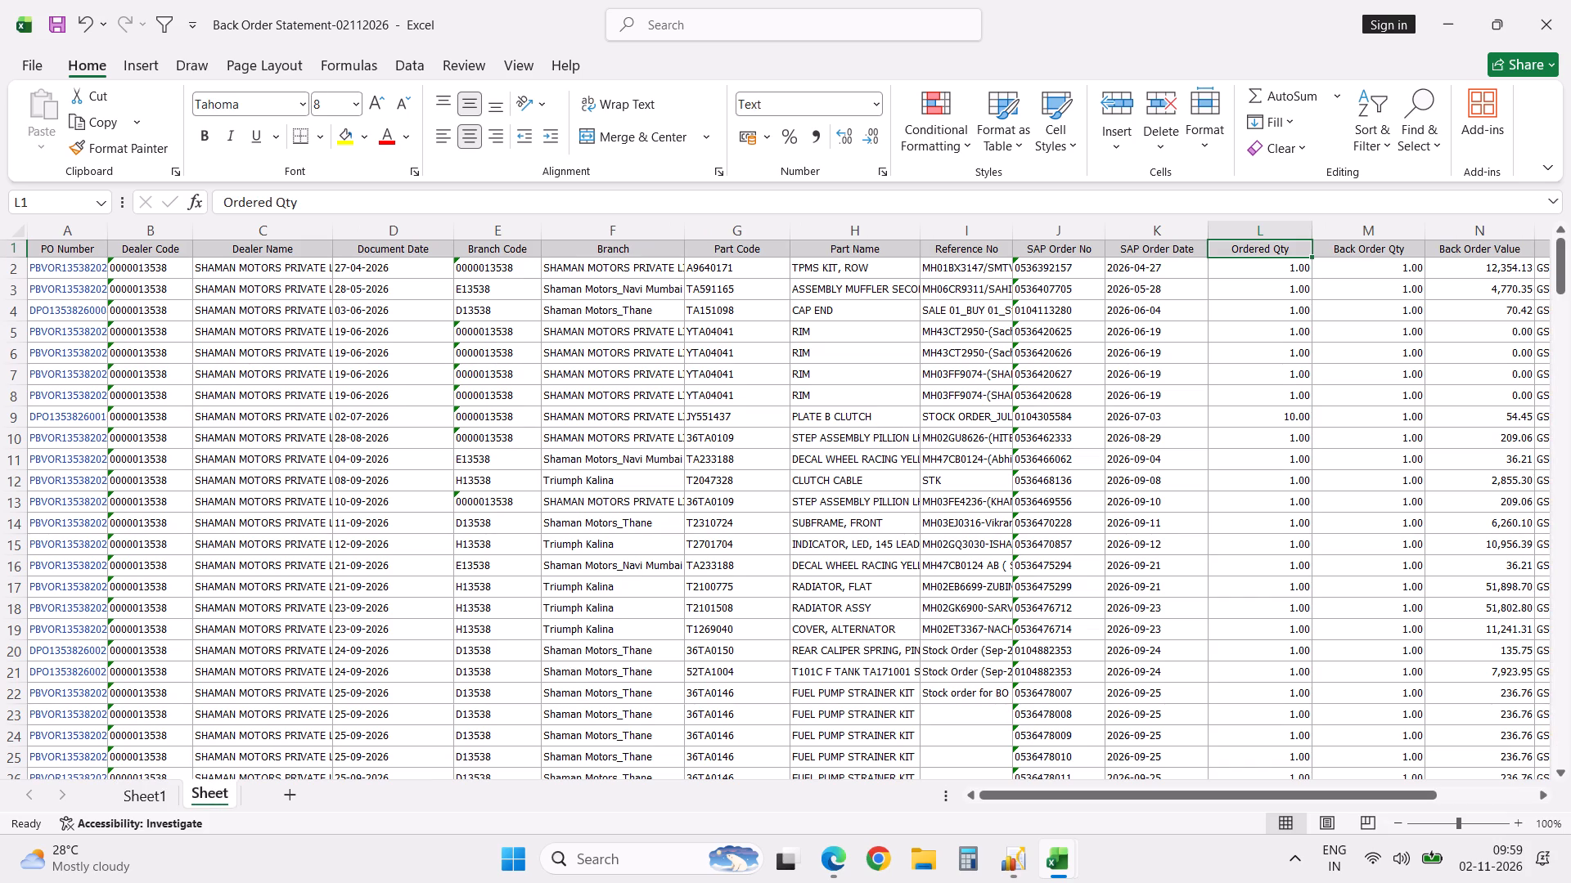
scroll(595, 498, down, 5)
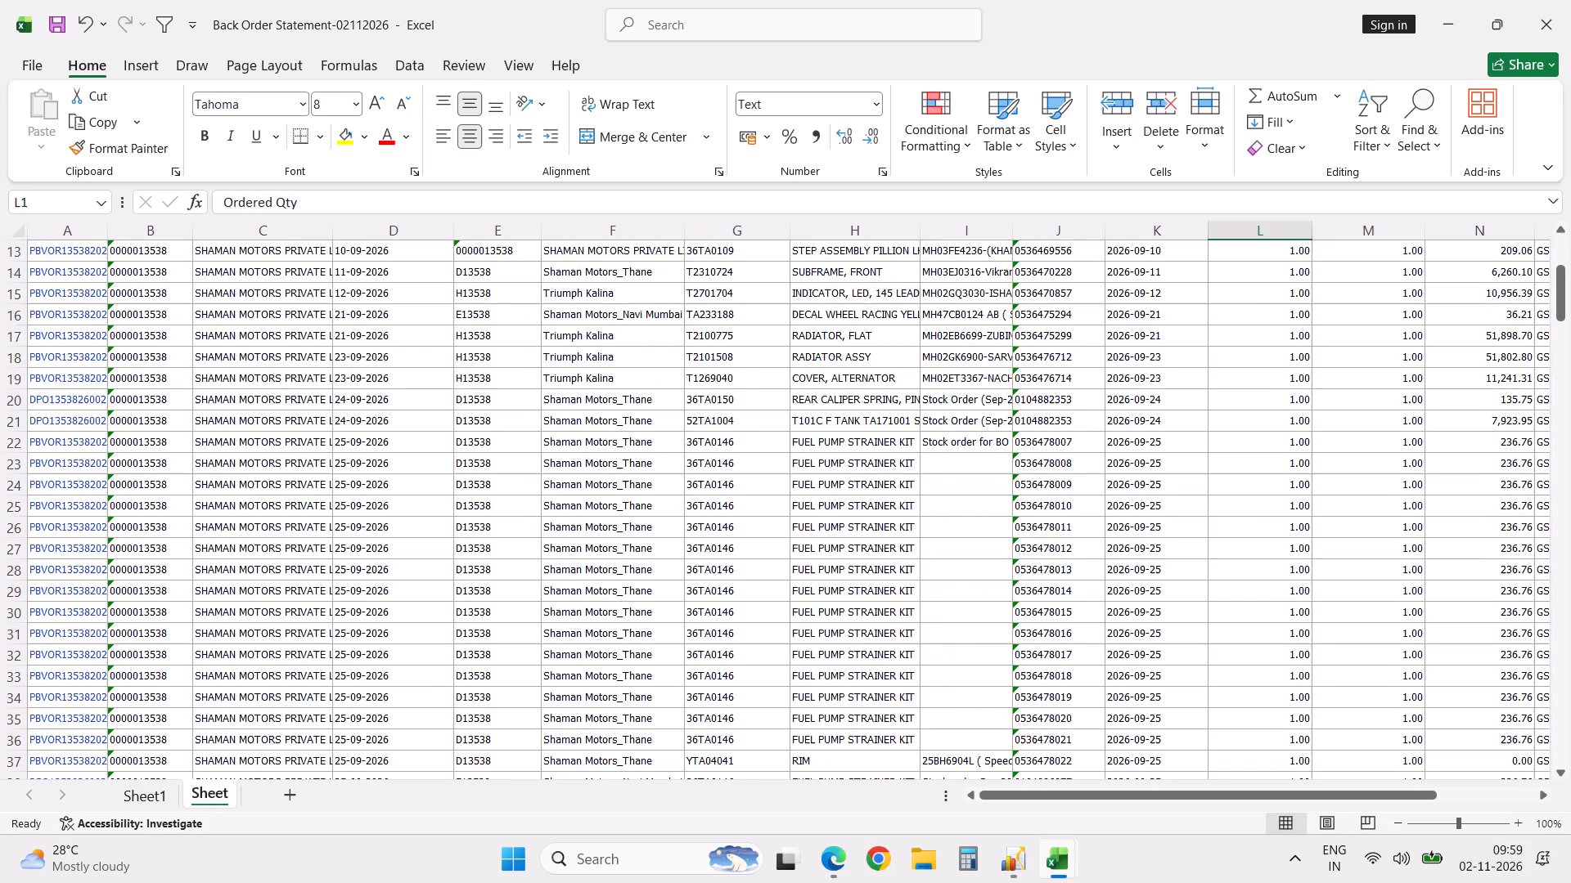
scroll(595, 498, down, 2)
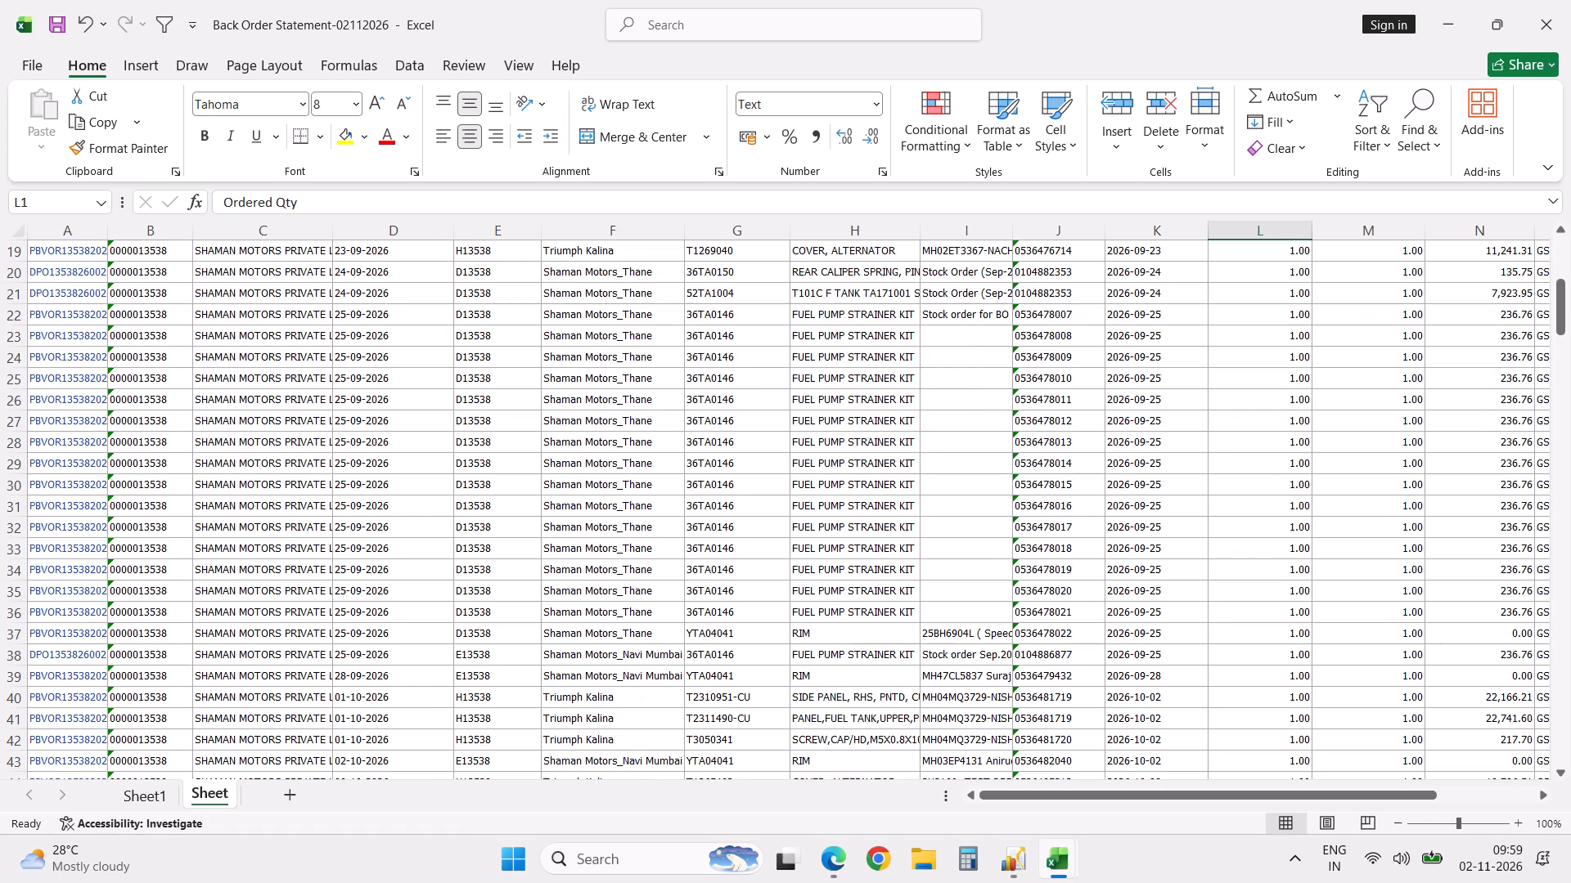
scroll(595, 498, down, 3)
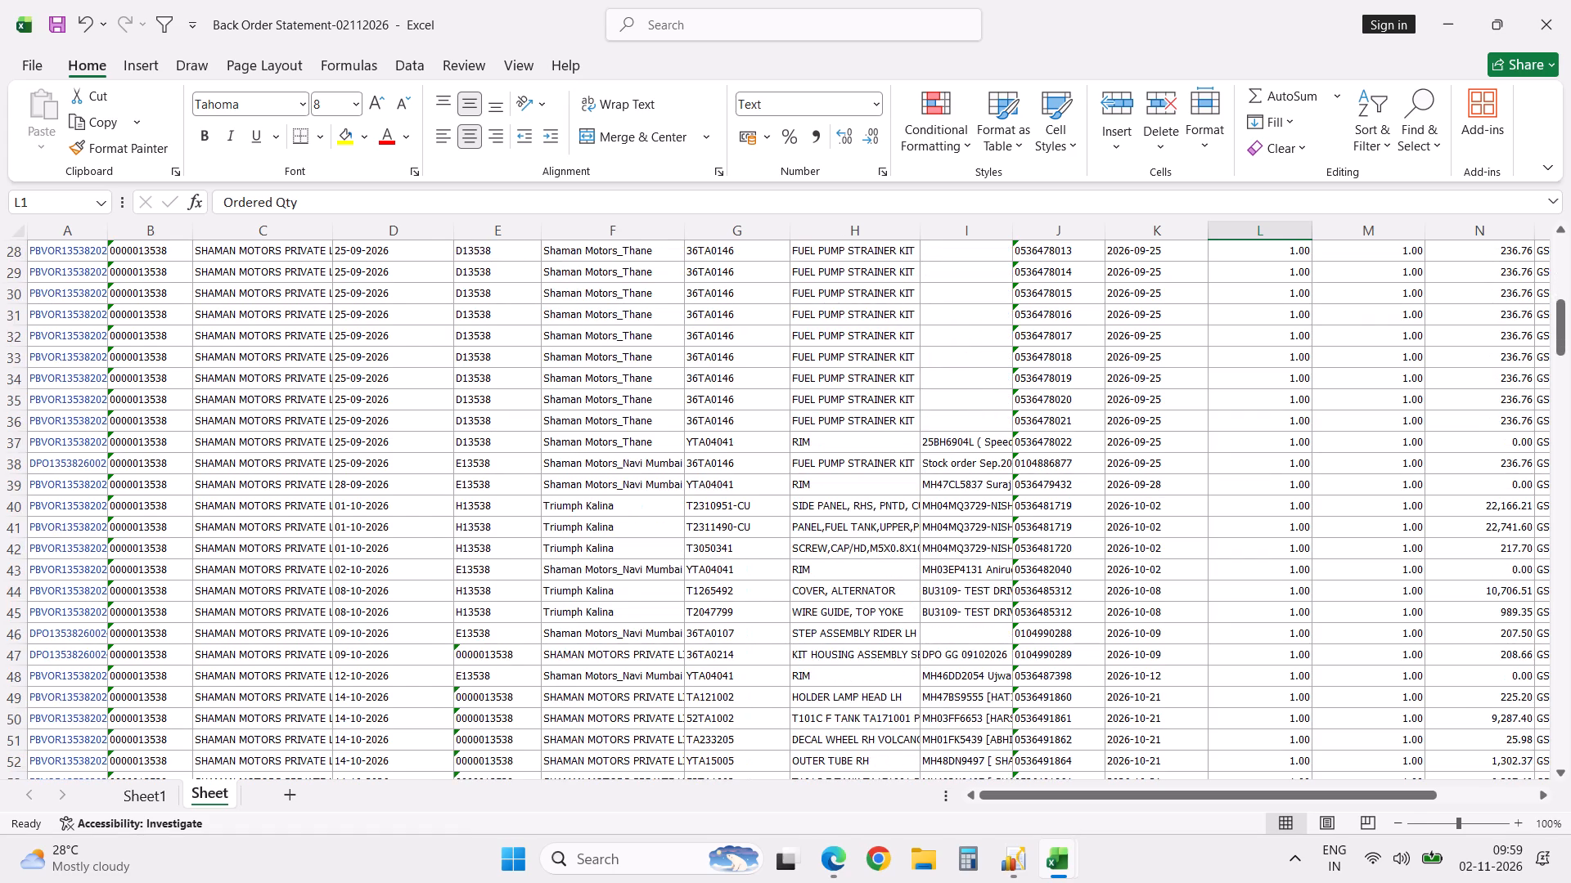
scroll(595, 498, down, 2)
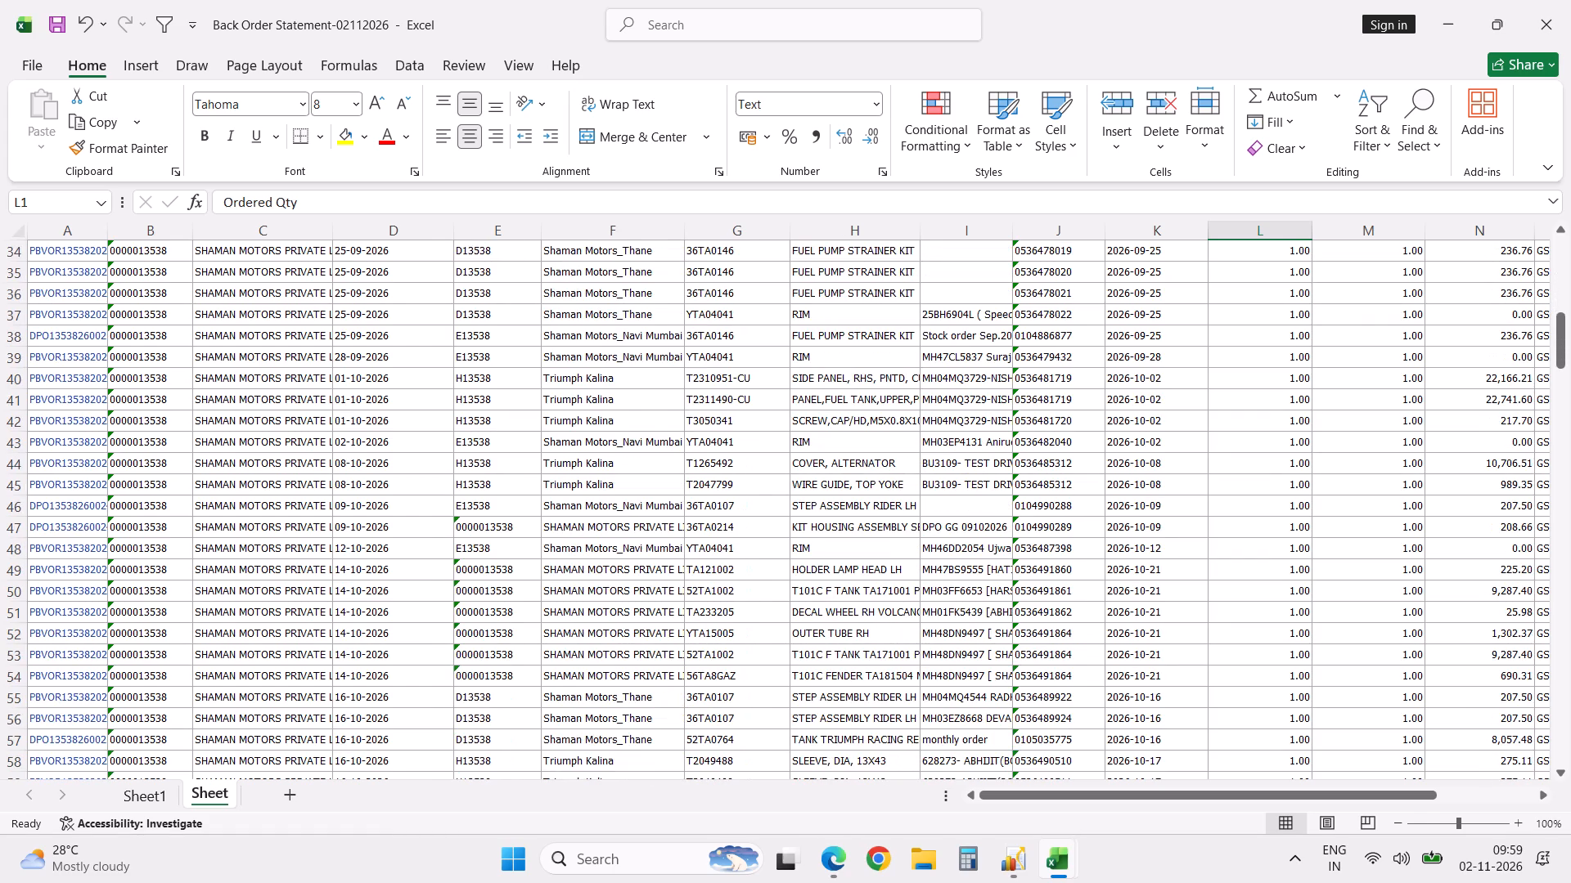
scroll(595, 498, down, 3)
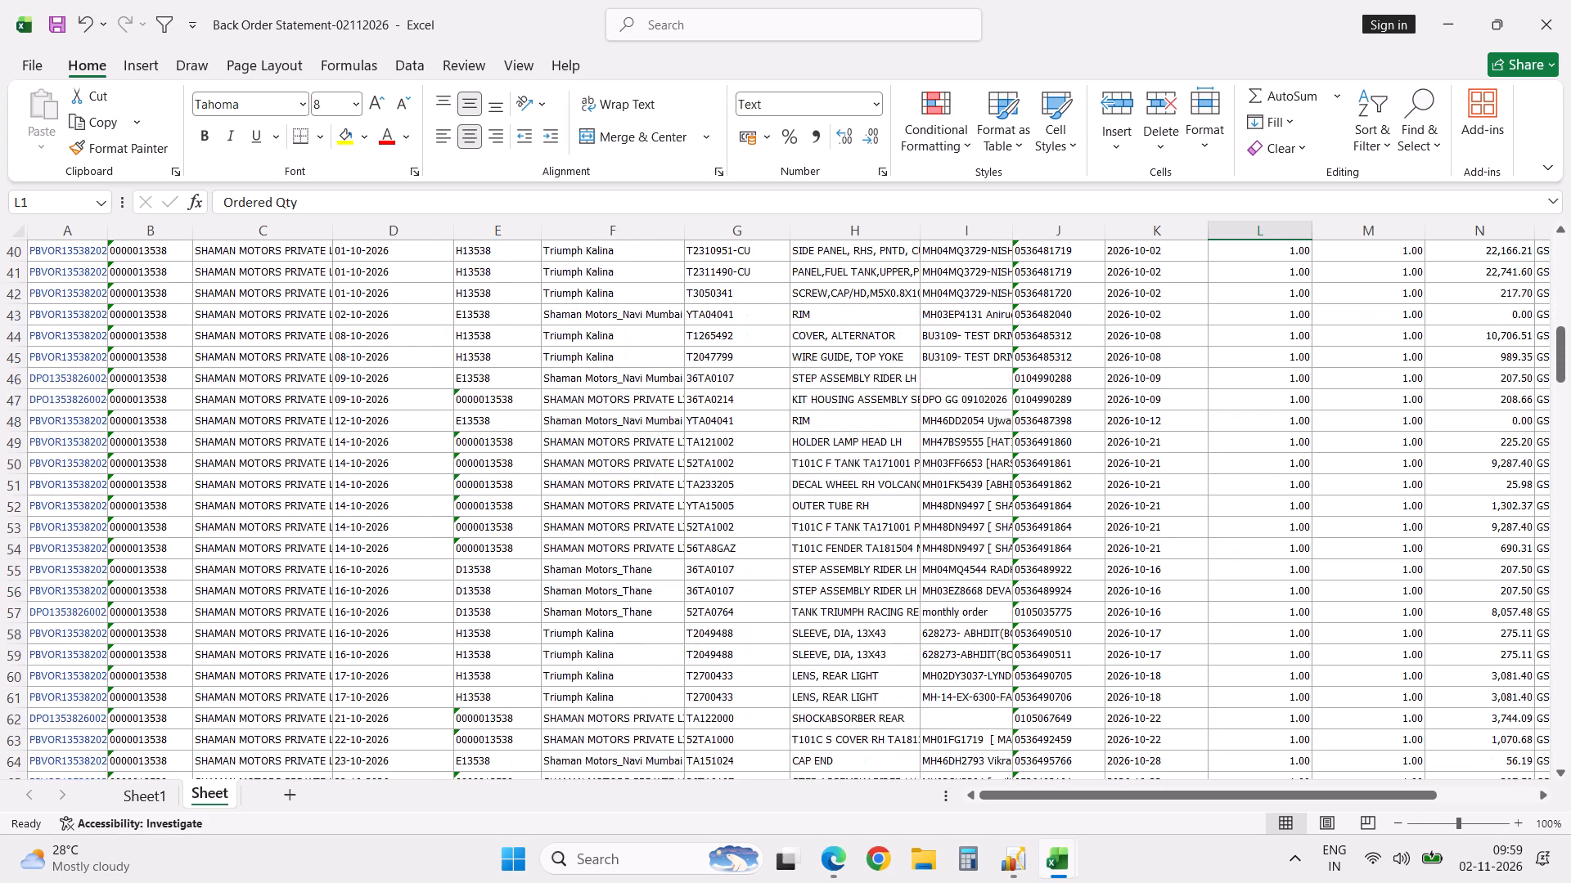
scroll(595, 498, down, 4)
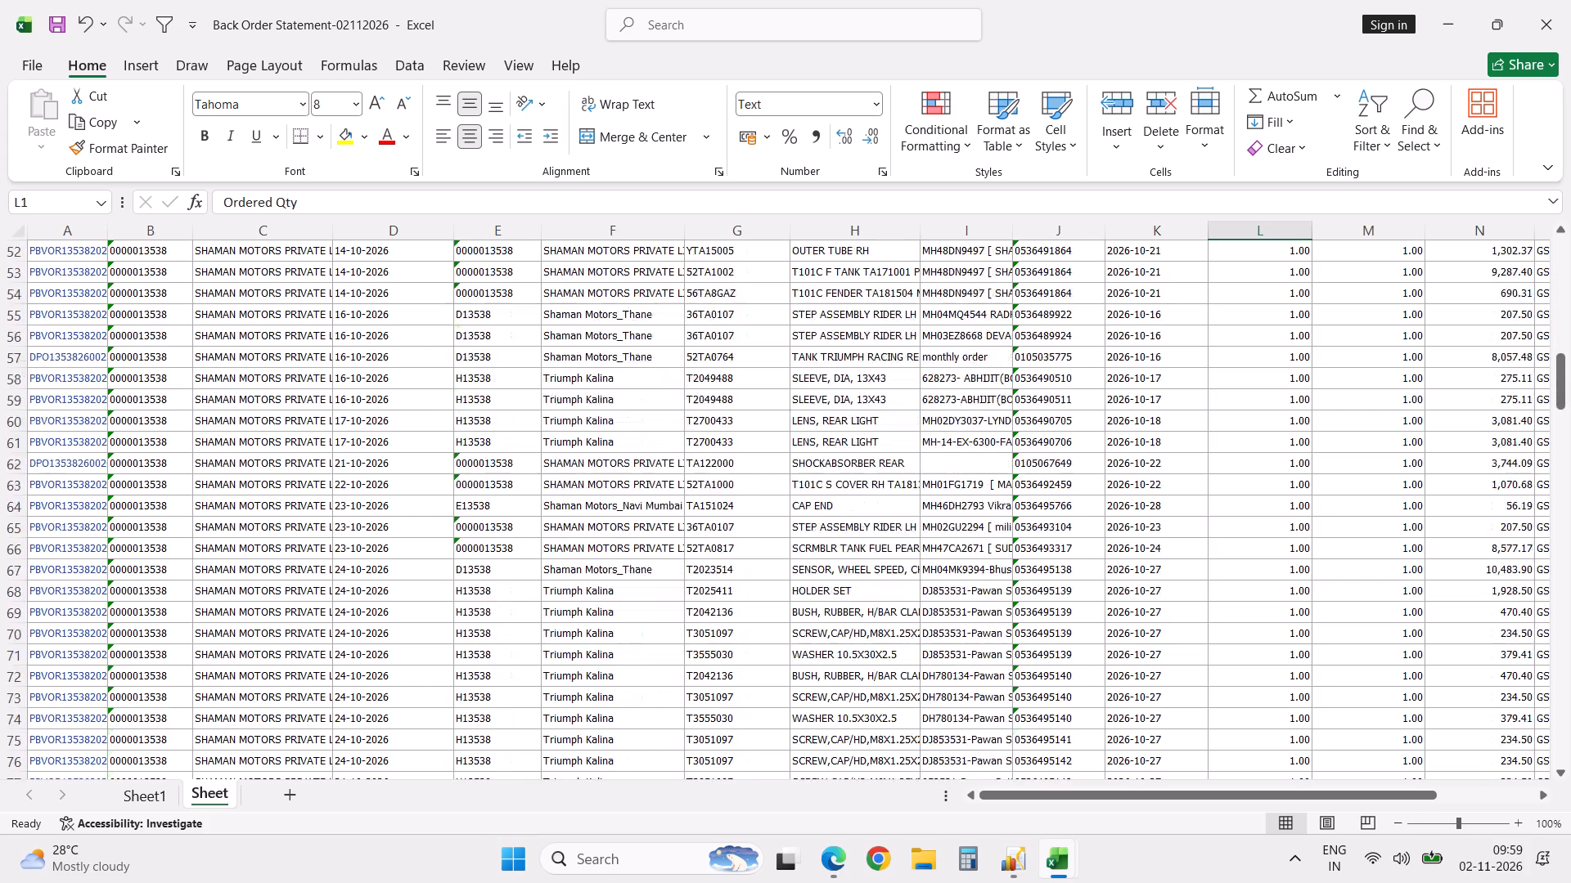
scroll(595, 498, down, 1)
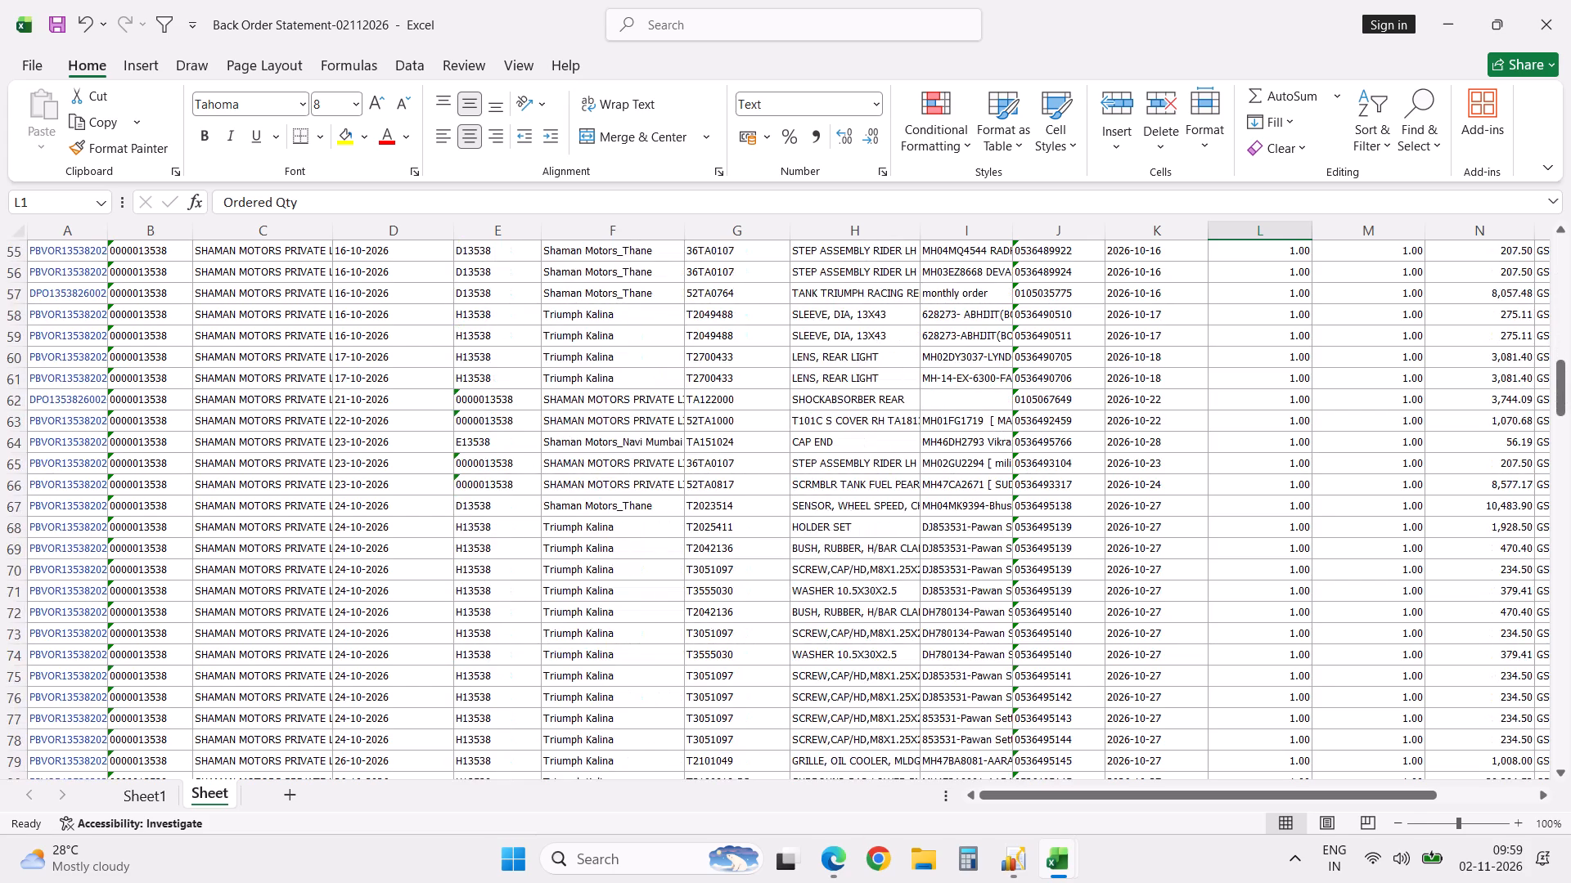
scroll(595, 498, down, 4)
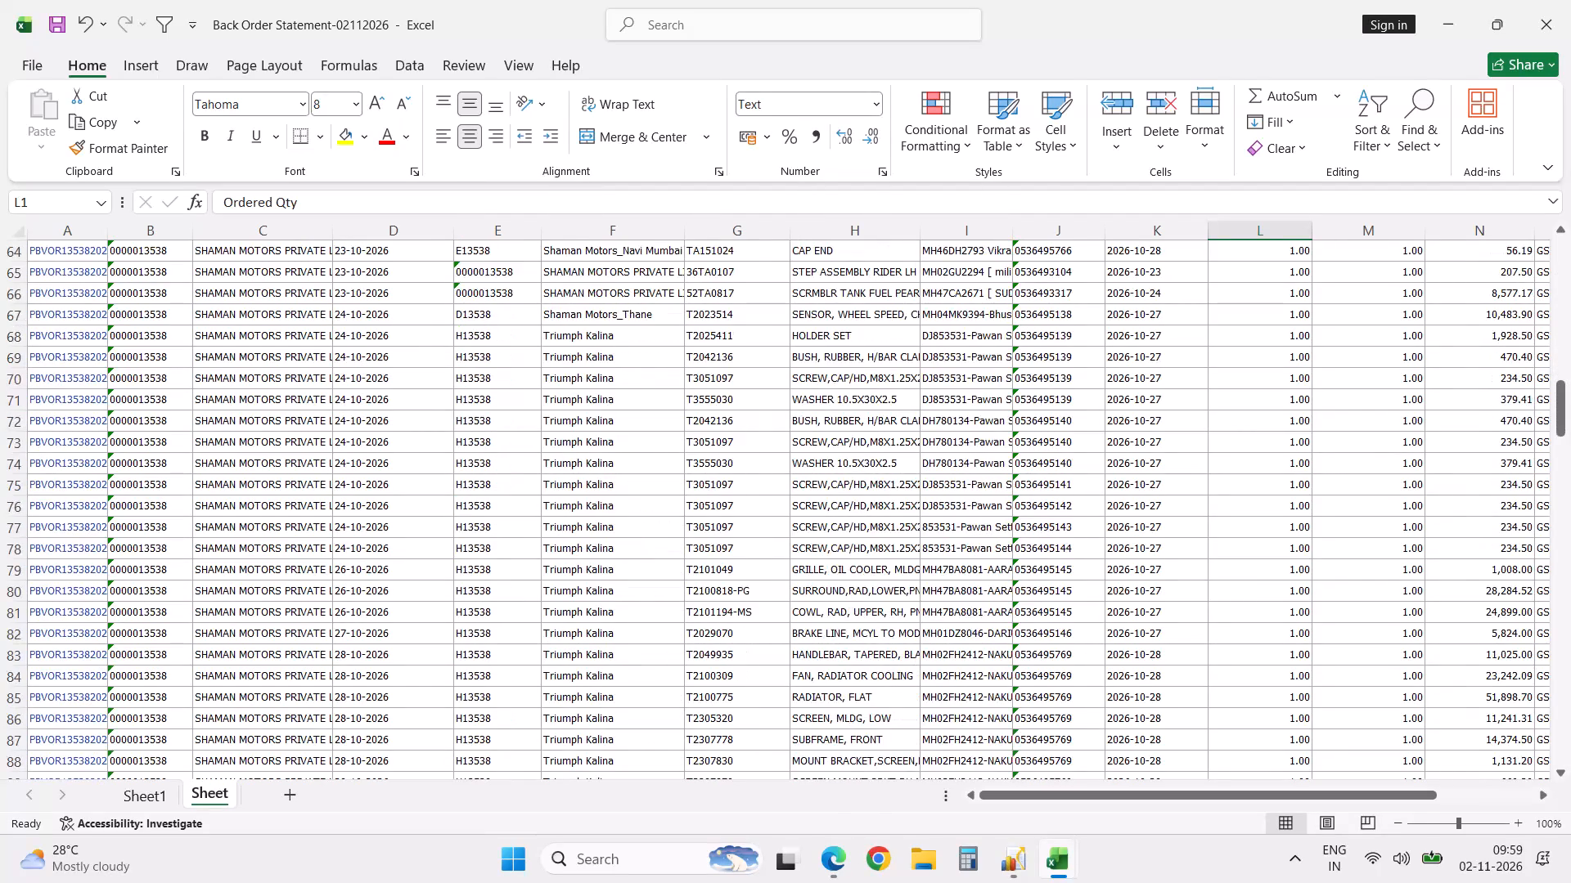
scroll(595, 498, down, 1)
Add filters to the back order table's header row and filter the Branch column to exclude Triumph Kalina.
click(595, 498)
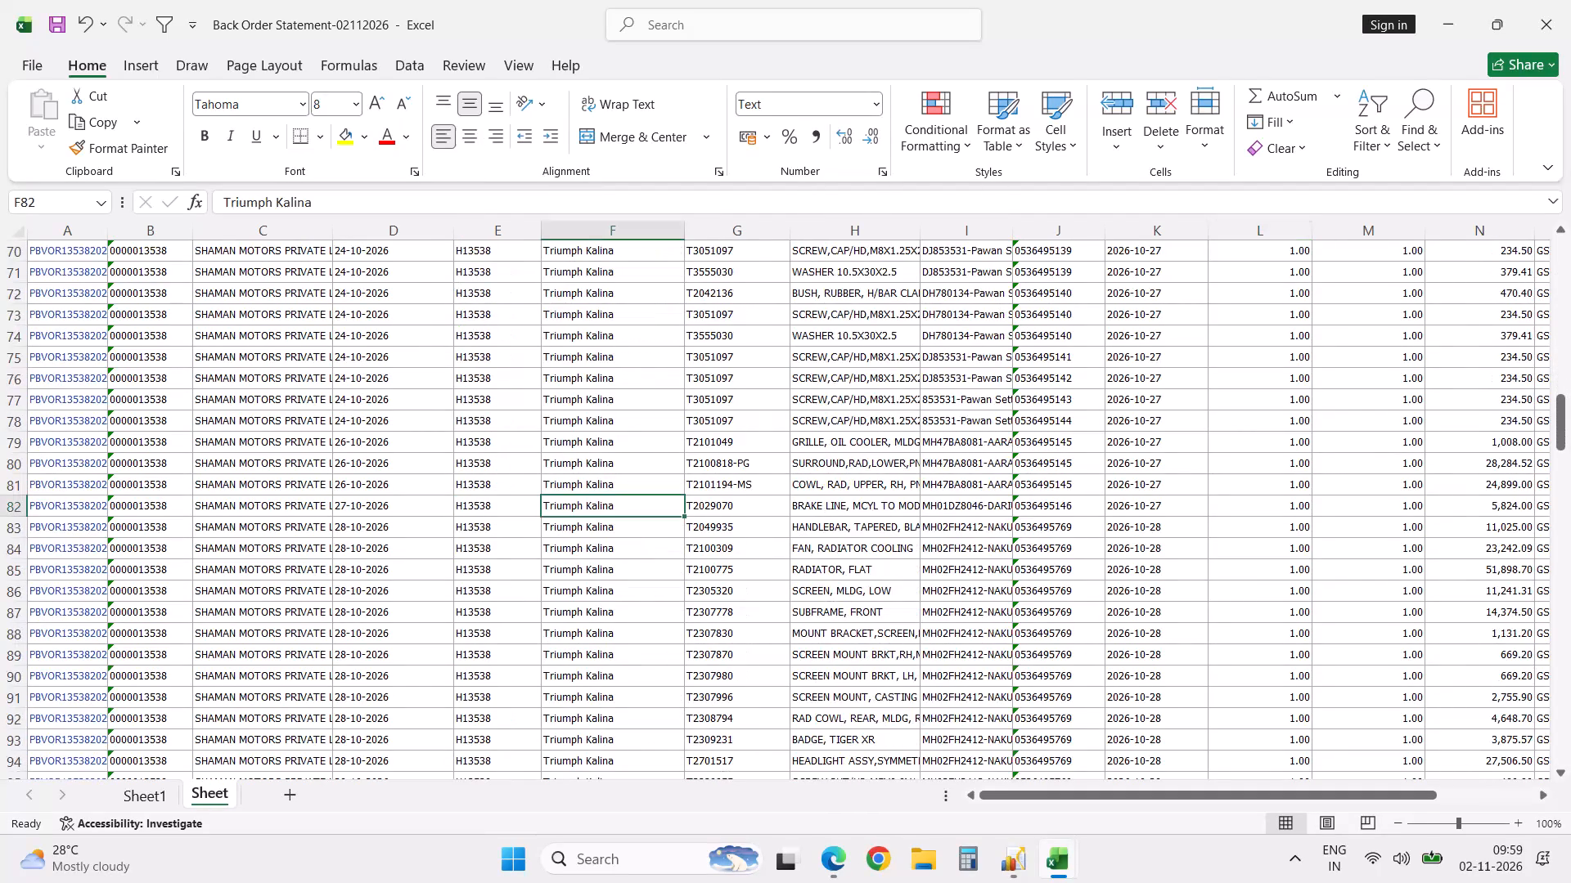
key(ctrl+Up)
key(alt+d)
text(ff)
key(Down)
key(Up)
key(alt+Down)
key(Down)
key(Down)
key(Down)
key(Down)
key(Down)
key(Down)
key(Down)
key(Down)
key(Down)
key(Down)
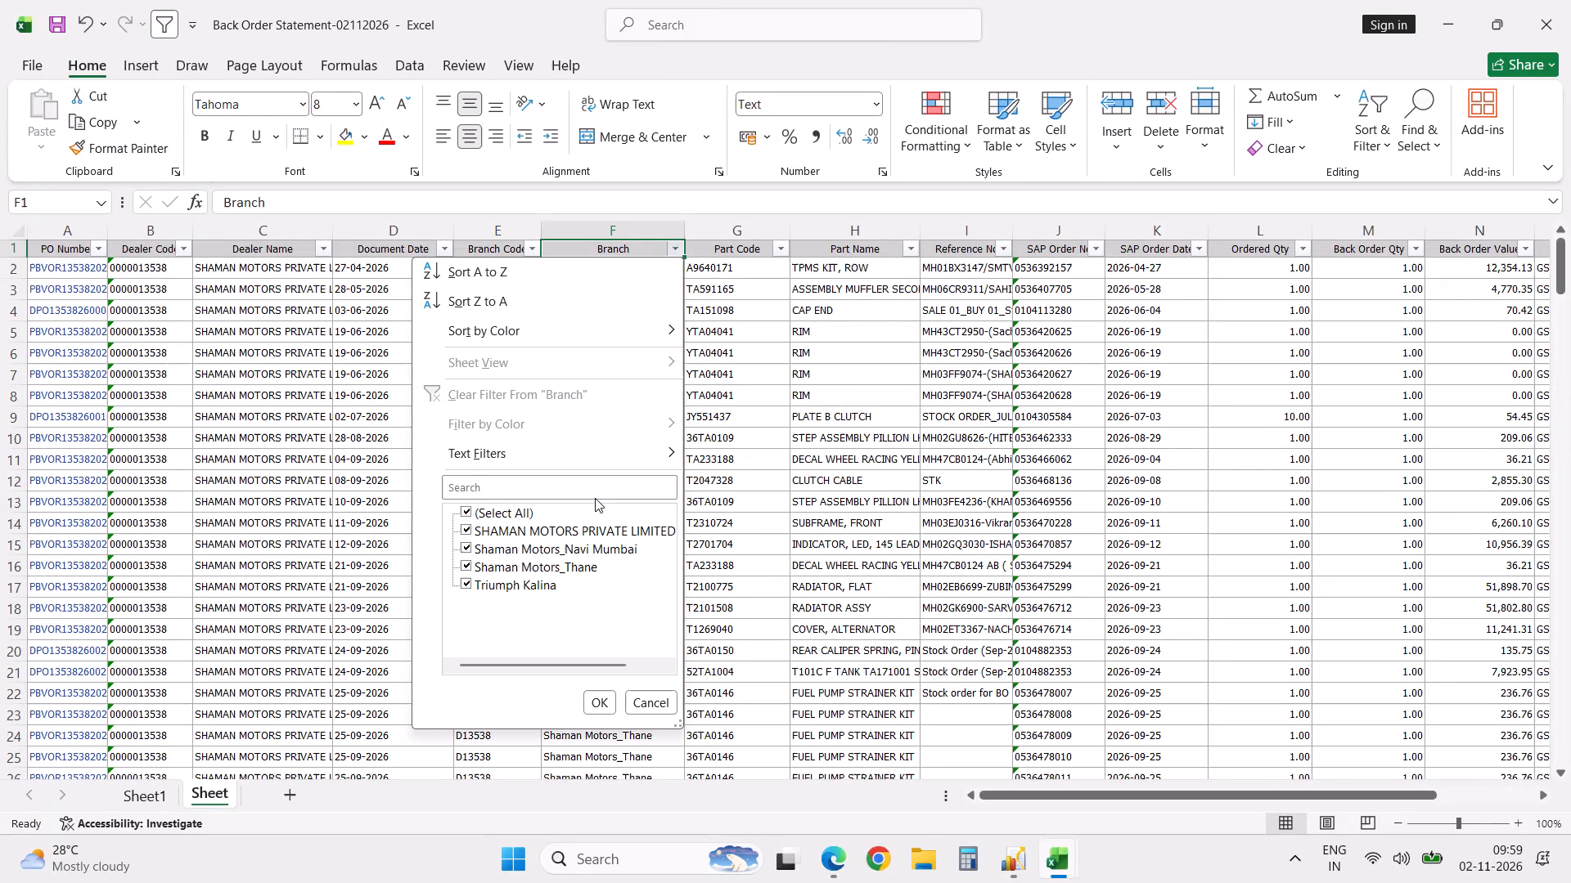
key(Down)
key(Down)
key(Down)
key(space)
key(Return)
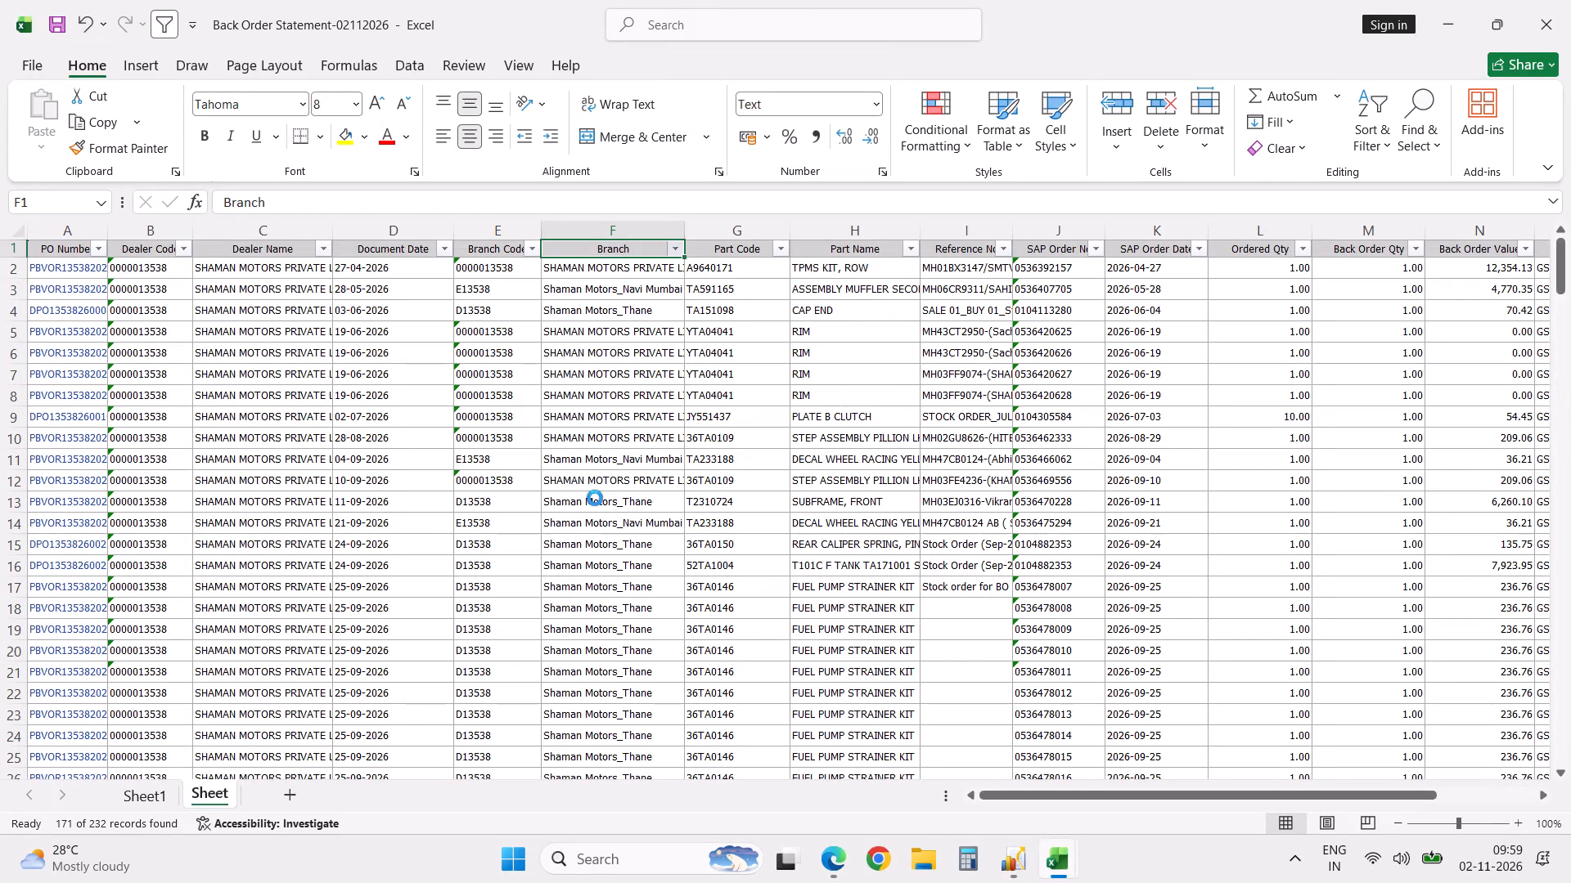
Examine the filtered back order records row by row down to about row 170, then return to the Branch header.
key(Down)
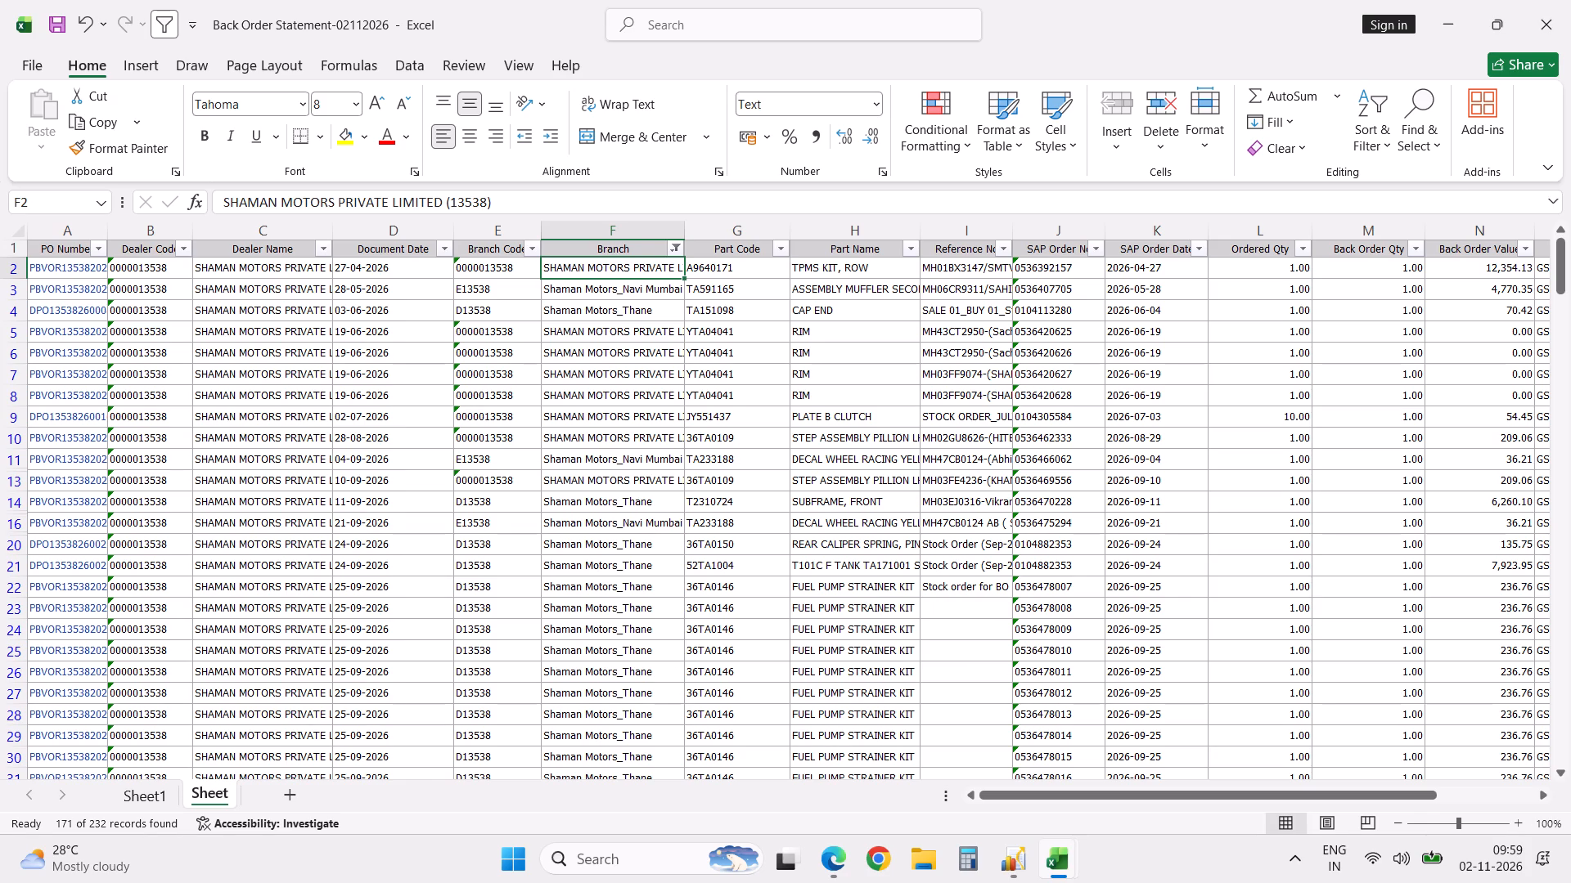
key(Down)
key(Down)
key(Down)
key(Down)
key(Down)
key(Down)
key(Down)
key(Down)
key(Down)
key(Down)
key(Down)
key(Down)
key(Down)
key(Down)
key(Down)
key(Down)
key(Down)
key(Down)
key(Down)
key(Down)
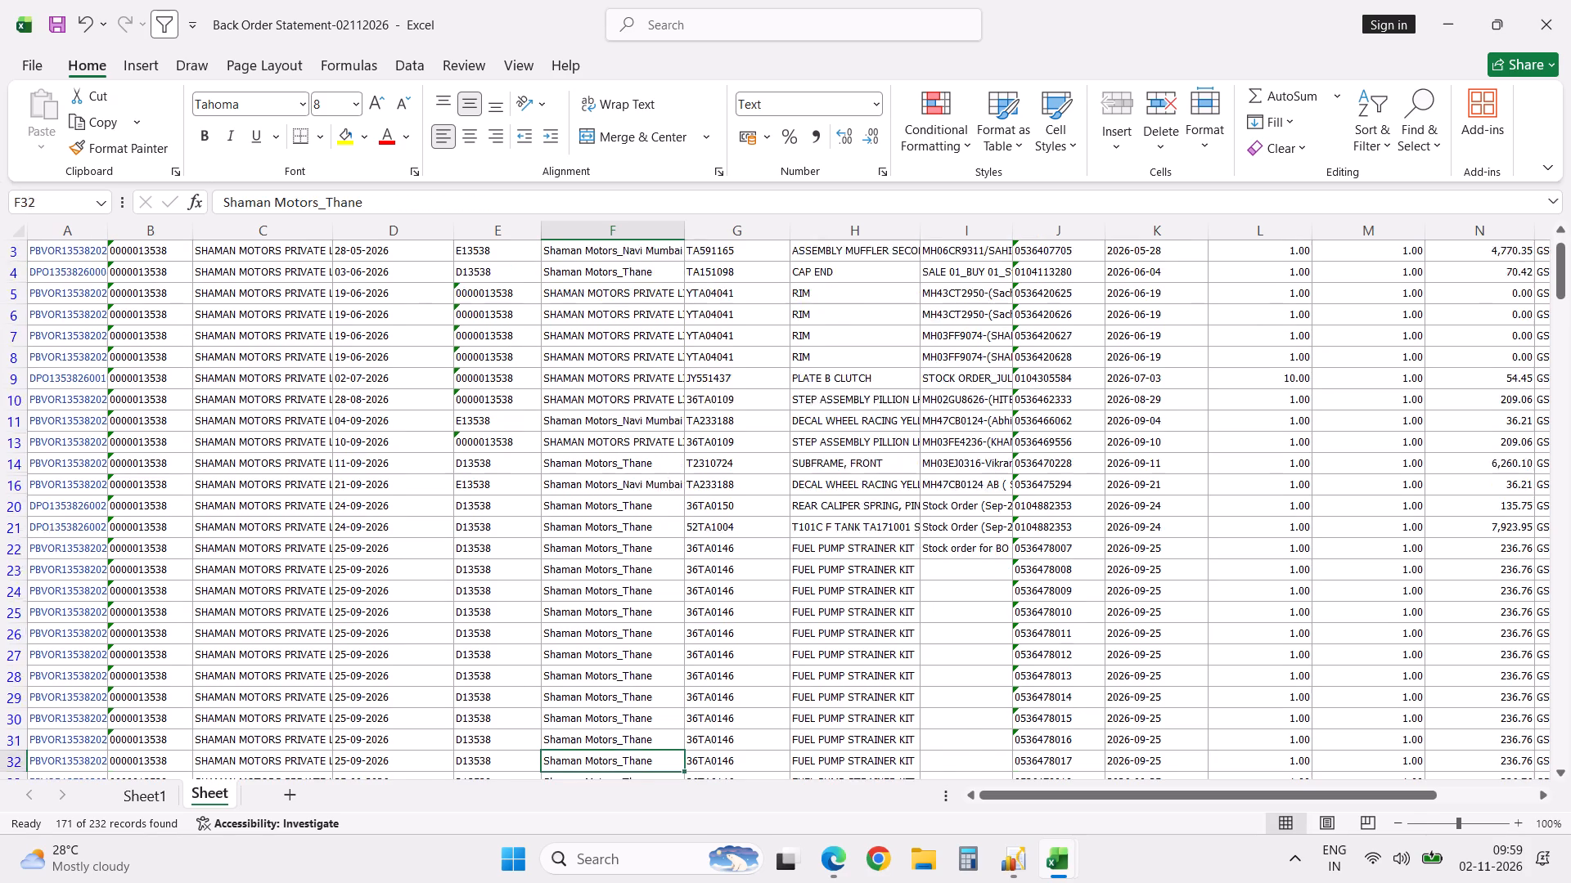
key(Down)
key(Down)
key(Down)
key(Down)
key(Down)
key(Down)
key(Down)
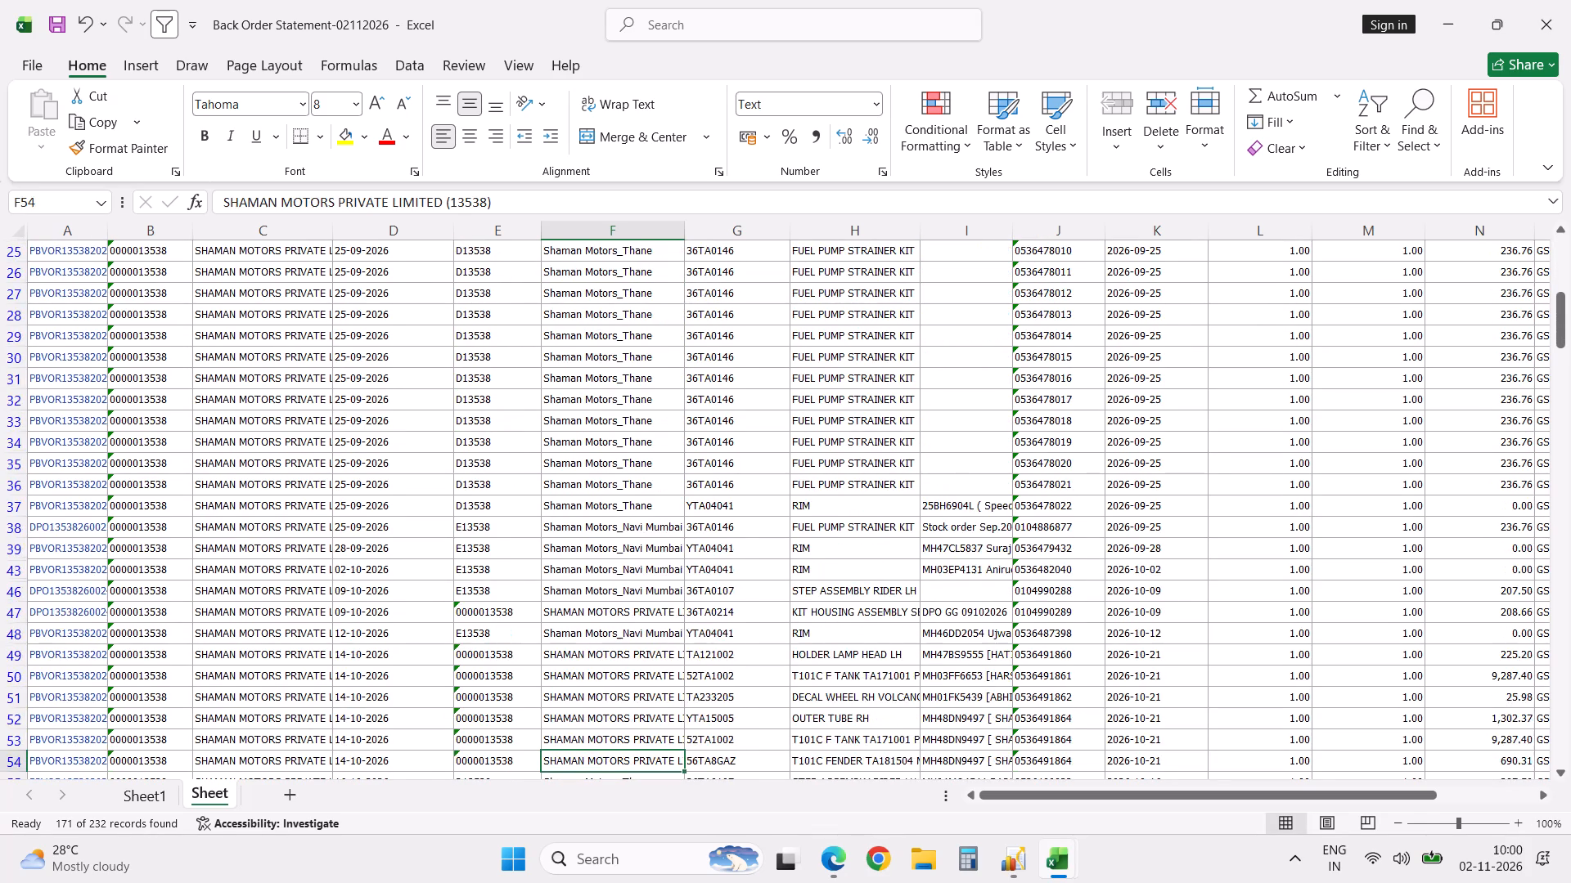
key(Down)
key(Down)
key(Down)
key(Down)
key(Down)
key(Down)
key(Down)
key(Down)
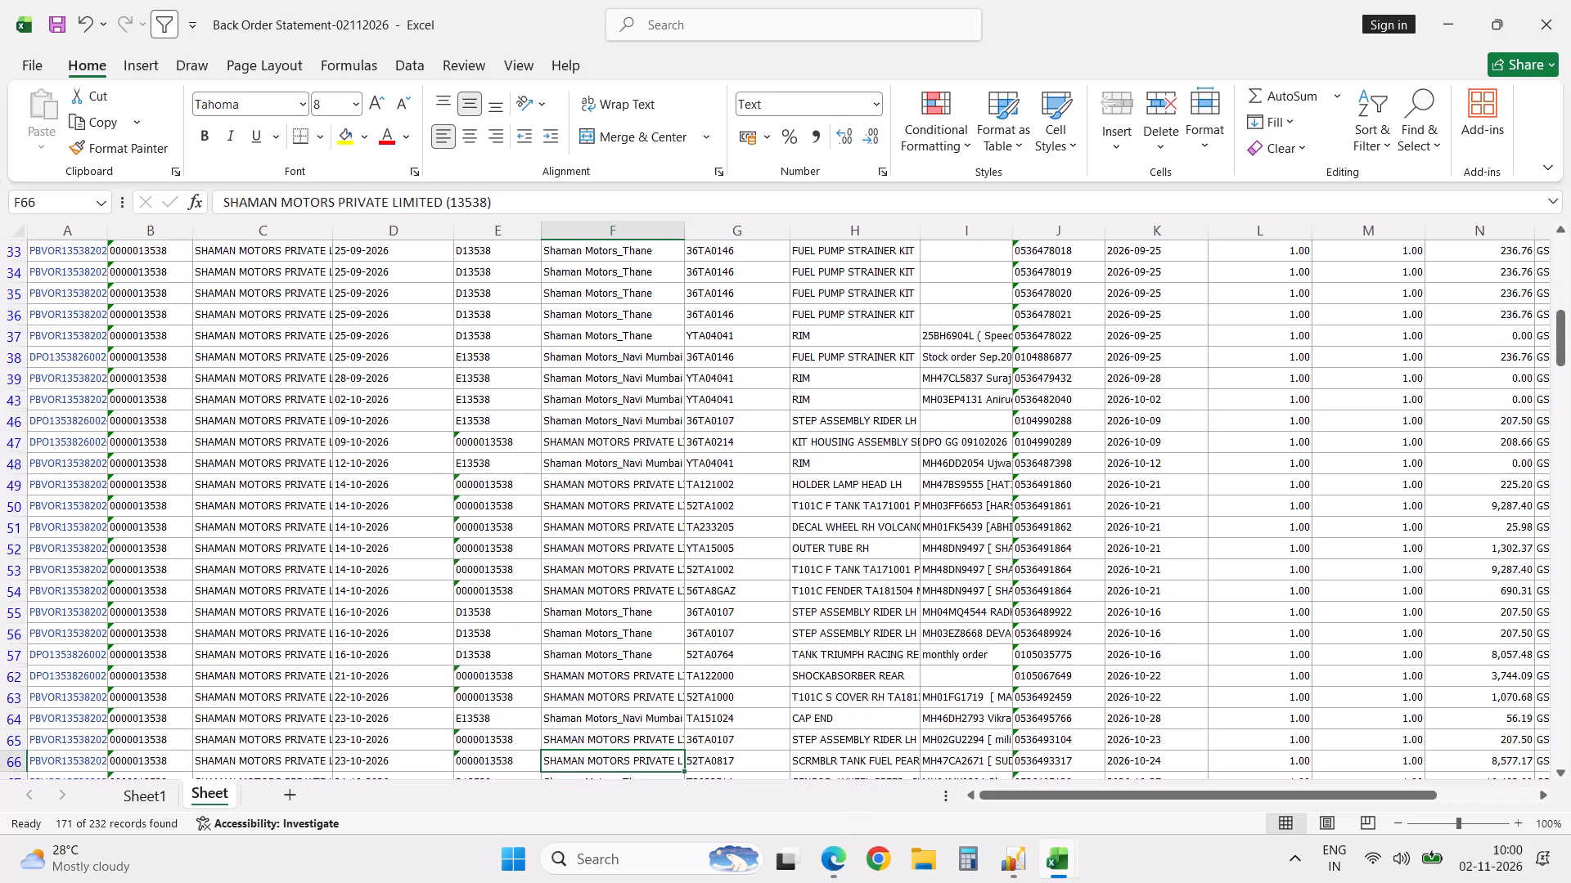
key(Down)
key(Down)
key(Down)
key(Down)
key(Down)
key(Down)
key(Down)
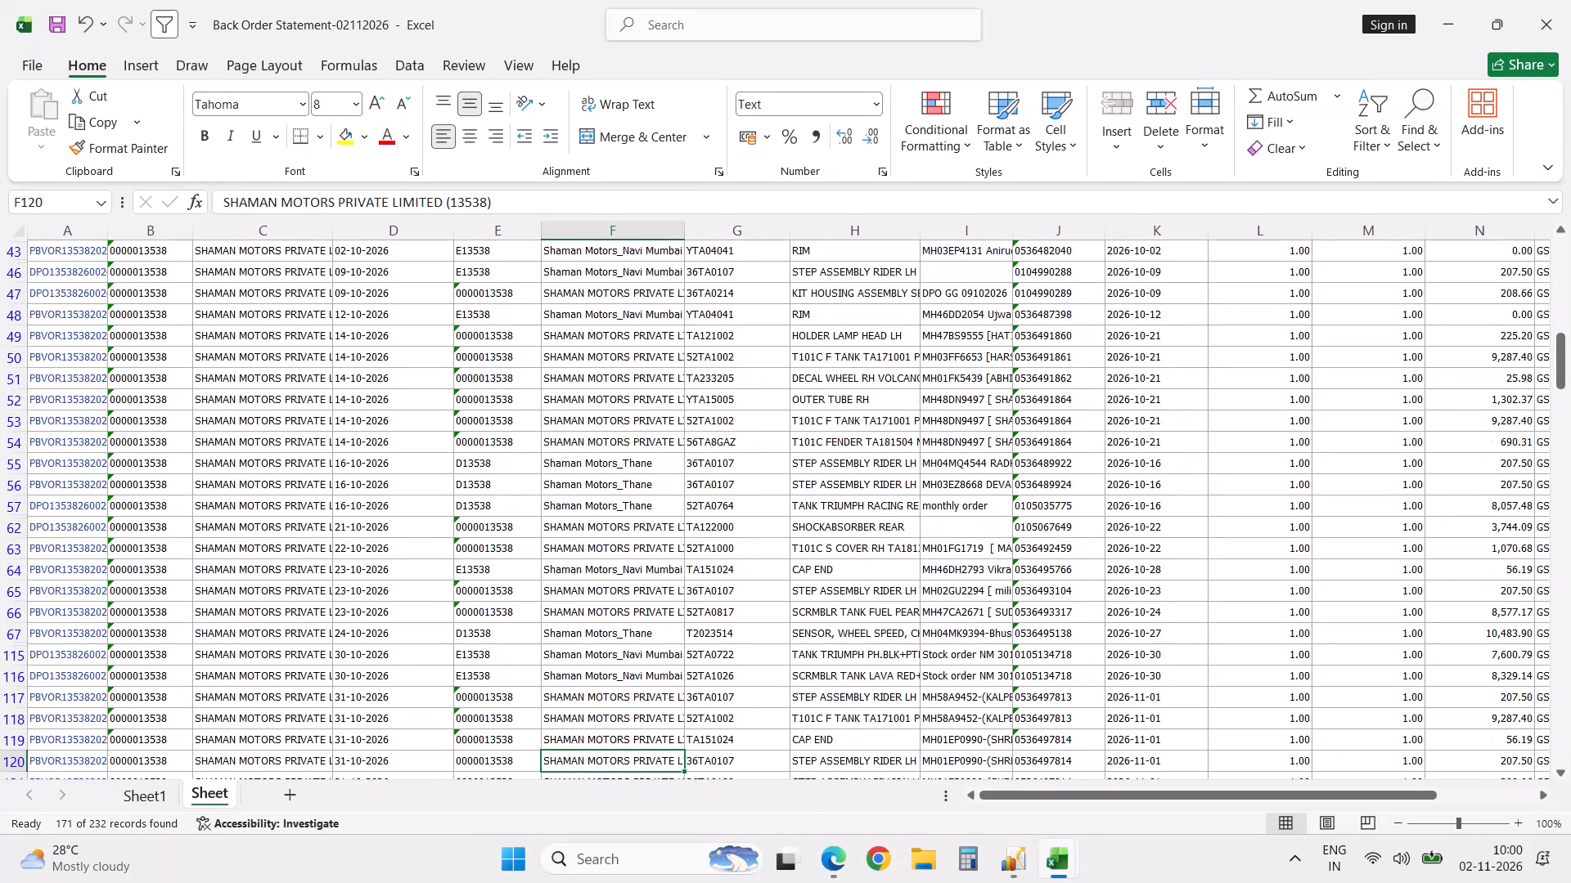
key(Down)
key(Down)
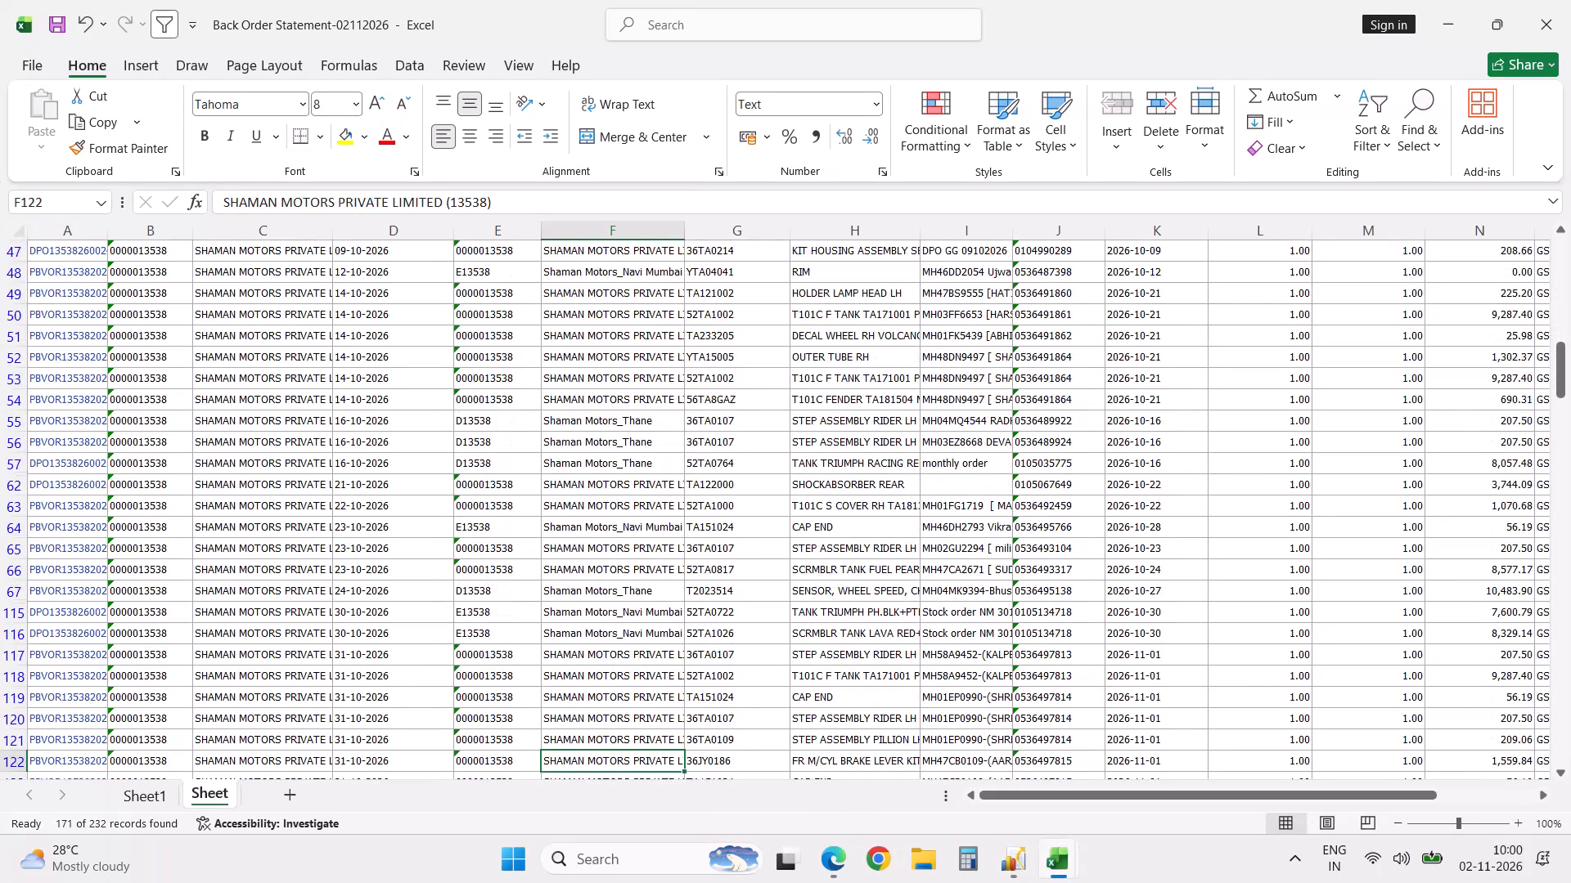
key(Down)
key(Down)
key(Down)
key(Down)
key(Down)
key(Down)
key(Down)
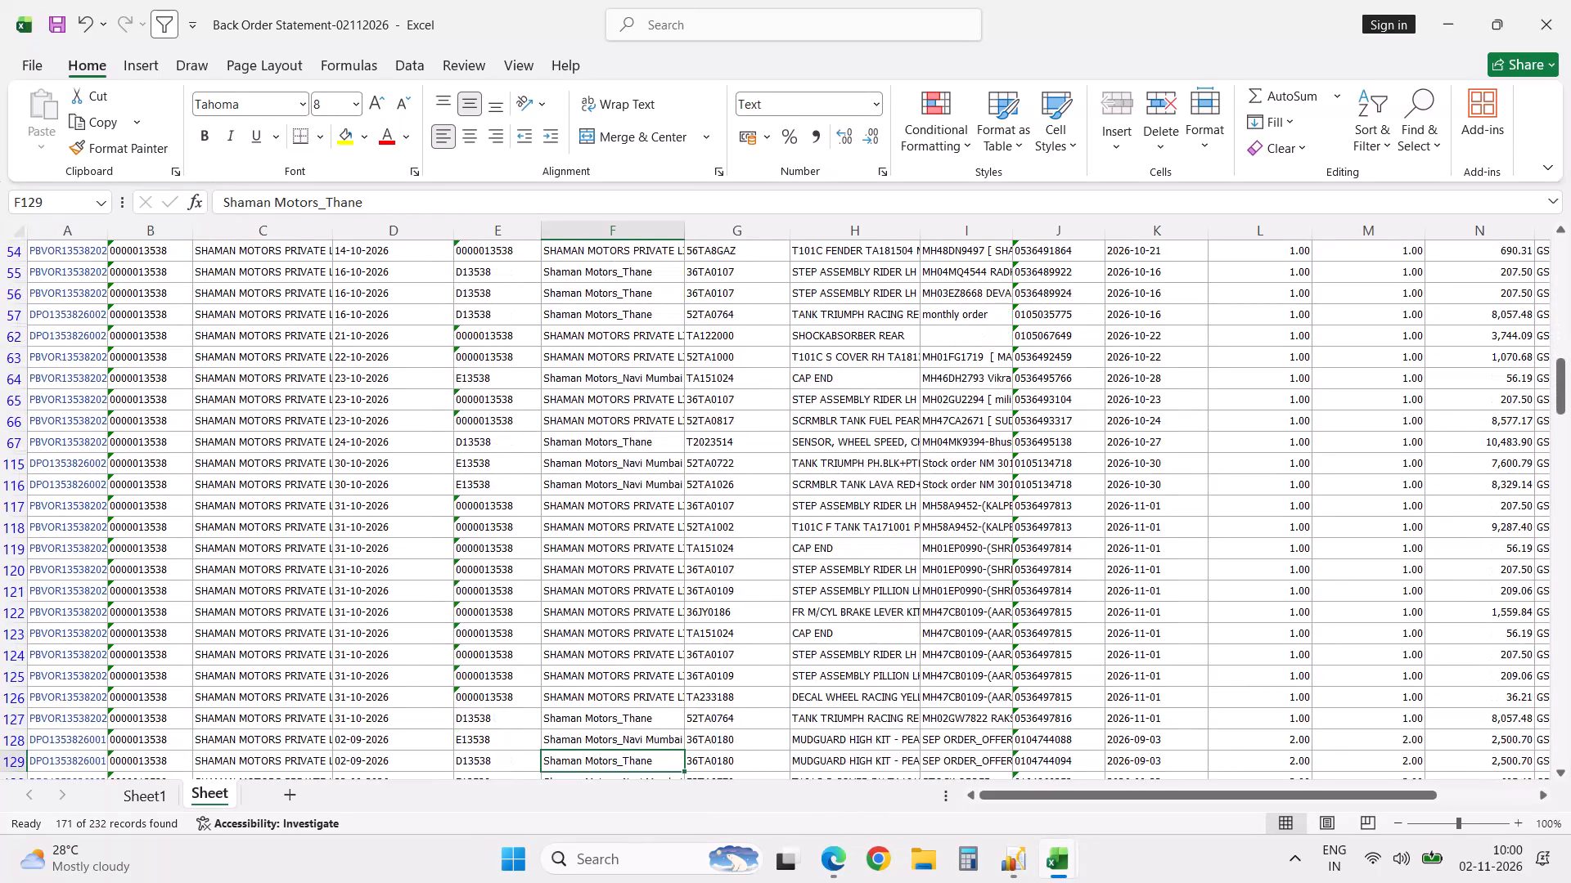
key(Down)
key(Down)
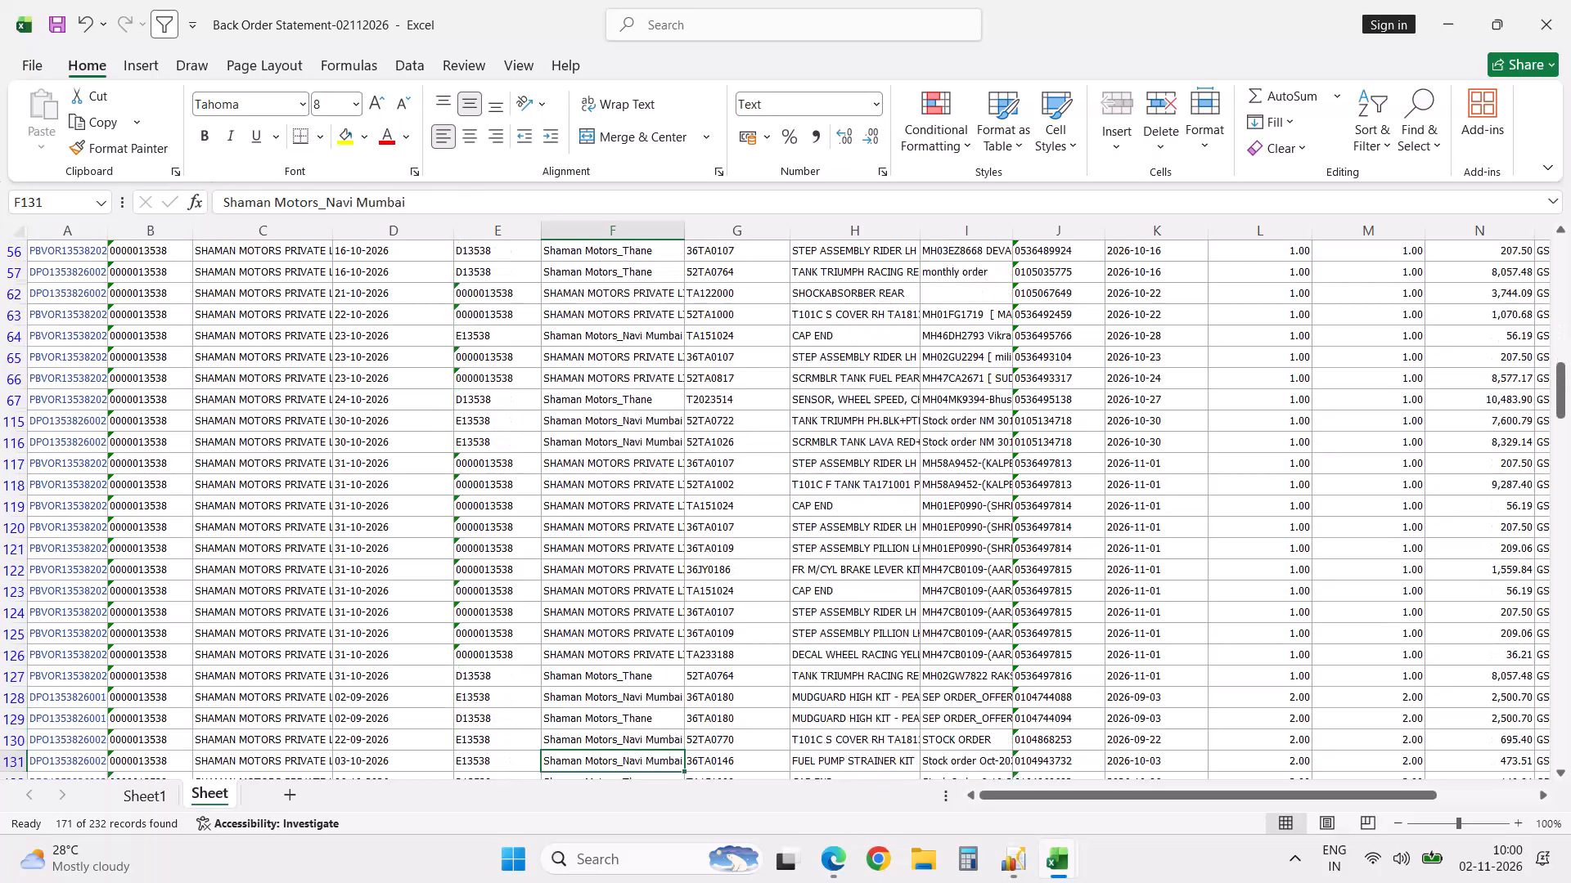
key(Down)
key(Down)
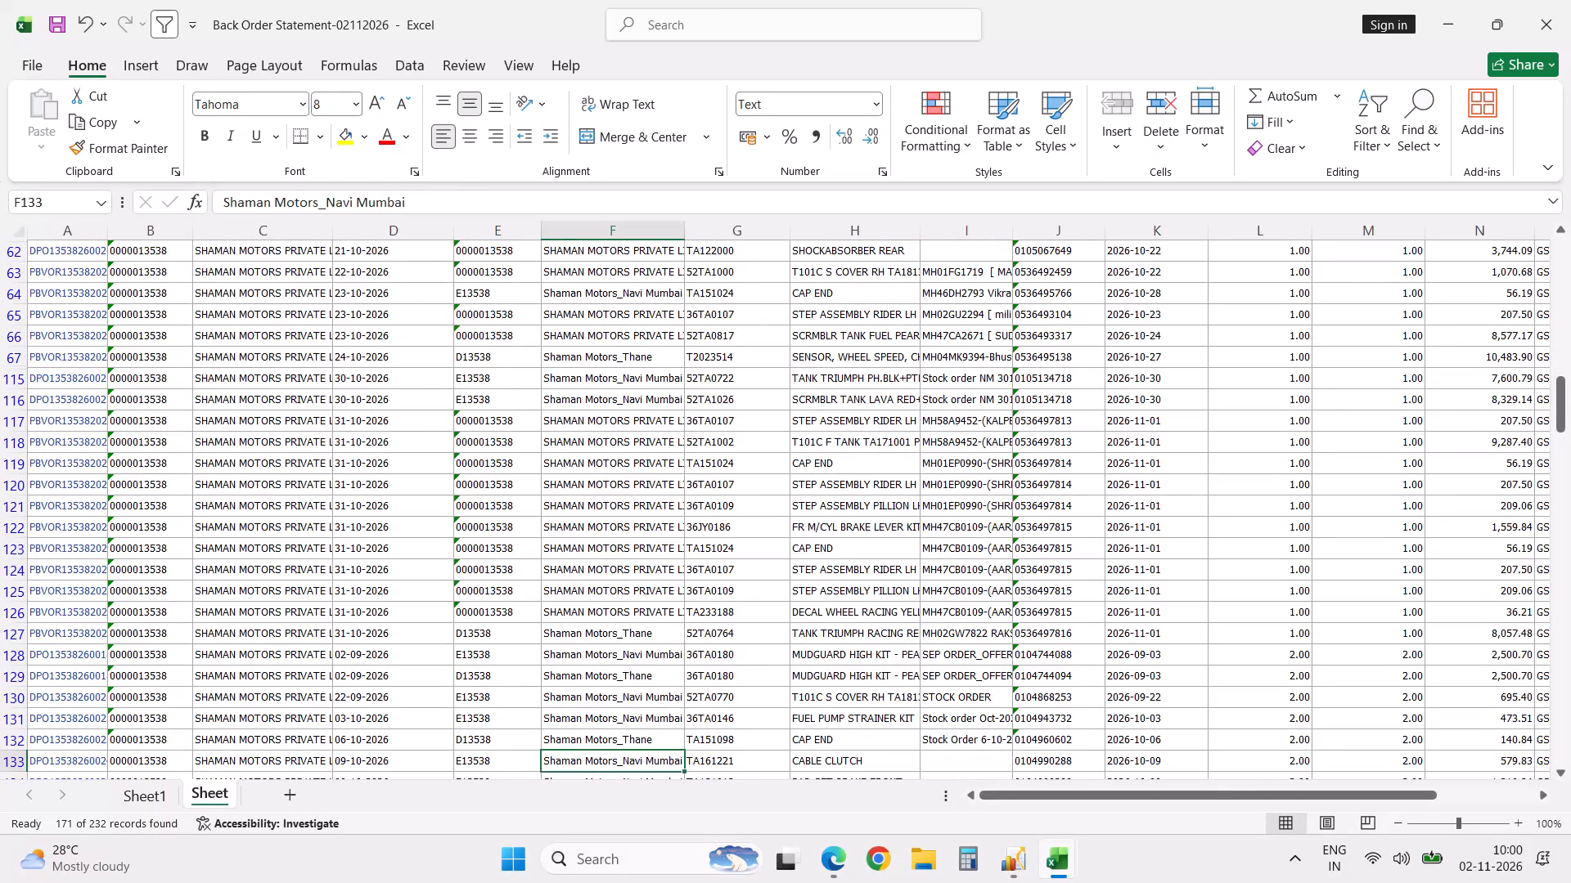
key(Down)
key(Down)
key(Down)
key(Down)
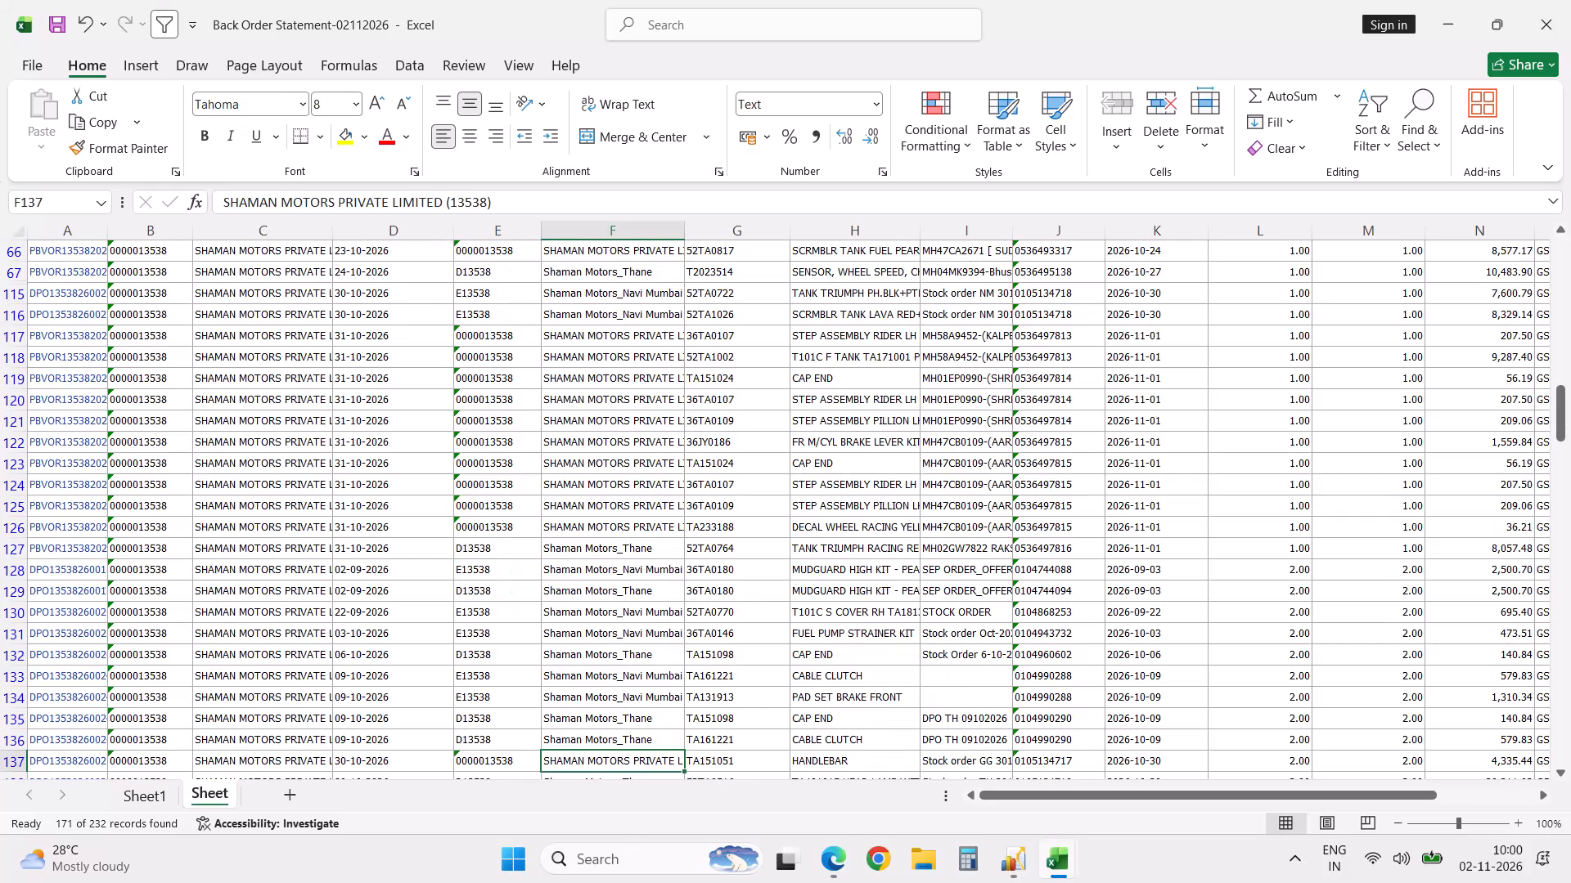
key(Down)
key(Down)
key(Down)
key(Down)
key(Down)
key(Down)
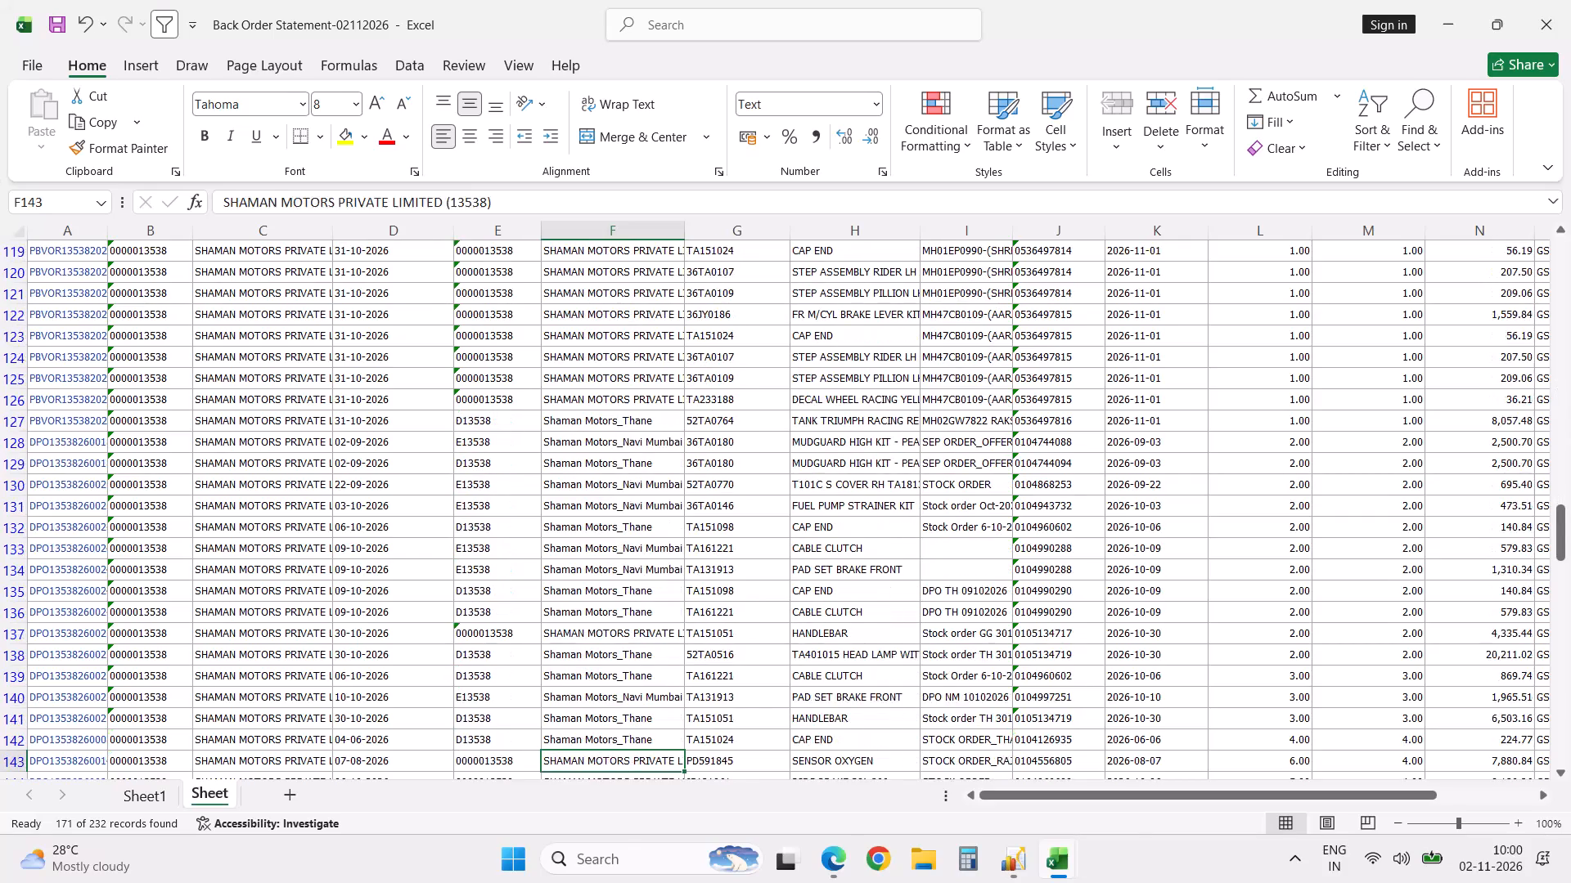
key(Down)
key(Down)
key(Down)
key(Down)
key(Down)
key(Down)
key(Down)
key(Down)
key(Down)
key(Down)
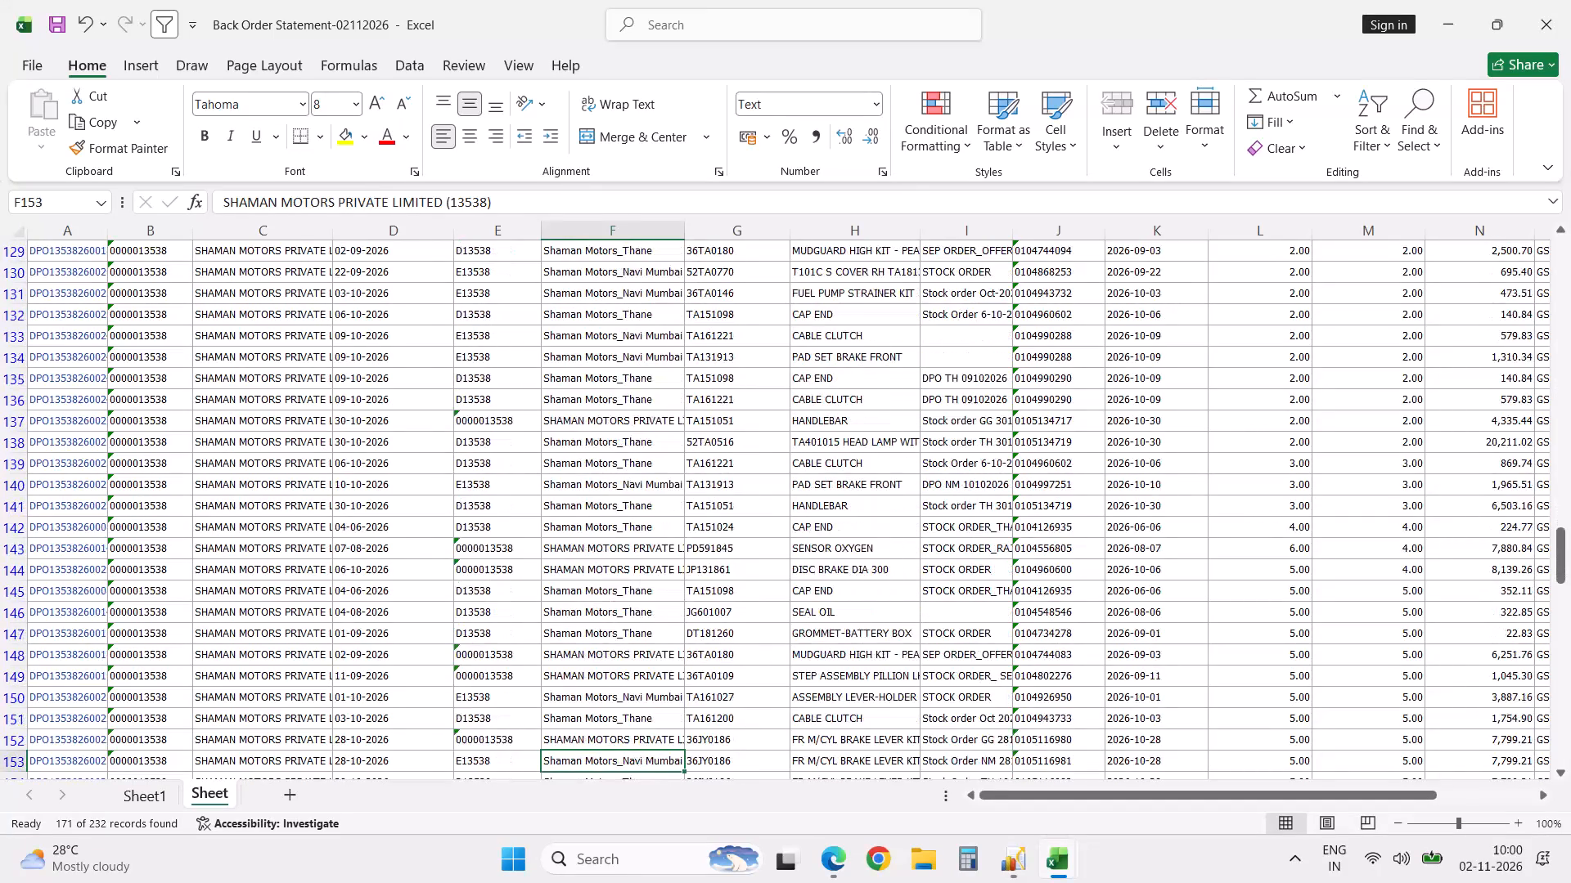
key(Down)
key(Down)
key(Down)
key(Down)
key(Down)
key(Down)
key(Down)
key(Down)
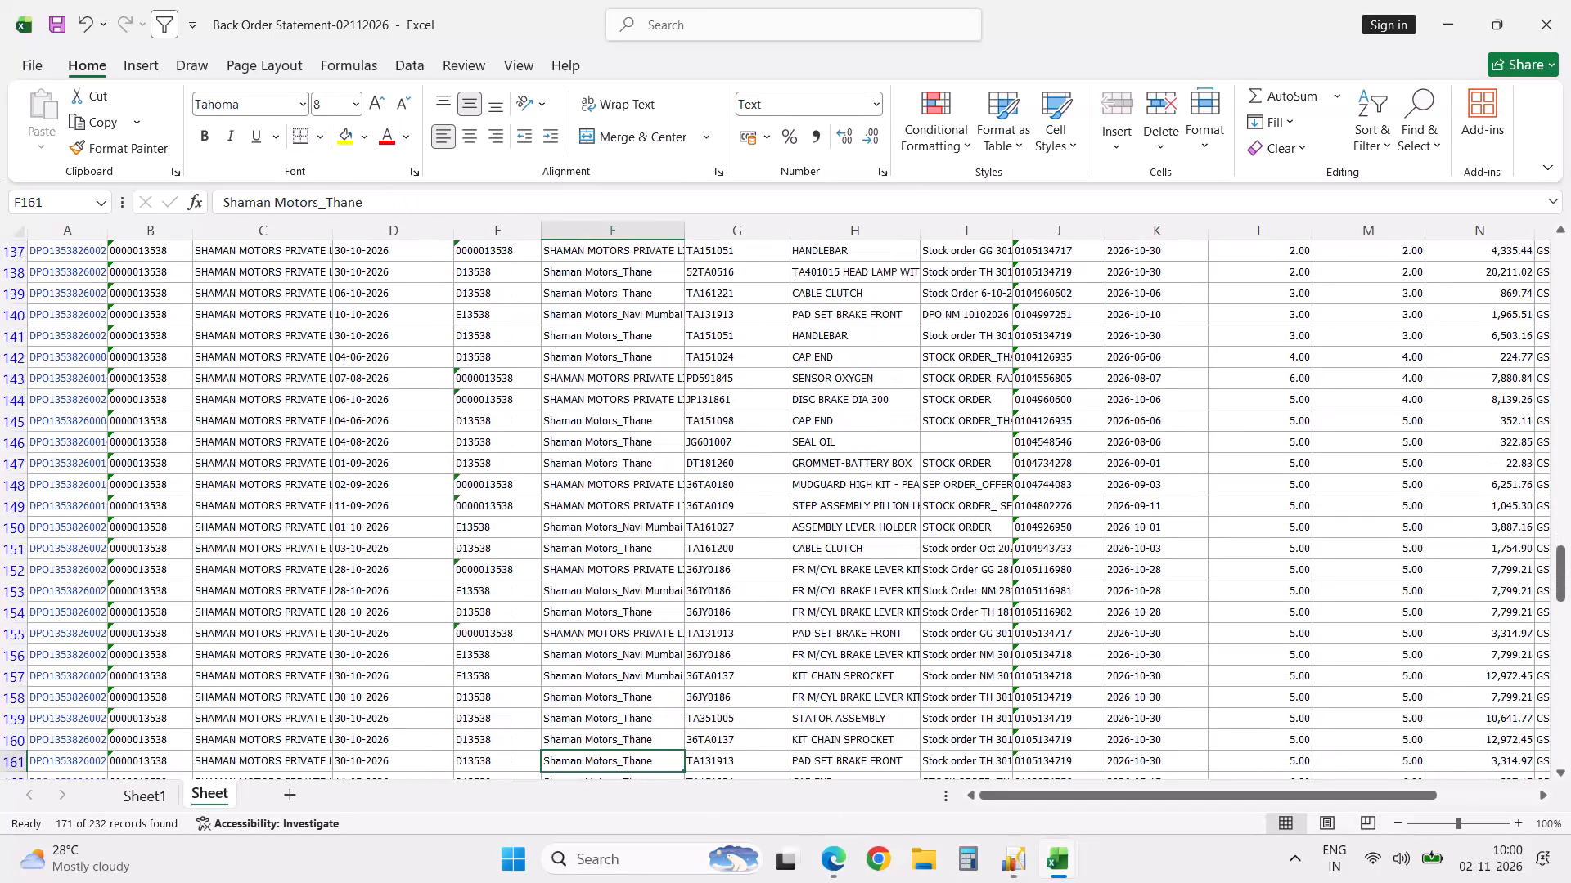
key(Down)
key(Down)
key(Down)
key(Down)
key(Down)
key(Down)
key(Down)
key(Down)
key(Down)
key(ctrl+Up)
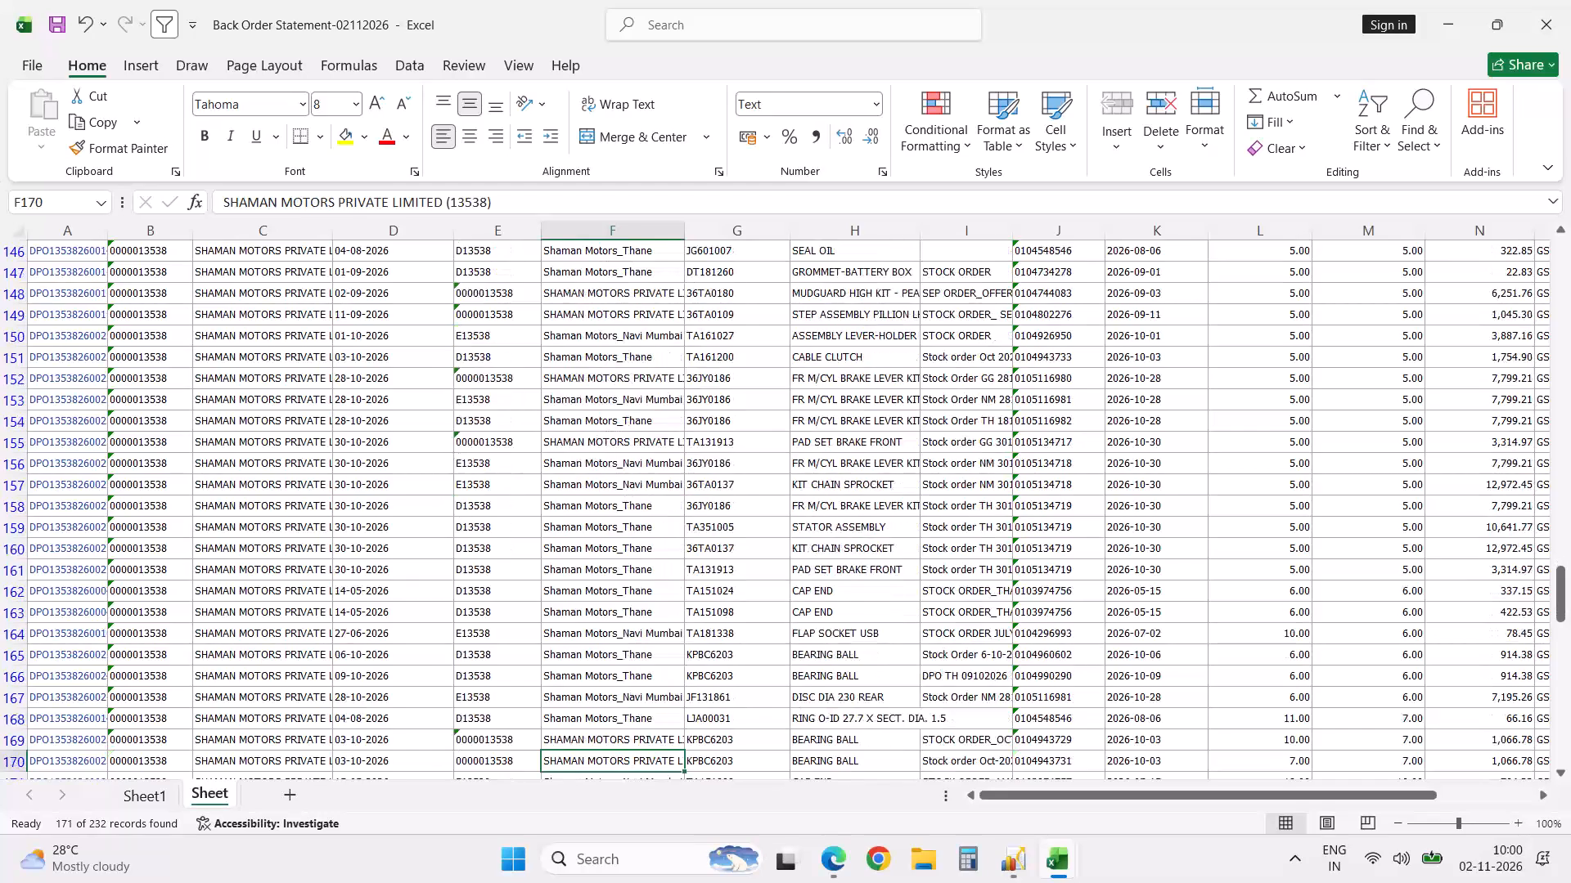
Switch to the Spare In-Transit Statement-02112026 workbook and remove the filter from its table.
key(alt+Tab)
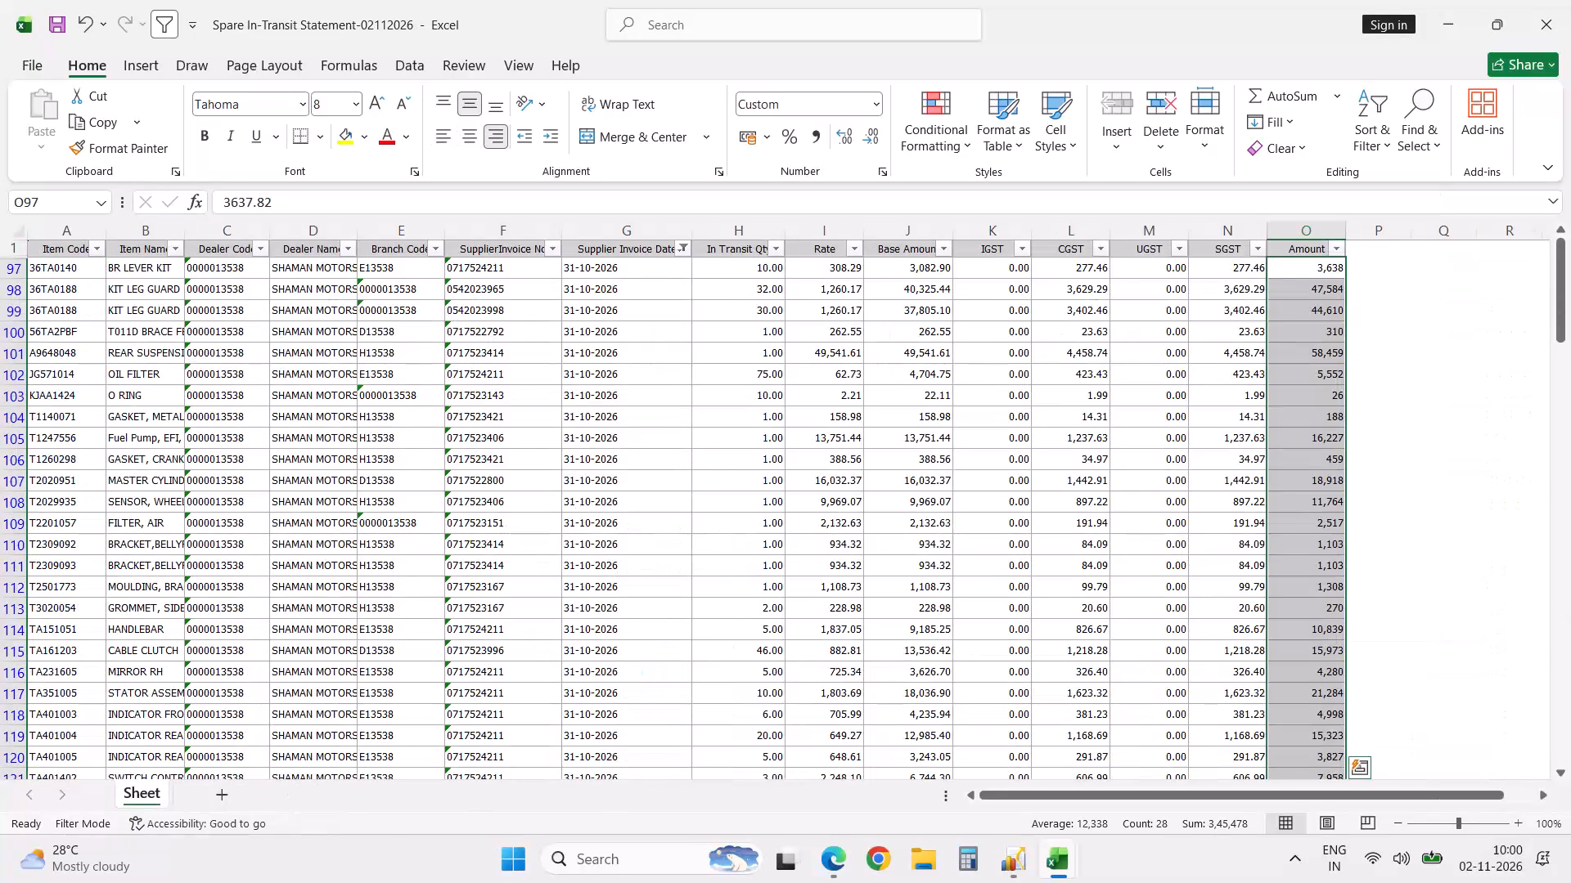
key(alt+Tab)
key(alt+Tab)
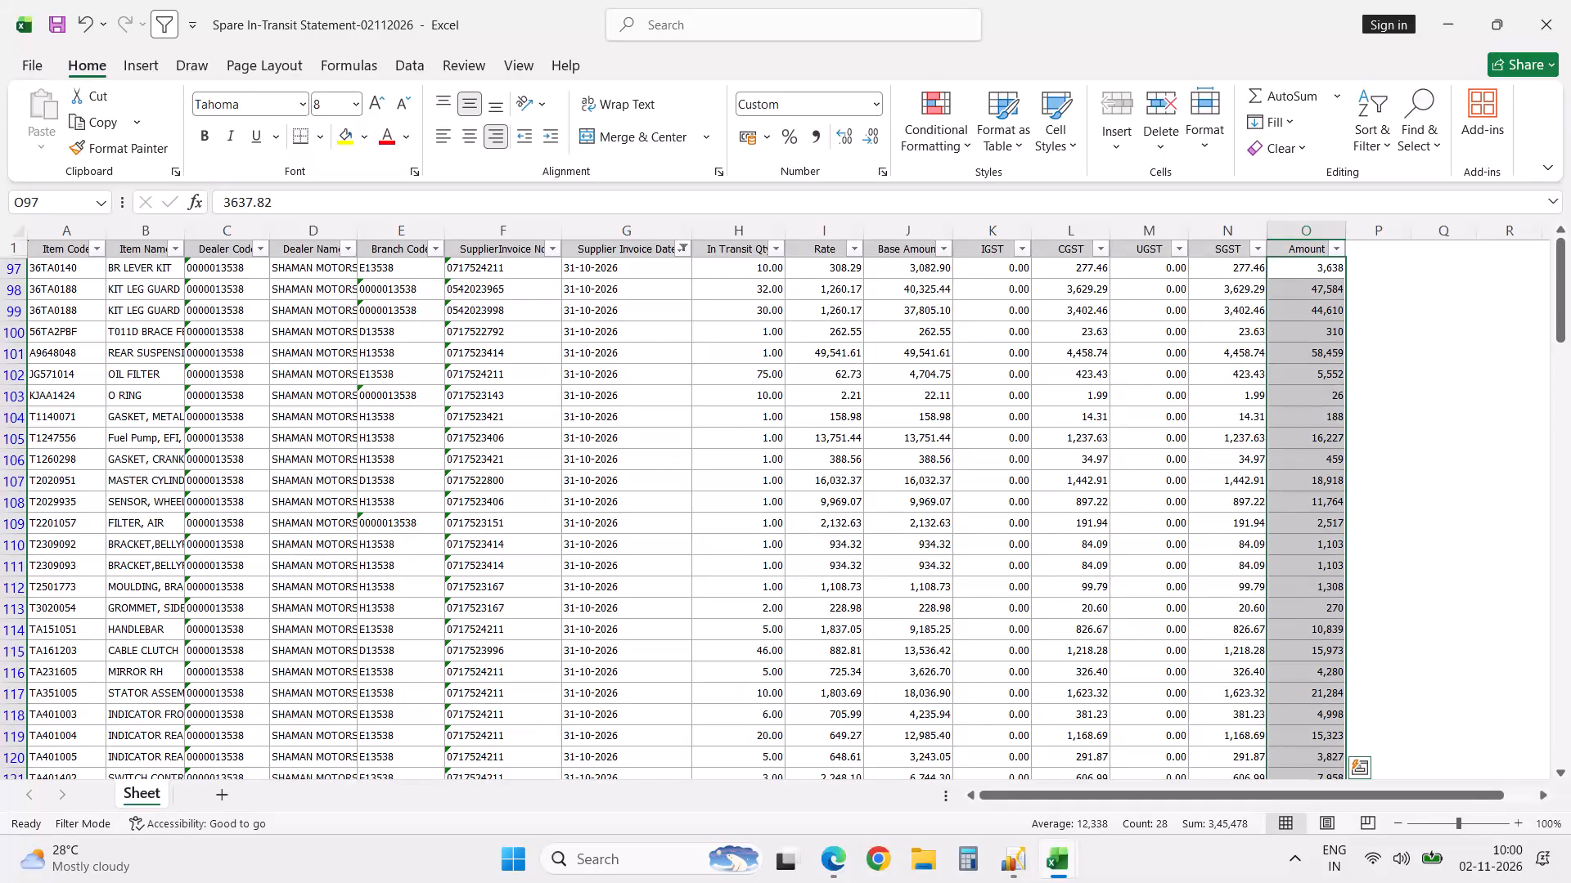
key(alt+d)
text(ff)
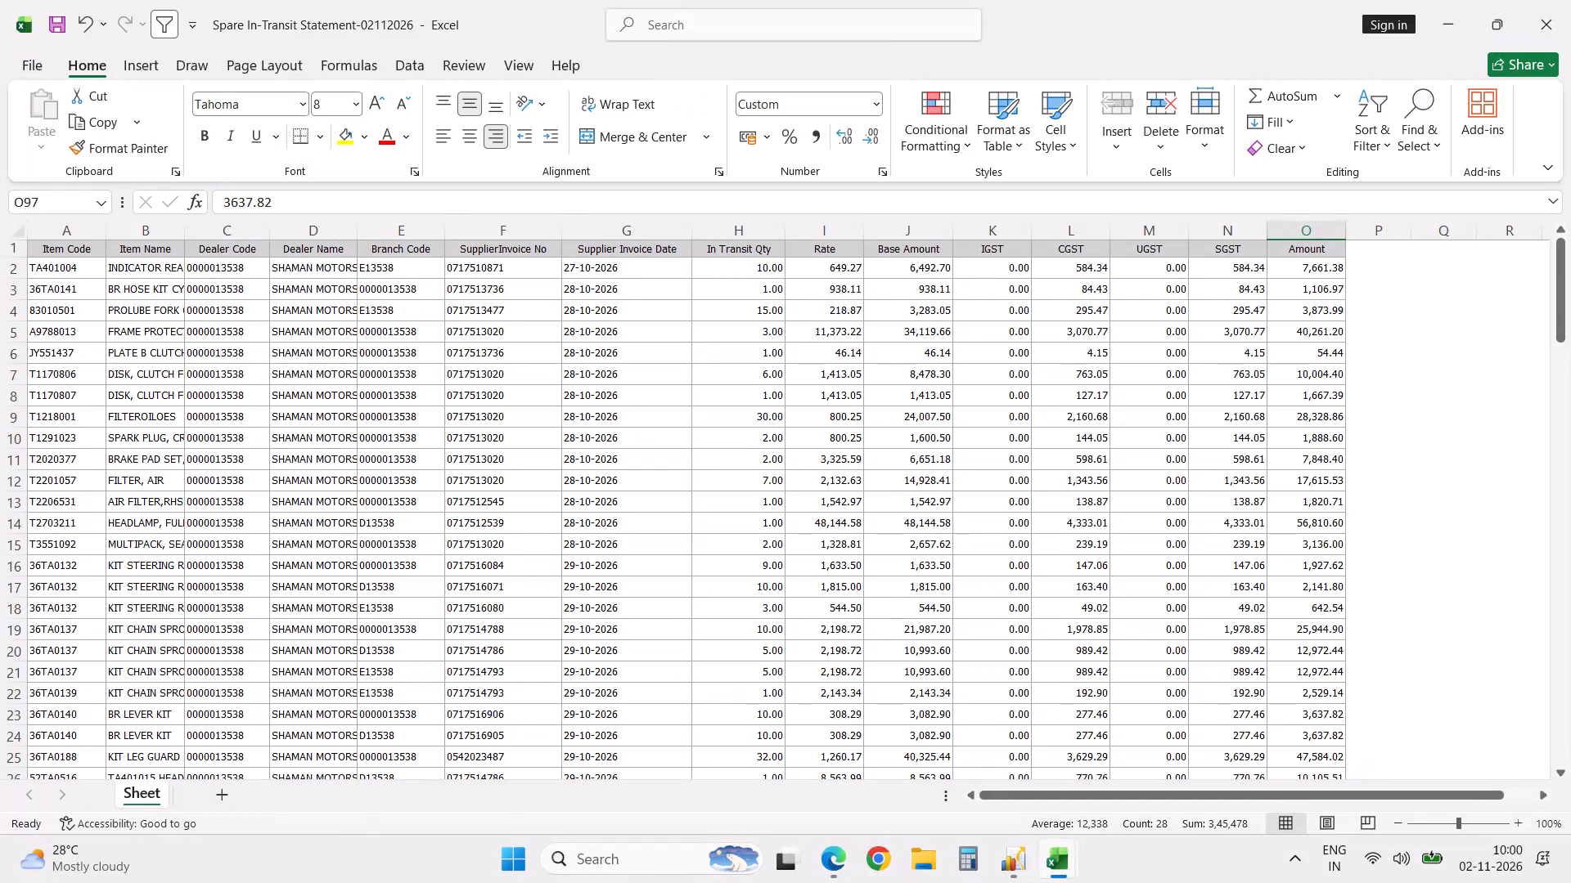
Look through the Supplier Invoice Date column of the in-transit records from the first row down to about row 72.
click(620, 489)
key(ctrl+Up)
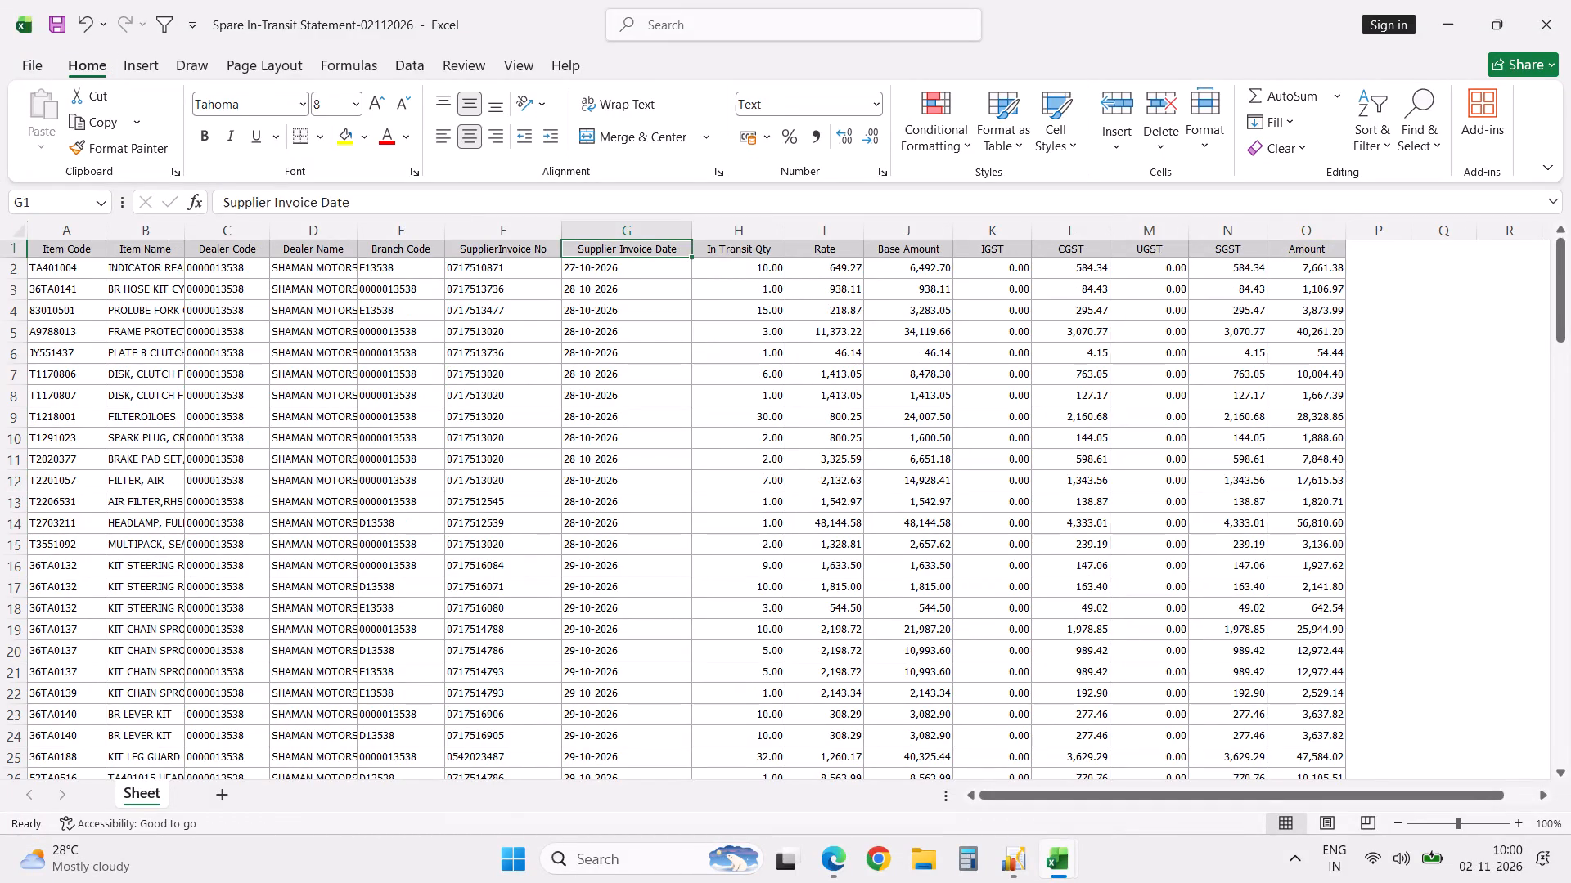
key(Down)
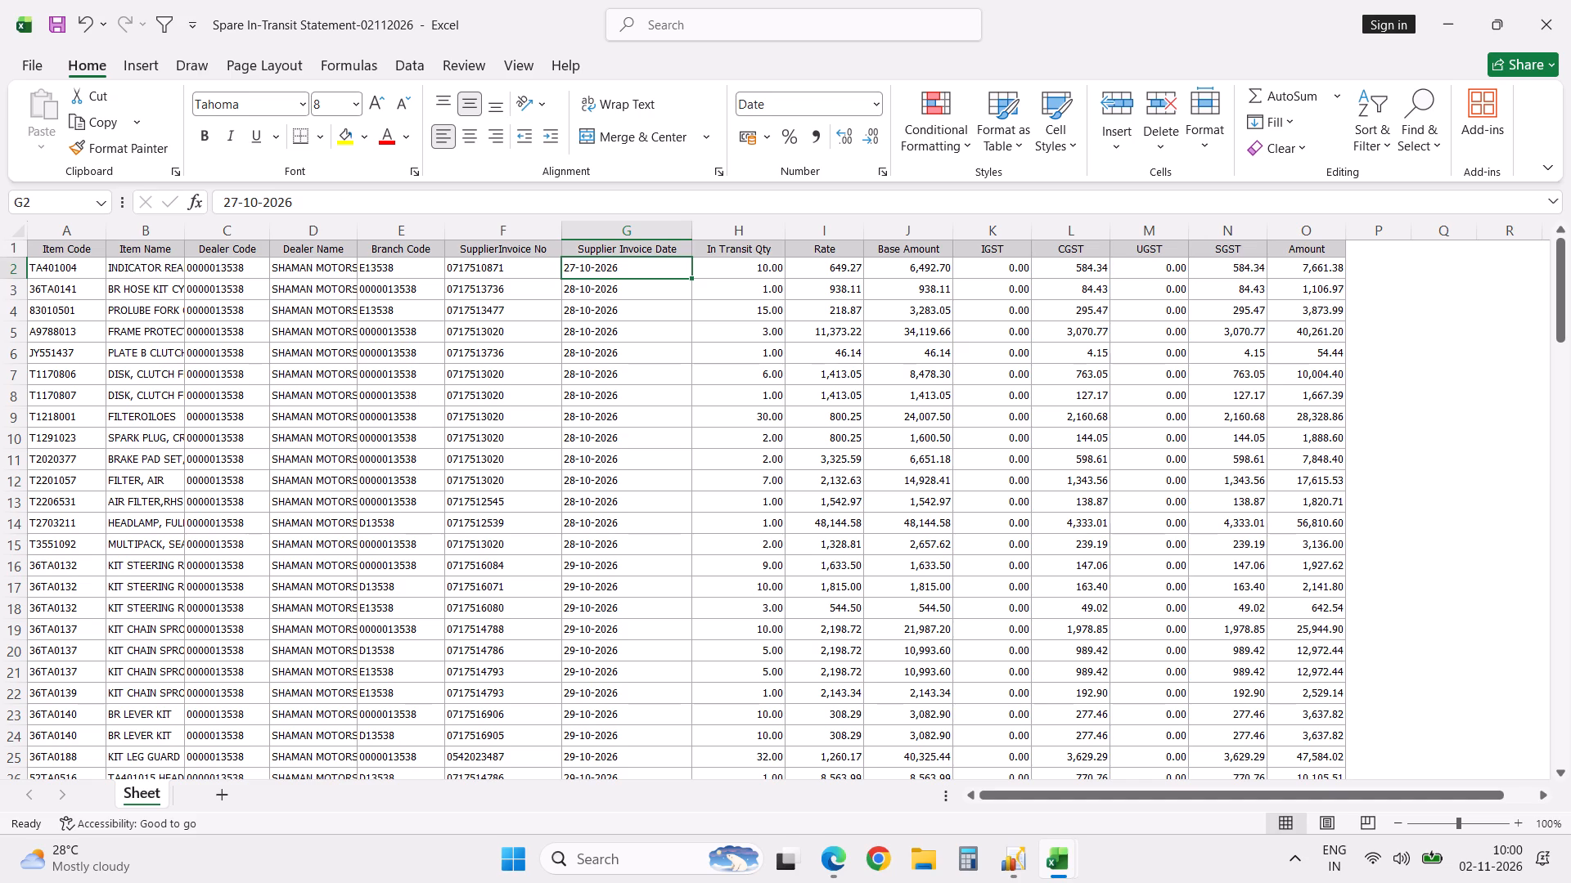
key(Down)
key(Down)
key(Down)
key(Down)
key(Down)
key(Down)
key(Down)
key(Down)
key(Down)
key(Down)
key(Down)
key(Down)
key(Down)
key(Down)
key(Down)
key(Down)
key(Down)
key(Down)
key(Down)
key(Down)
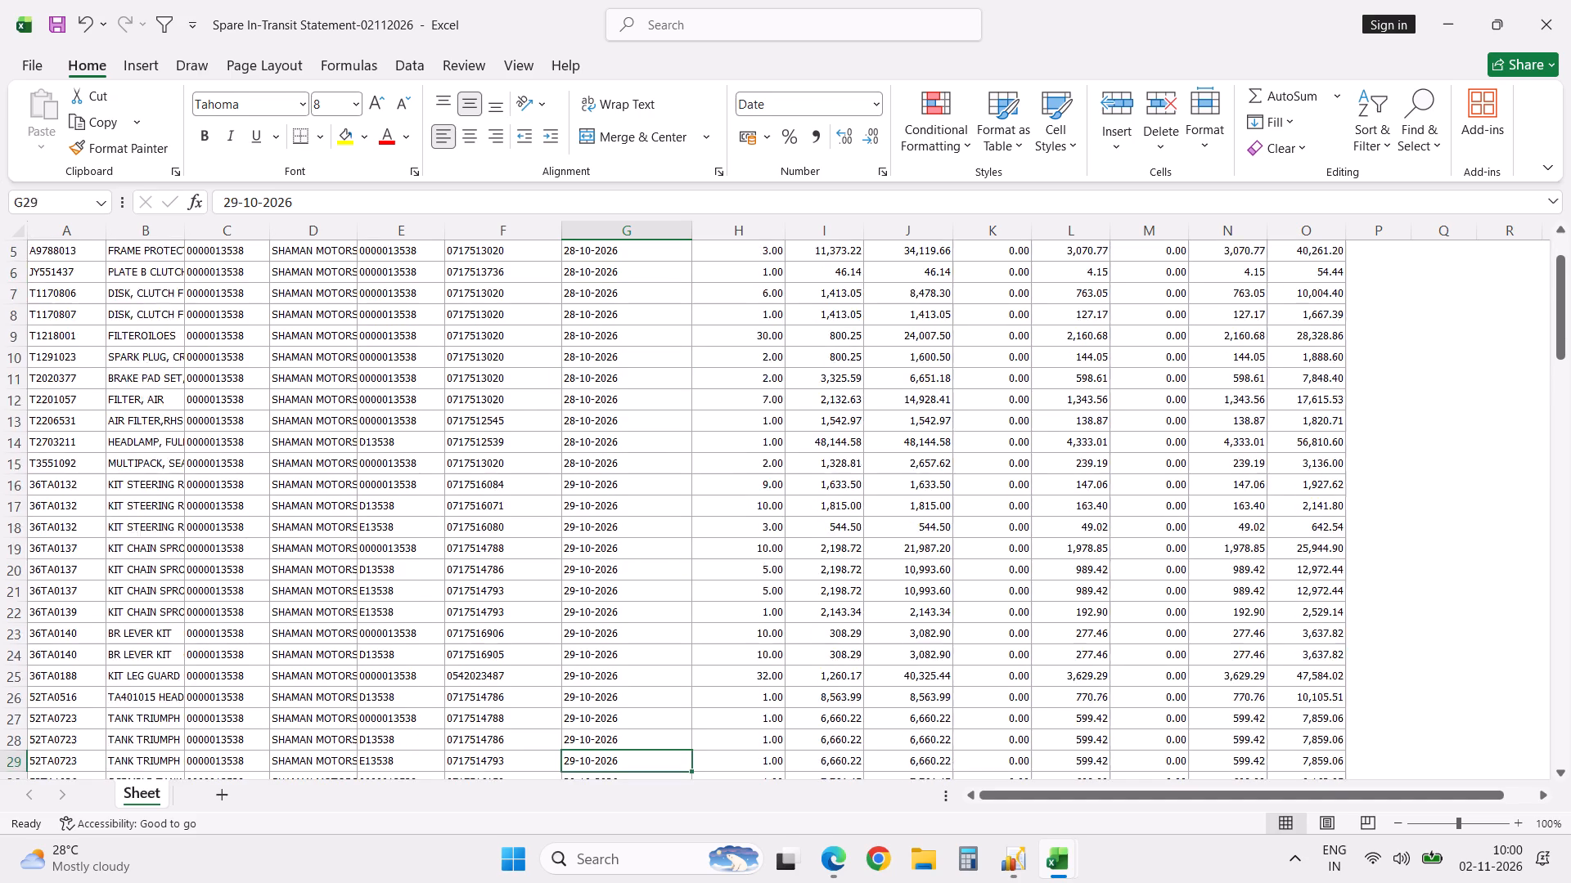
key(Down)
key(Down)
key(Down)
key(Down)
key(Down)
key(Down)
key(Down)
key(Down)
key(Down)
key(Down)
key(Down)
key(Down)
key(Down)
key(Down)
key(Down)
key(Down)
key(Down)
key(Down)
key(Down)
key(Down)
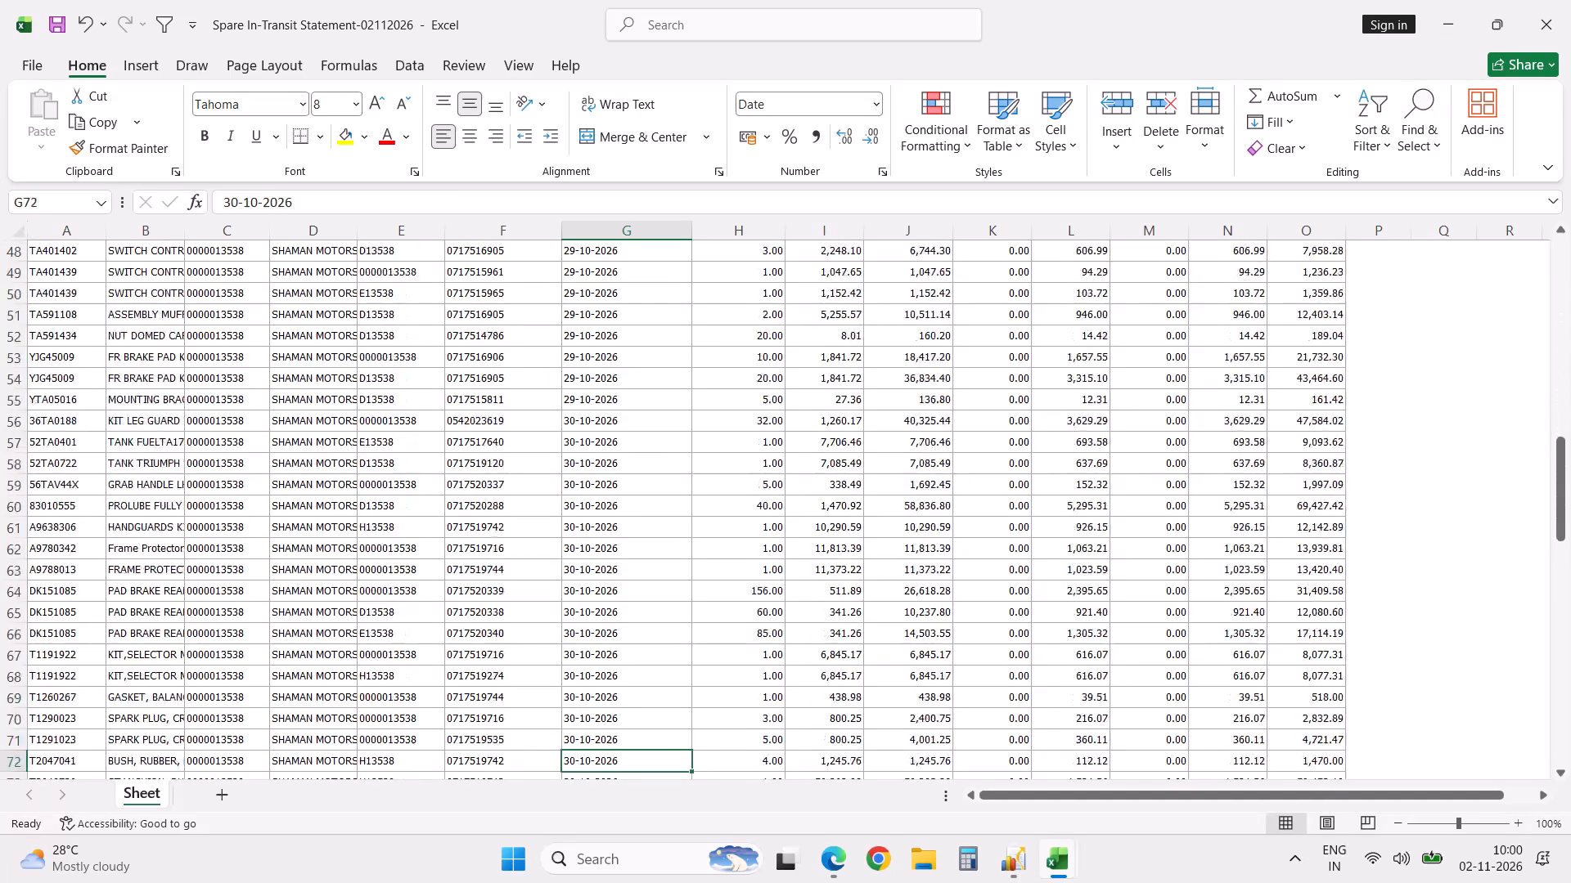
Add filters to the in-transit table's header row and filter Supplier Invoice Date to 29 October 2026 only.
key(ctrl+Up)
text(dff)
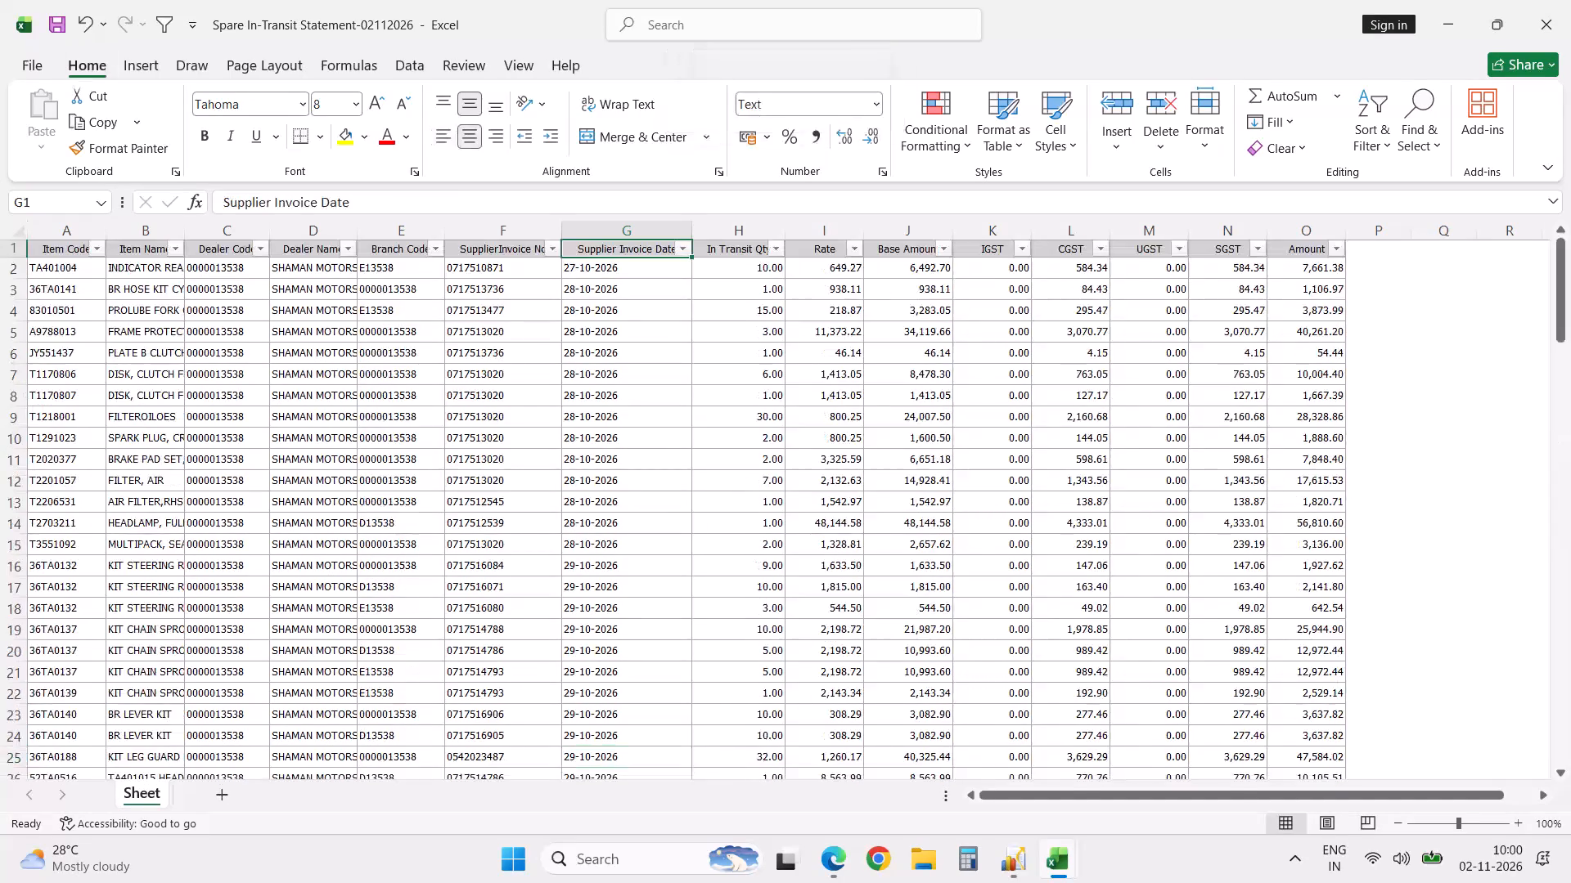
key(Down)
key(Up)
key(alt+Down)
key(Down)
key(Down)
key(Down)
key(Down)
key(Down)
key(Down)
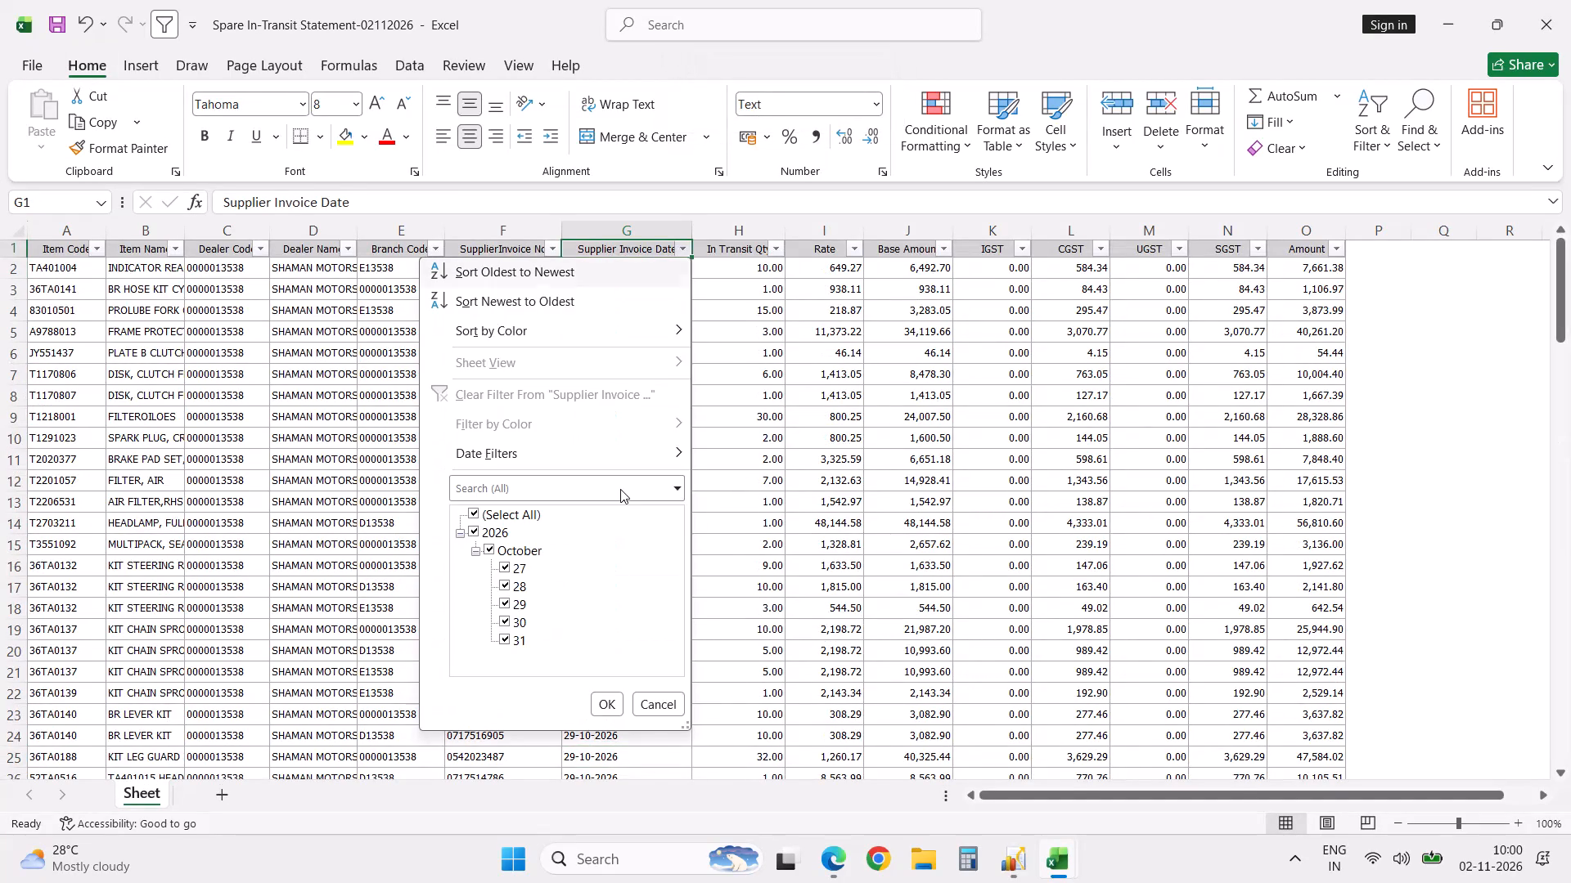
key(Down)
key(Down)
key(Down)
key(Down)
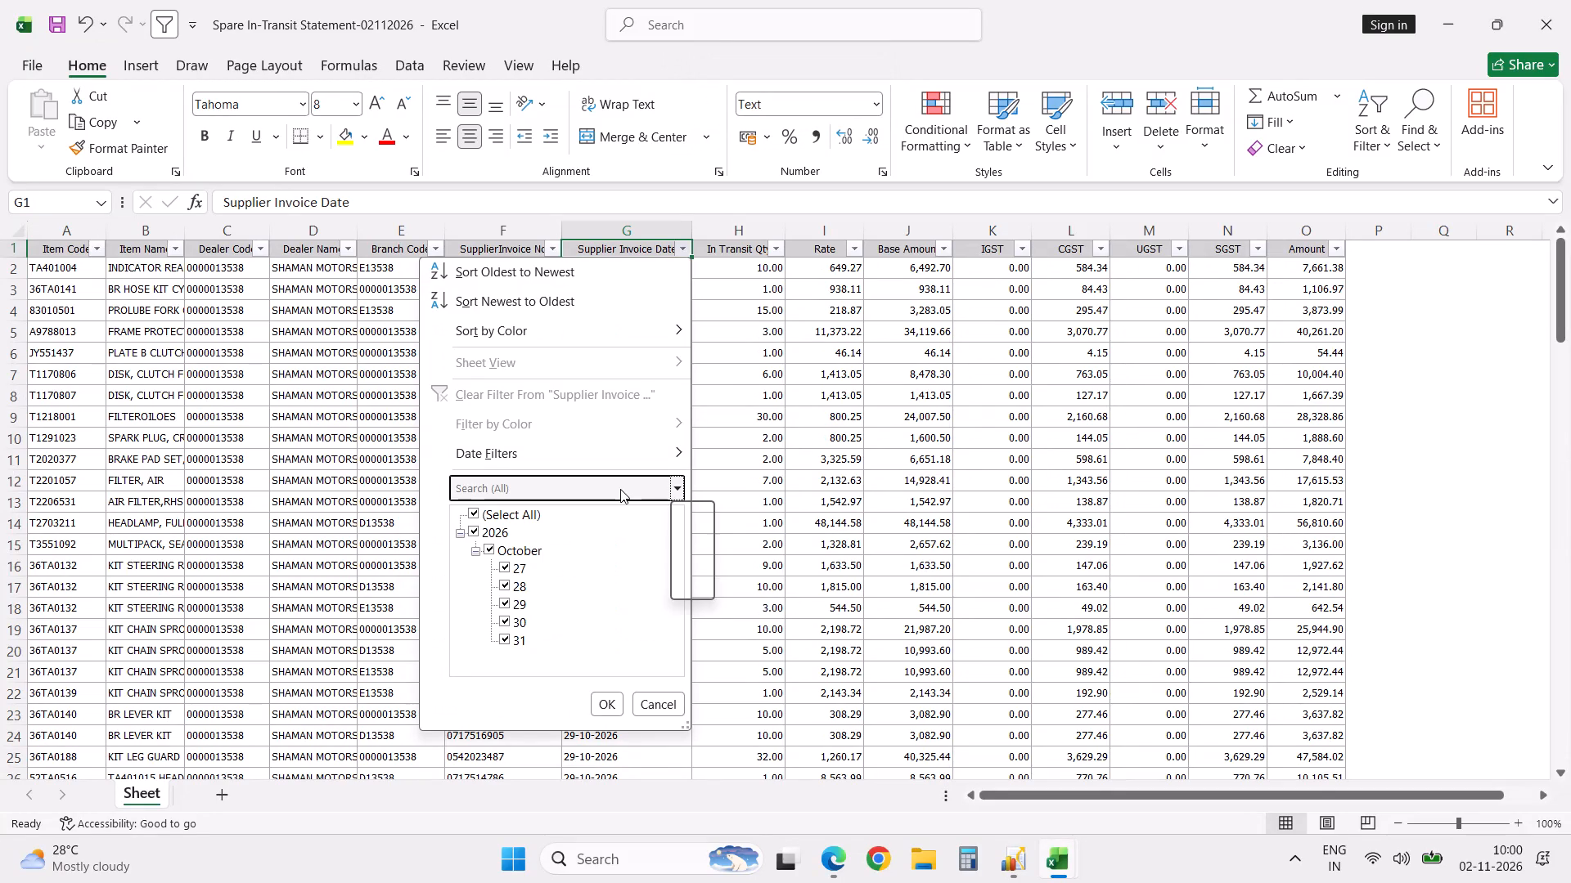
click(515, 522)
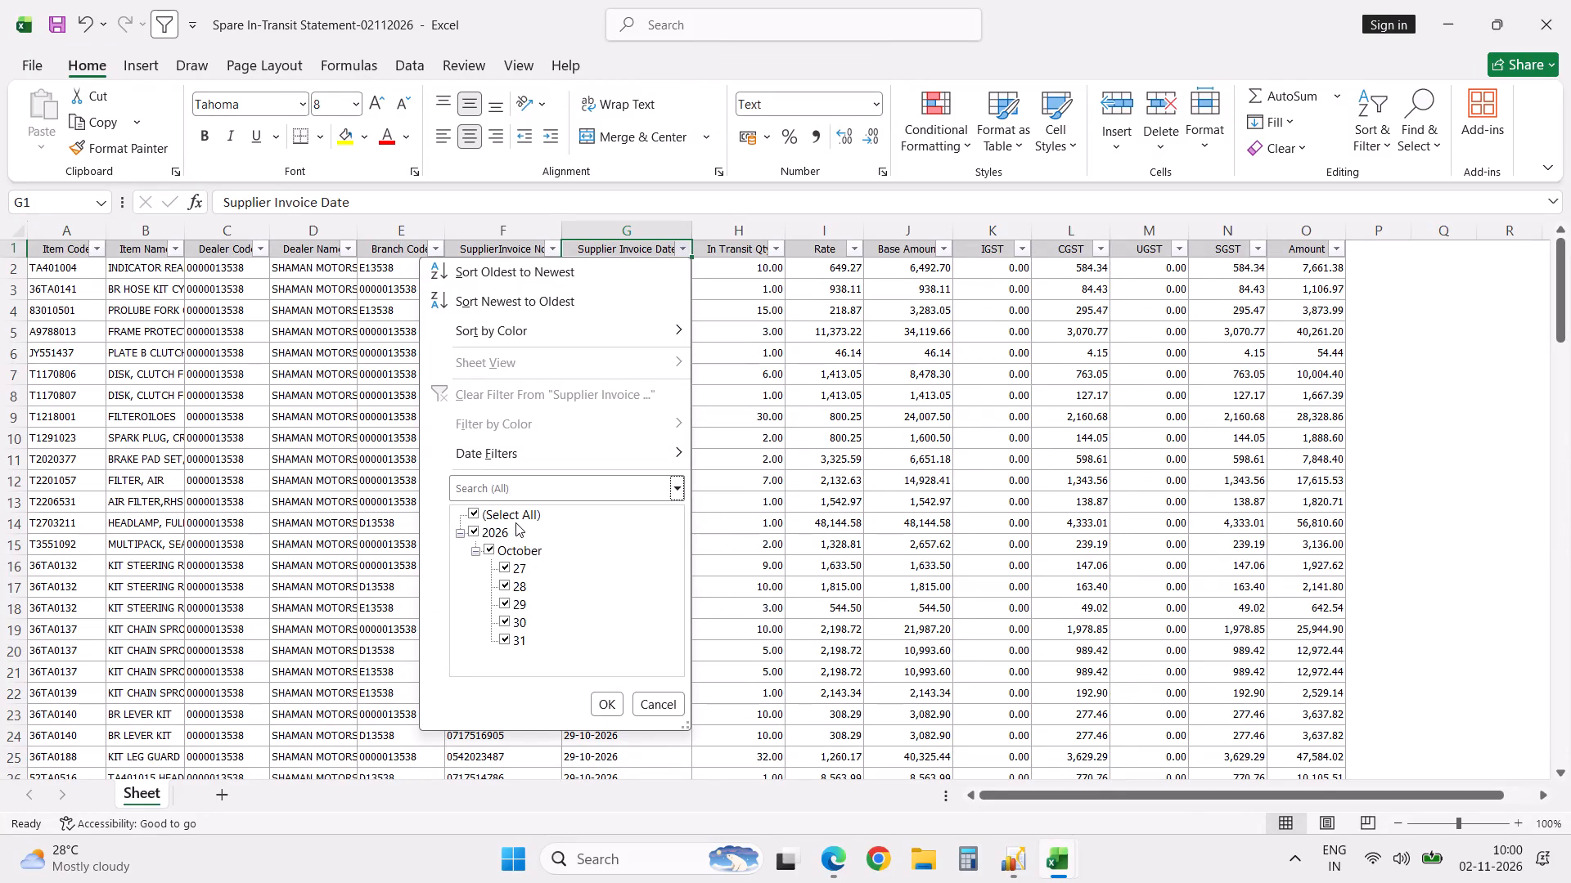
click(465, 515)
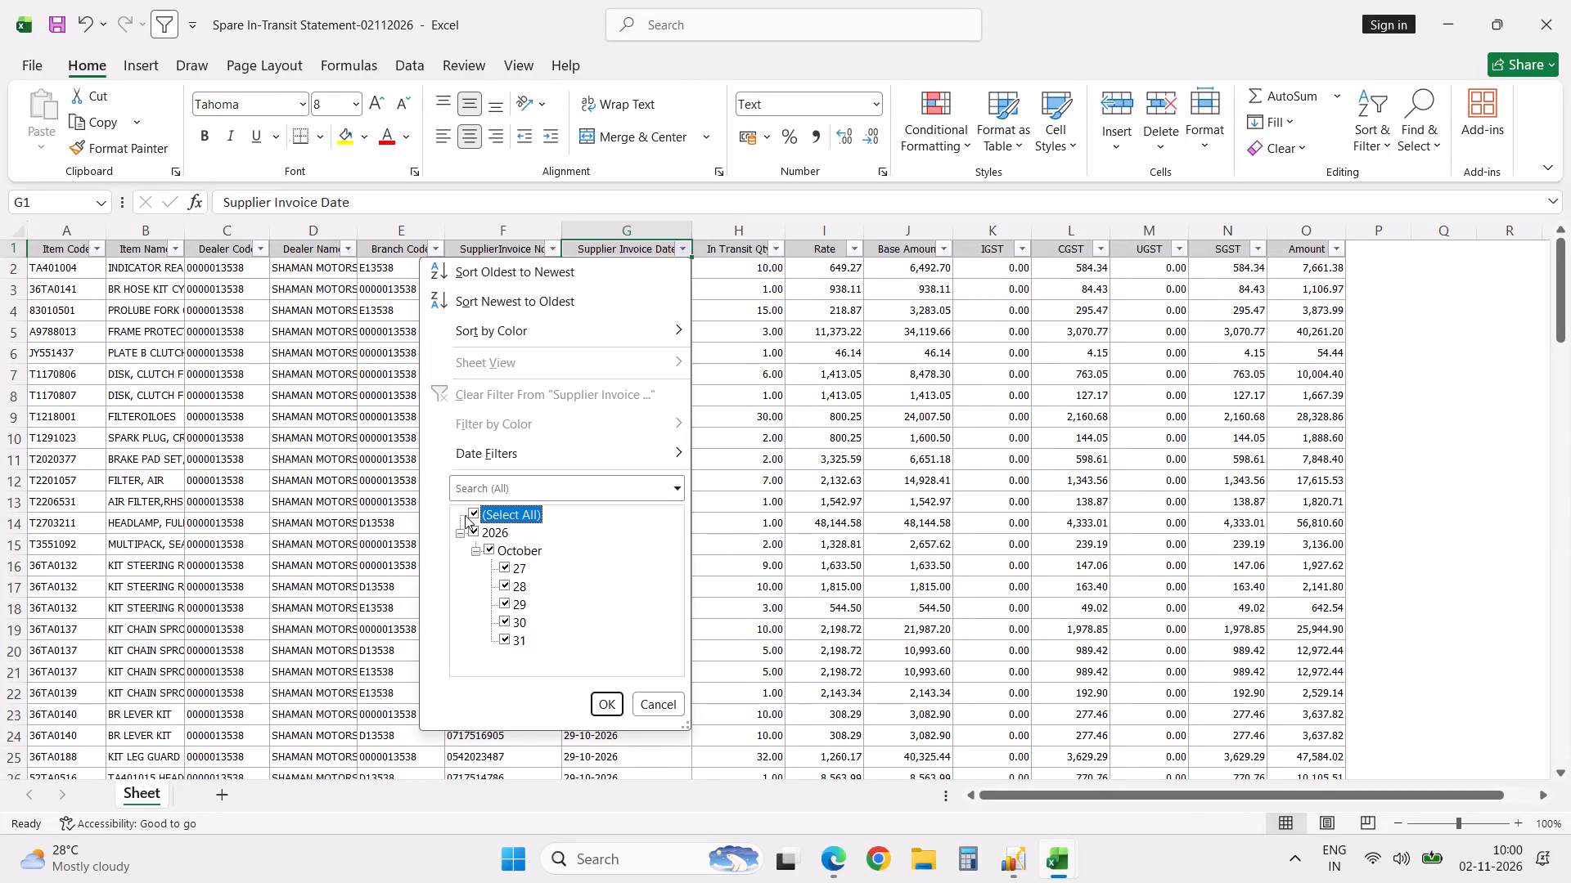
click(477, 513)
click(505, 604)
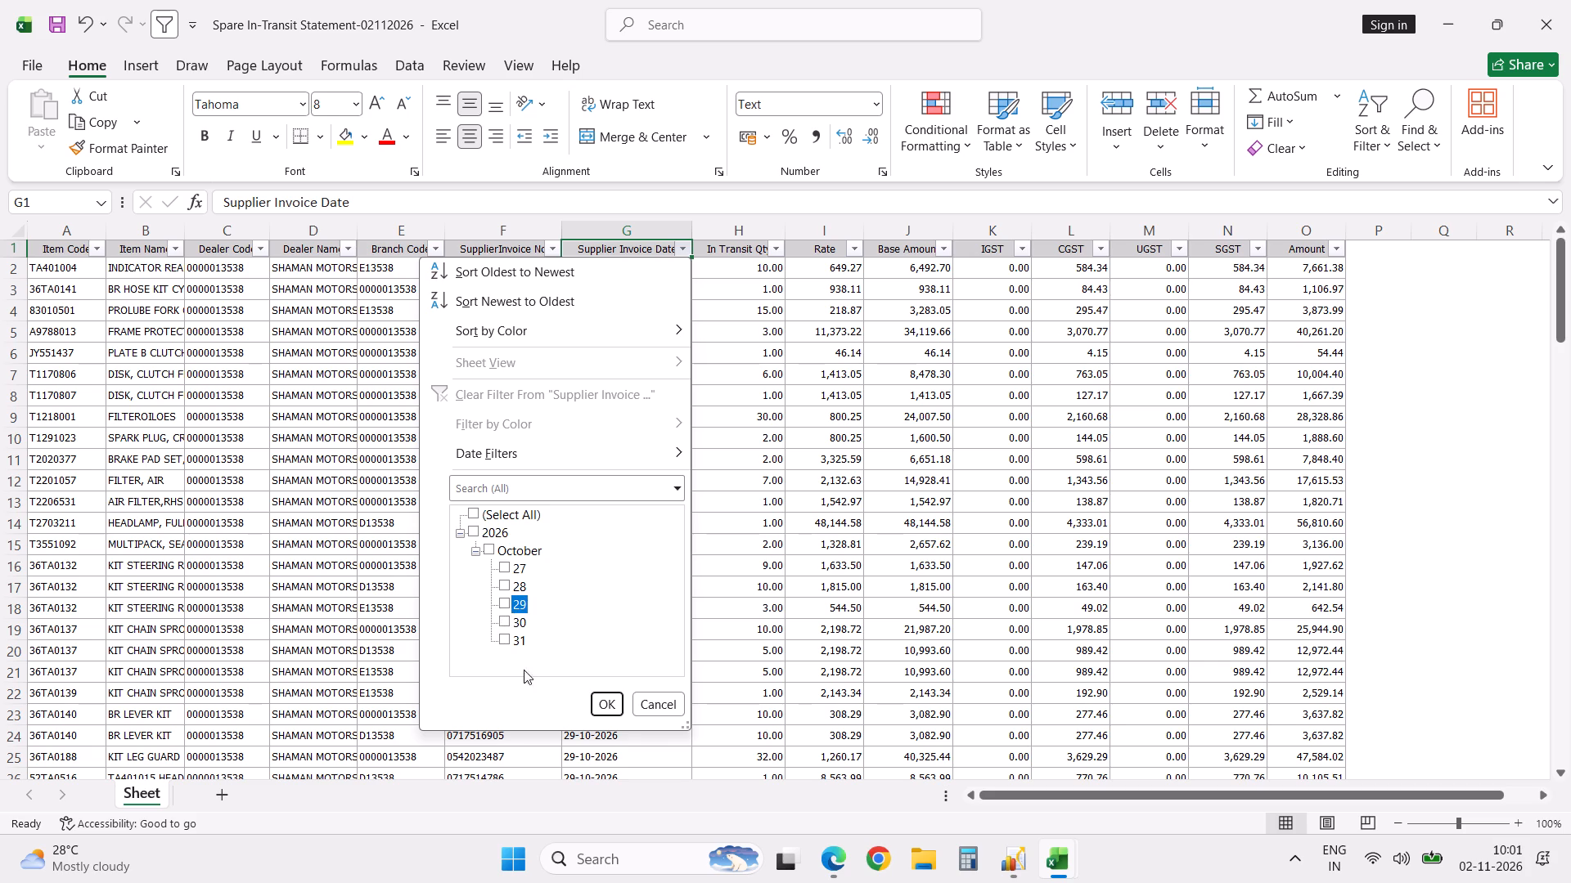
click(606, 707)
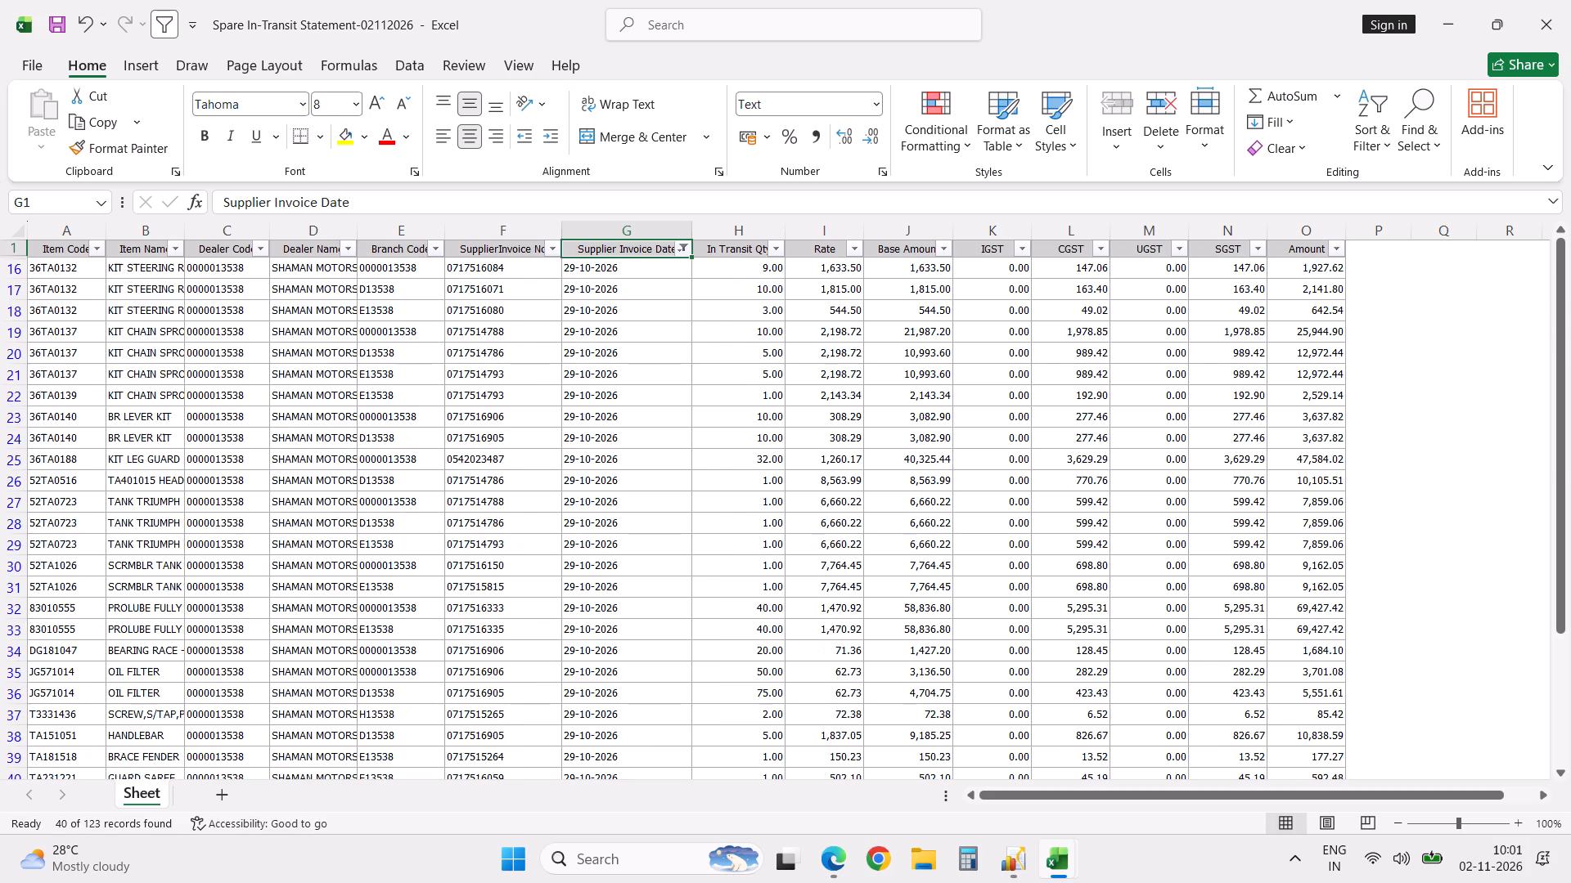
Examine the in-transit records invoiced on 29-10-2026 row by row down to the end of the filtered list.
key(Down)
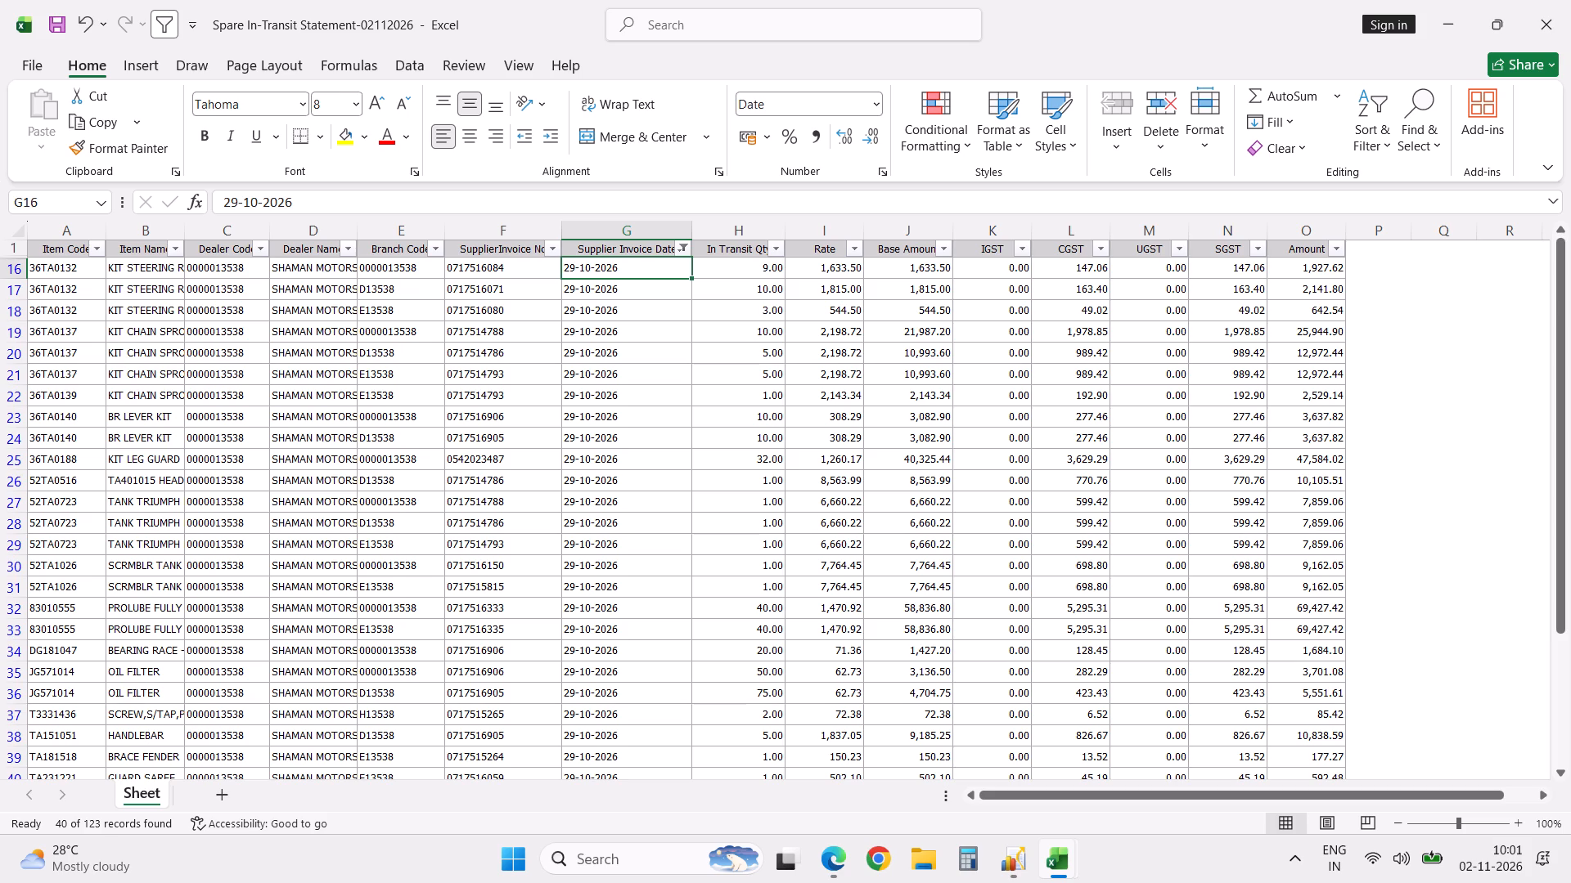
key(Down)
key(Down)
key(Down)
key(Down)
key(Down)
key(Down)
key(Down)
key(Down)
key(Down)
key(Down)
key(Down)
key(Down)
key(Down)
key(Down)
key(Down)
key(Down)
key(Down)
key(Down)
key(Down)
key(Down)
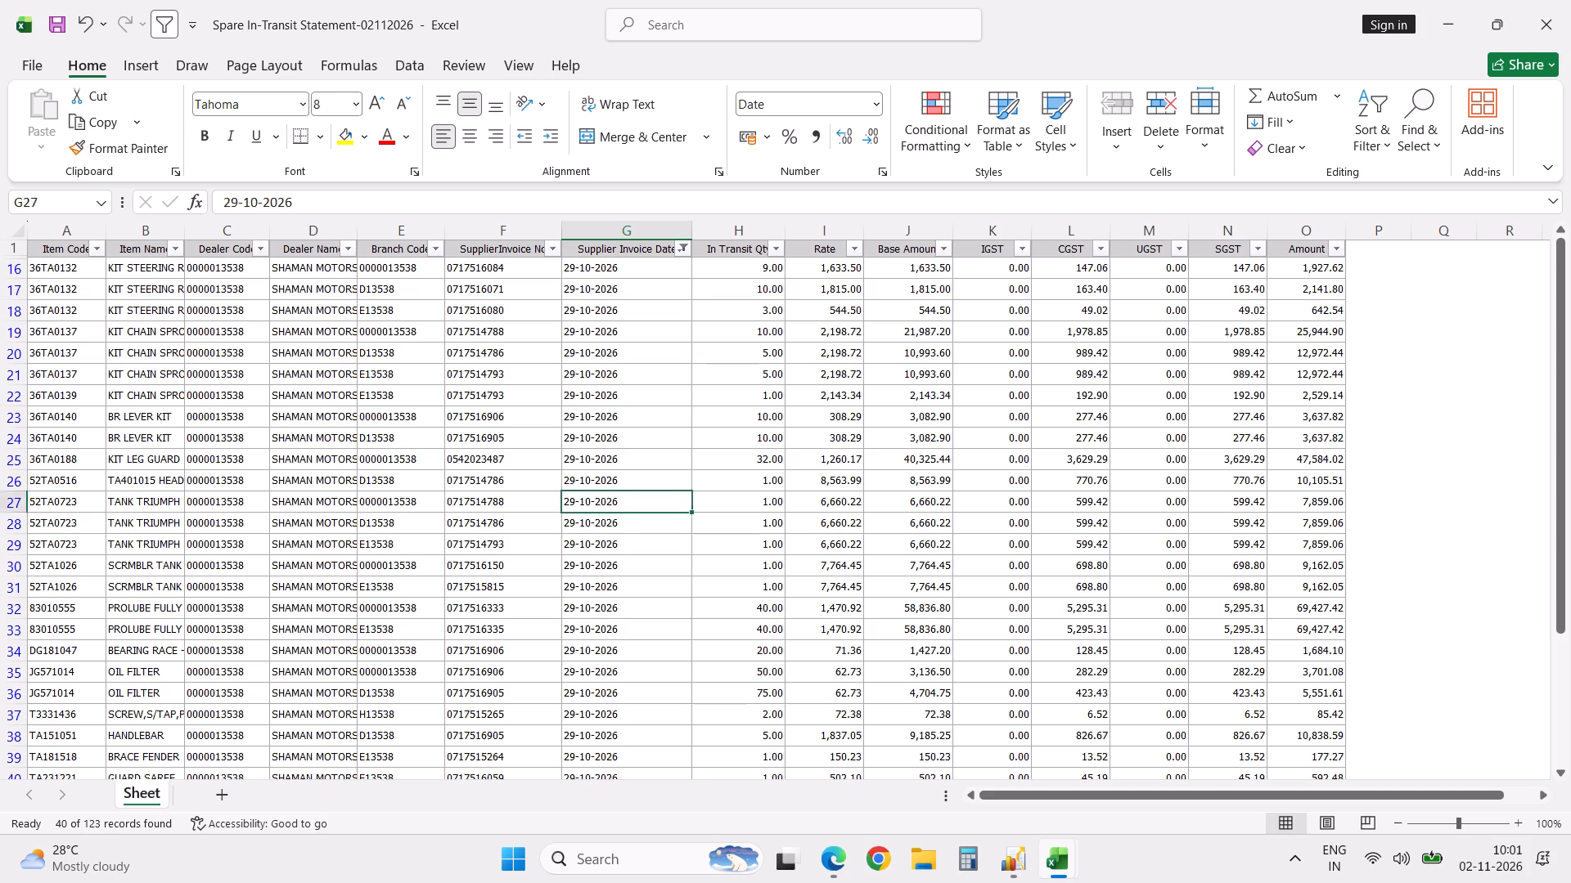
key(Down)
key(Down)
key(Down)
key(Down)
key(Down)
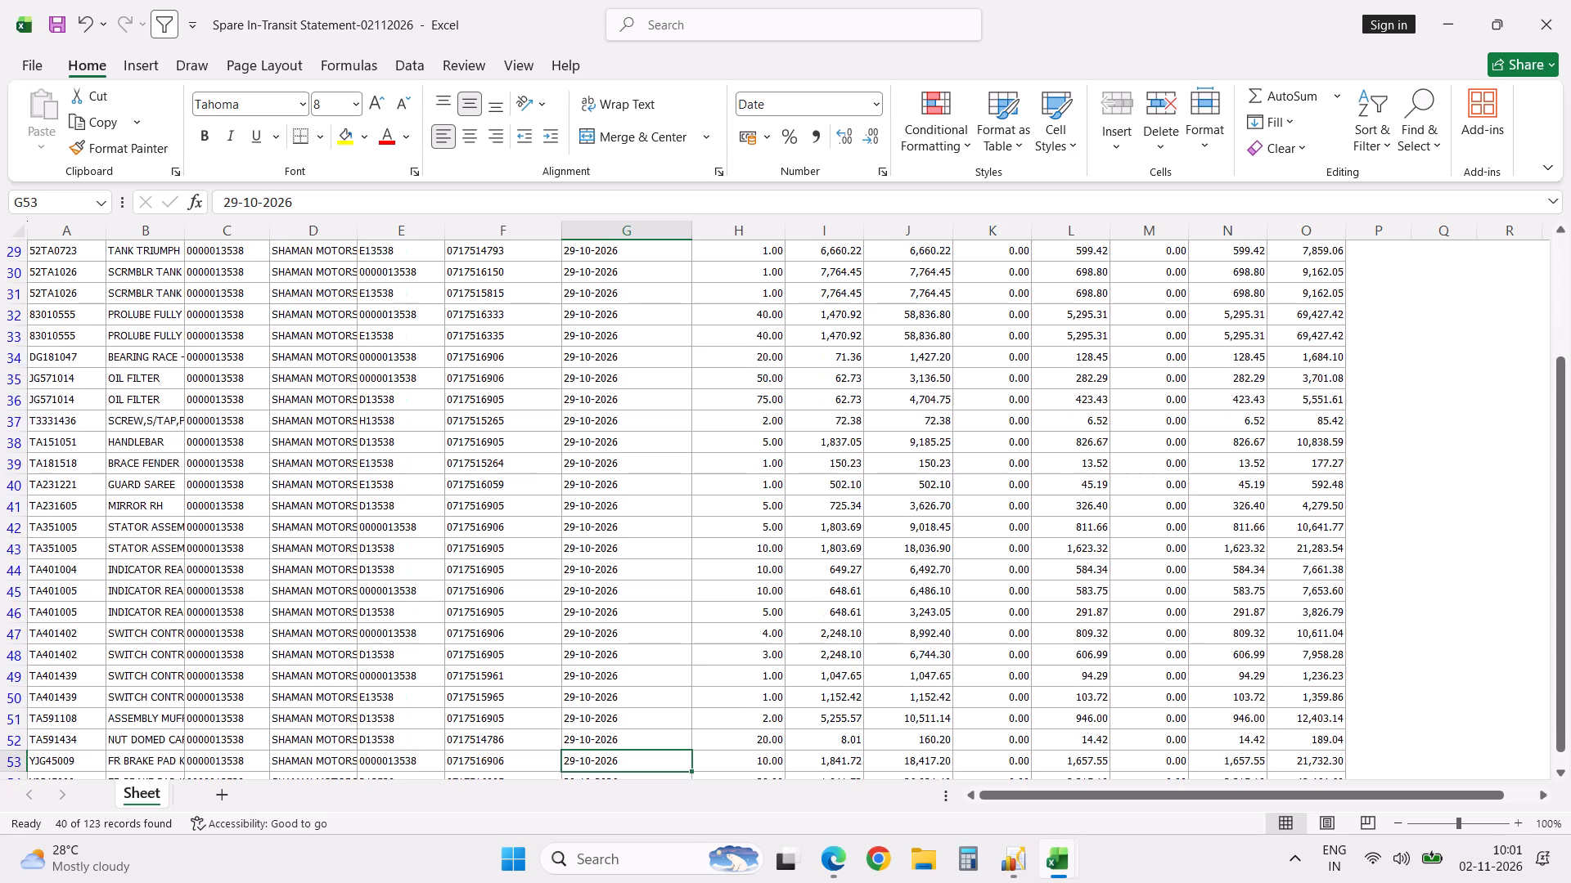
key(Down)
key(Down)
key(Down)
key(Down)
key(Up)
key(Up)
key(Up)
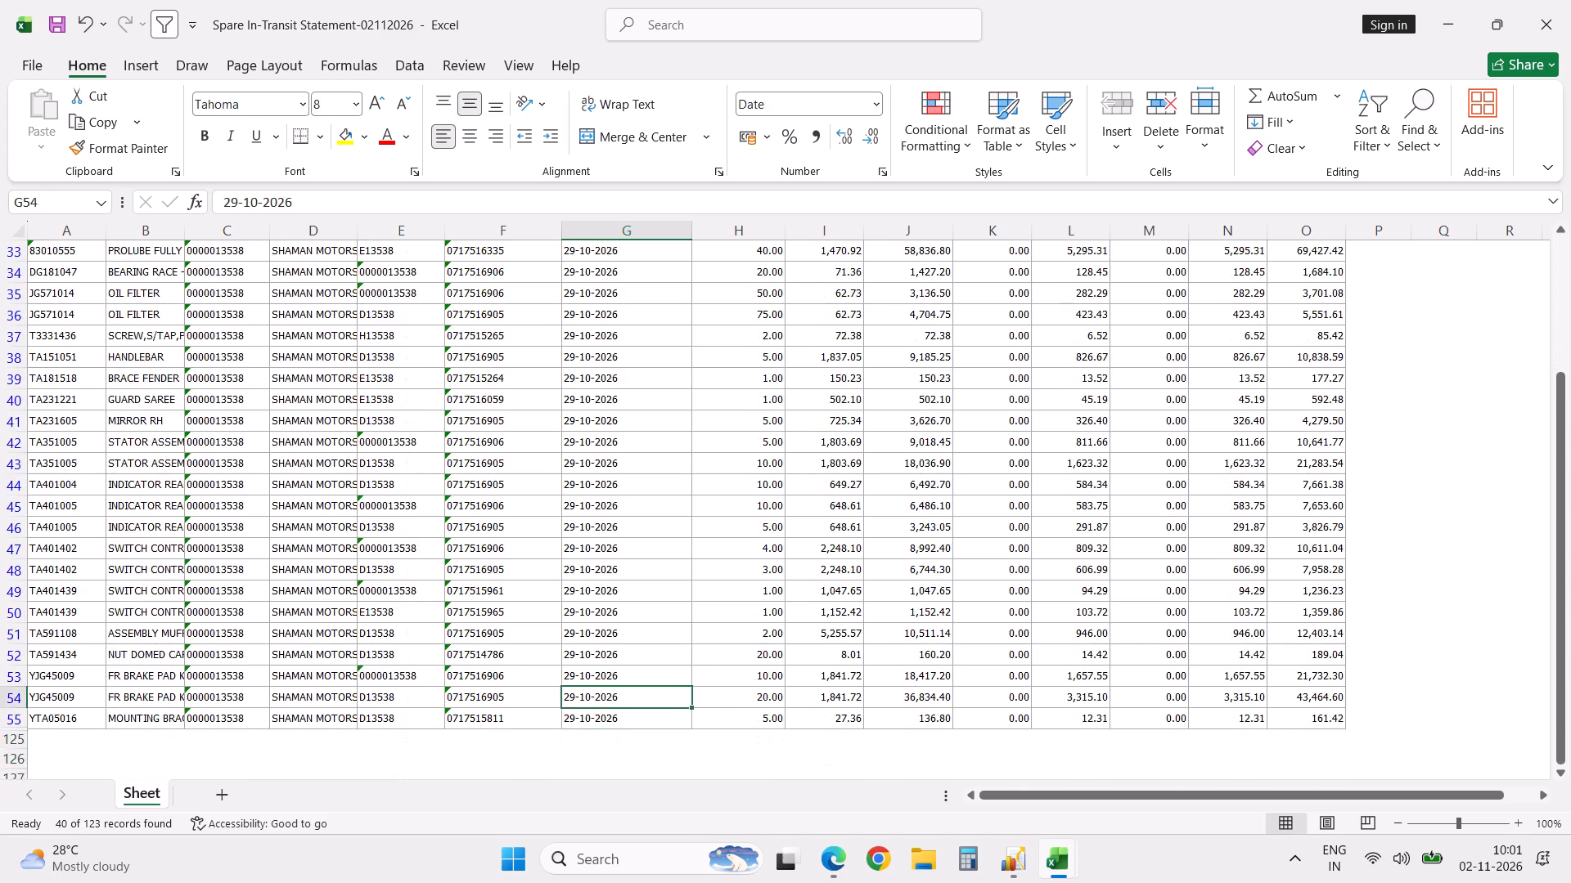
Remove the filters from the in-transit table, then save and close the Spare In-Transit Statement-02112026 workbook.
key(ctrl+Up)
text(dff)
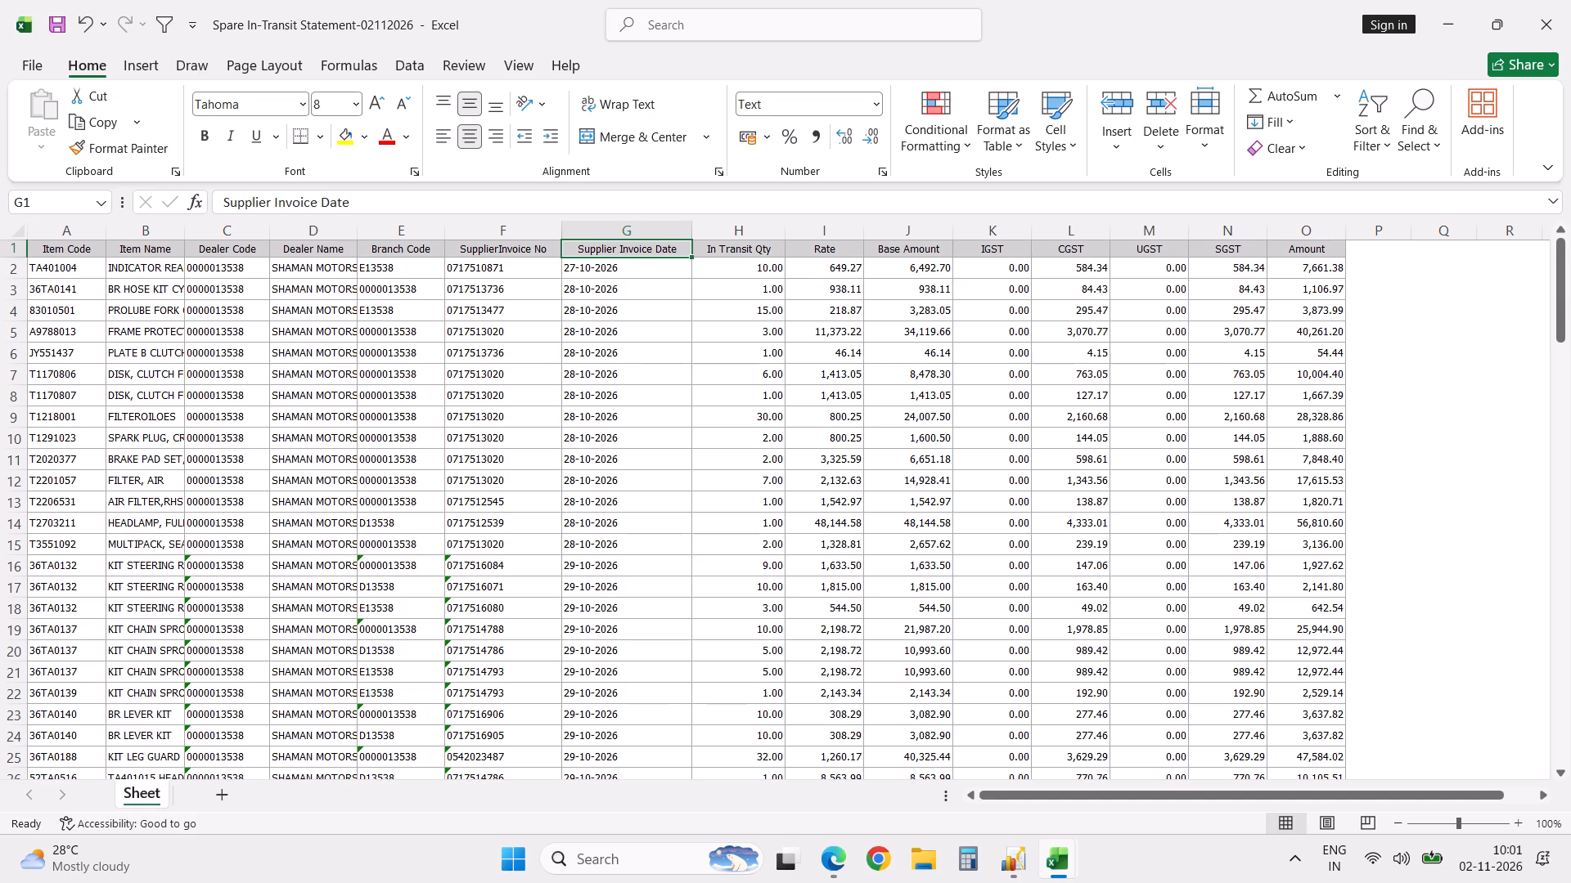
key(ctrl+s)
click(1553, 26)
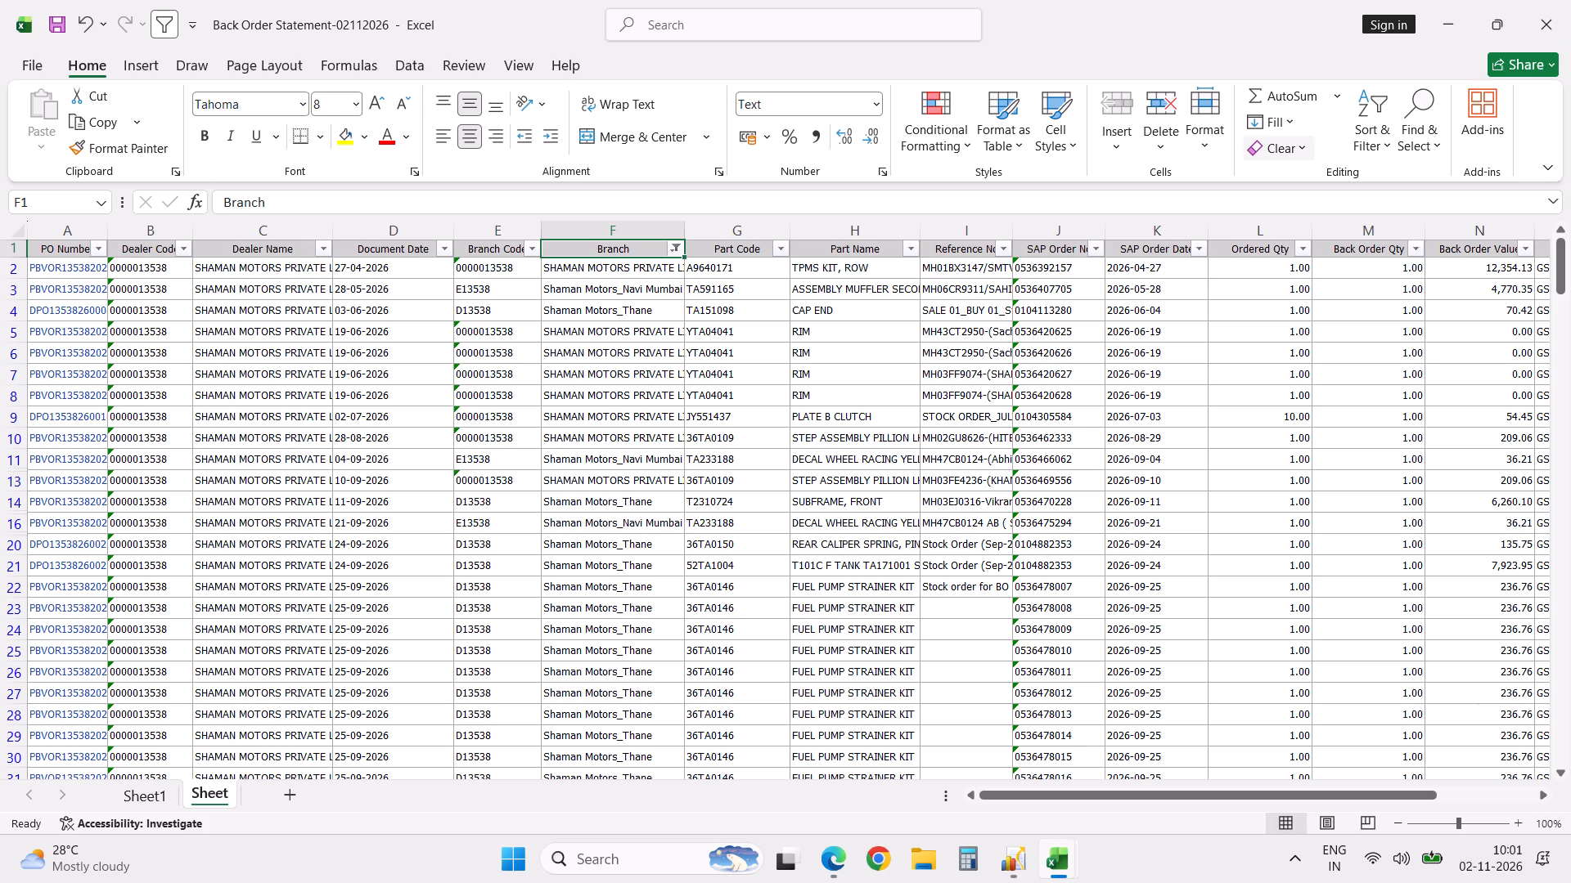
Switch to Excellon, close the Spare In-Transit Statement report, and find and open the Dealers Spare Fund Visibility PB report.
click(1013, 857)
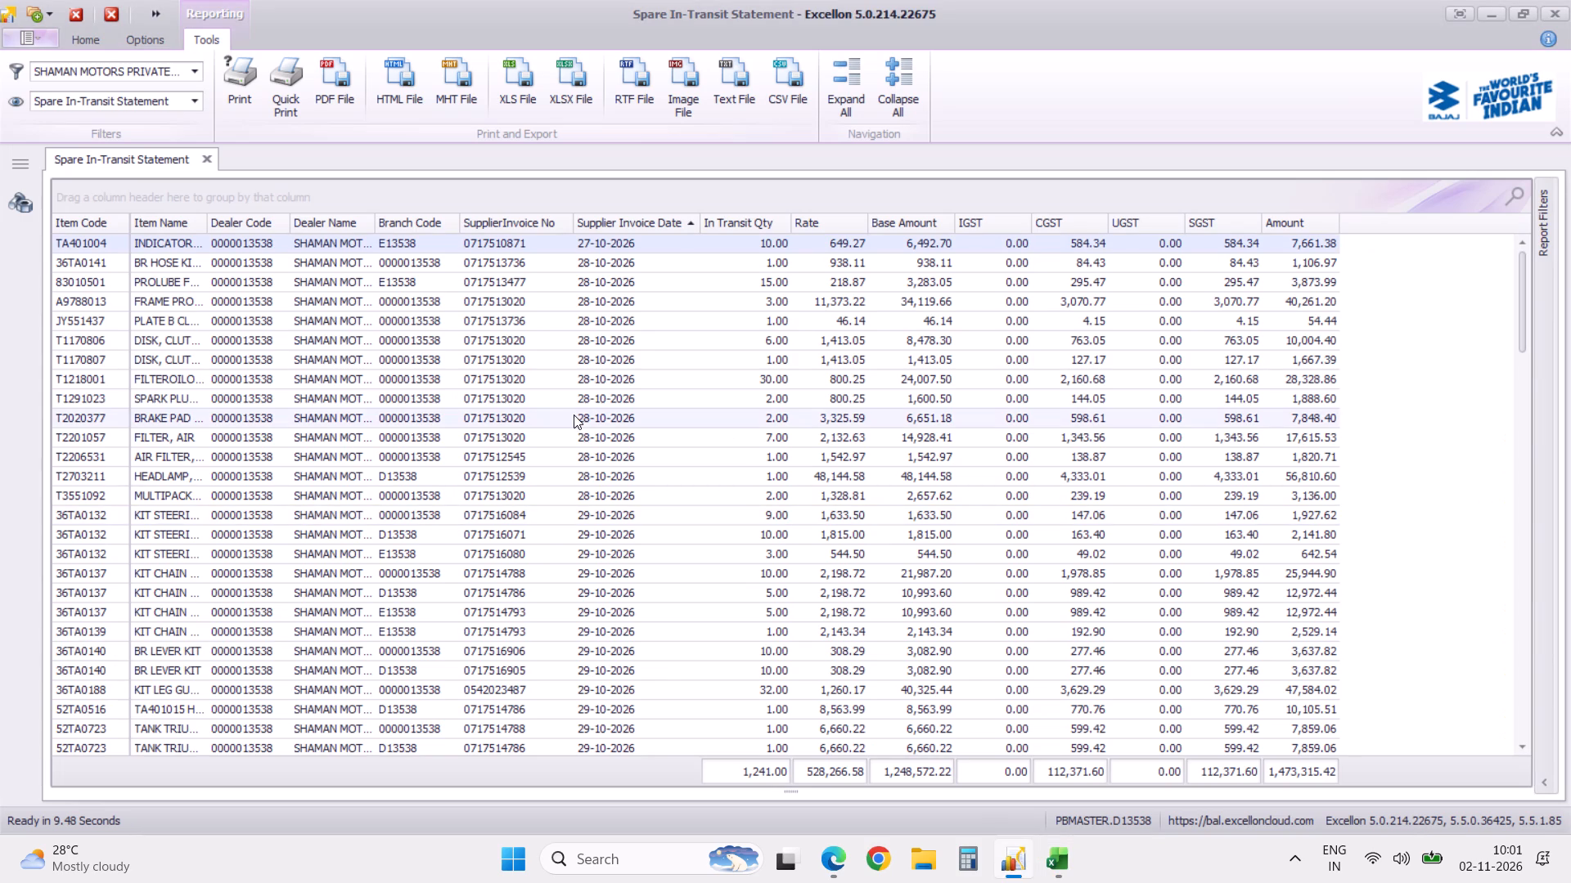
click(212, 161)
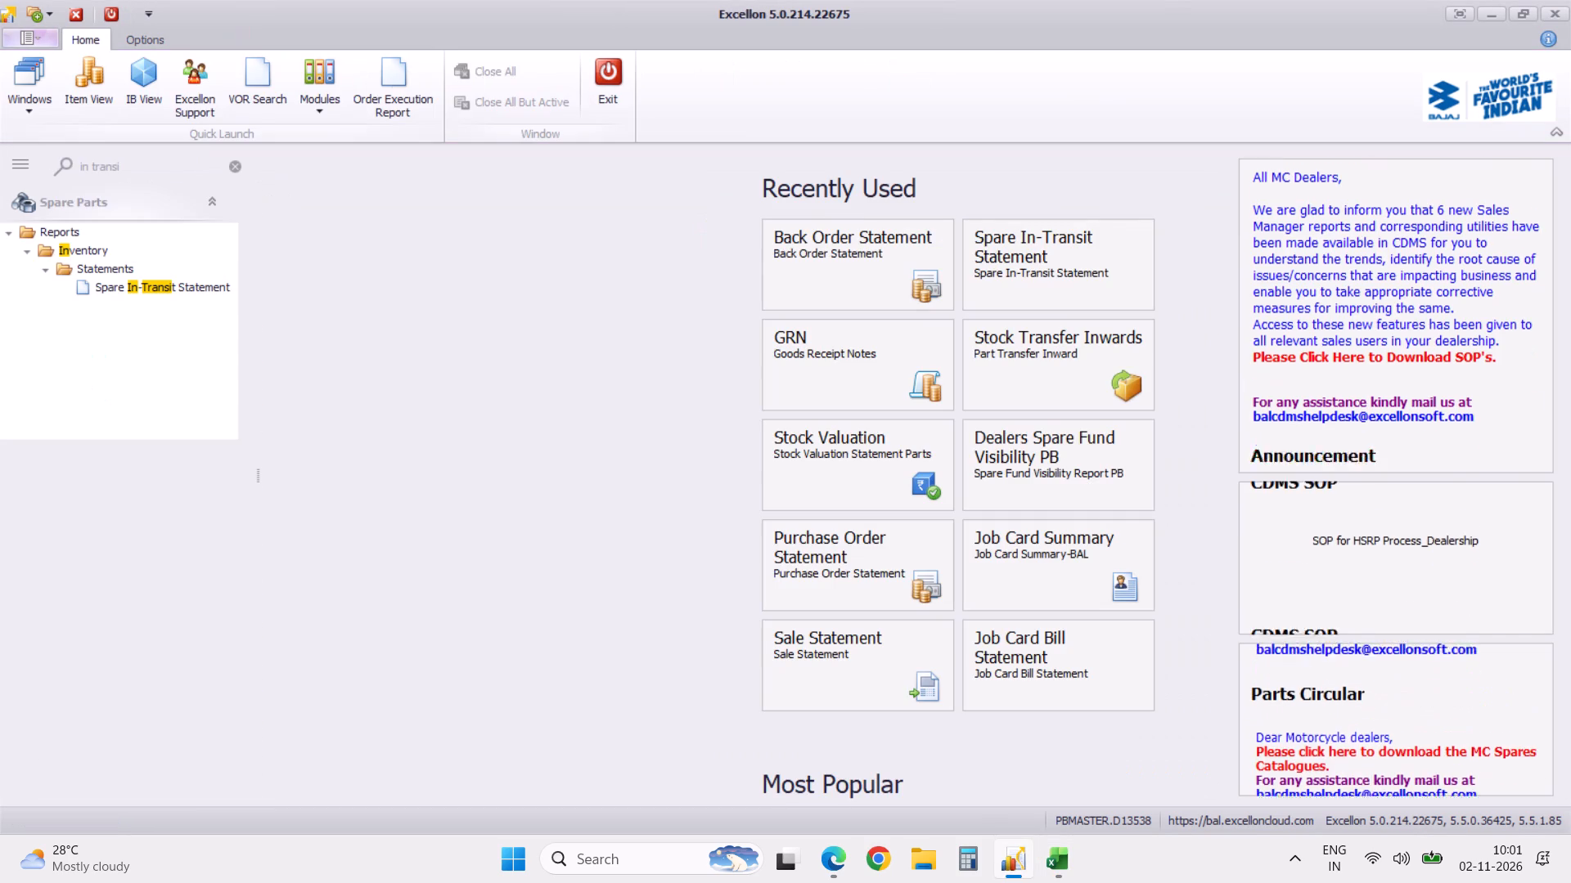
click(162, 164)
text(fund)
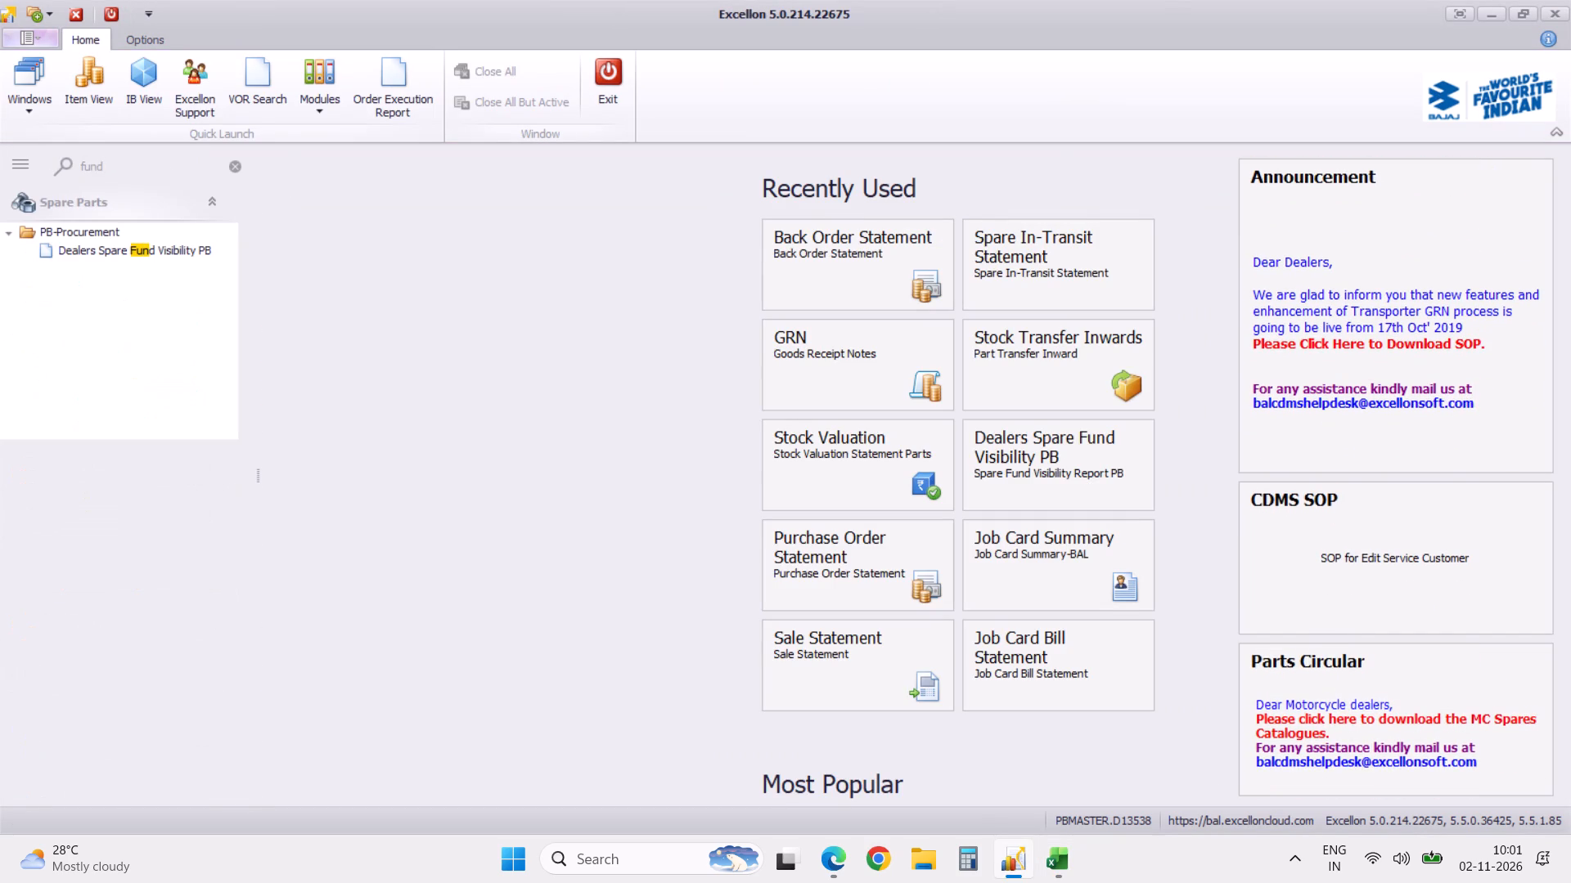
click(156, 252)
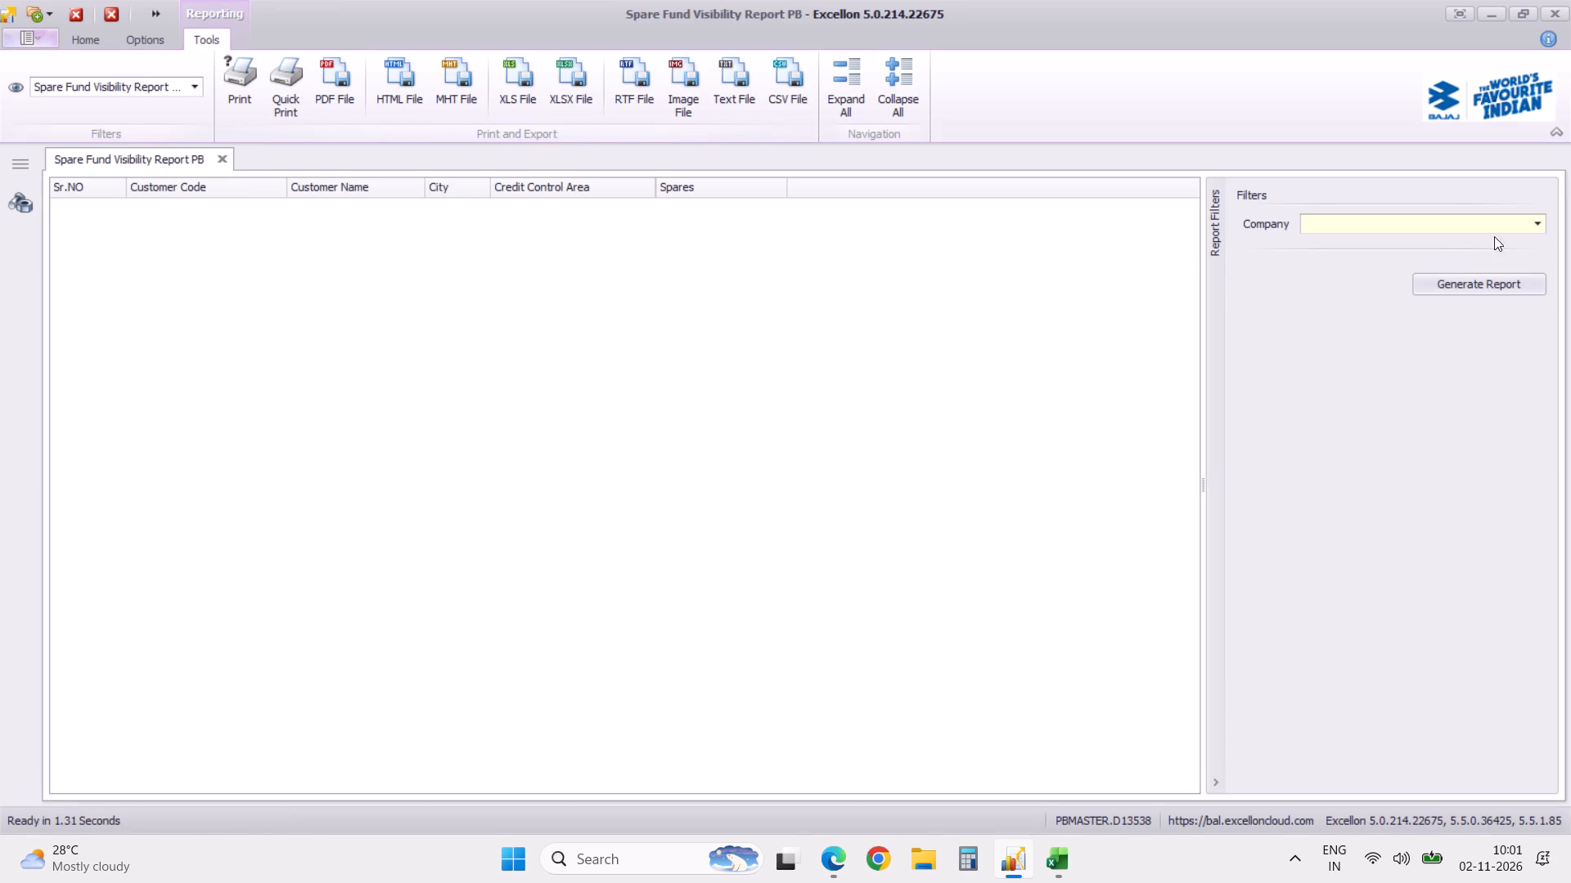
Generate the Spare Fund Visibility Report PB for the company SHAMAN MOTORS PRIVATE LIMITED (13538).
click(1547, 224)
click(1542, 226)
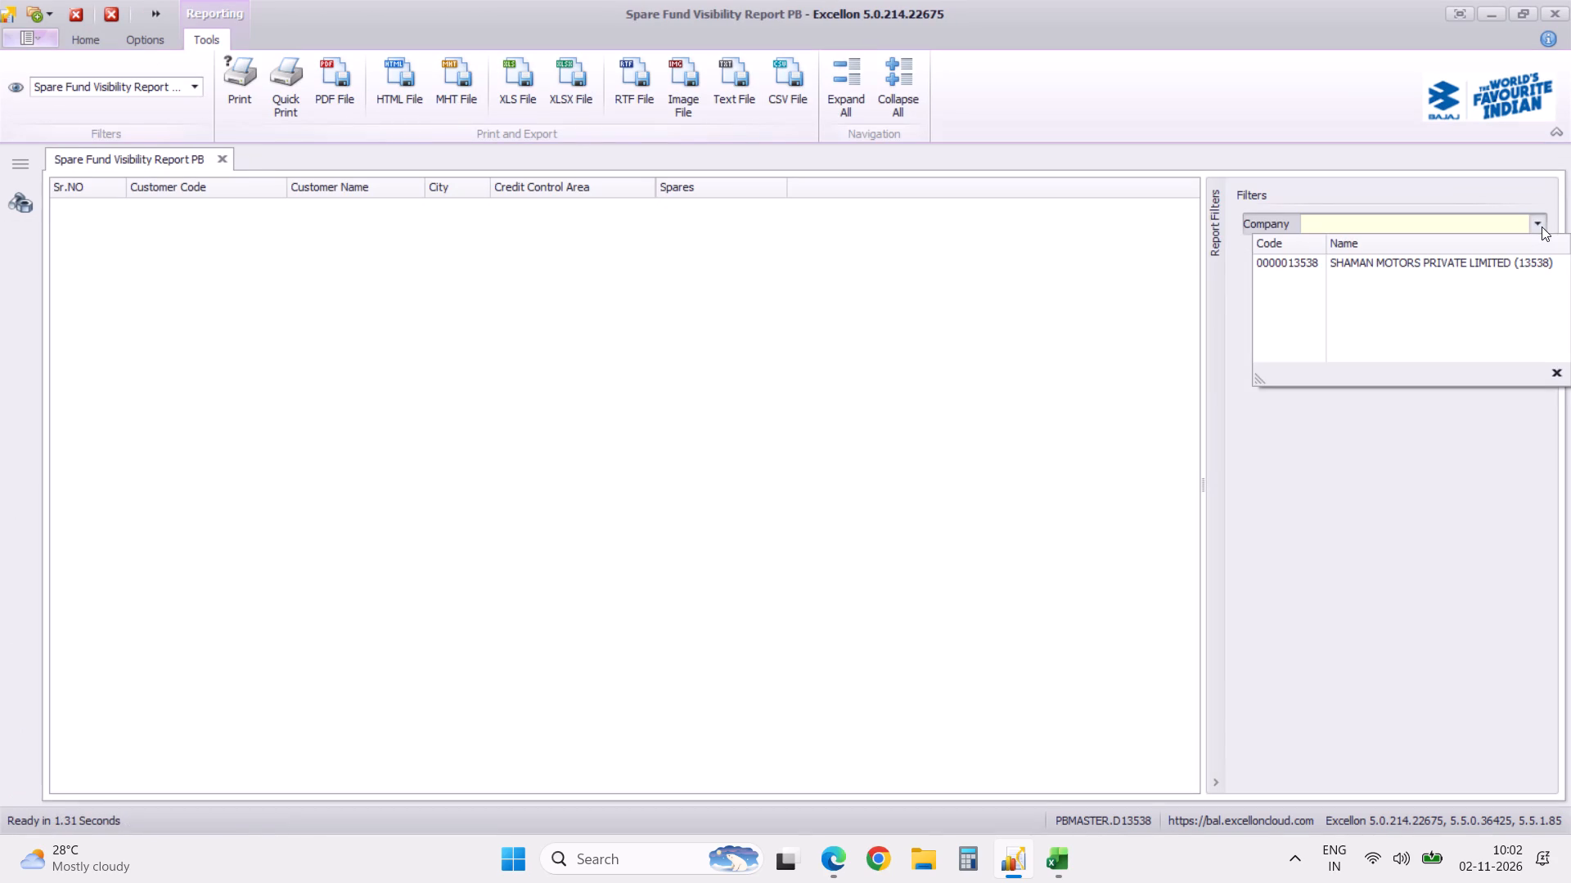
click(1520, 261)
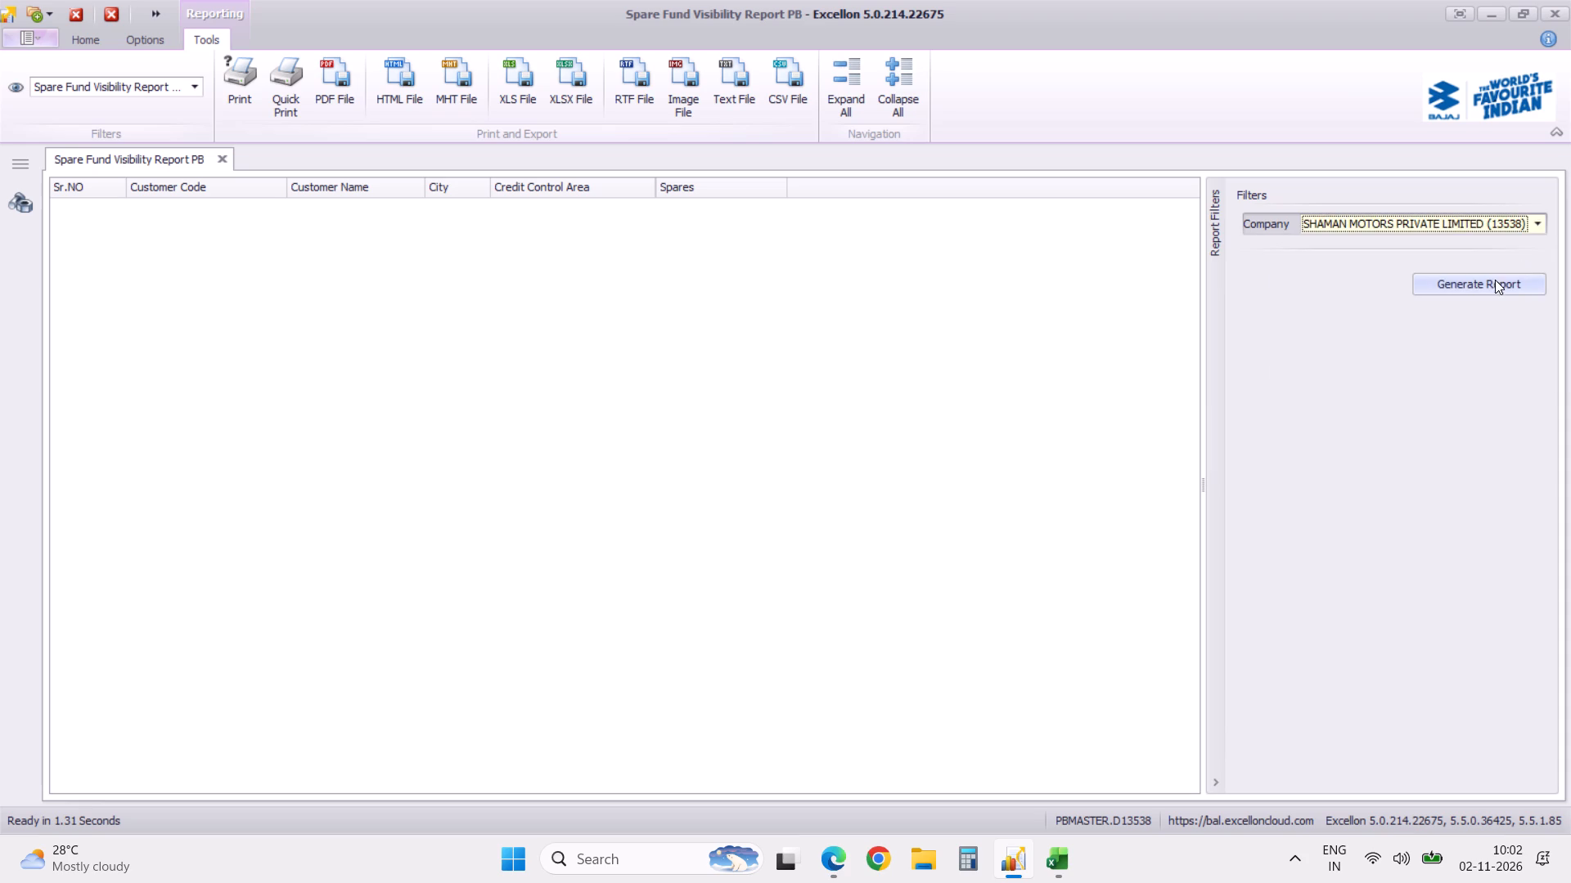
click(1494, 281)
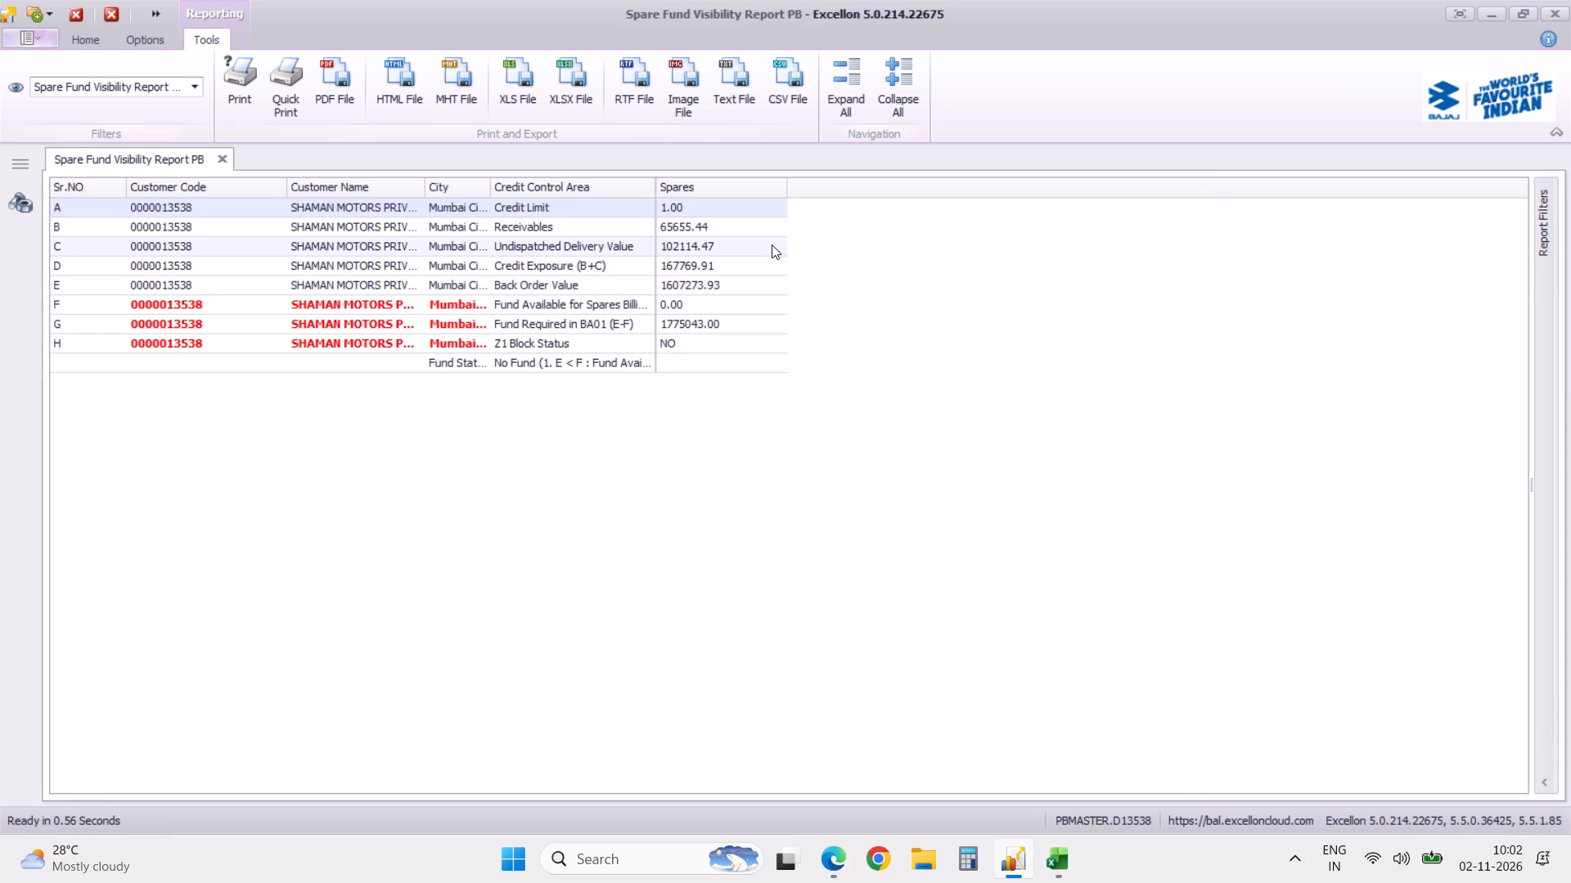
Export the report as XLSX without hyperlinks, named Spare Fund Visibility Report PB-02112026, in the Funds Statement folder, and open the exported file.
click(552, 65)
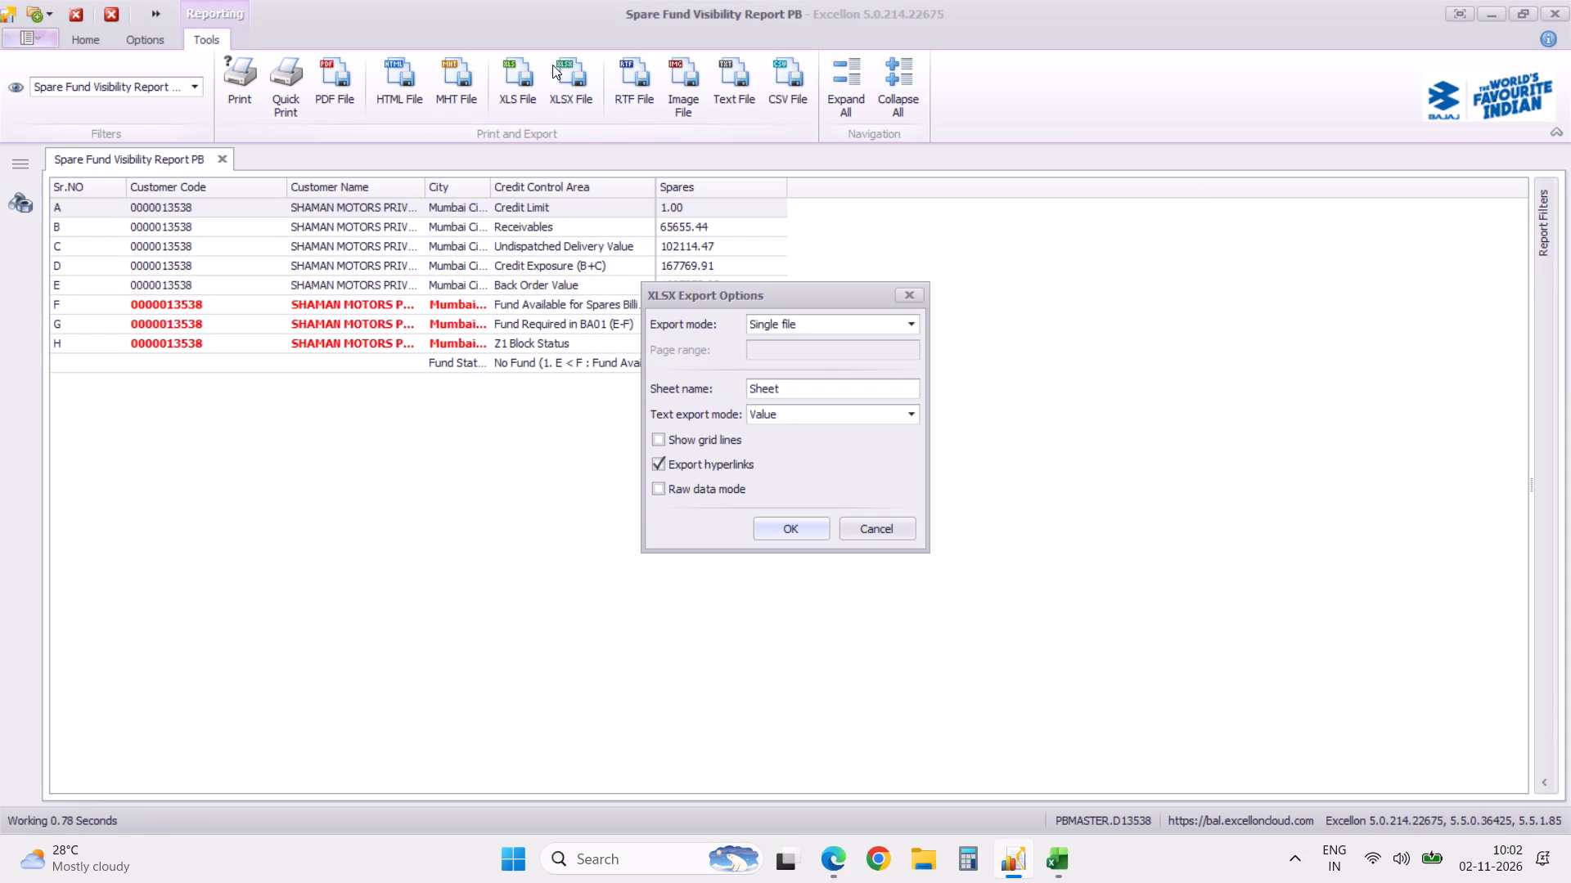
click(659, 463)
click(793, 528)
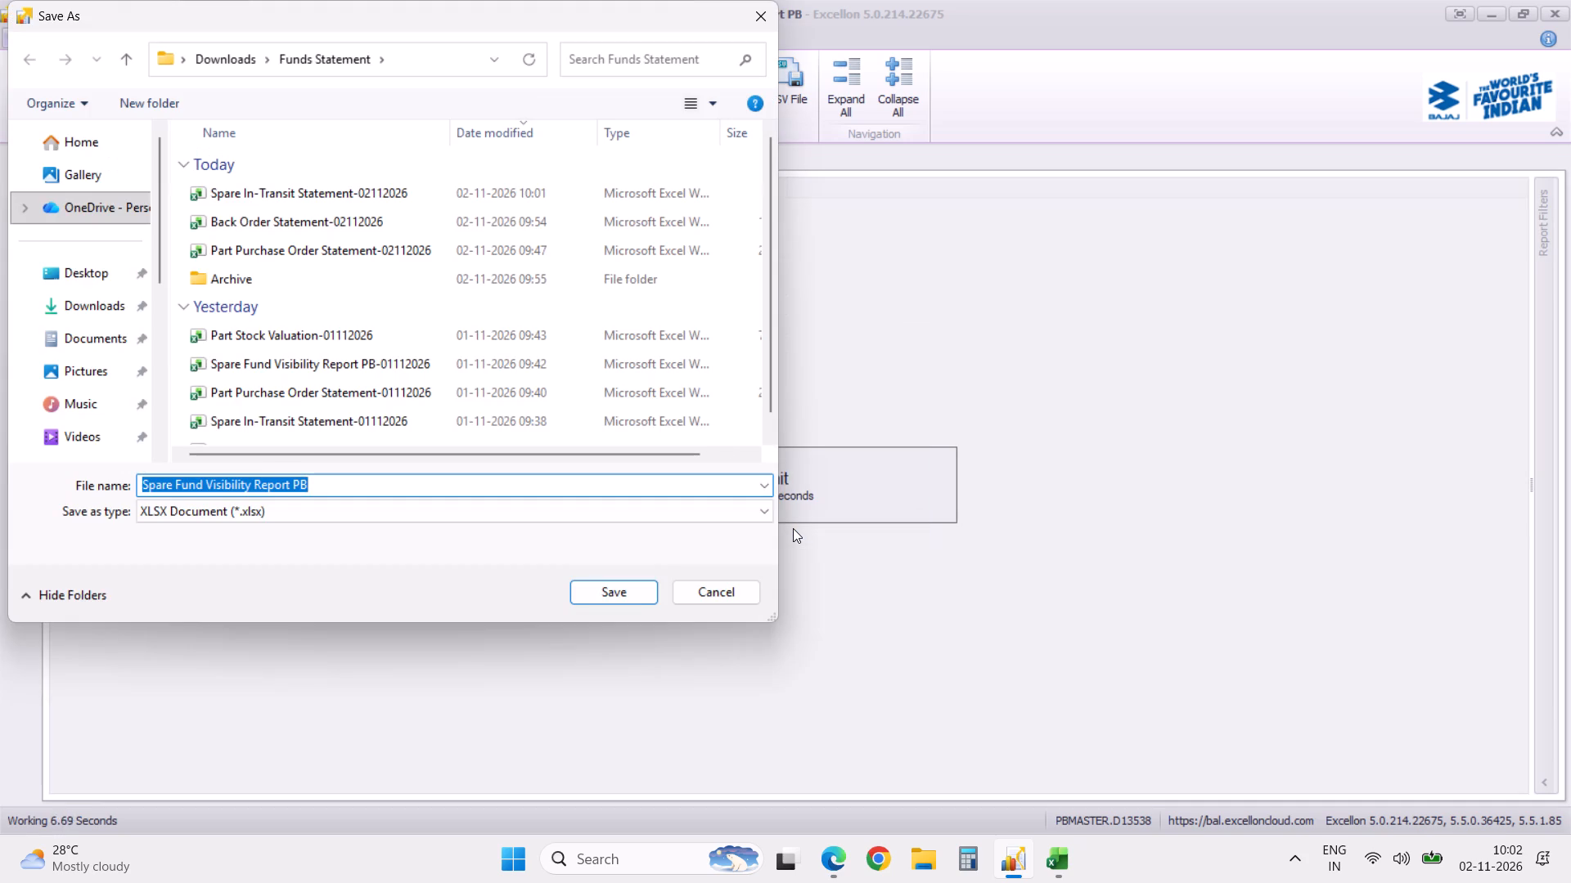
key(Right)
key(minus)
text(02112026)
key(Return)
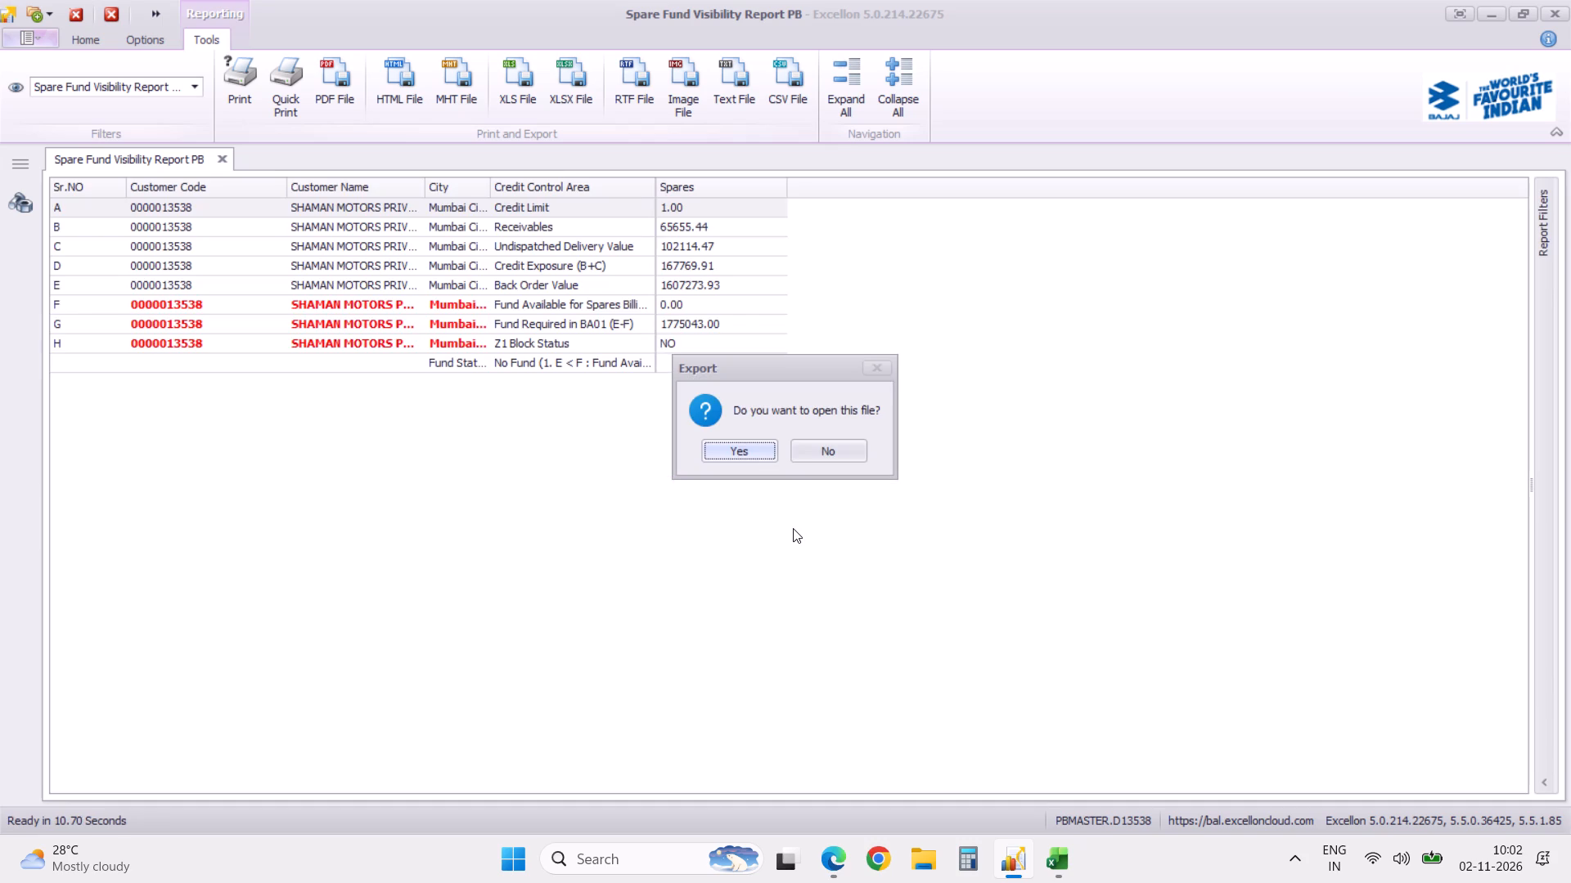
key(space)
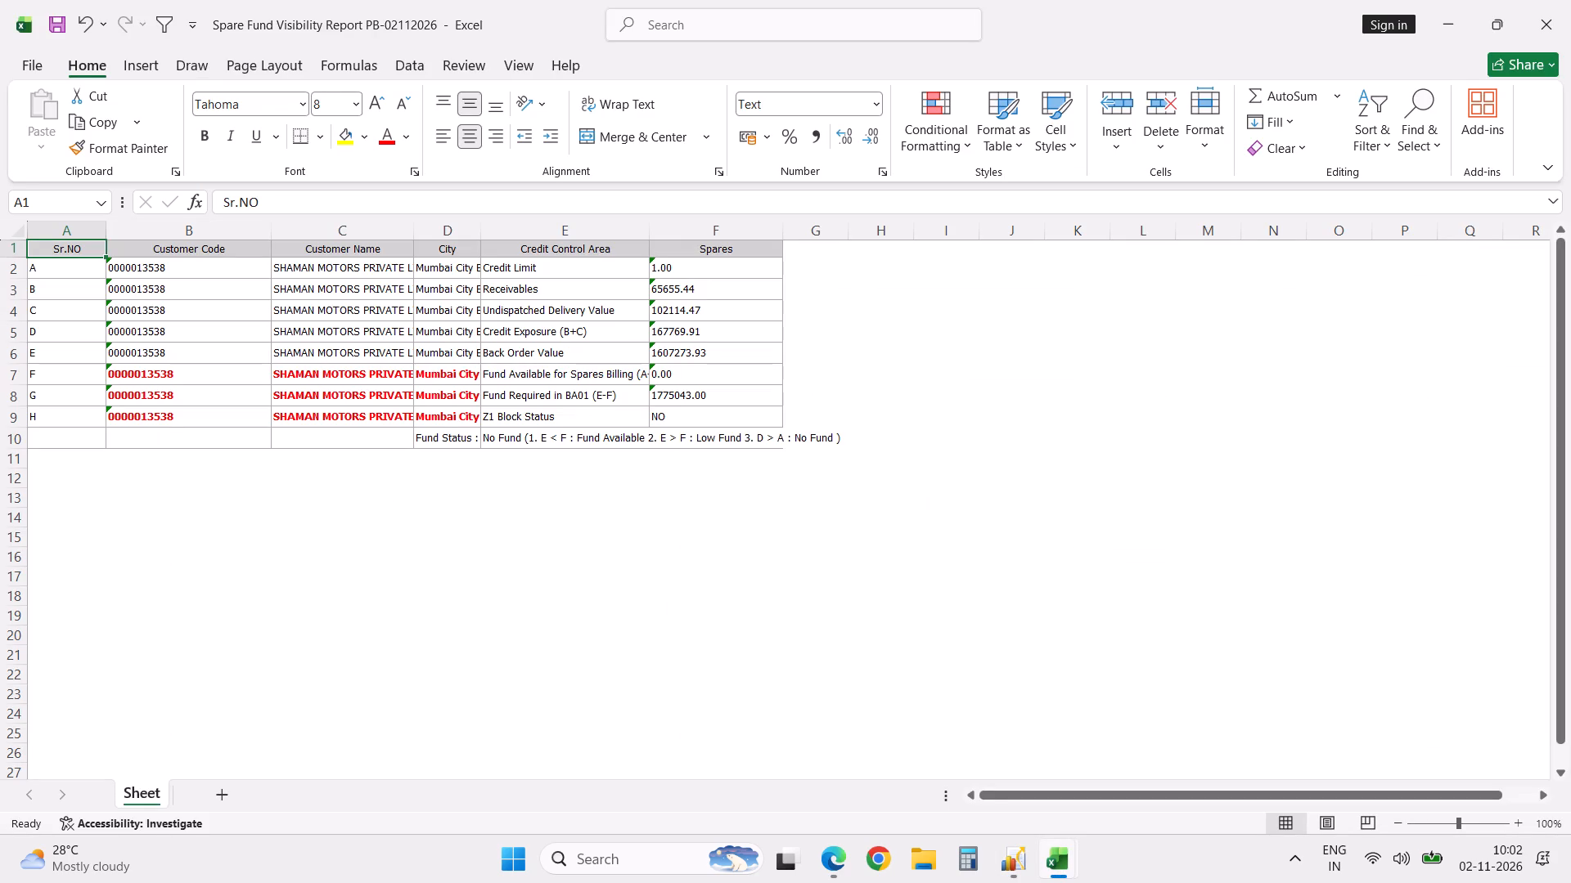
Convert the Spares values in F2:F8 to numbers, apply comma style with no decimals, and save the workbook.
click(729, 269)
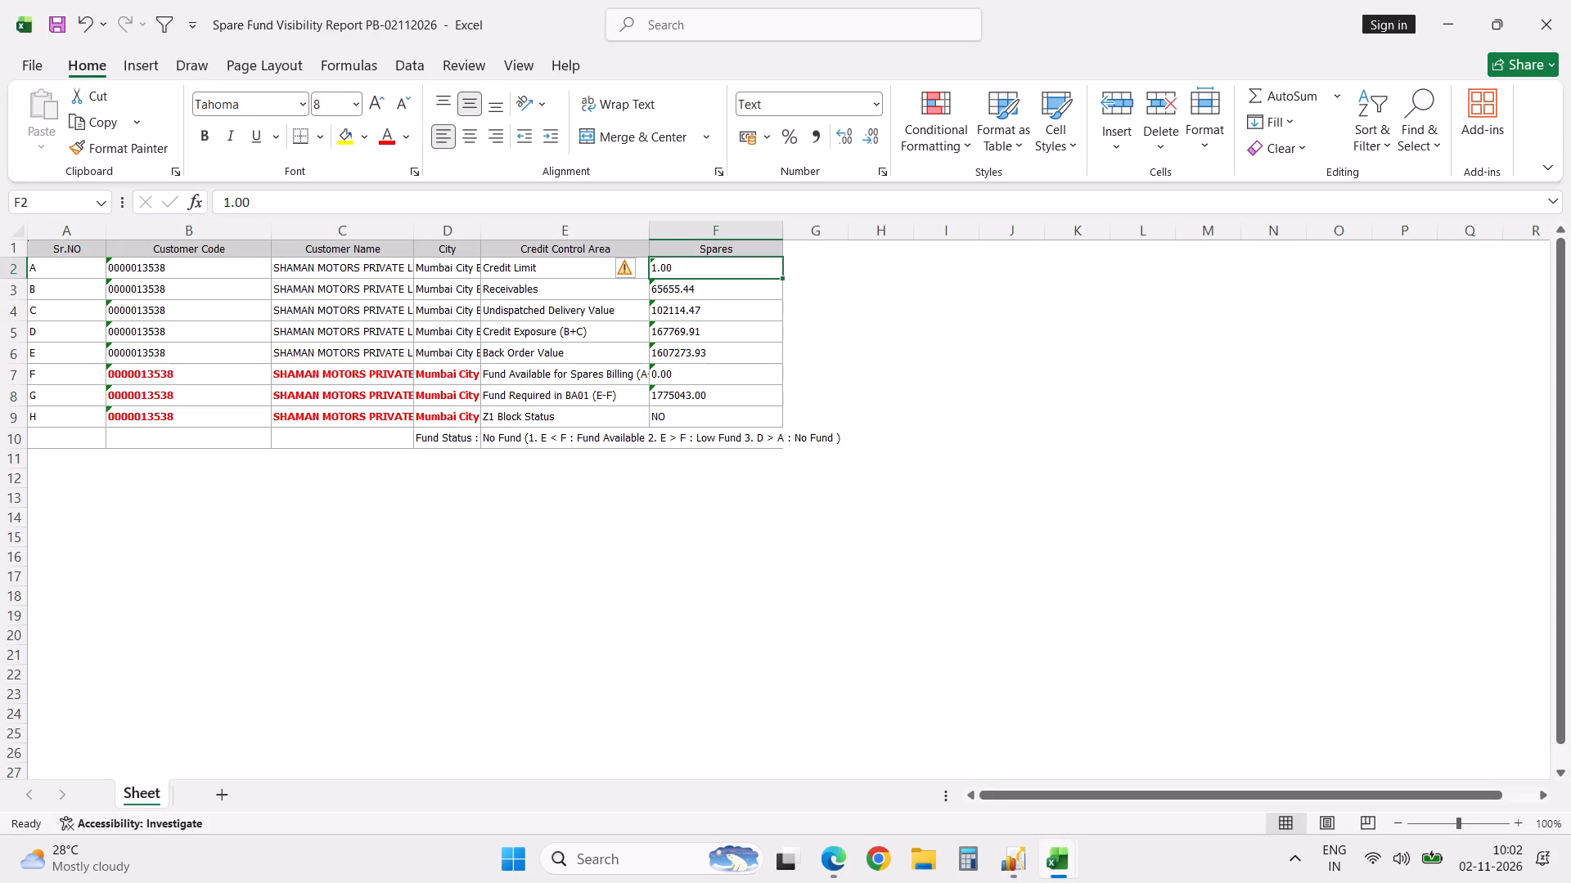
shift+click(722, 391)
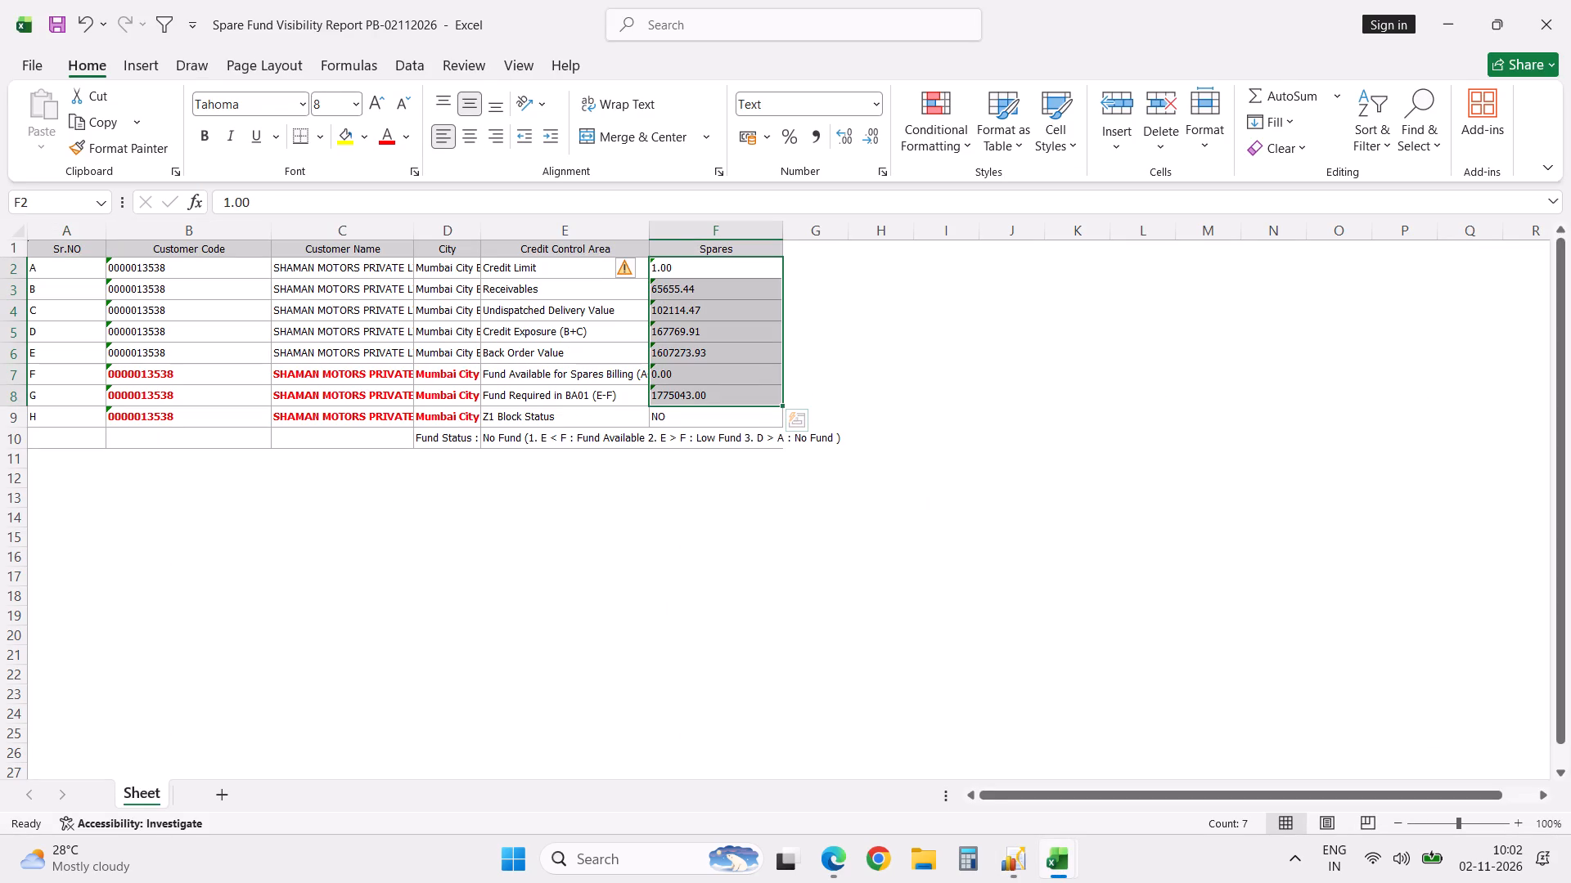
click(628, 276)
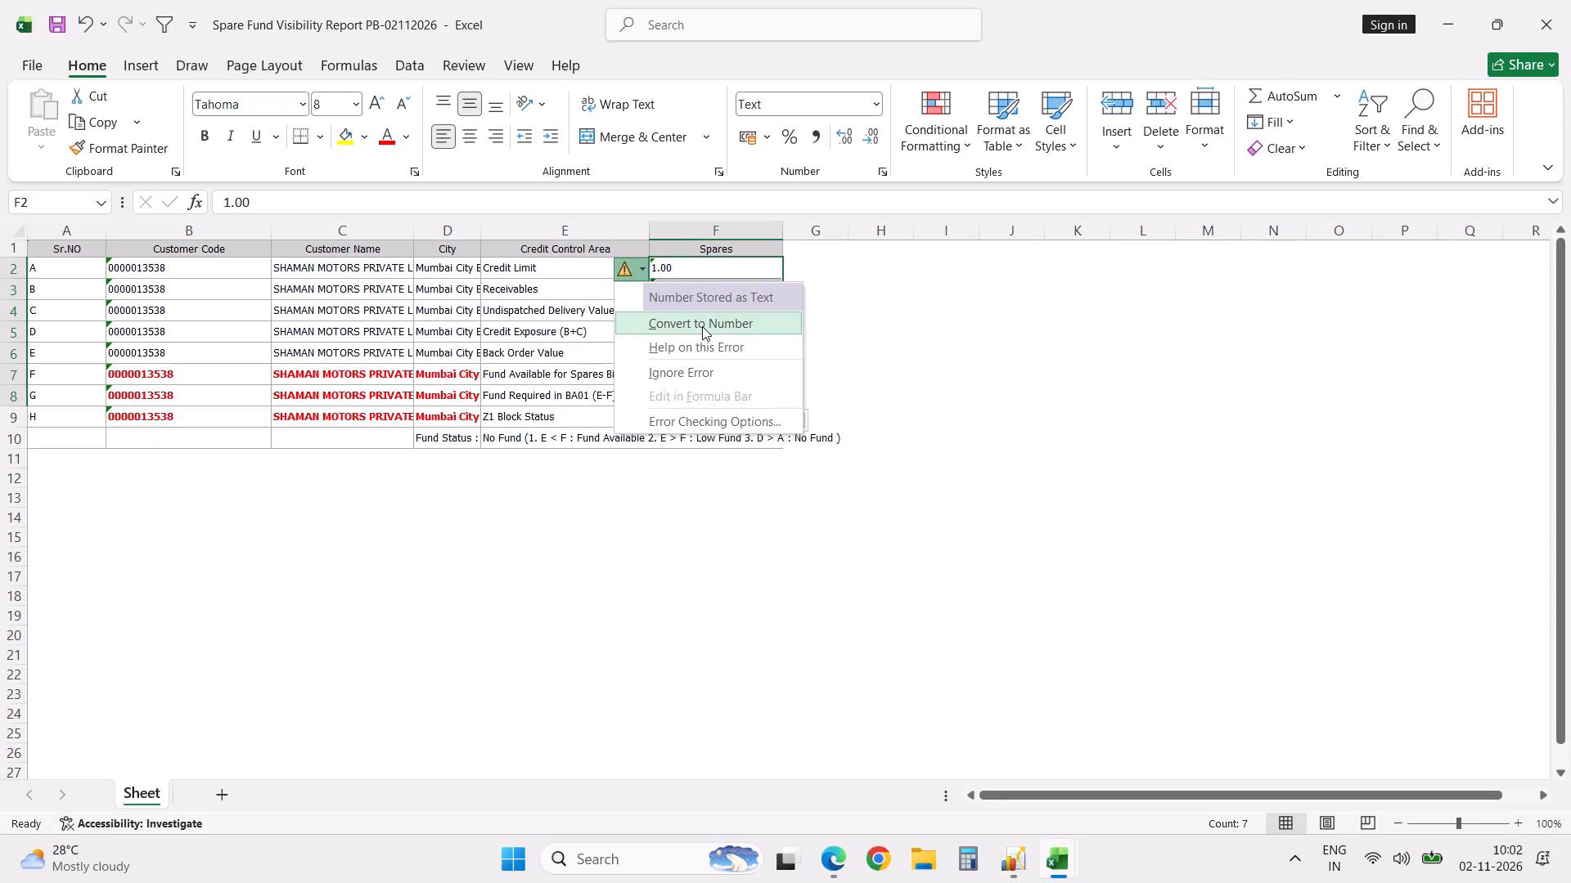
click(702, 326)
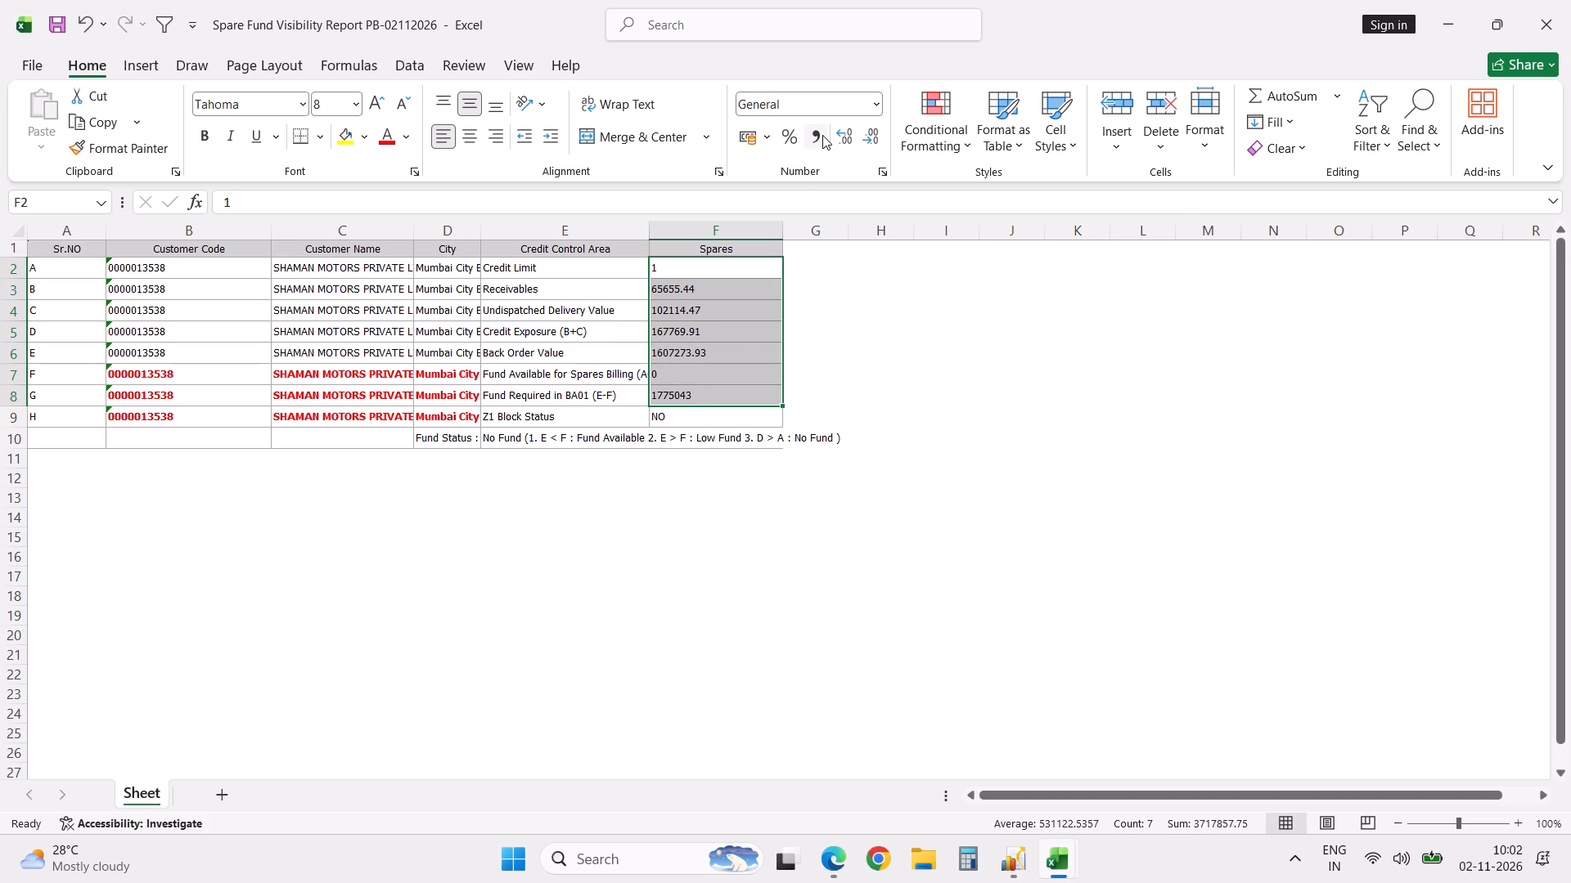
click(820, 135)
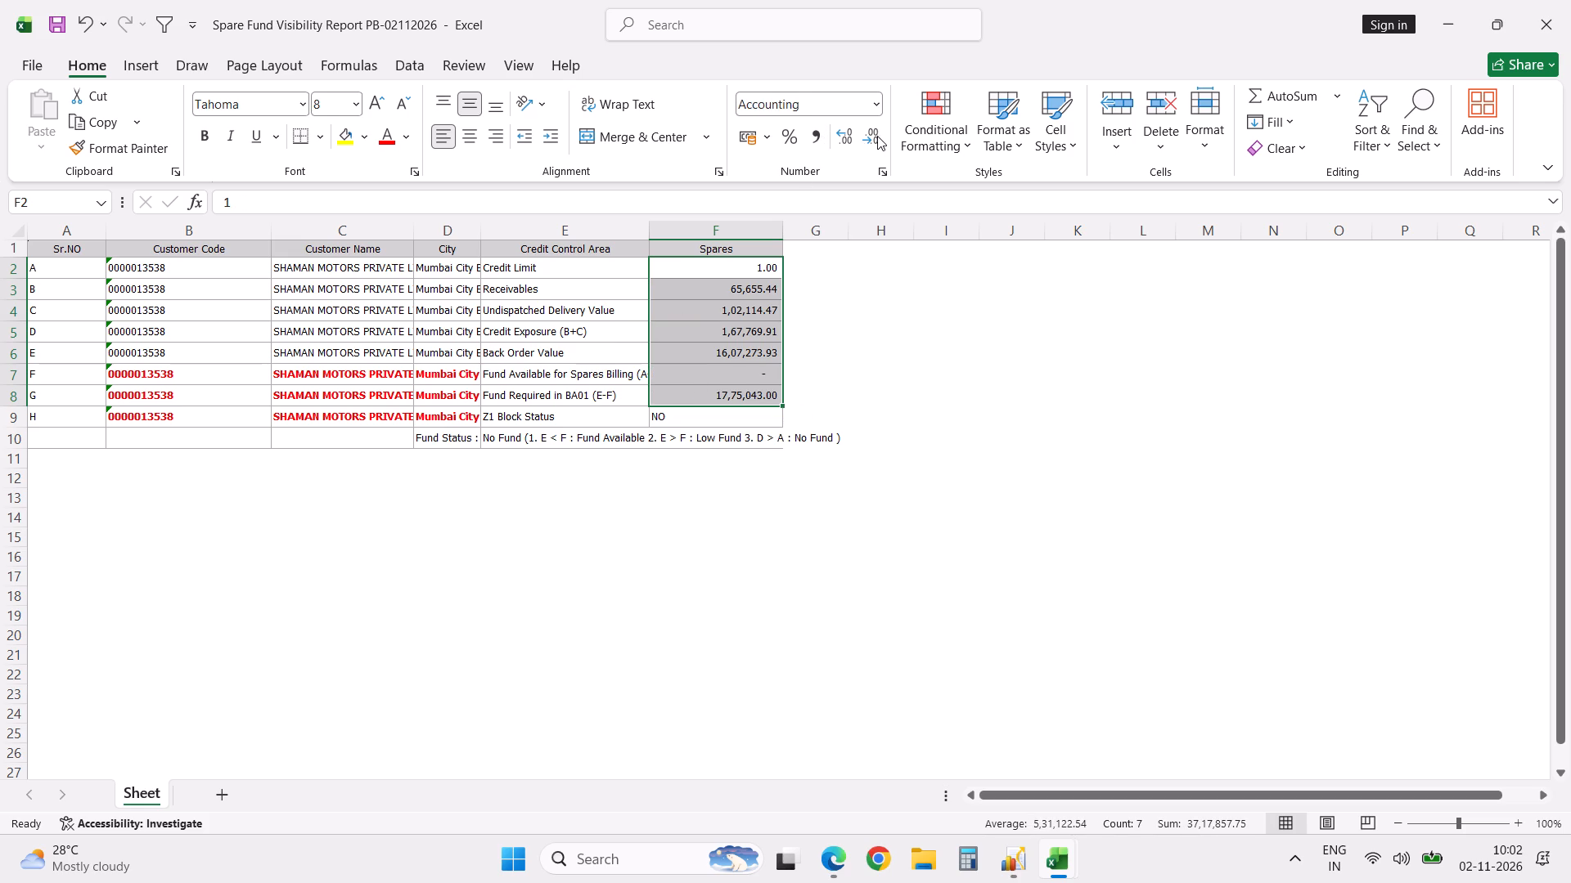
triple_click(874, 137)
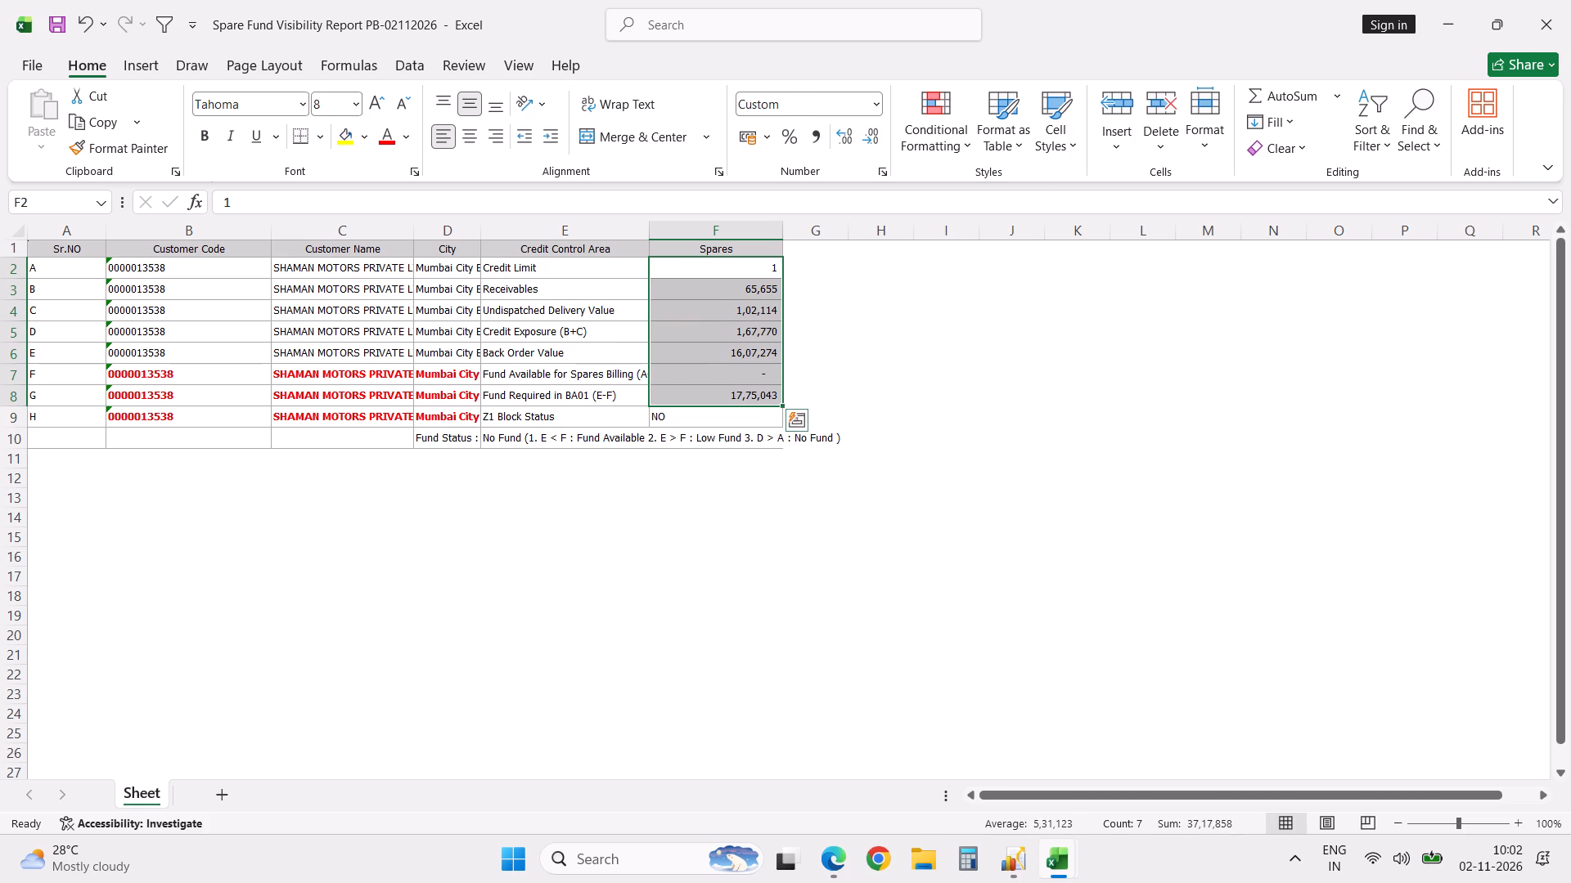
click(675, 525)
key(ctrl+s)
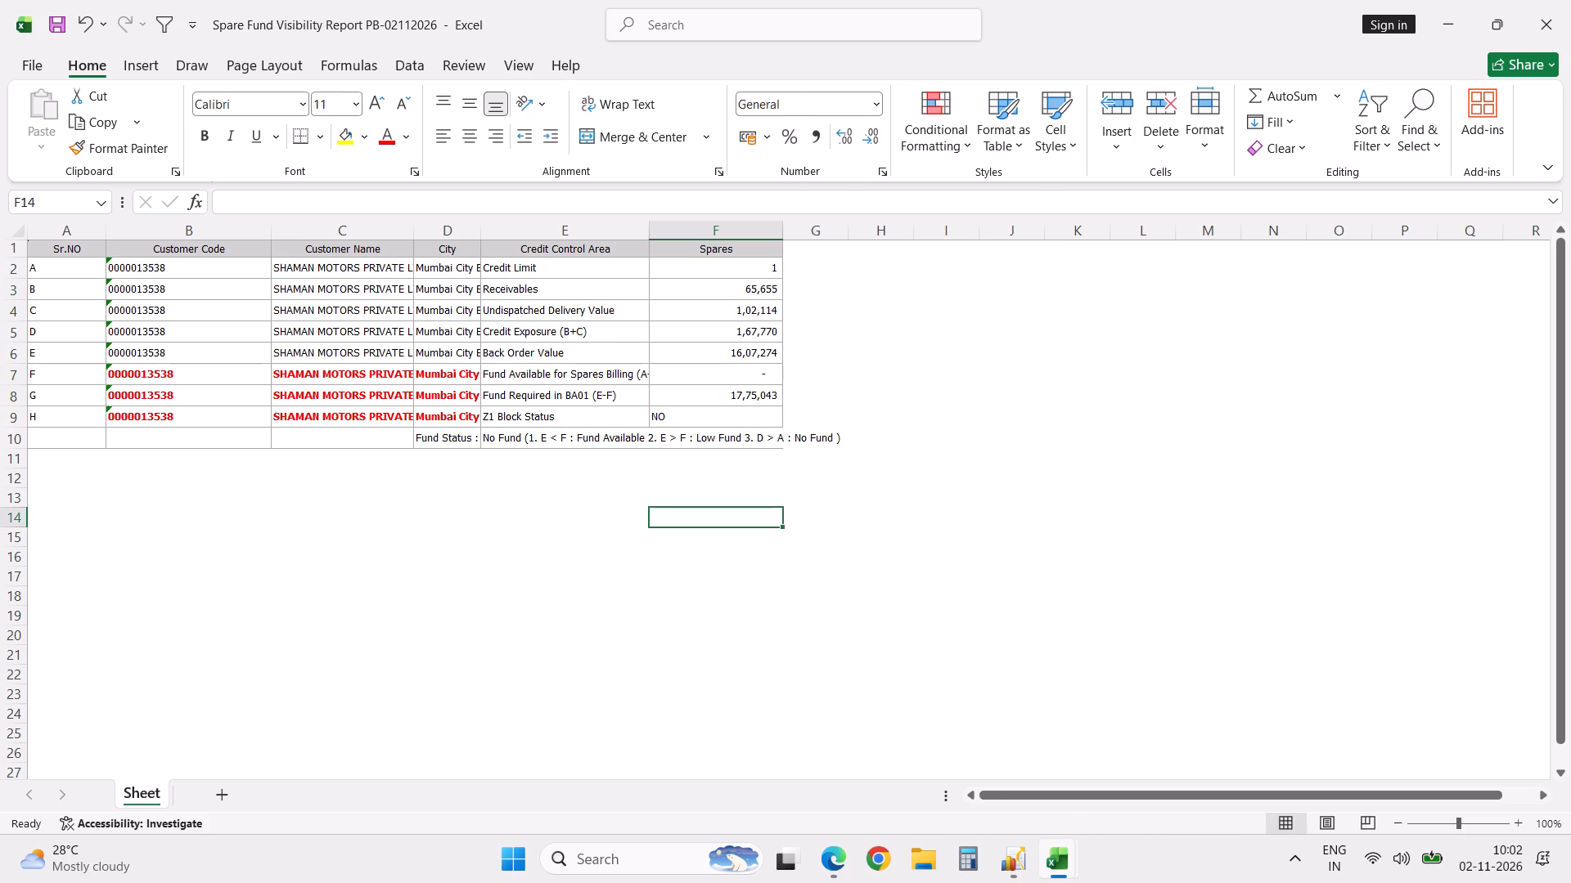
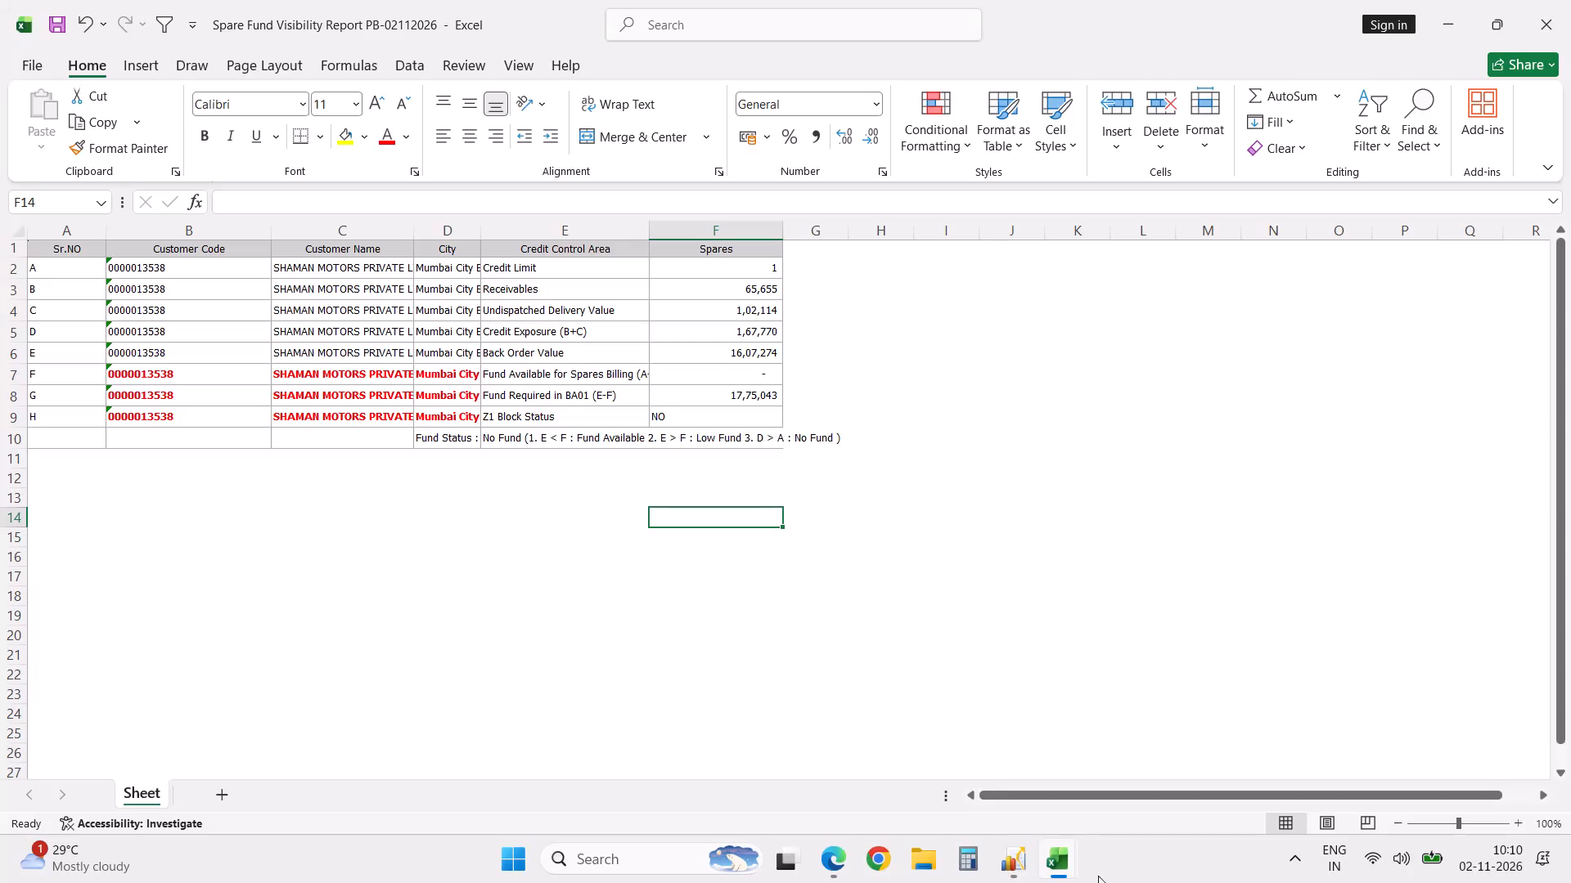
Browse the Archive folder inside Funds Statement in File Explorer and open the Back Order Statement-01102026 workbook.
click(926, 863)
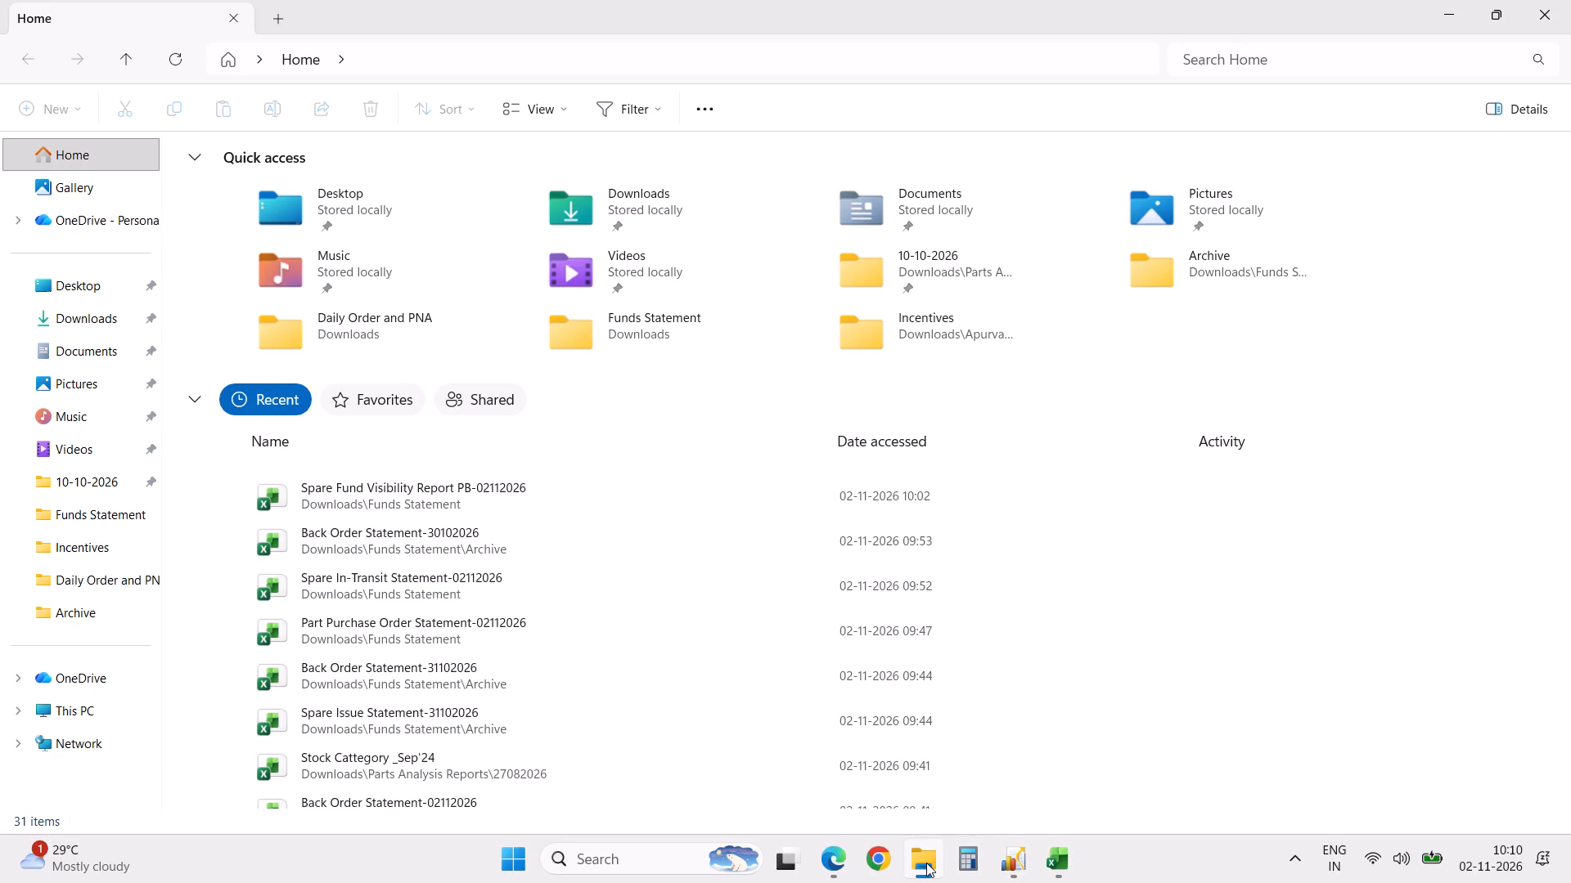
click(121, 522)
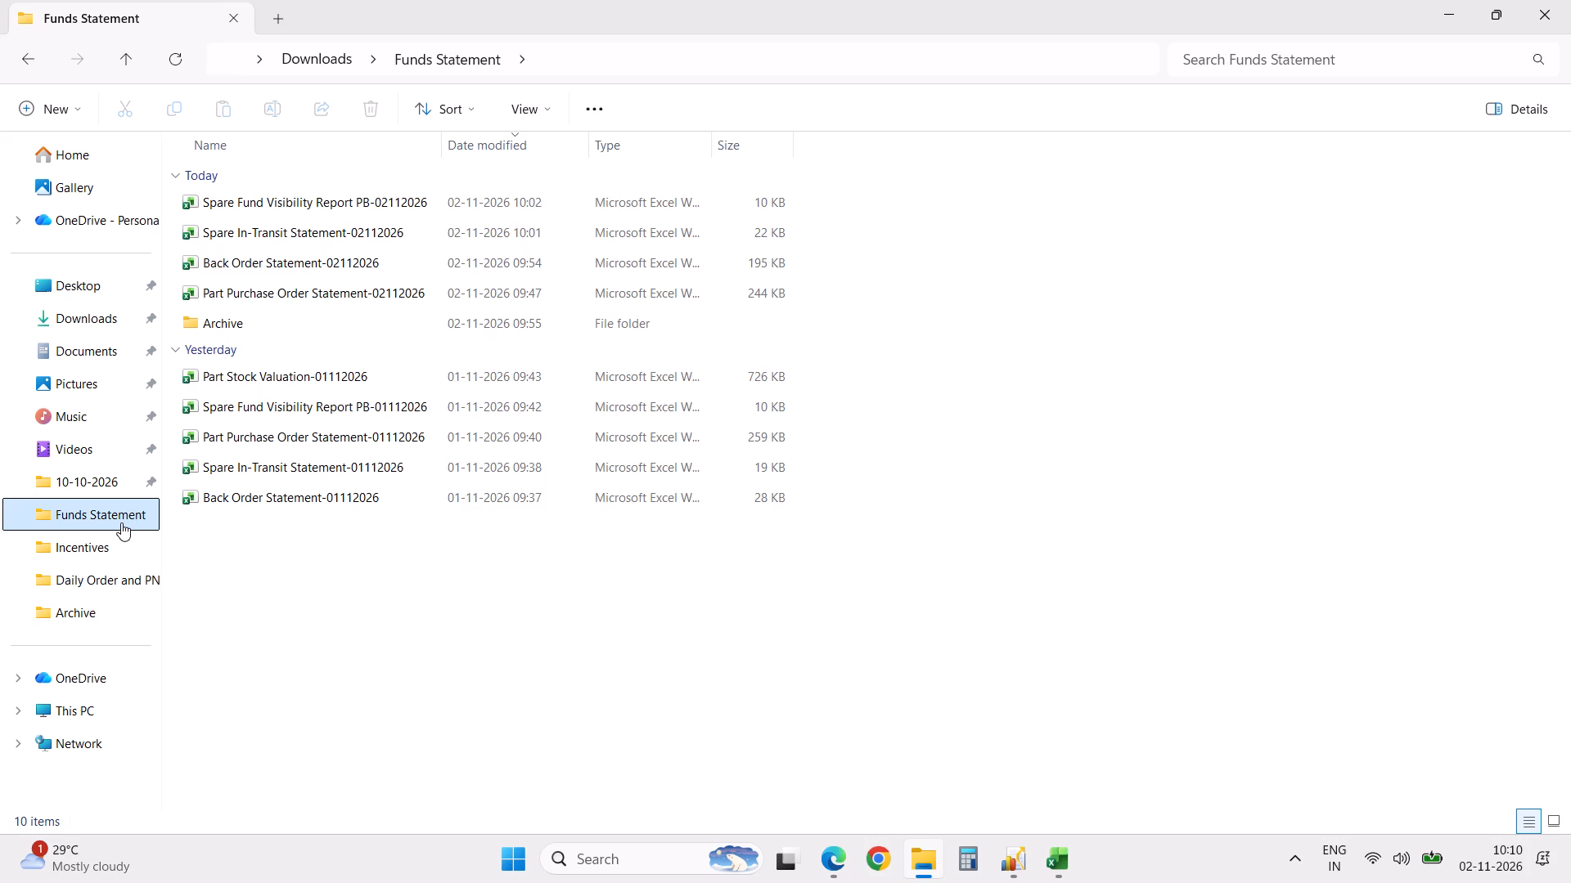
double_click(277, 323)
key(Down)
key(Down)
key(Down)
key(Down)
key(Down)
key(Down)
key(Down)
key(Down)
key(Down)
key(Down)
key(Down)
key(Down)
key(Down)
key(Down)
key(Down)
key(Down)
key(Down)
key(Down)
key(Down)
key(Down)
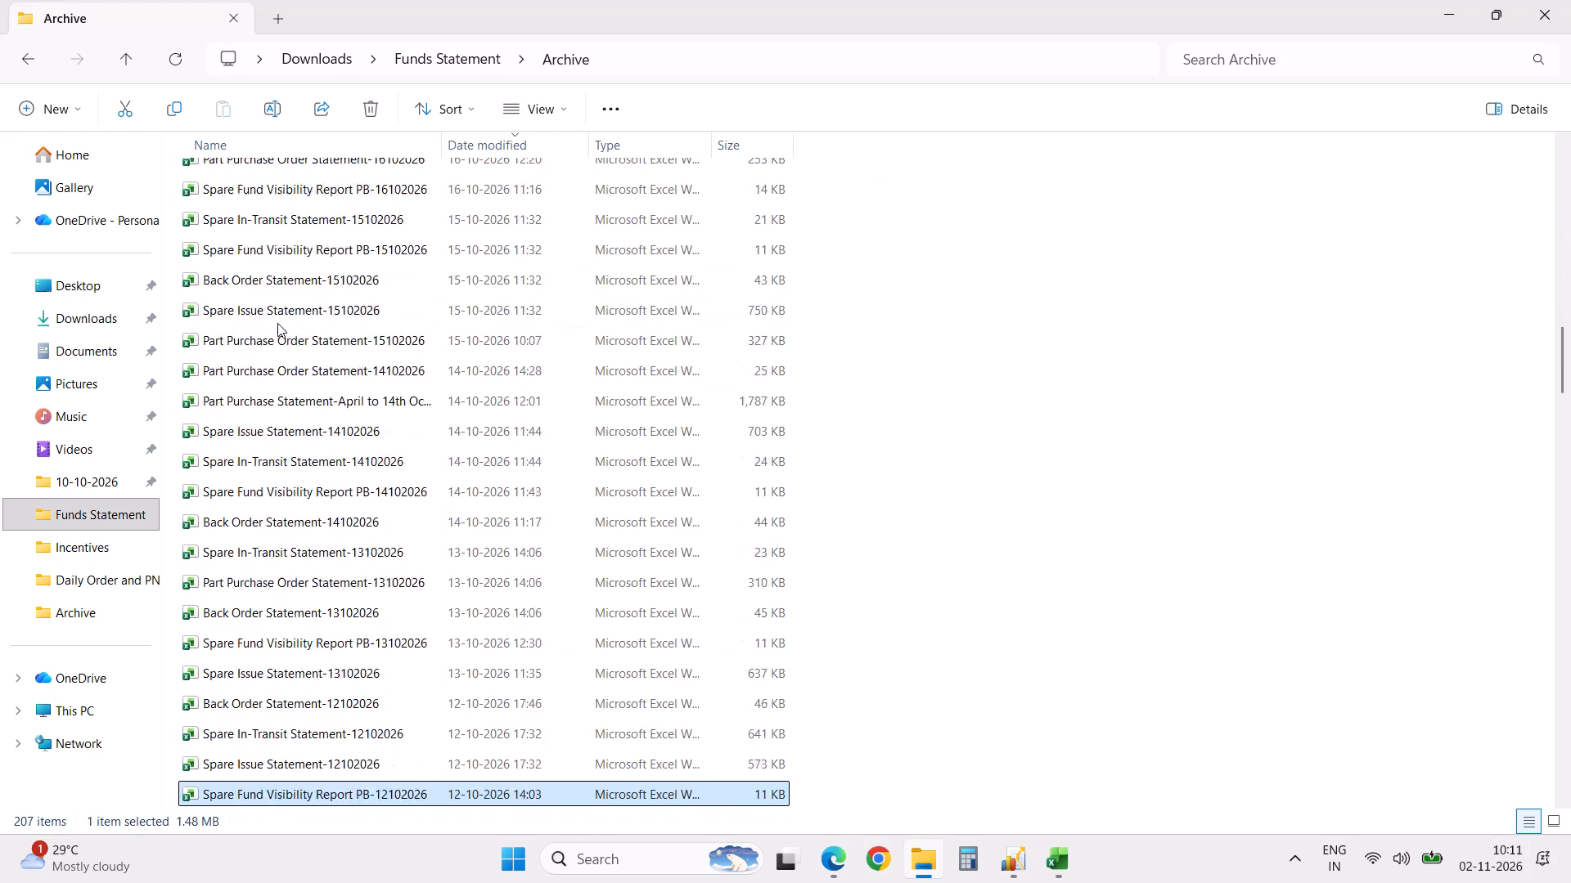
key(Down)
key(Down)
key(Down)
key(Down)
key(Down)
key(Down)
key(Down)
key(Down)
key(Down)
key(Down)
key(Down)
key(Down)
key(Down)
key(Down)
key(Down)
key(Down)
key(Down)
key(Down)
key(Down)
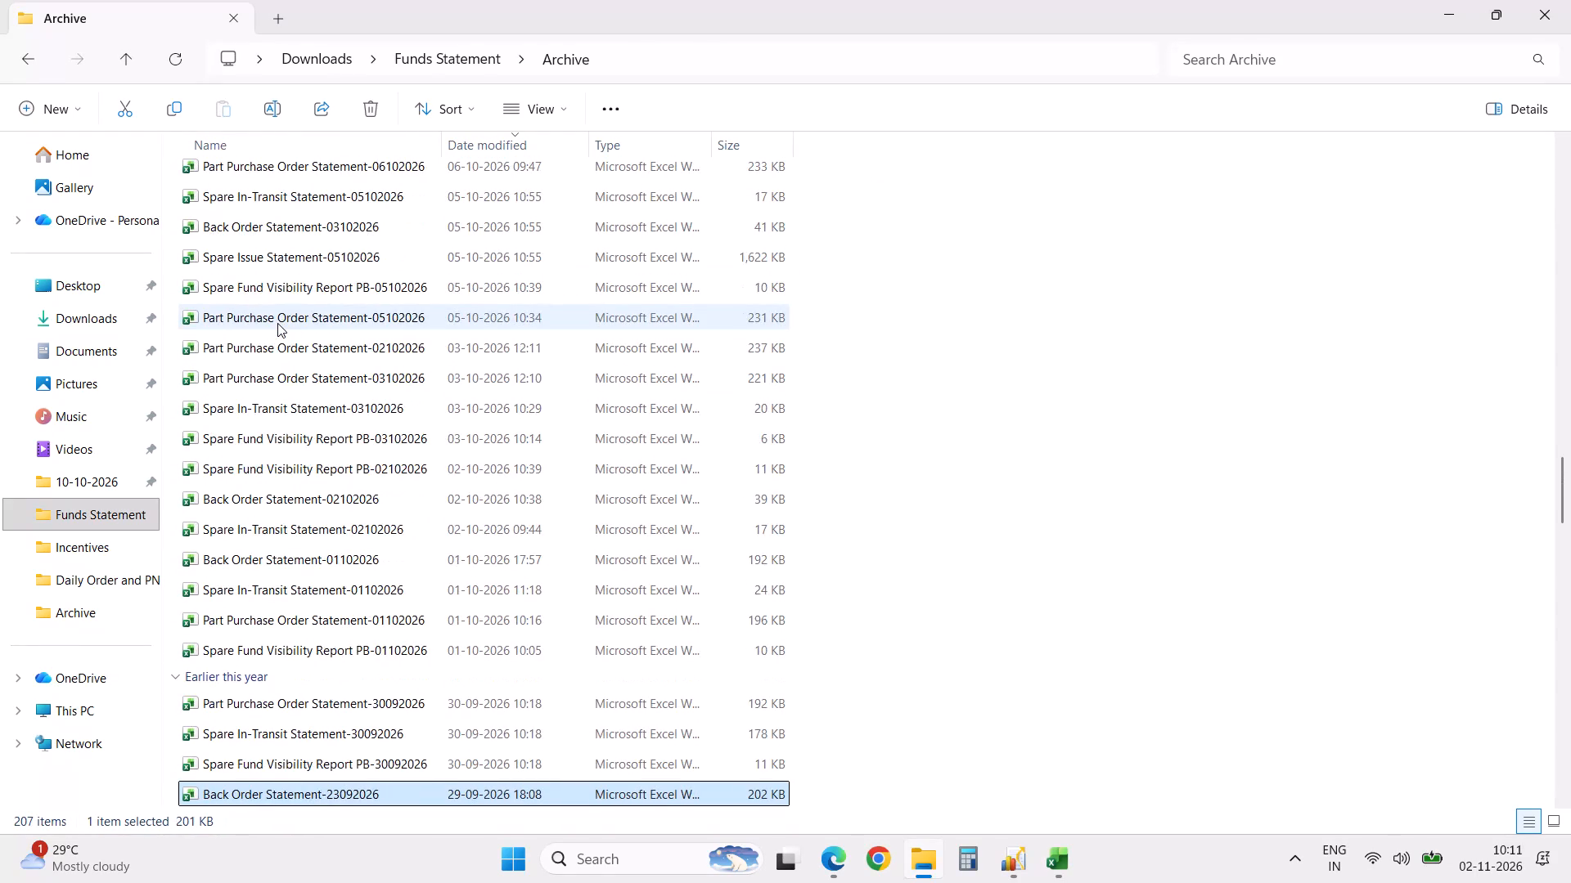
key(Up)
key(Up)
key(Up)
key(Up)
key(Up)
key(Up)
key(Up)
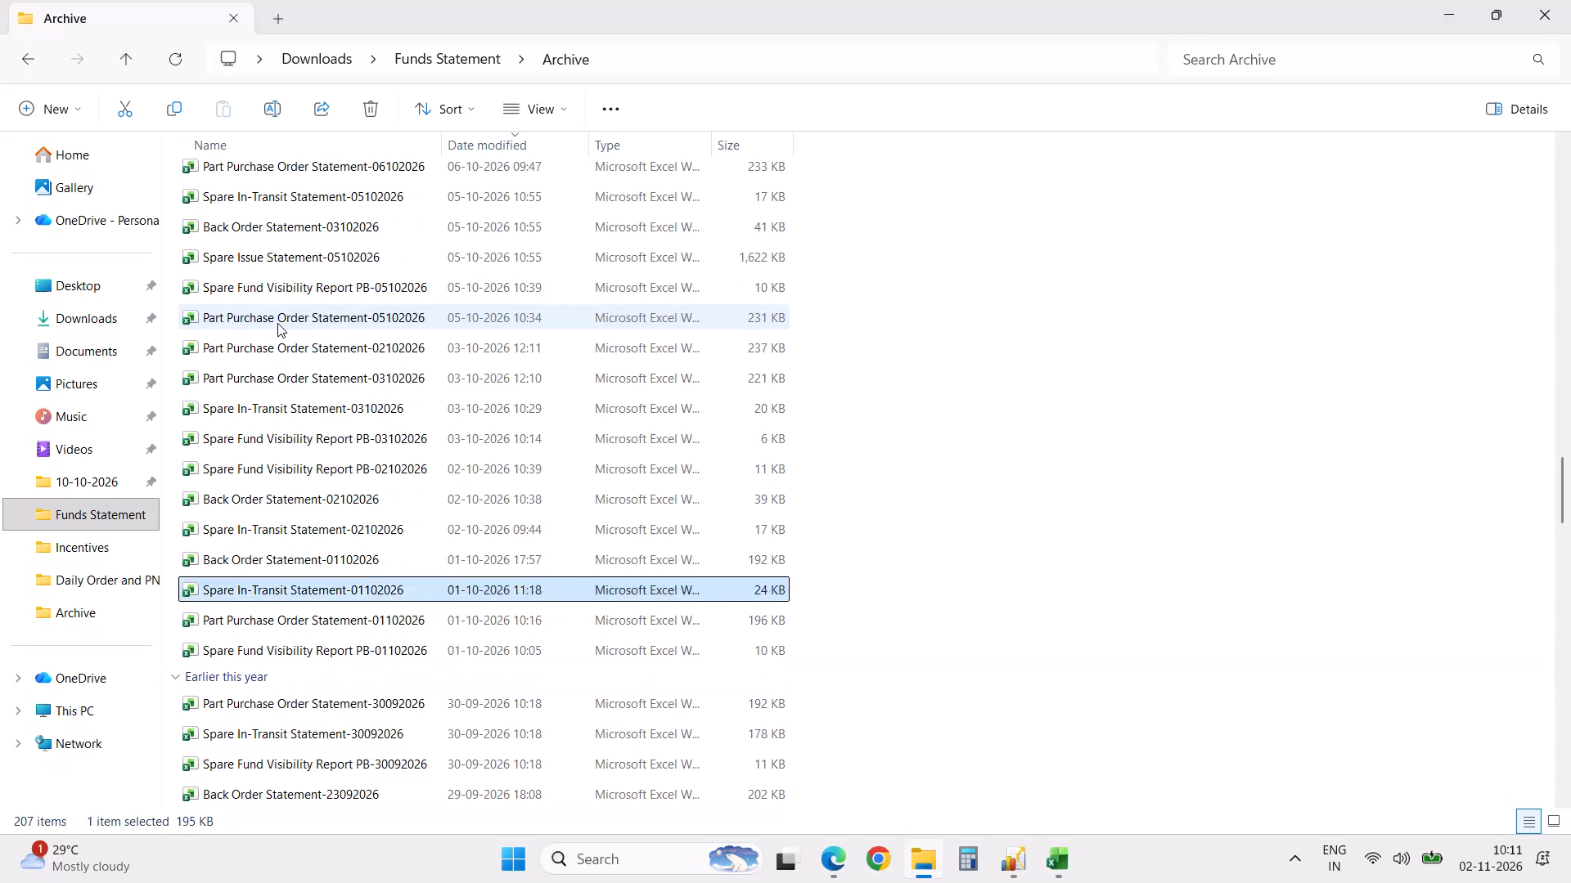
key(Up)
key(Return)
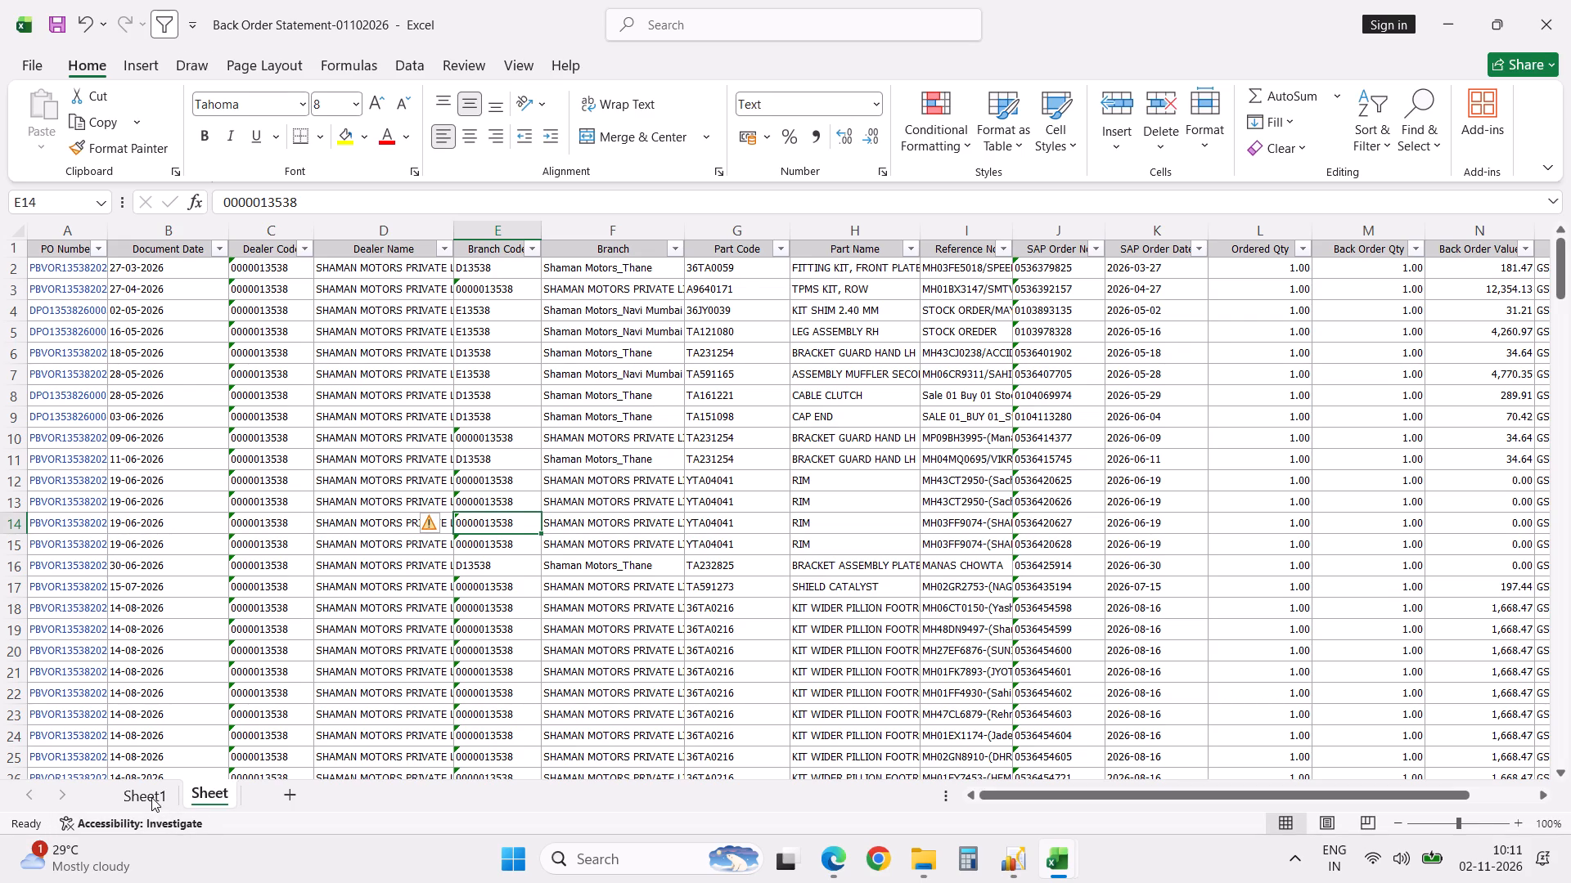
Examine the back order, billing and ordering summary on Sheet1, and close the workbook without saving.
click(151, 797)
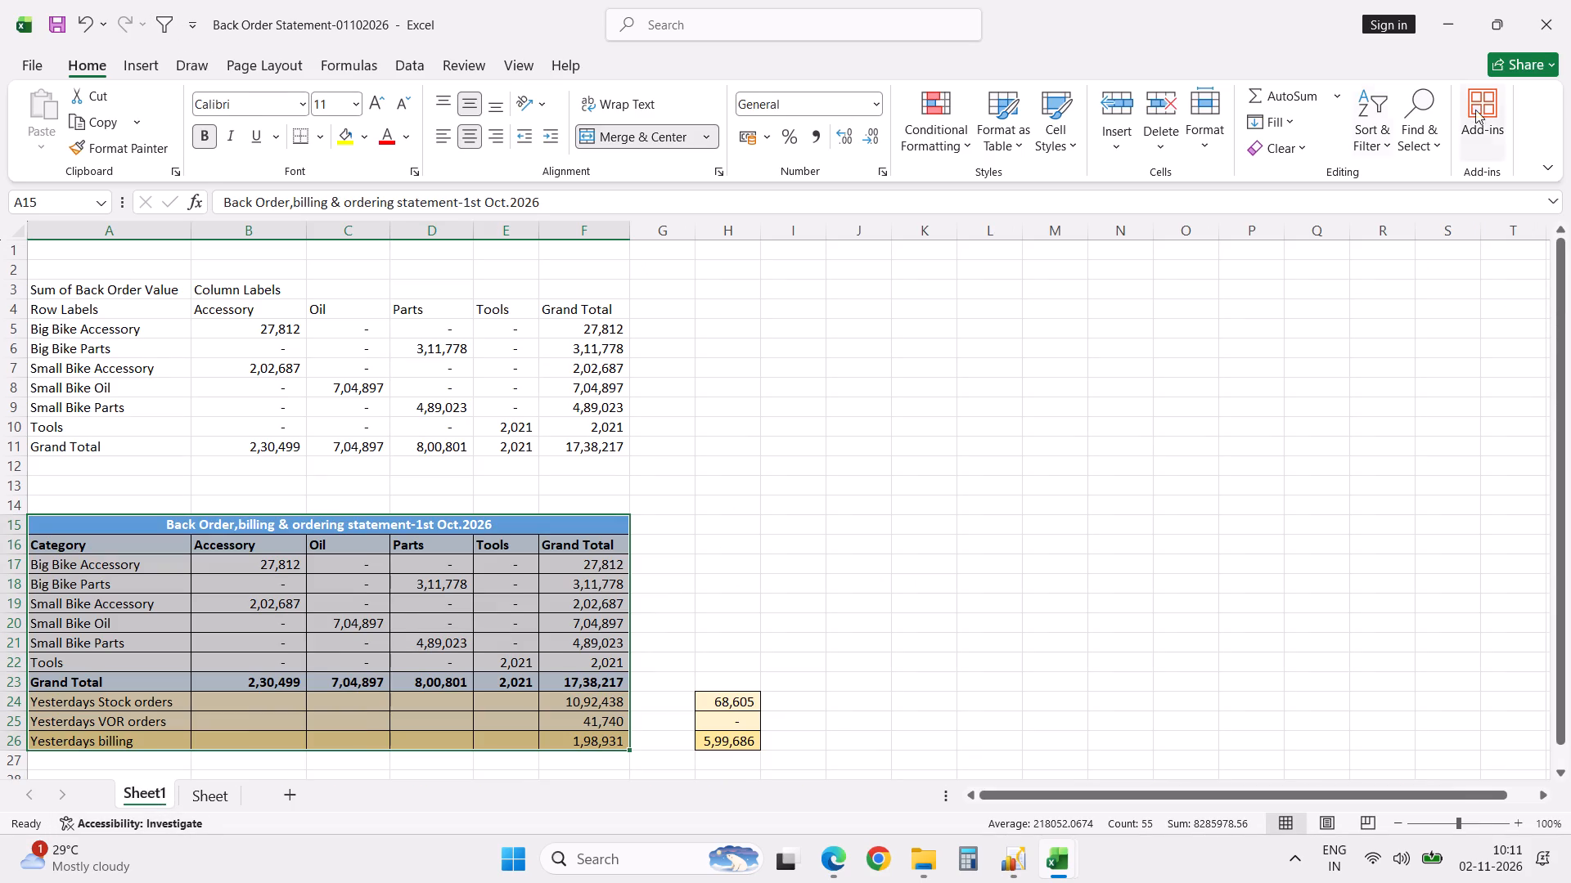
click(1557, 36)
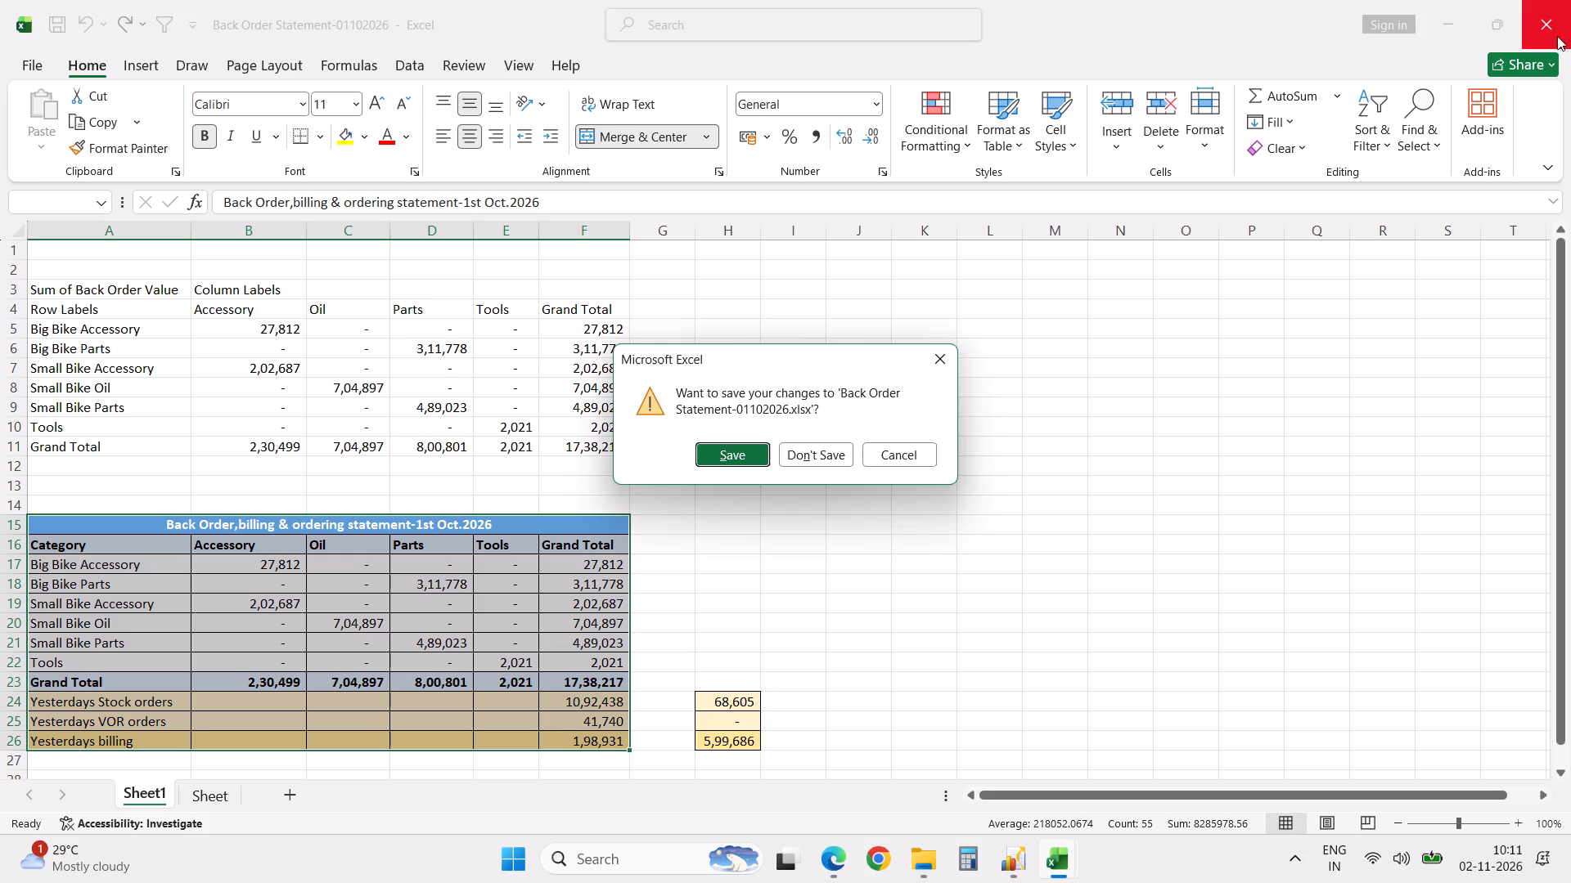
key(Right)
key(Return)
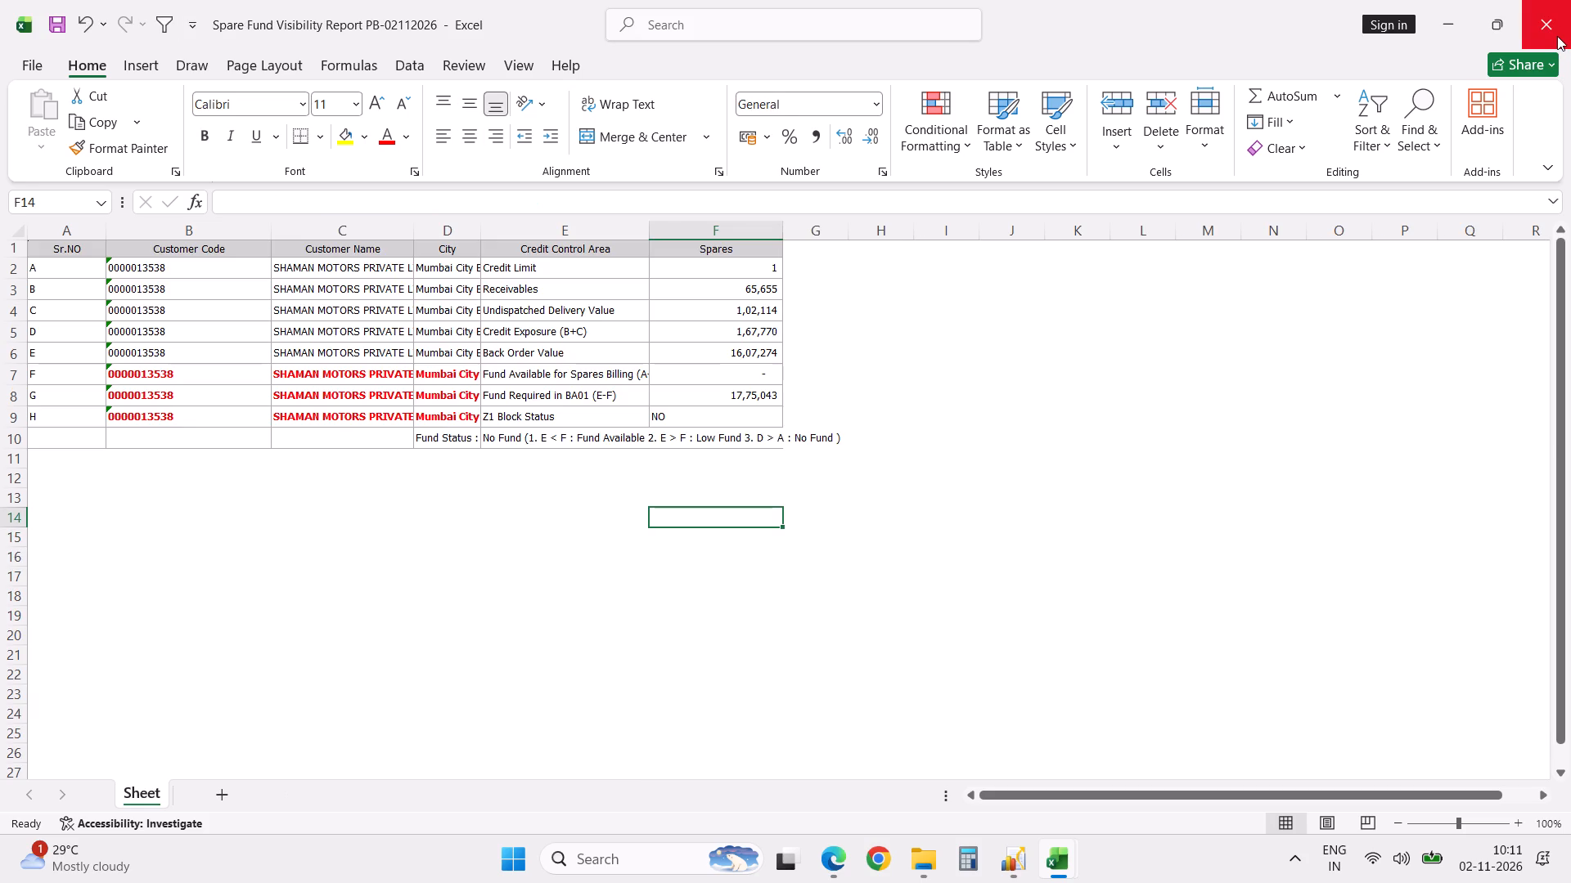
Return to the Archive folder, browse to the early September files, and open the Back Order Statement-02092026 workbook.
key(alt+Tab)
key(Down)
key(Down)
key(Down)
key(Down)
key(Down)
key(Down)
key(Down)
key(Down)
key(Down)
key(Down)
key(Down)
key(Down)
key(Down)
key(Down)
key(Down)
key(Down)
key(Down)
key(Down)
key(Down)
key(Down)
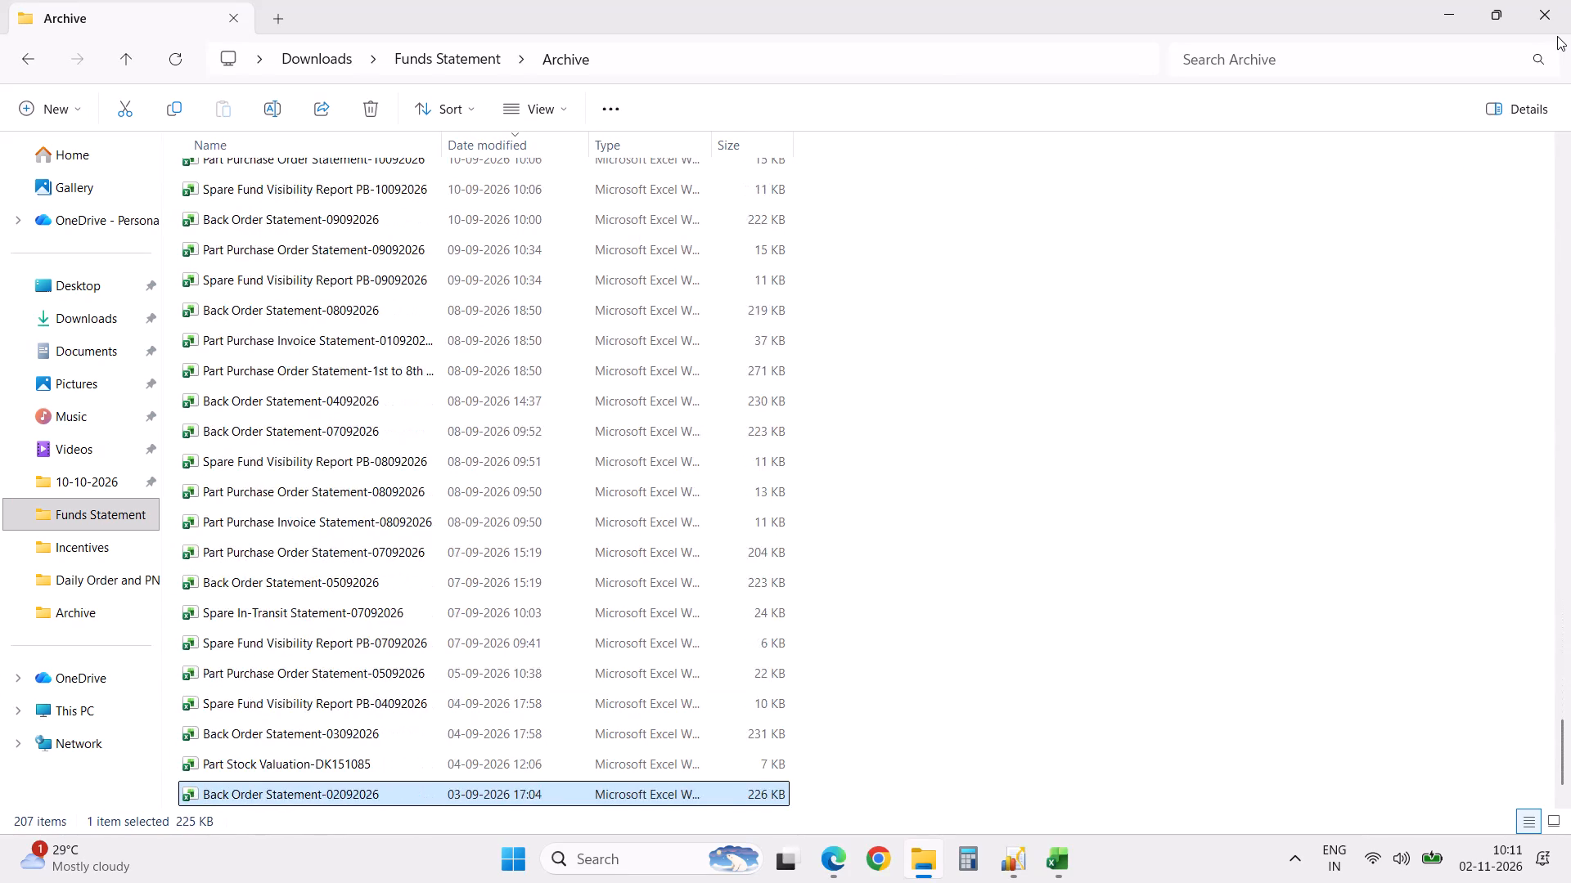
key(Down)
key(Down)
key(Down)
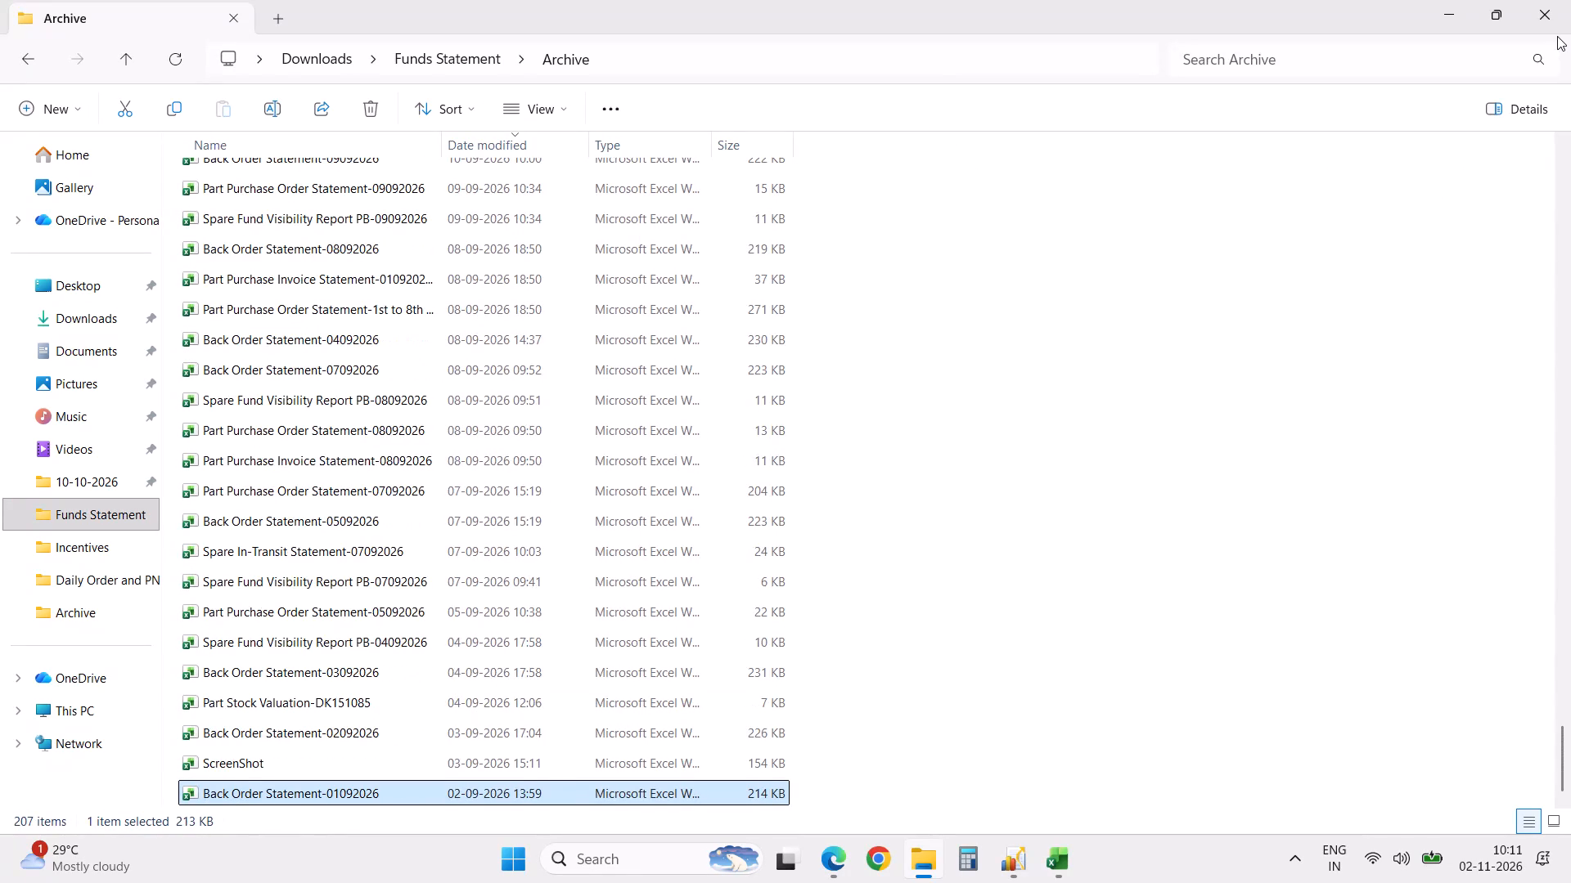
key(Up)
key(Up)
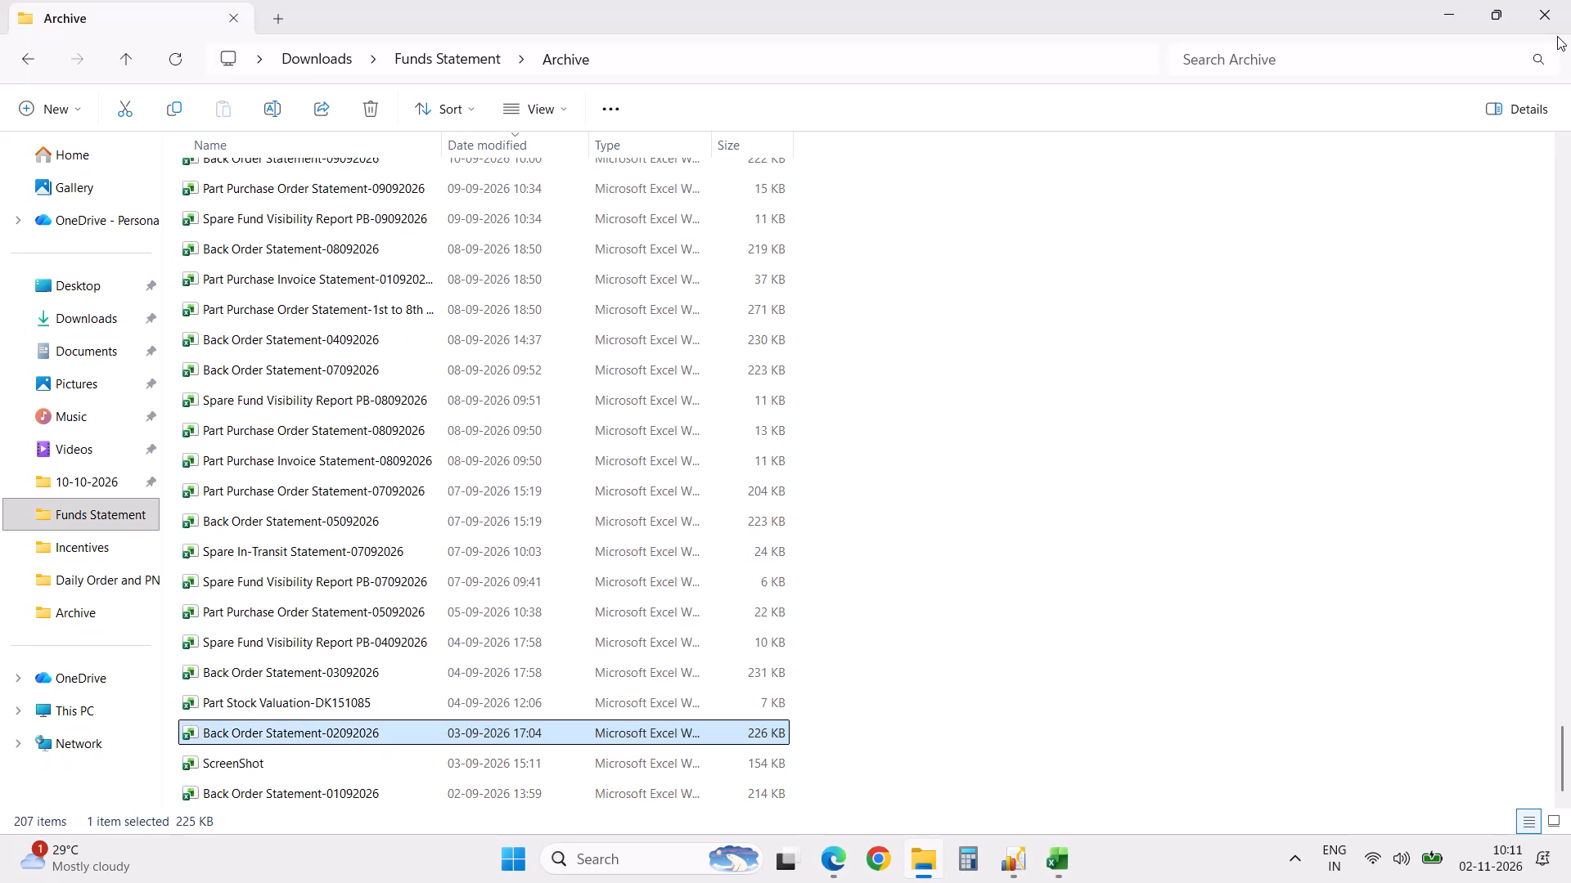
key(Return)
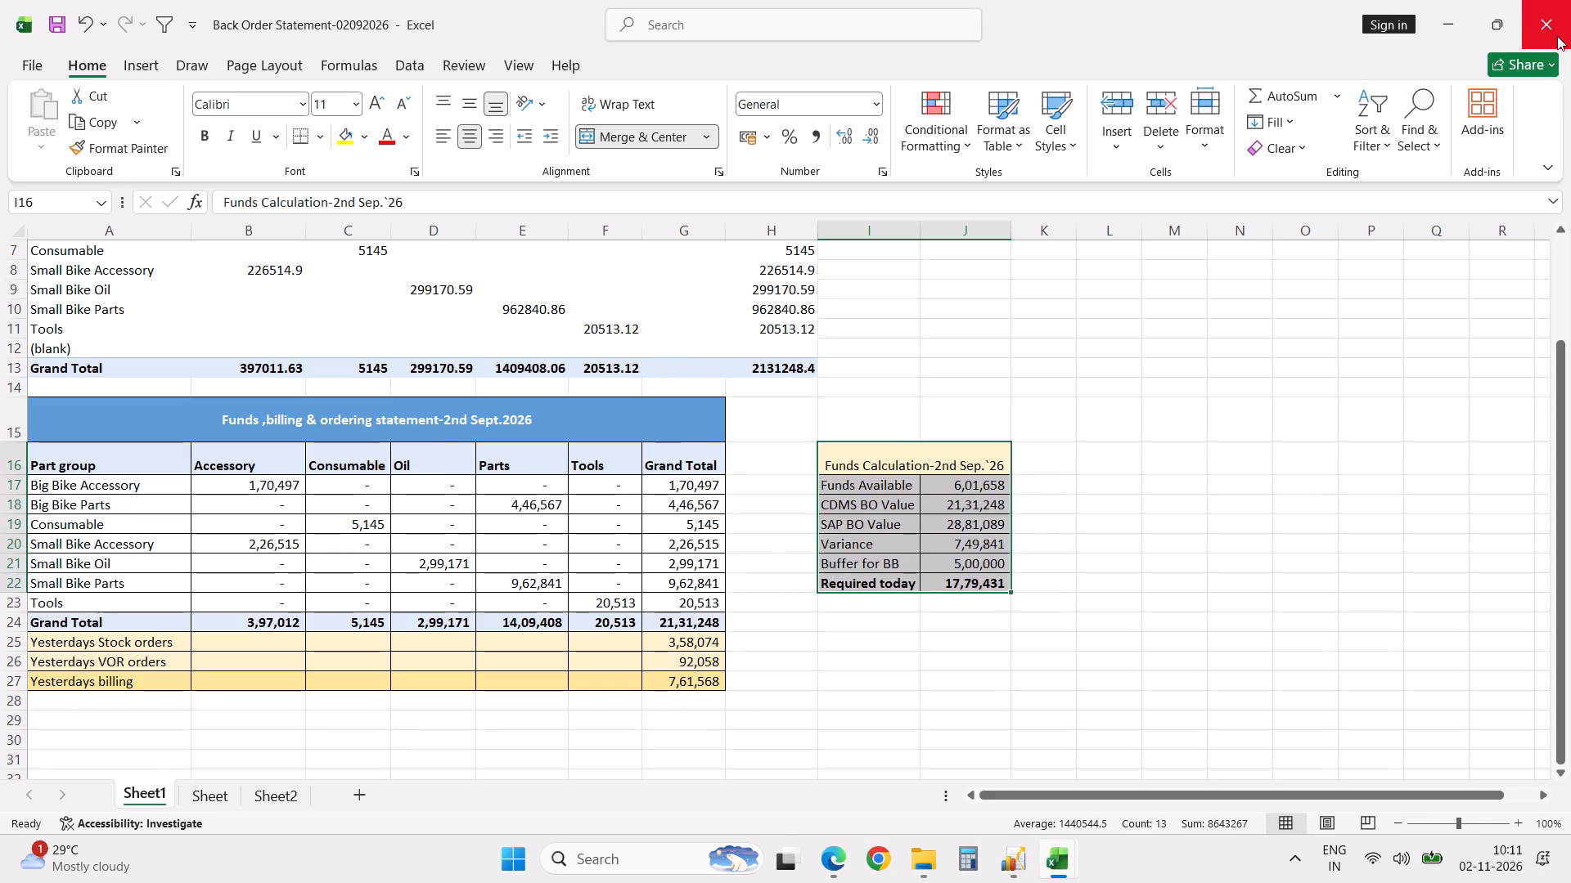
Examine the Funds Calculation table on Sheet1, and close Back Order Statement-02092026 without saving.
click(1557, 36)
key(Right)
key(Return)
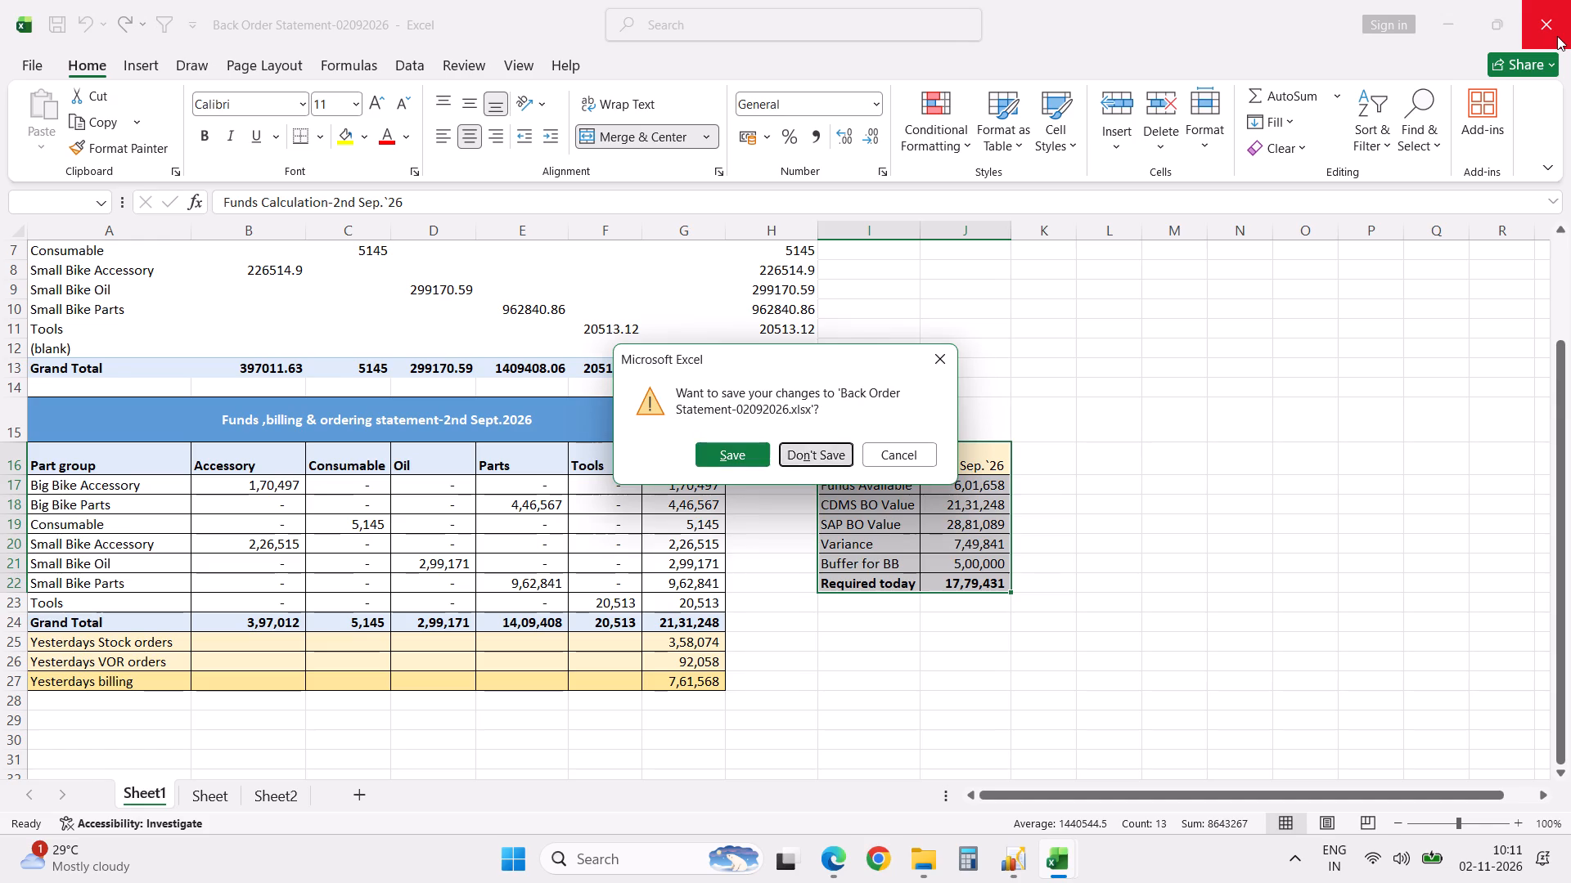
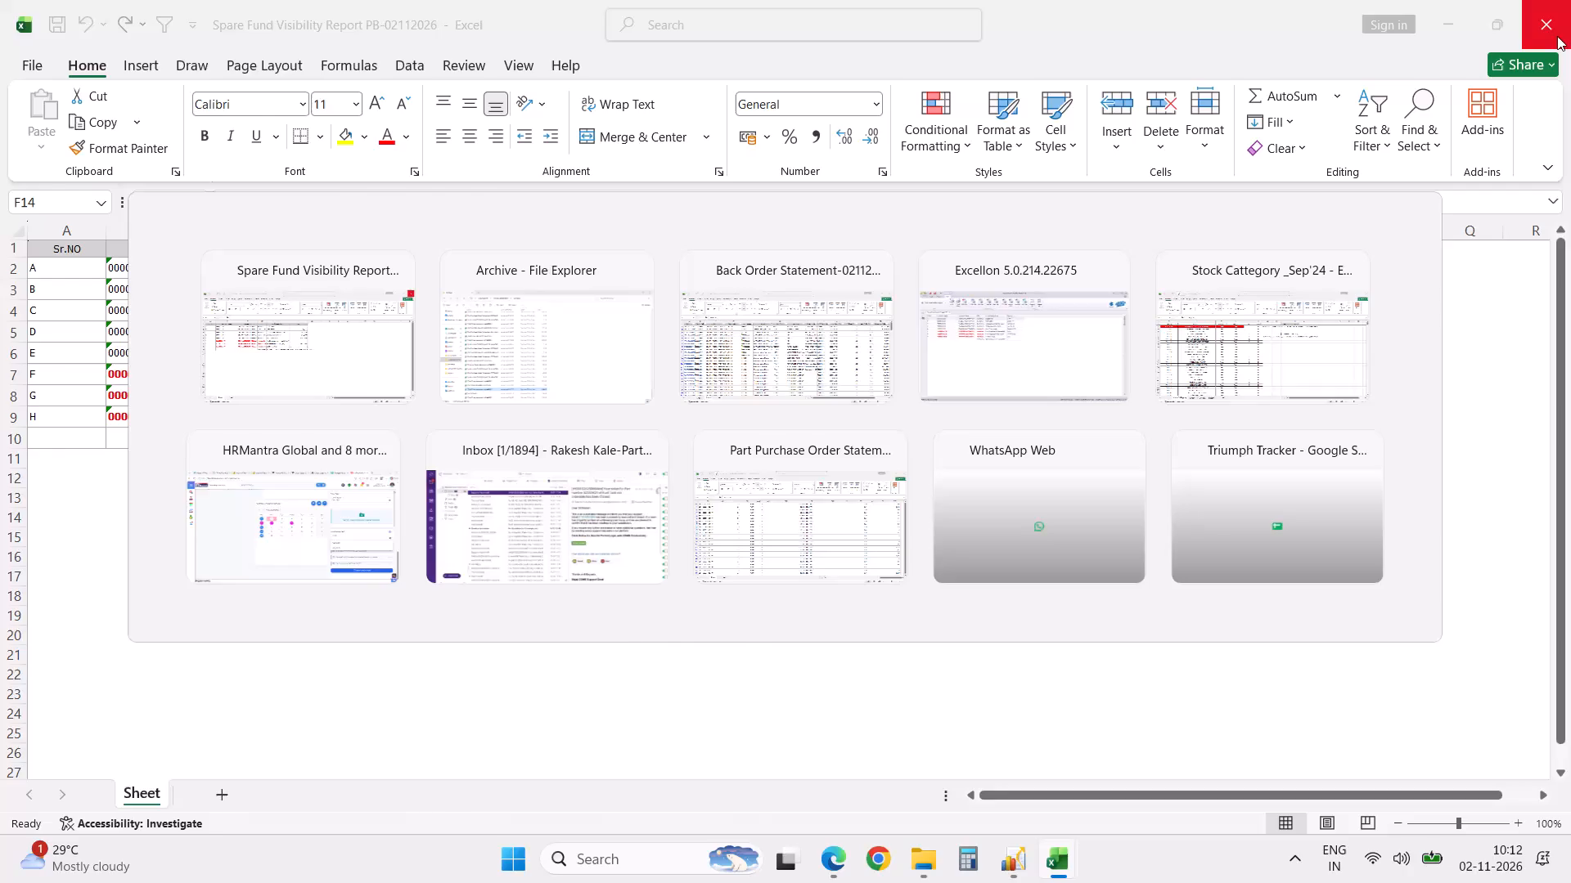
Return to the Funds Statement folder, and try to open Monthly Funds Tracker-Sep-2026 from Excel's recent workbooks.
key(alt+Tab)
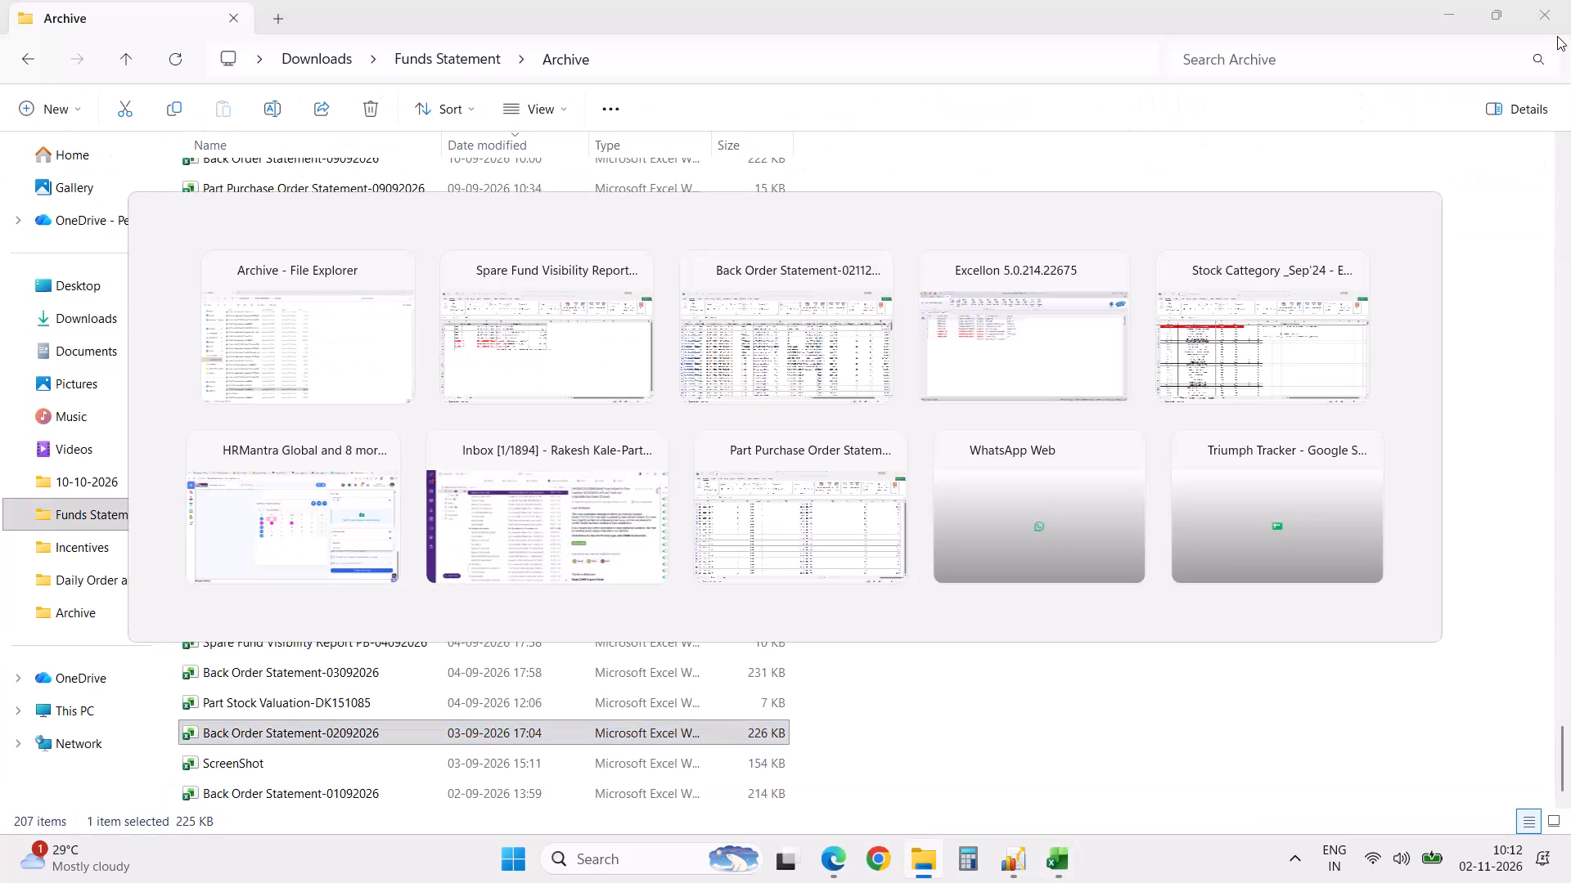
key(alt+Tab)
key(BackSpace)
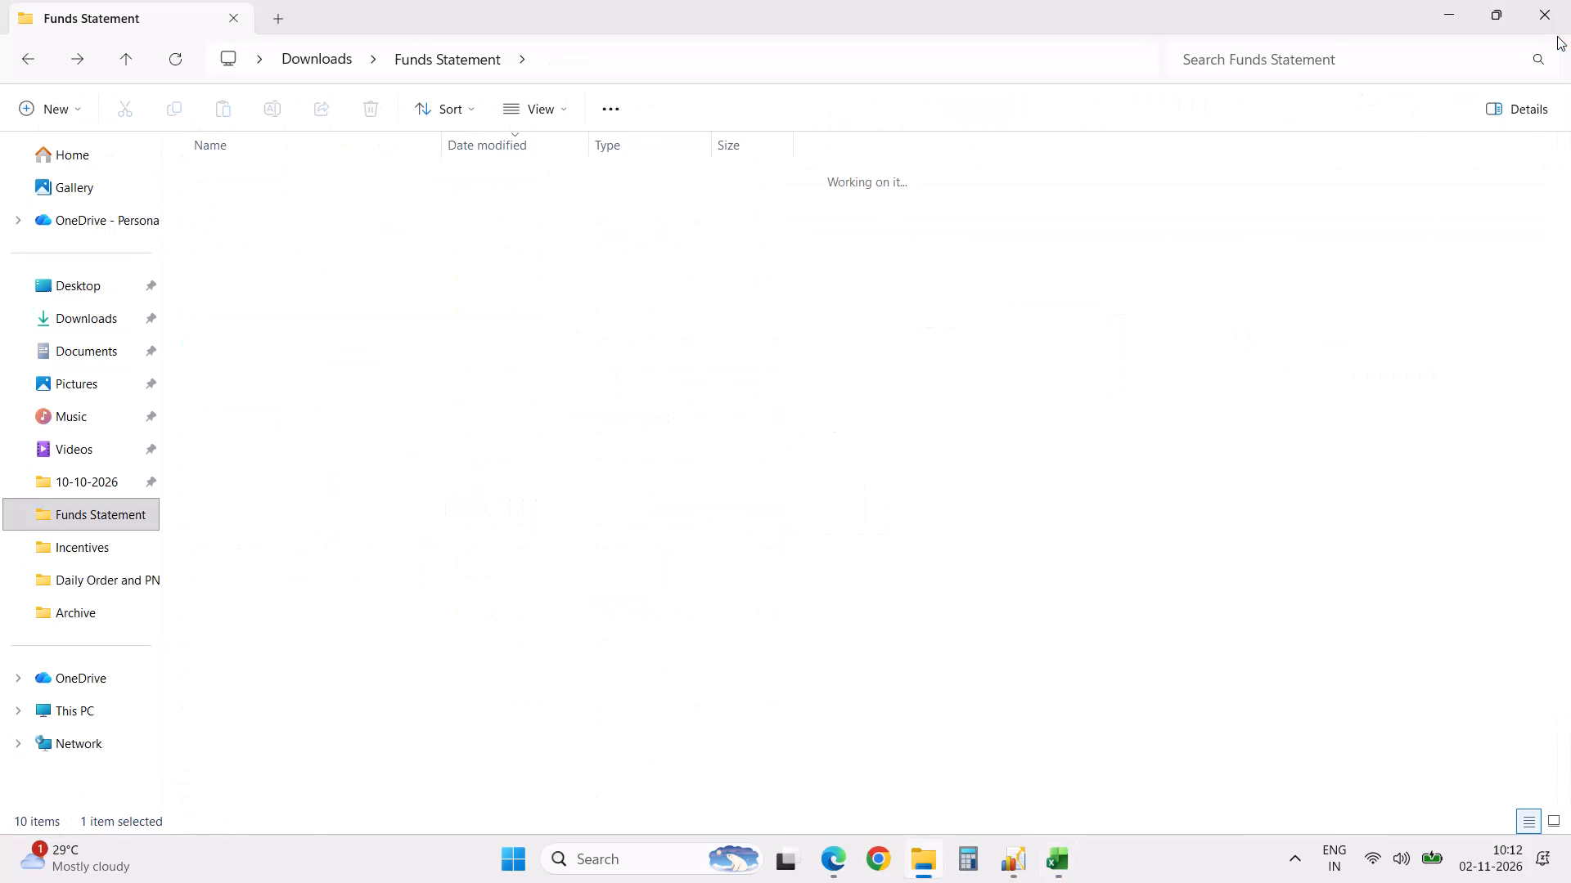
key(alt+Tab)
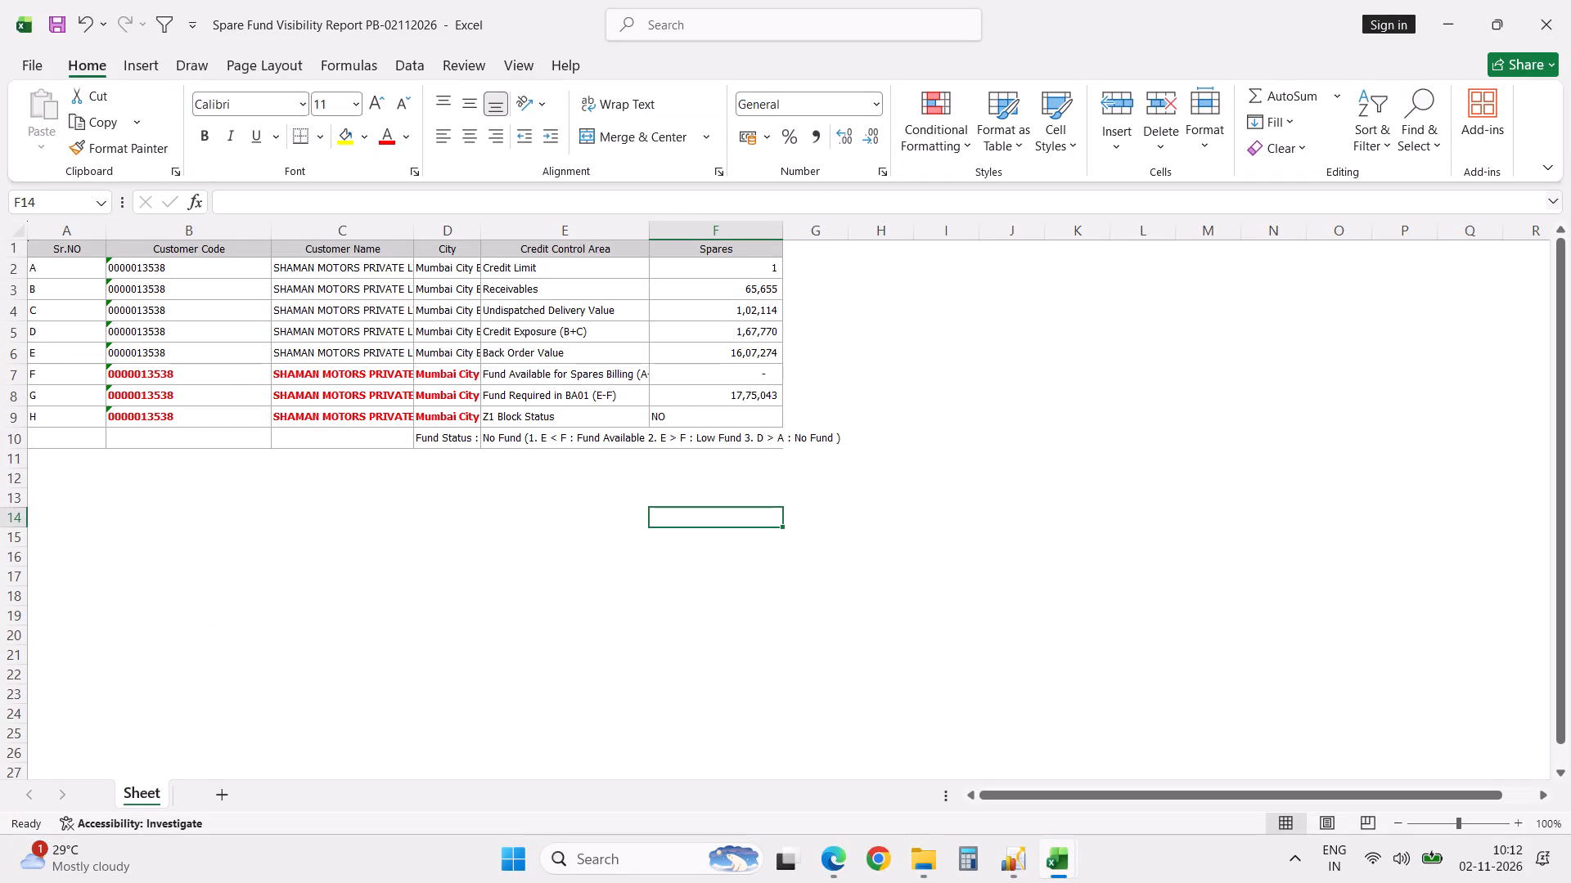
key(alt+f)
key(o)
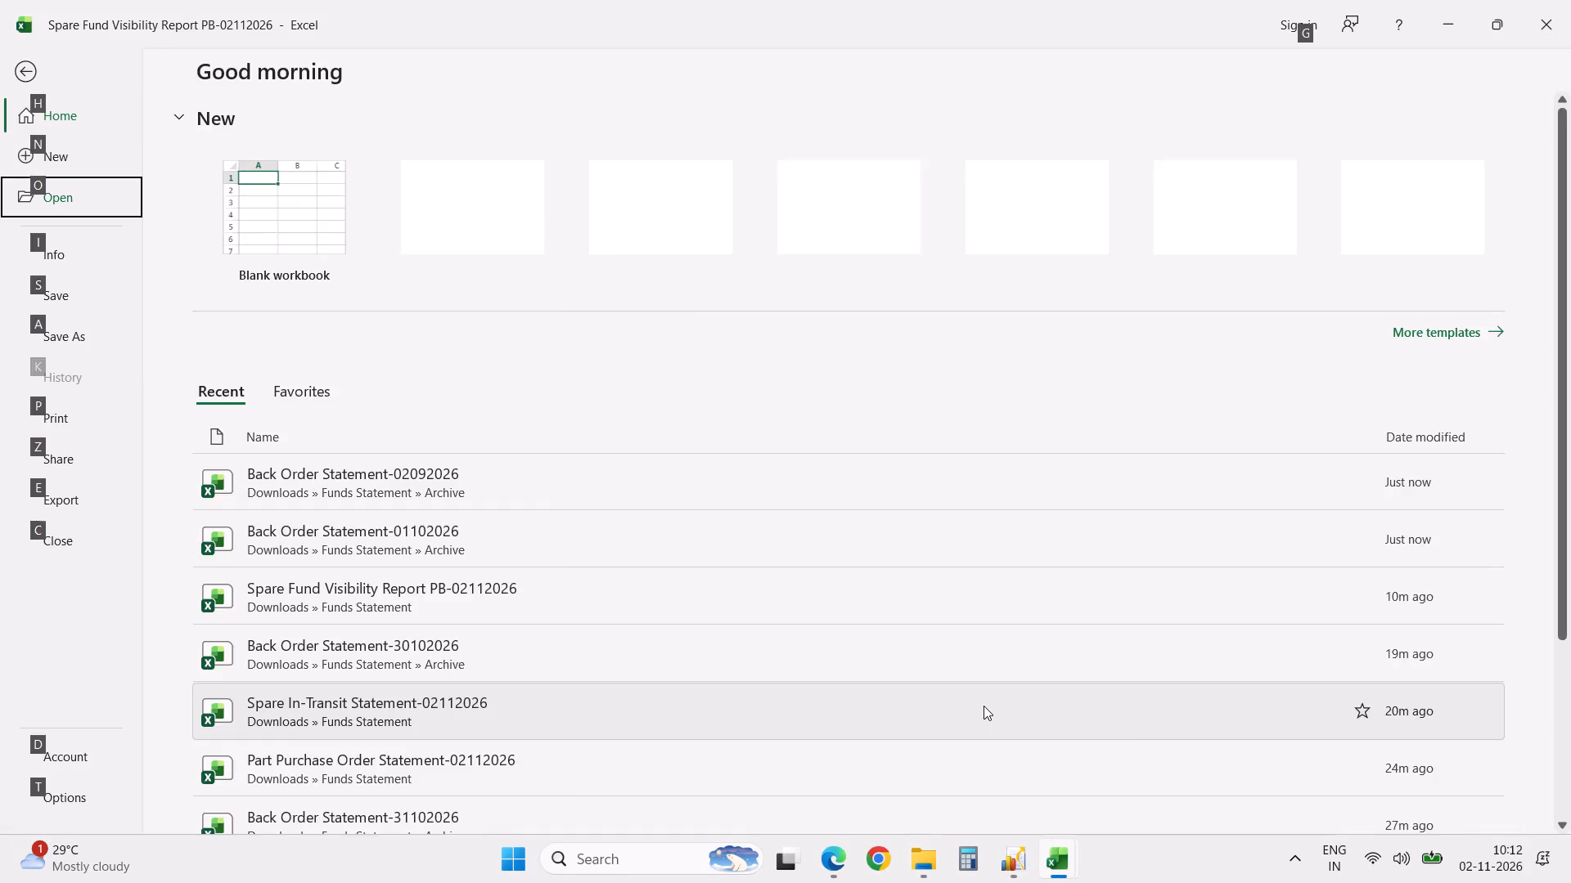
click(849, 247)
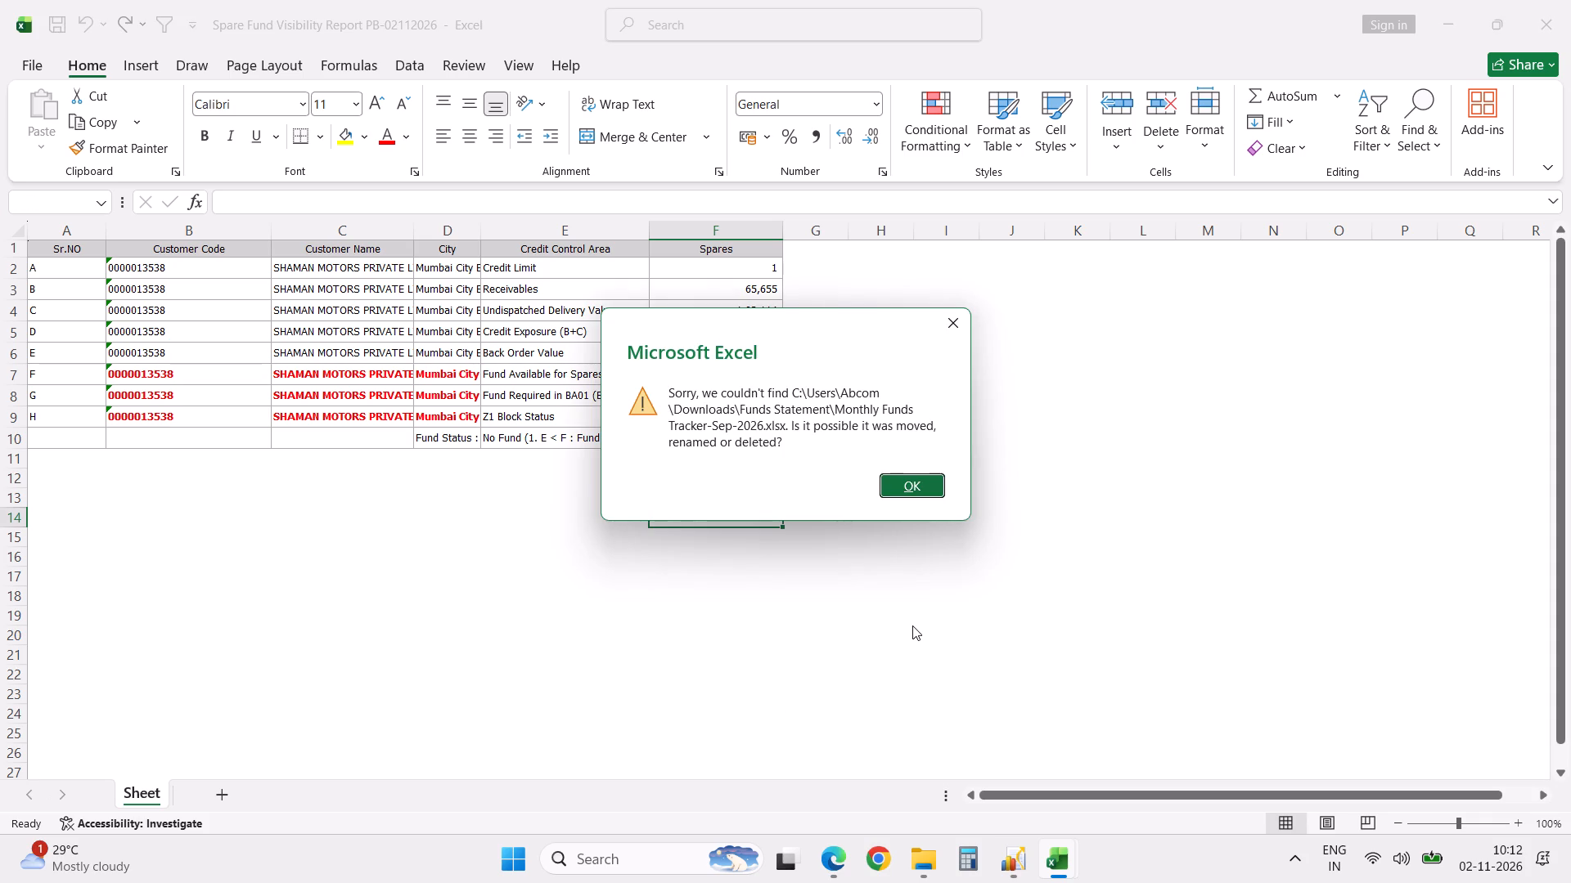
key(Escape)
Open Monthly Funds Tracker-Sep-2026 from the Archive folder in File Explorer, check its Oct-2026 sheet, and close it.
key(alt+Tab)
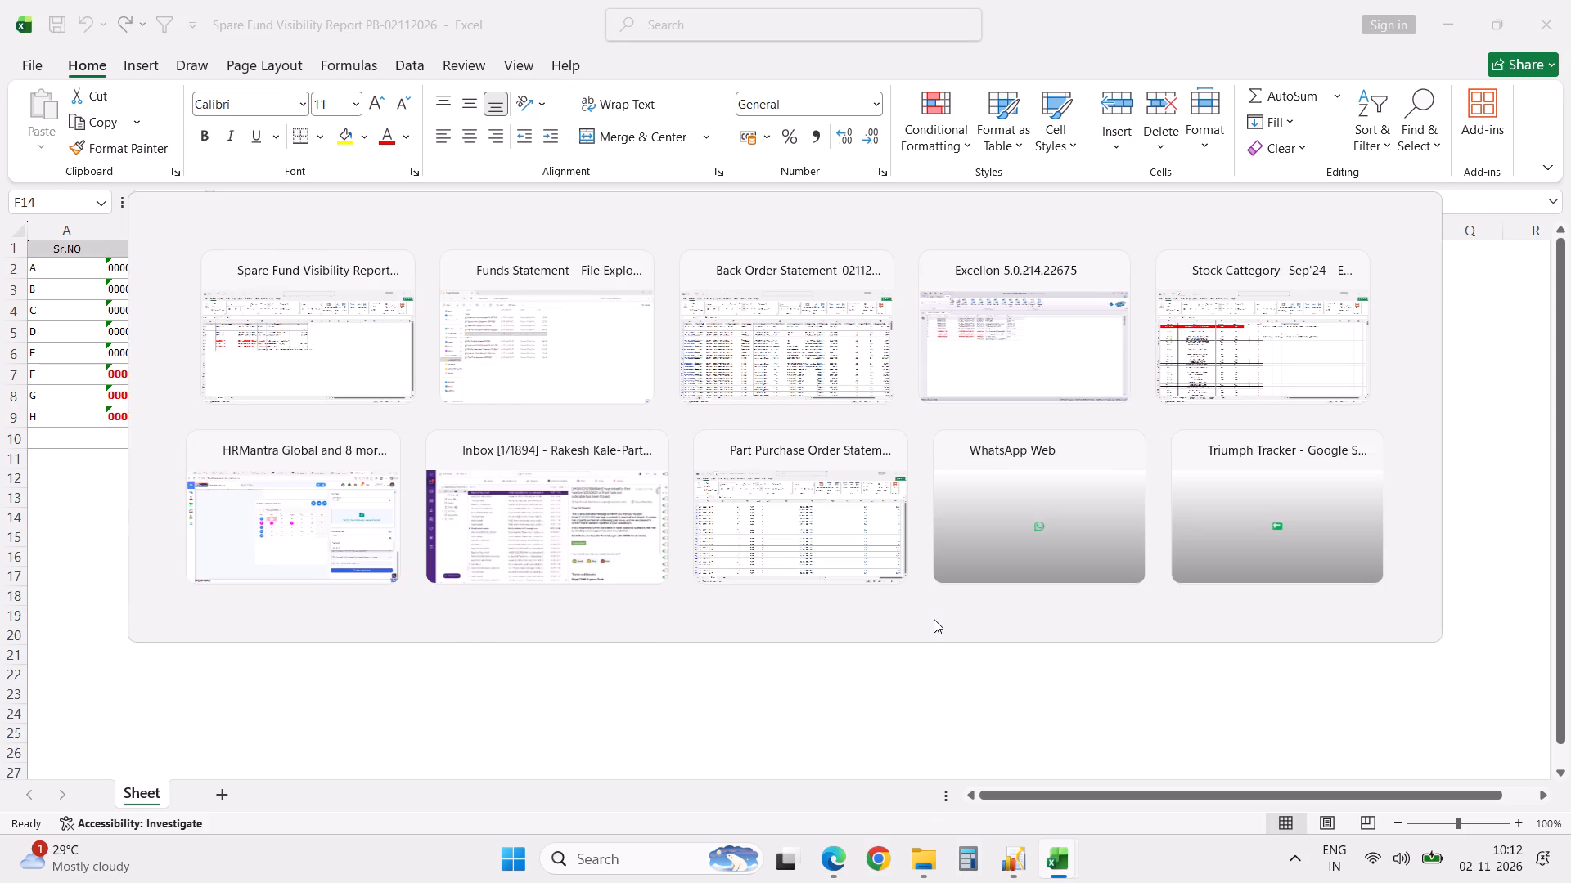
key(Return)
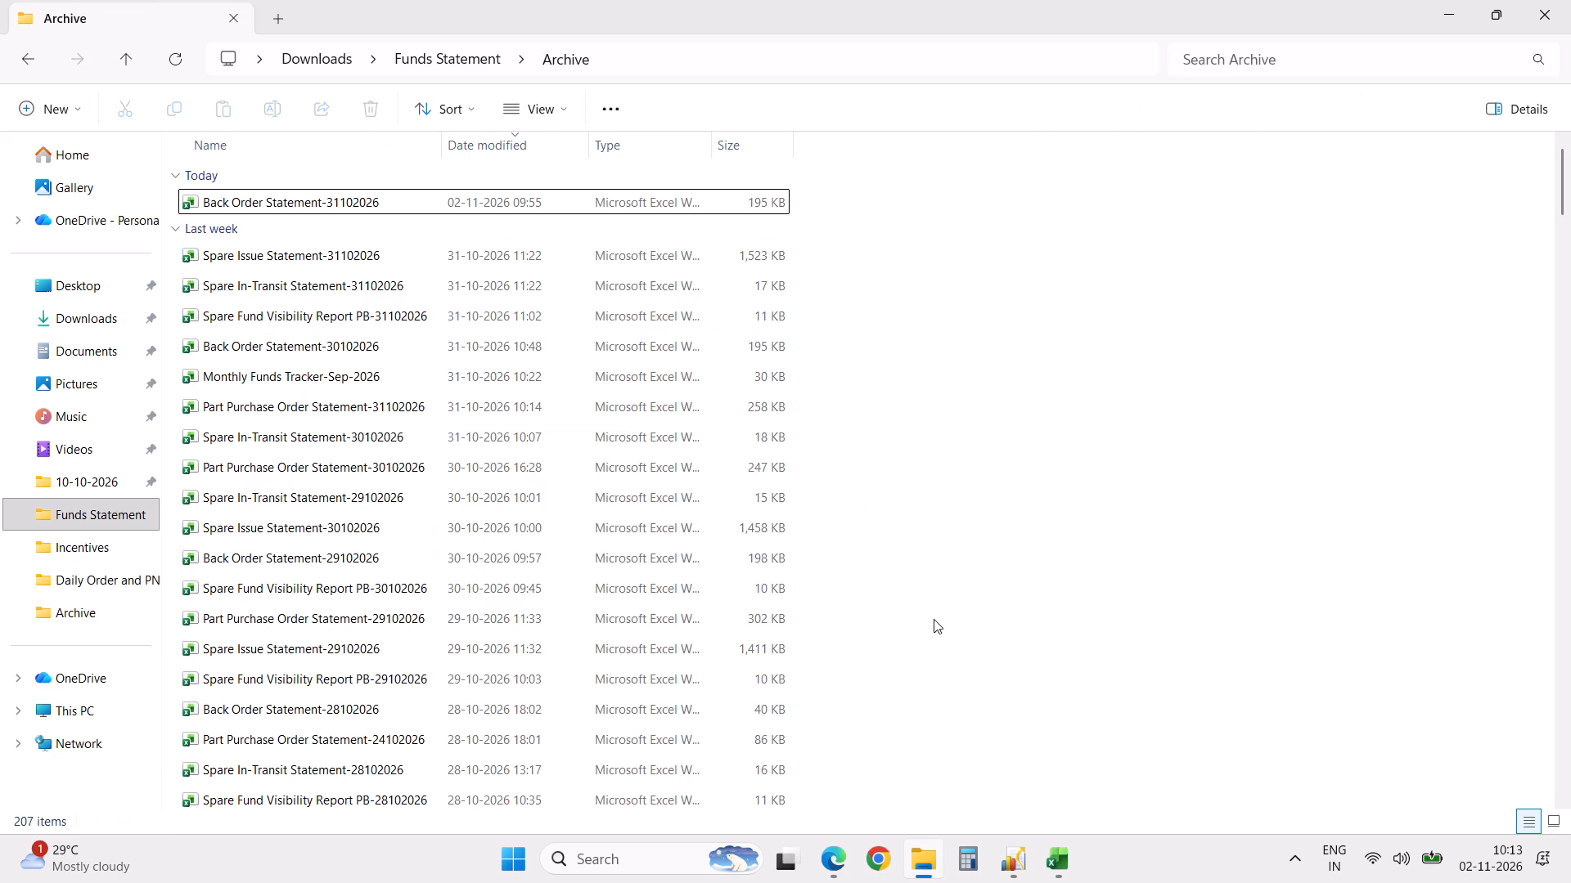
key(Down)
key(Down)
key(Down)
key(Down)
key(Down)
key(Down)
key(Return)
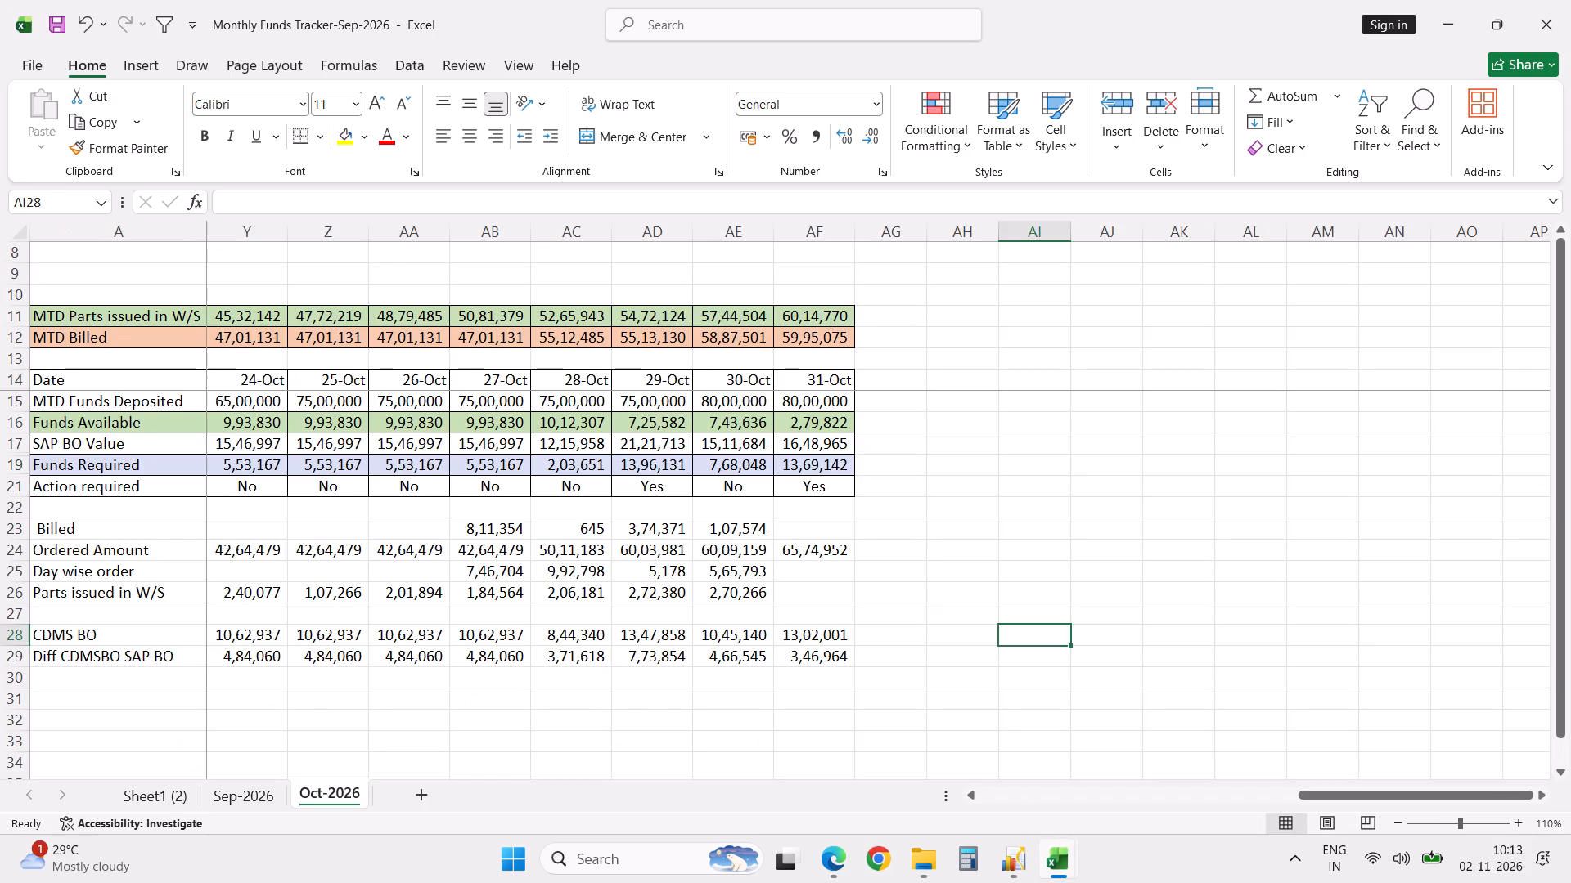
click(1555, 11)
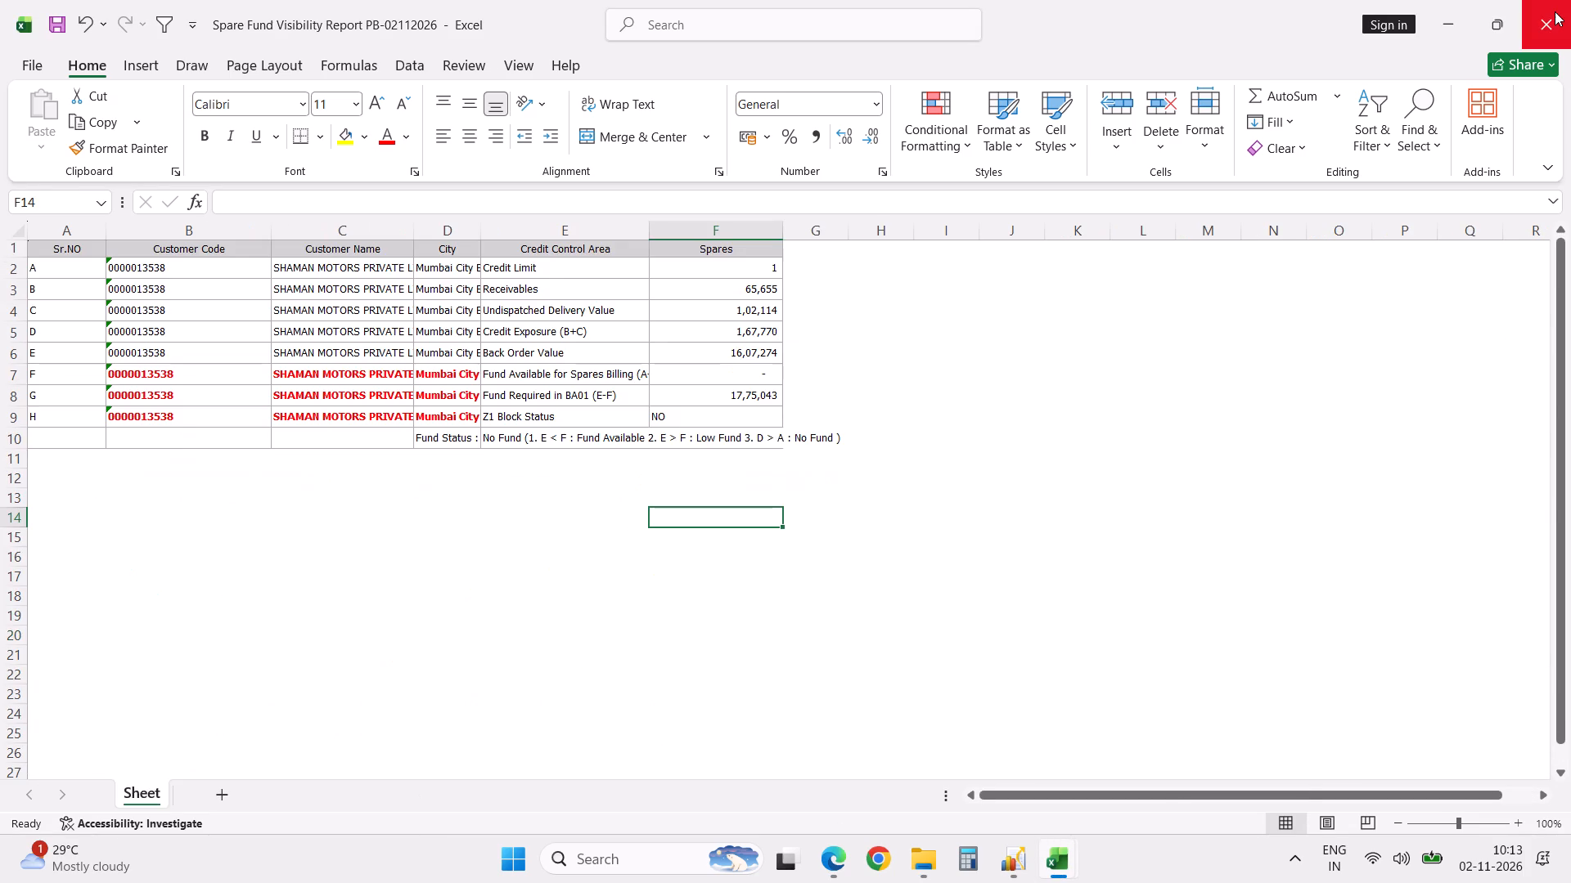
Move the Monthly Funds Tracker-Sep-2026 file from the Archive folder up into the Funds Statement folder.
key(alt+Tab)
key(ctrl+x)
key(BackSpace)
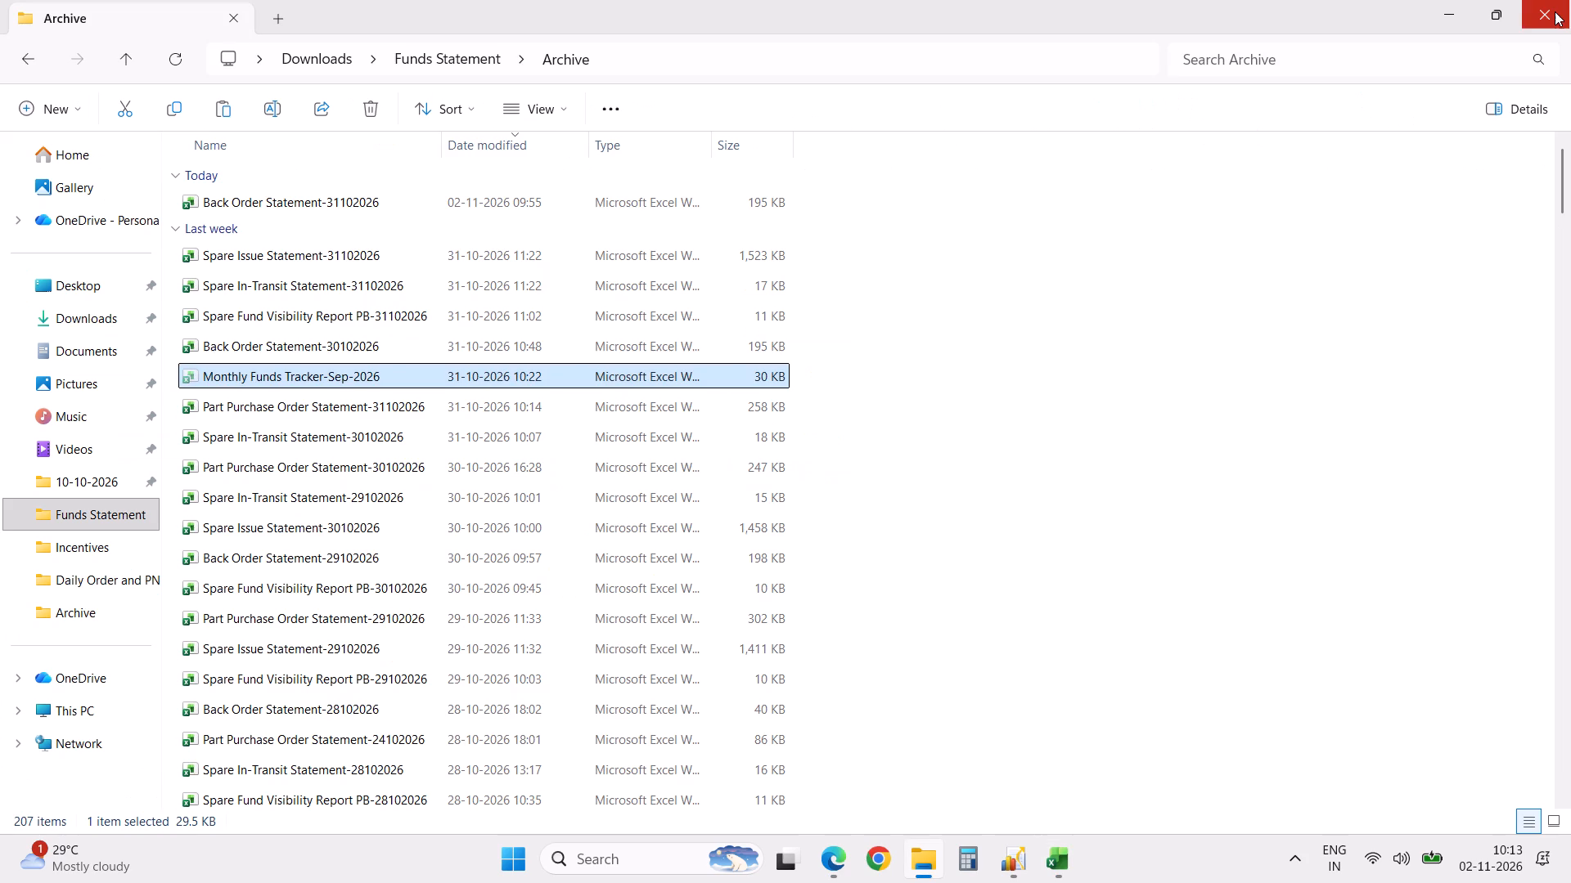
key(ctrl+v)
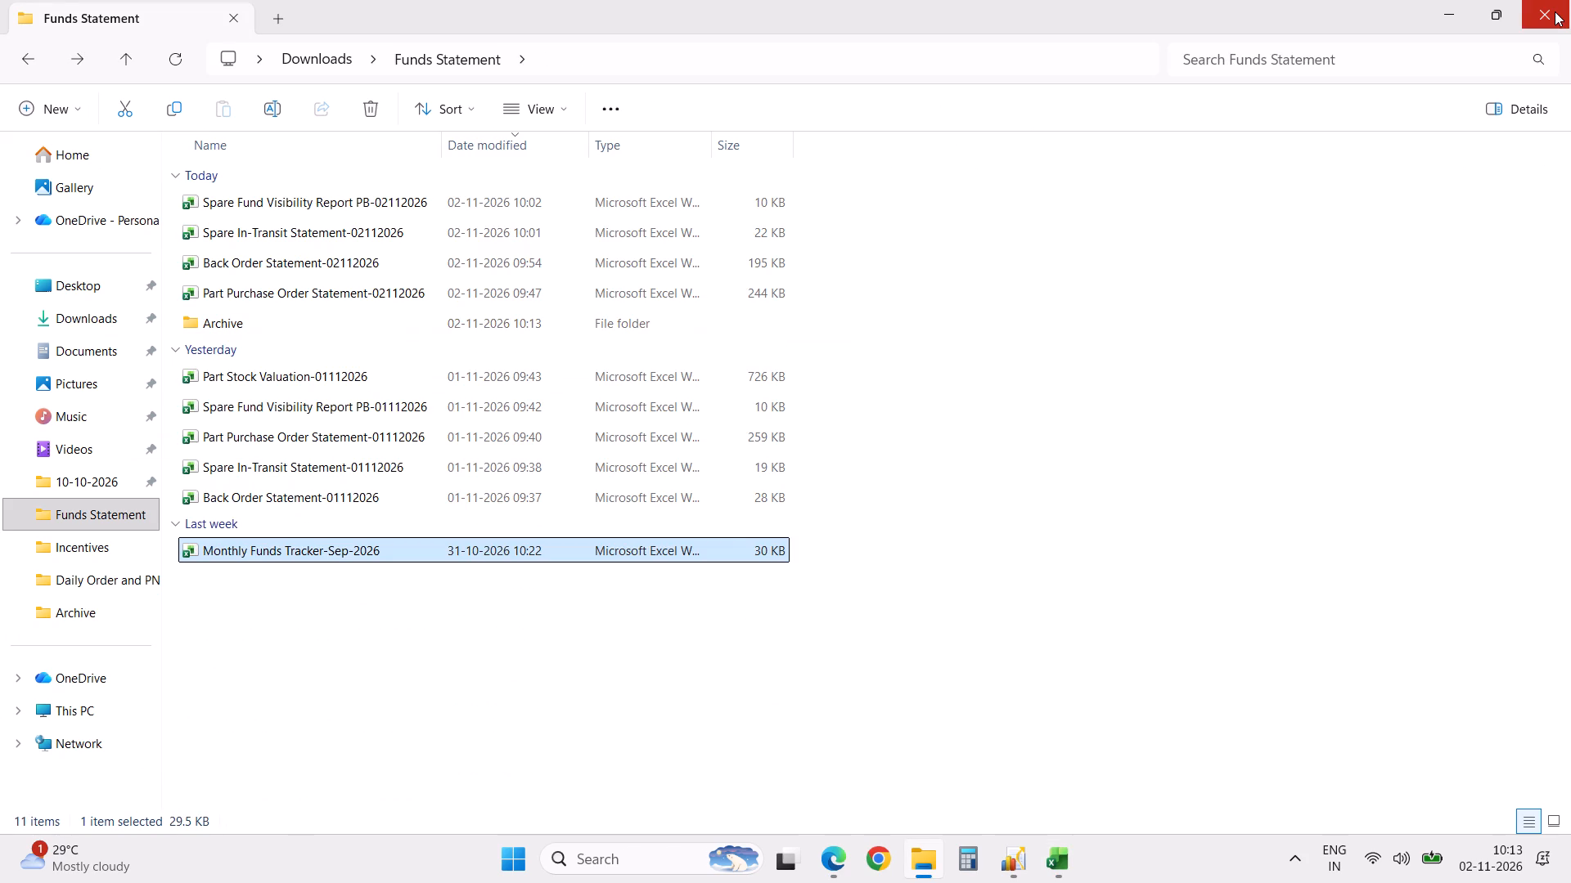
Switch to Excel and open Monthly Funds Tracker-Sep-2026 from its Funds Statement folder location.
key(alt+Tab)
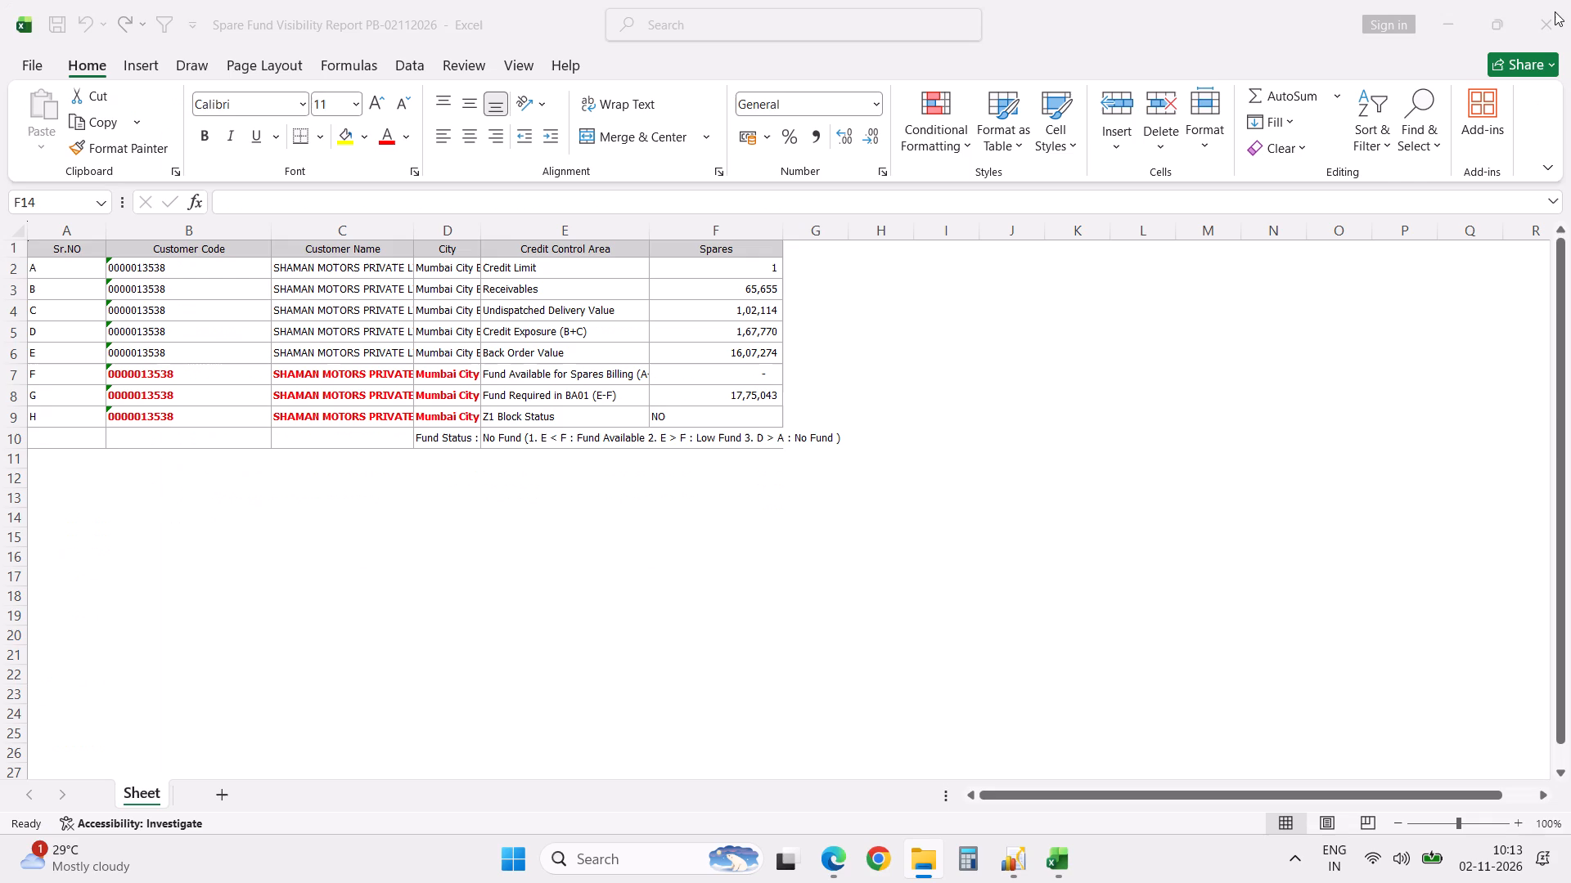
key(alt+f)
key(o)
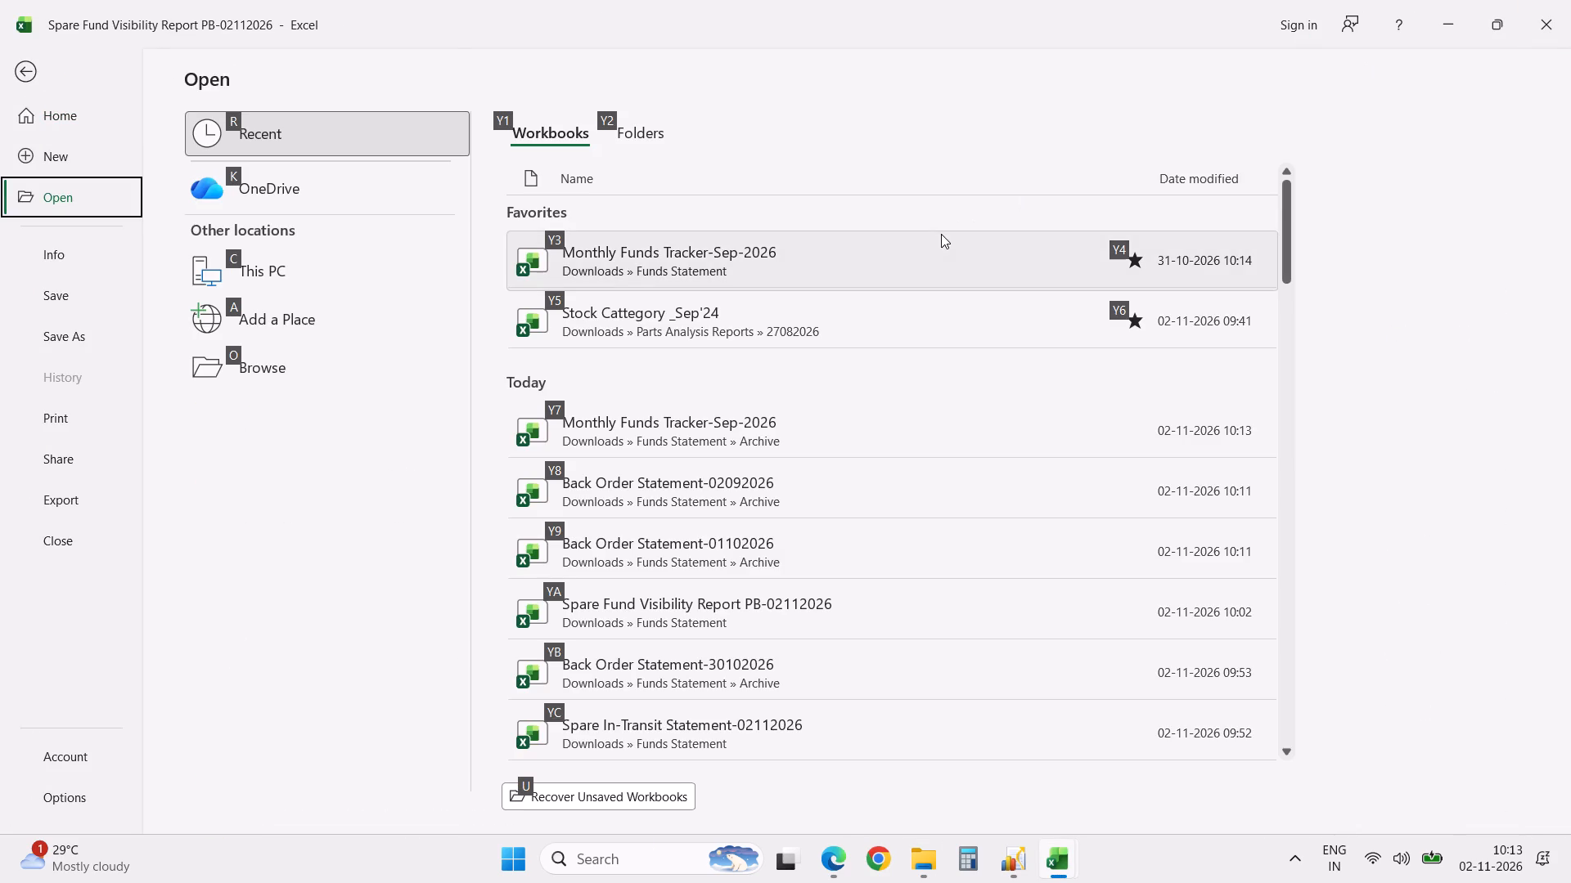
click(820, 249)
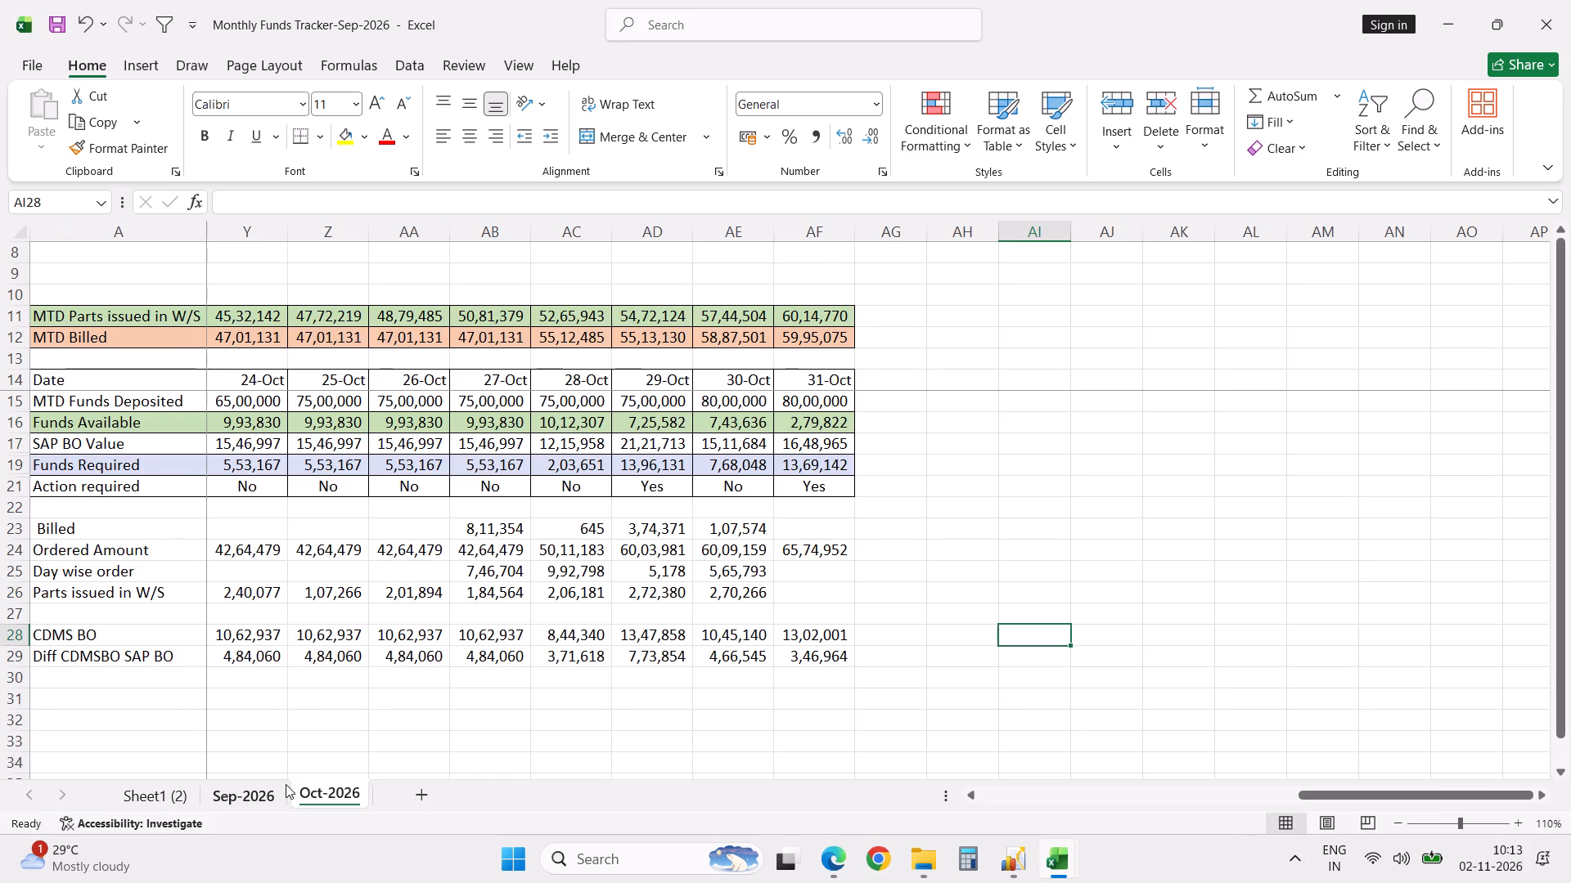
Create a copy of the Oct-2026 sheet and place the copy after the original as the last sheet.
right_click(325, 790)
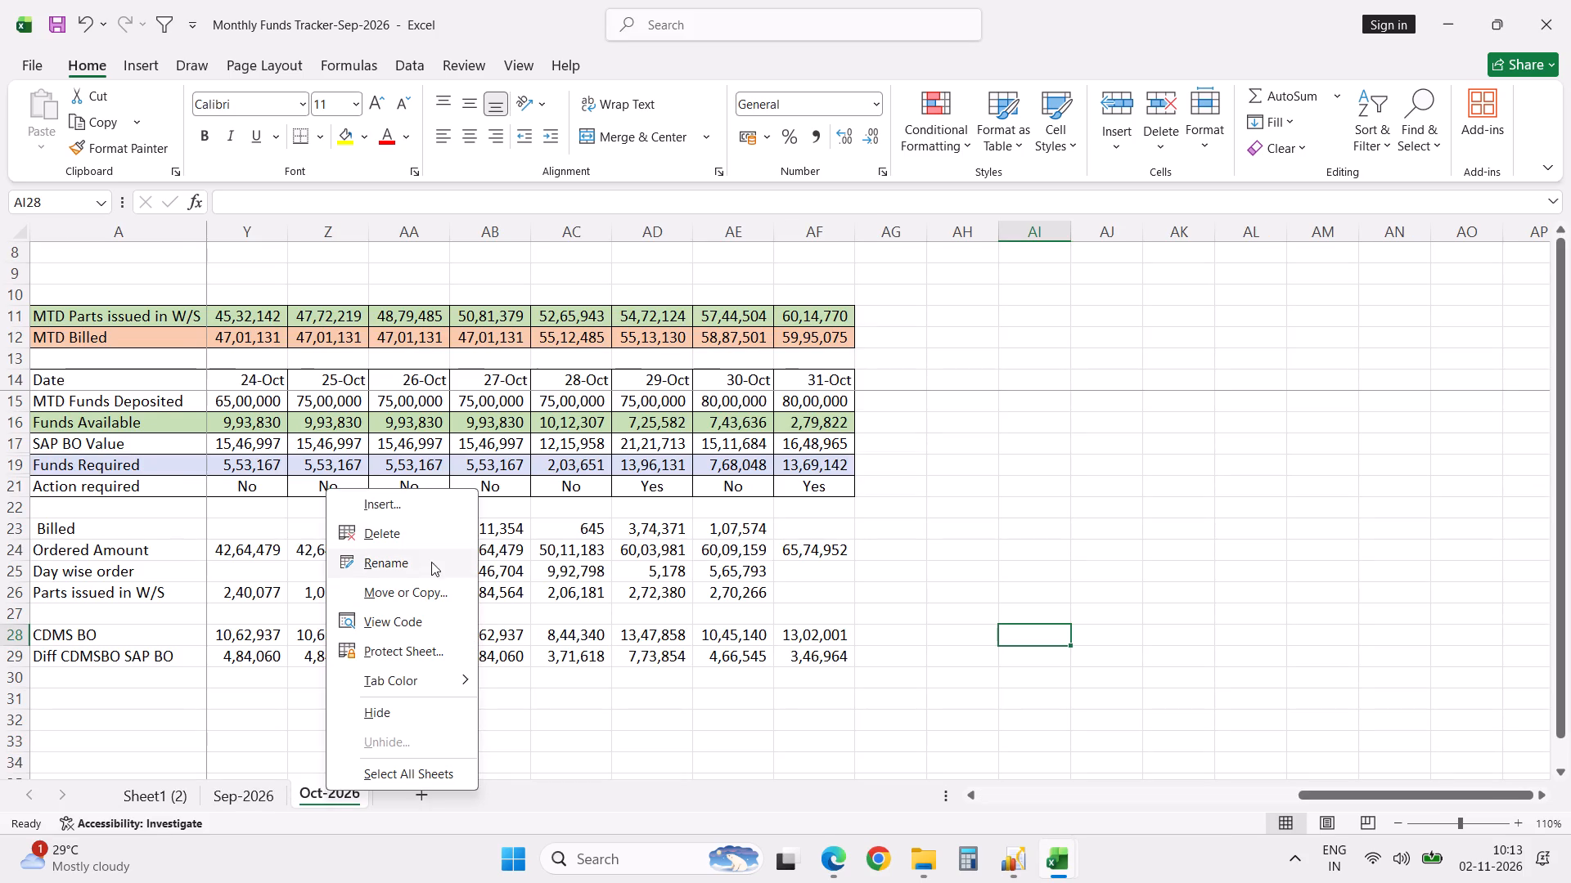
click(428, 589)
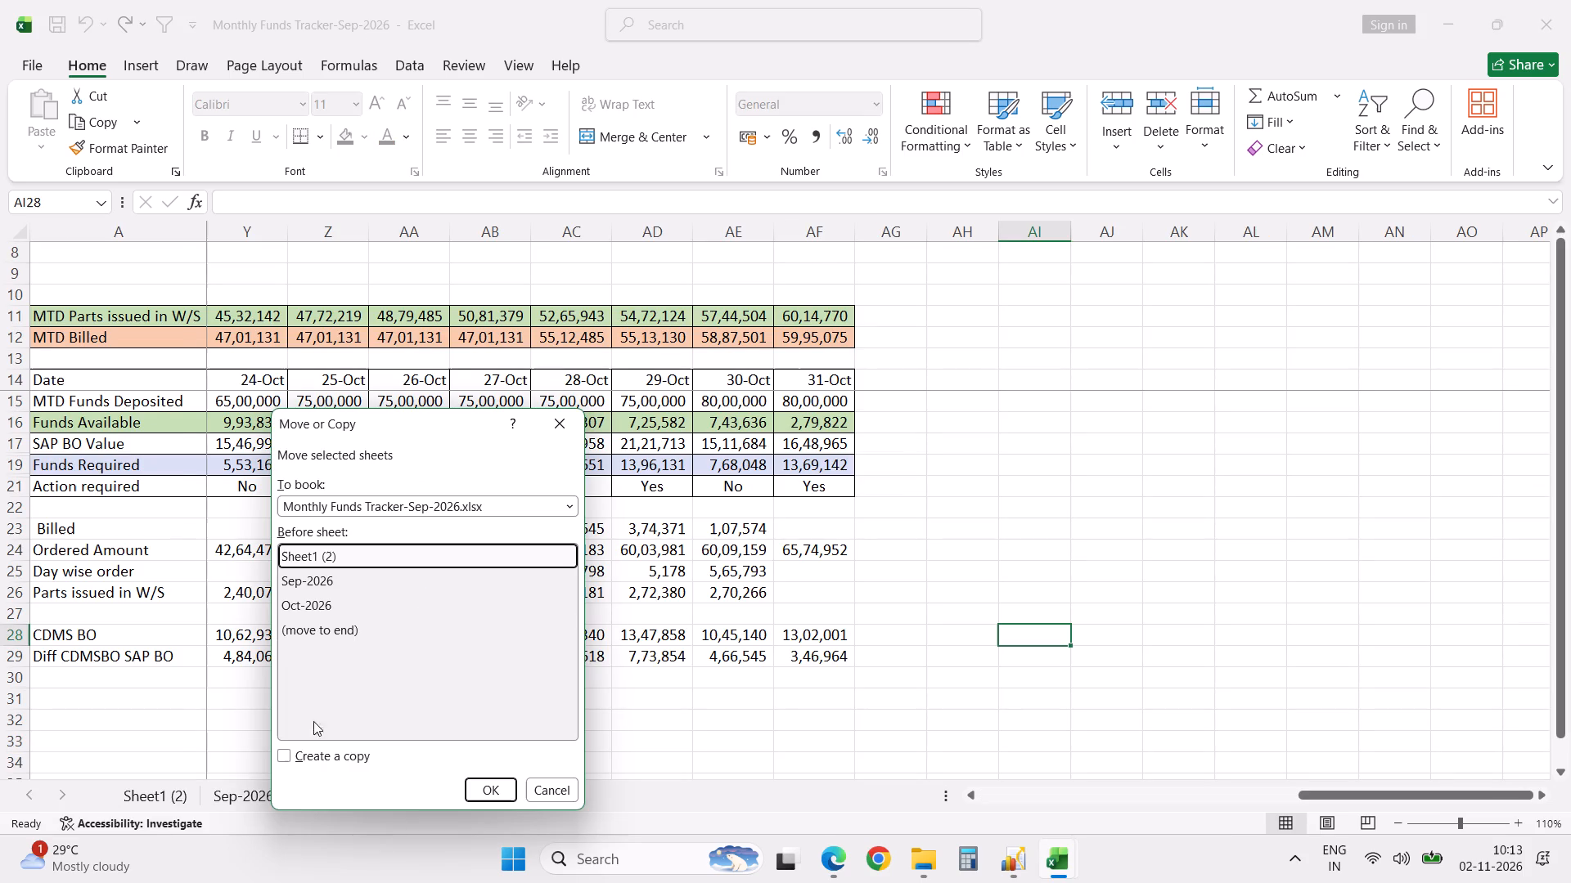
click(317, 755)
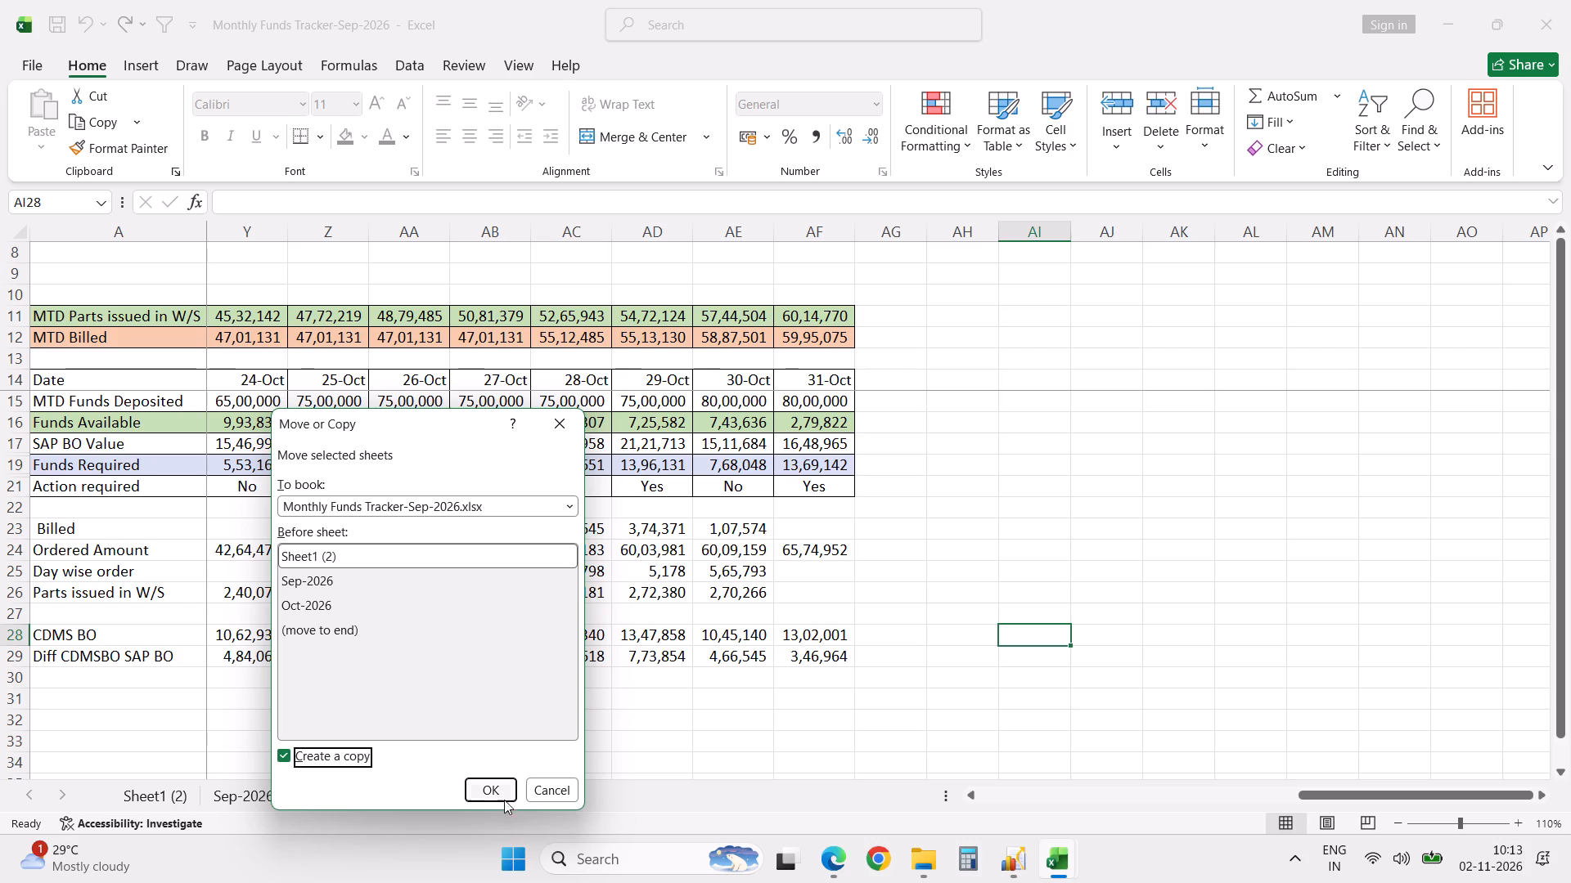
click(501, 793)
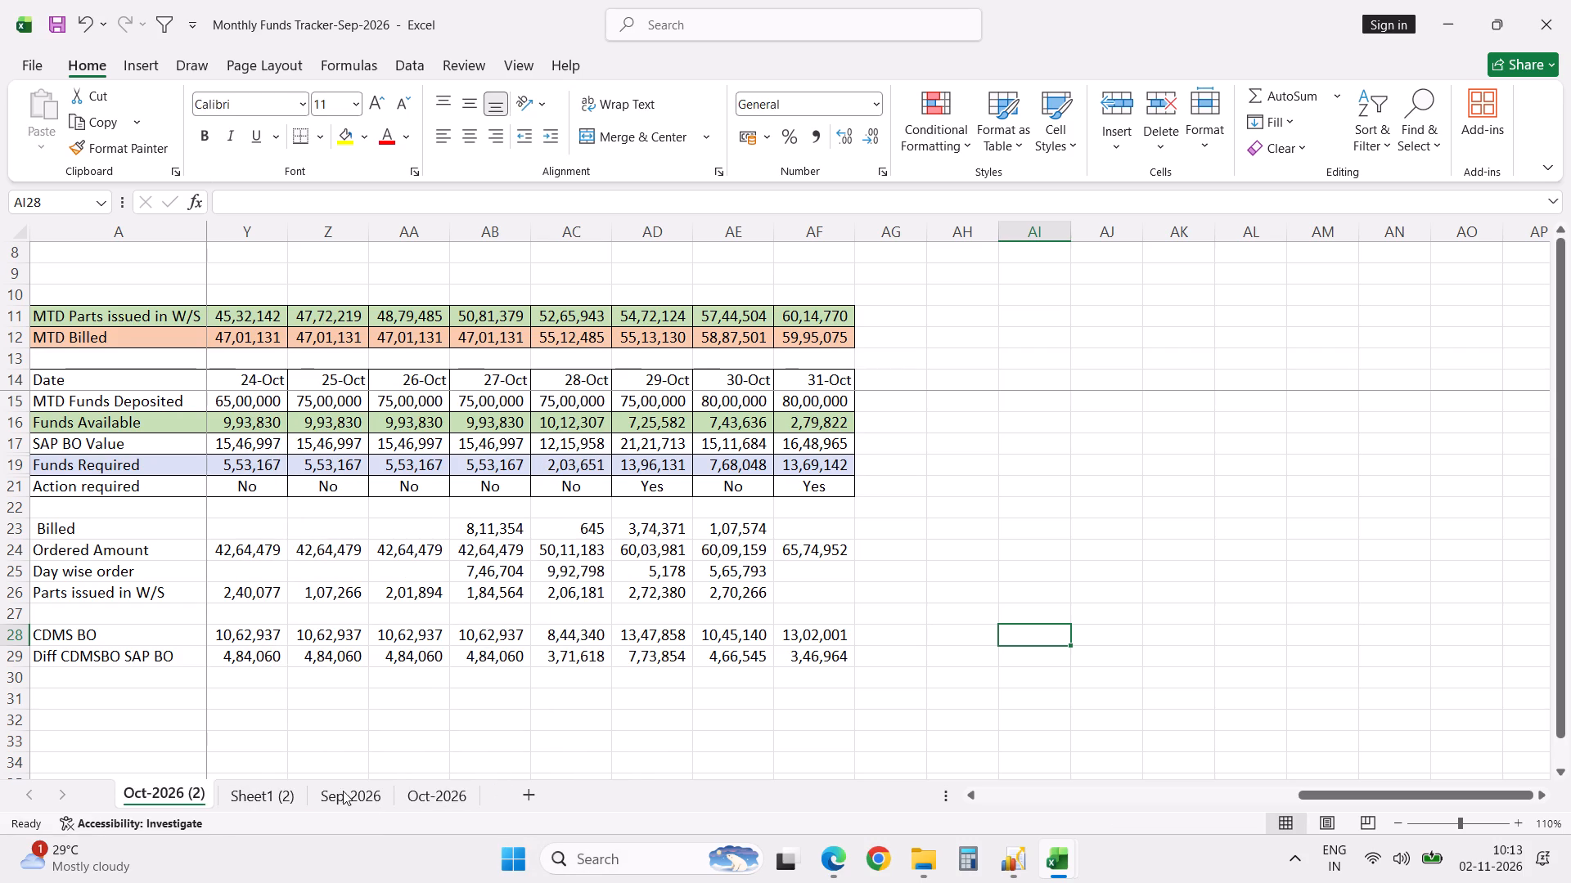
drag(191, 791, 393, 798)
drag(393, 798, 428, 800)
drag(428, 800, 379, 800)
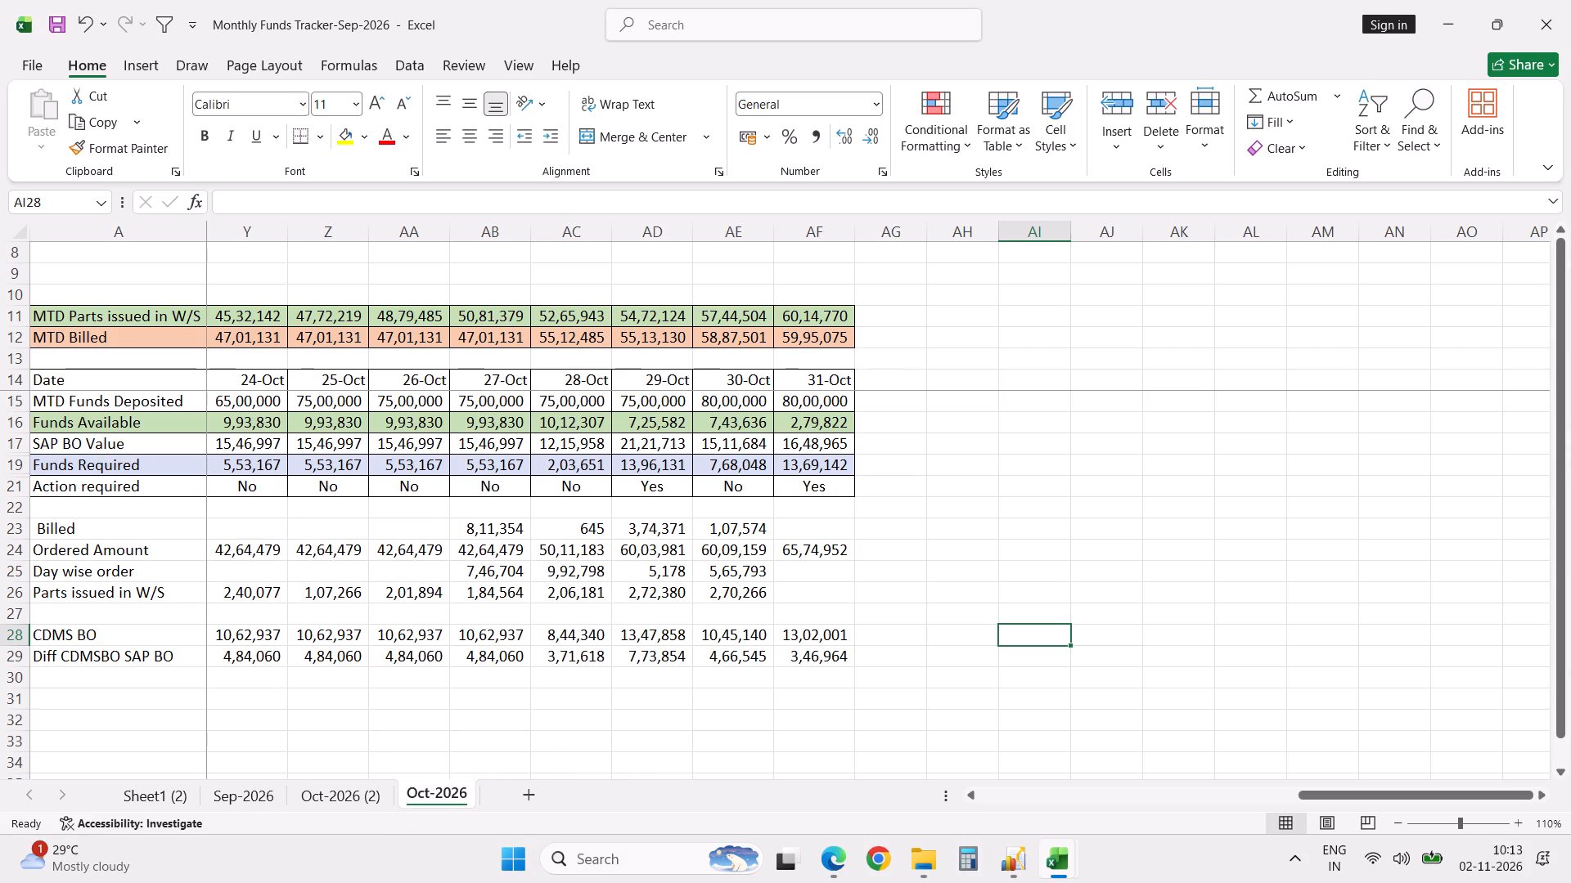
drag(379, 800, 350, 803)
Rename the copied October sheet as Nov-2026.
double_click(445, 794)
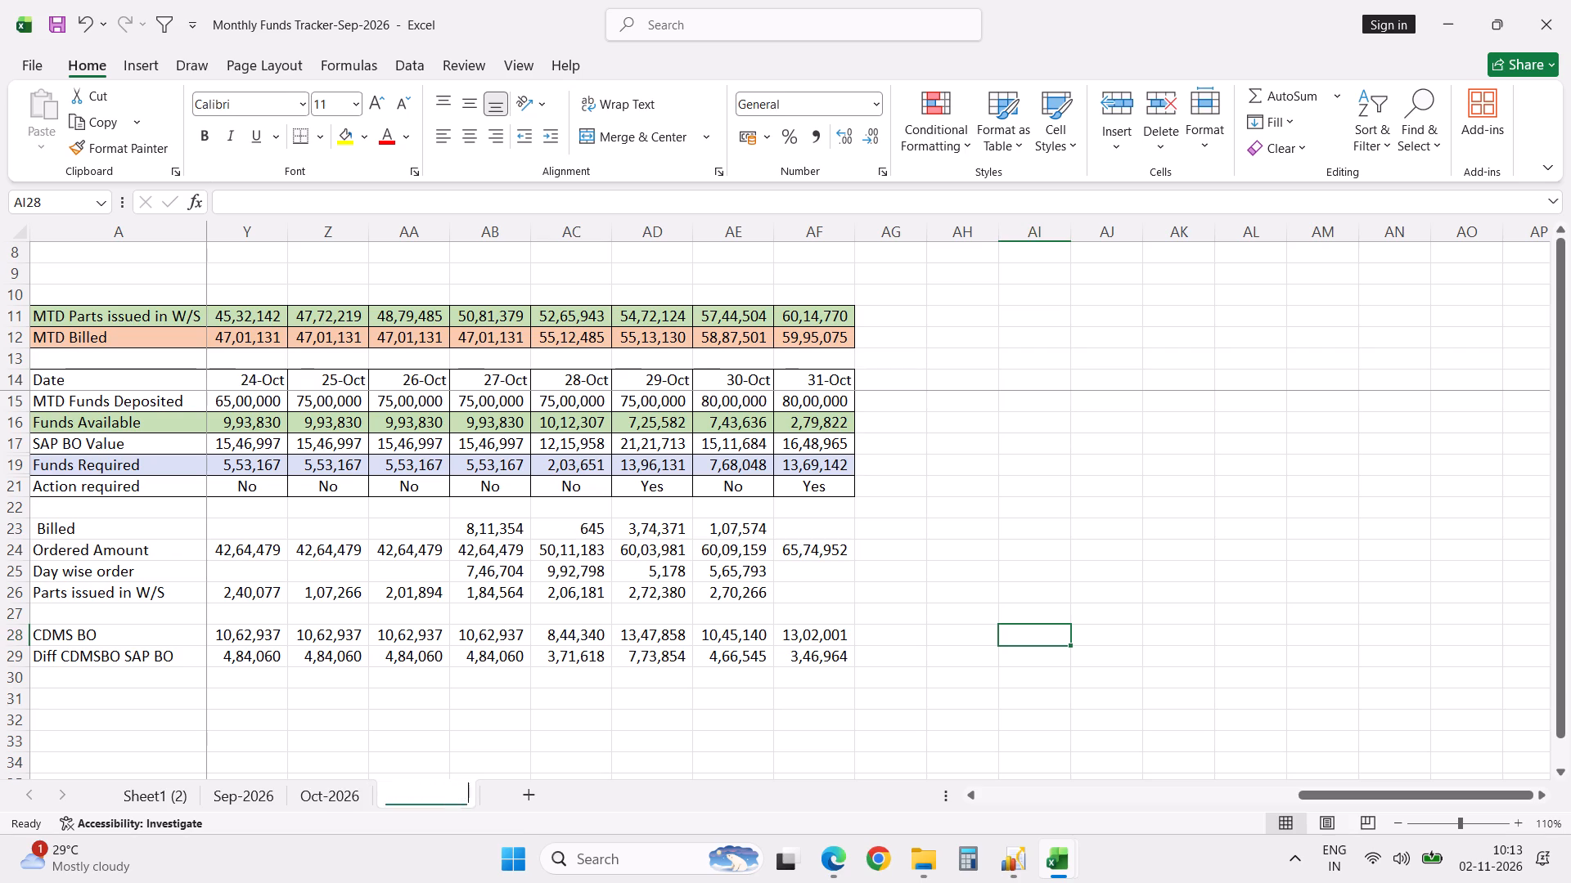
key(Right)
key(BackSpace)
key(BackSpace)
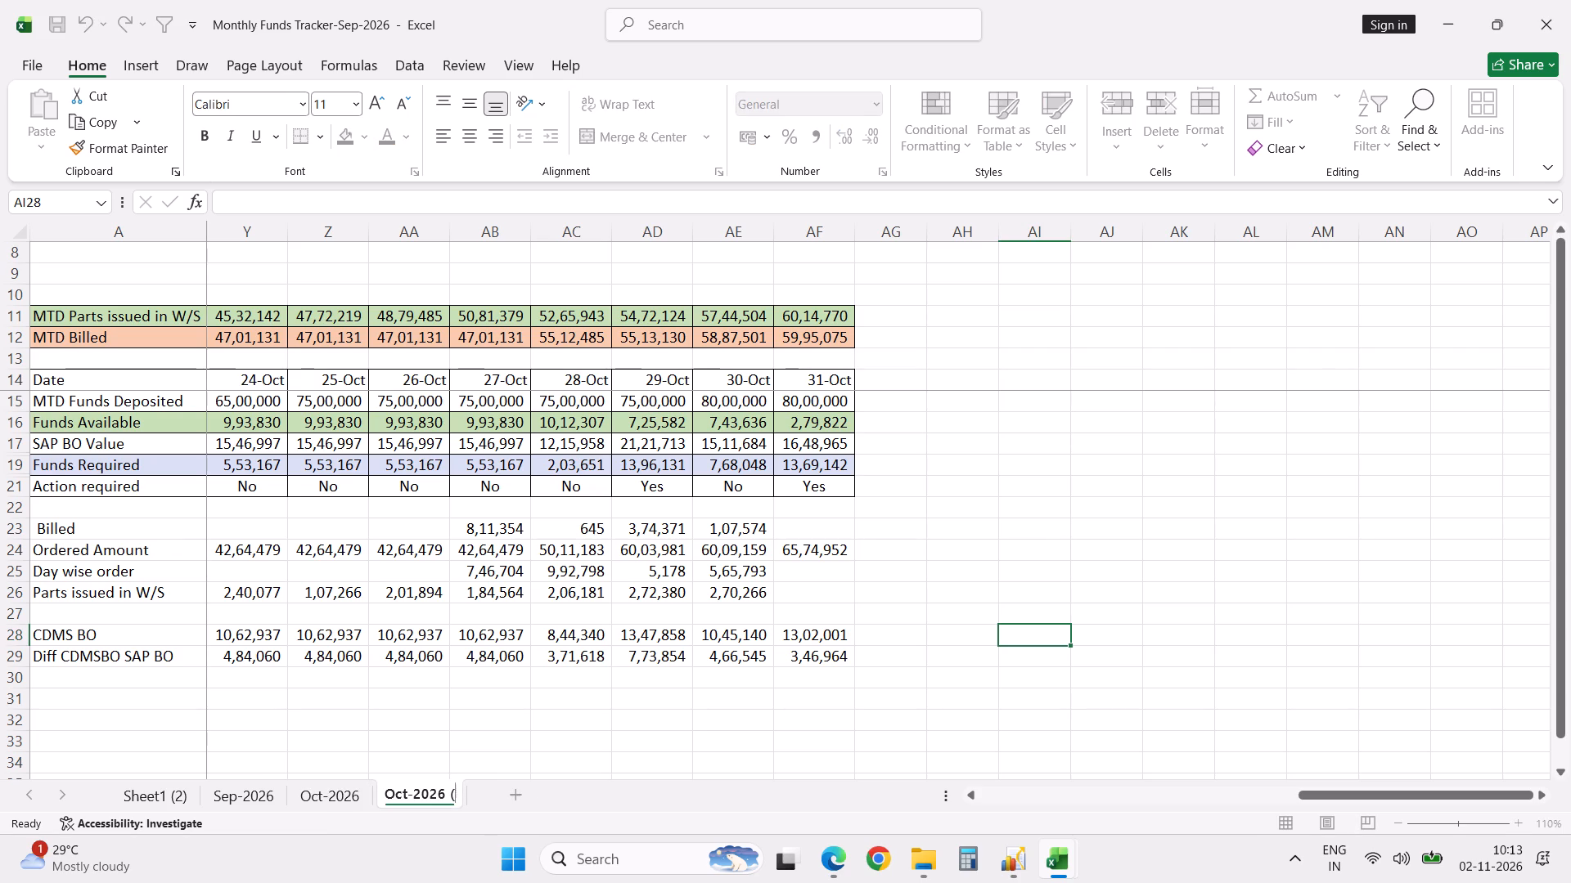
key(BackSpace)
key(BackSpace)
key(Left)
key(Left)
key(Left)
key(Left)
key(Left)
key(shift+Left)
key(shift+Left)
key(shift+Left)
text(Nov)
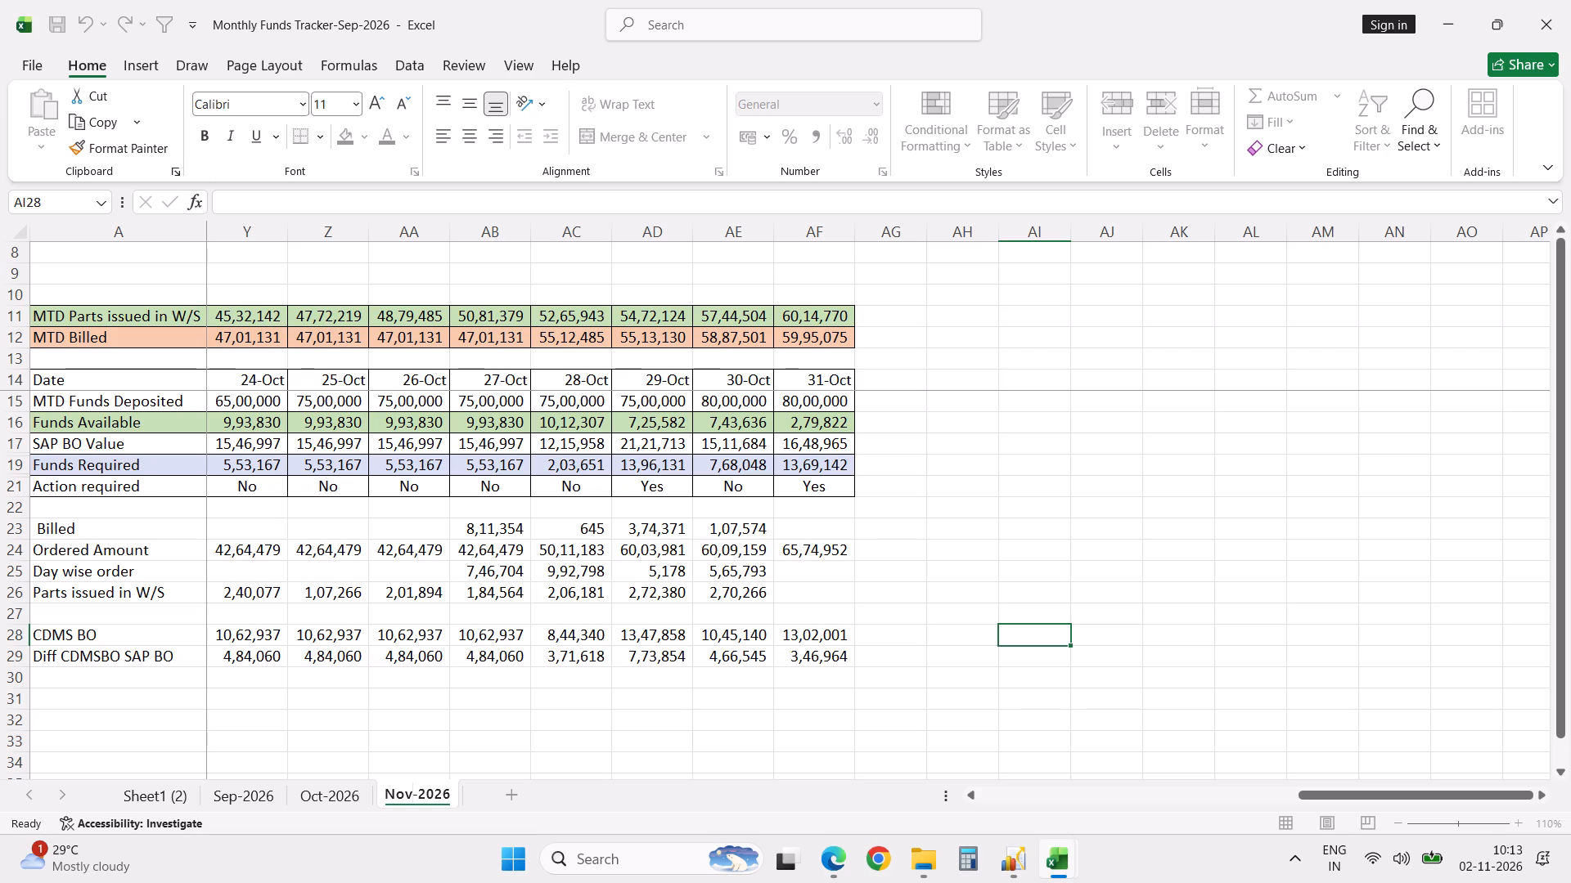
click(611, 715)
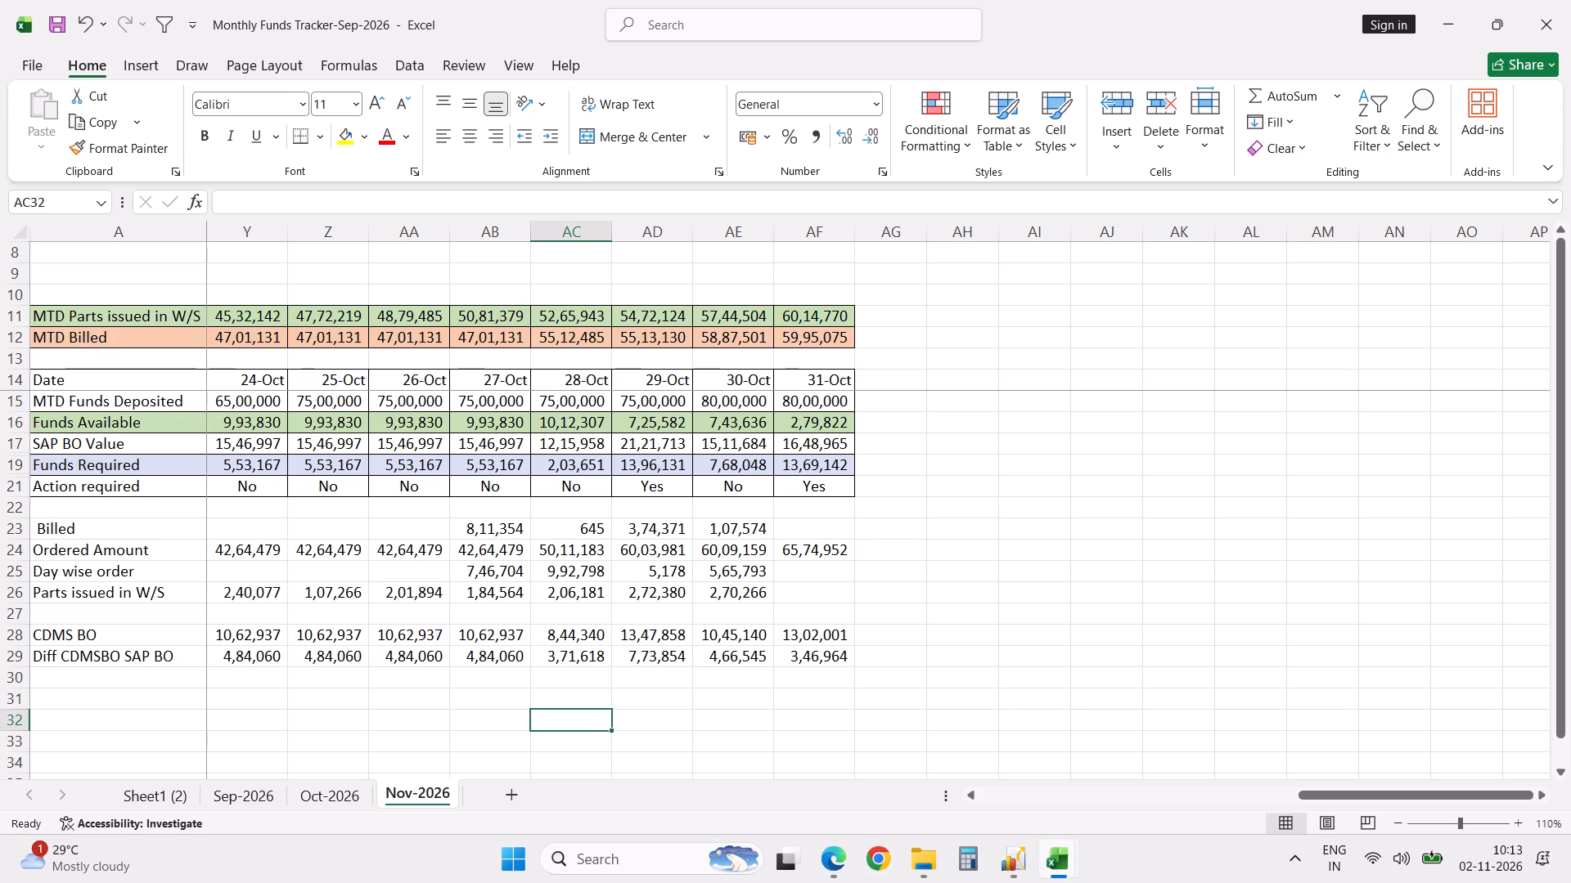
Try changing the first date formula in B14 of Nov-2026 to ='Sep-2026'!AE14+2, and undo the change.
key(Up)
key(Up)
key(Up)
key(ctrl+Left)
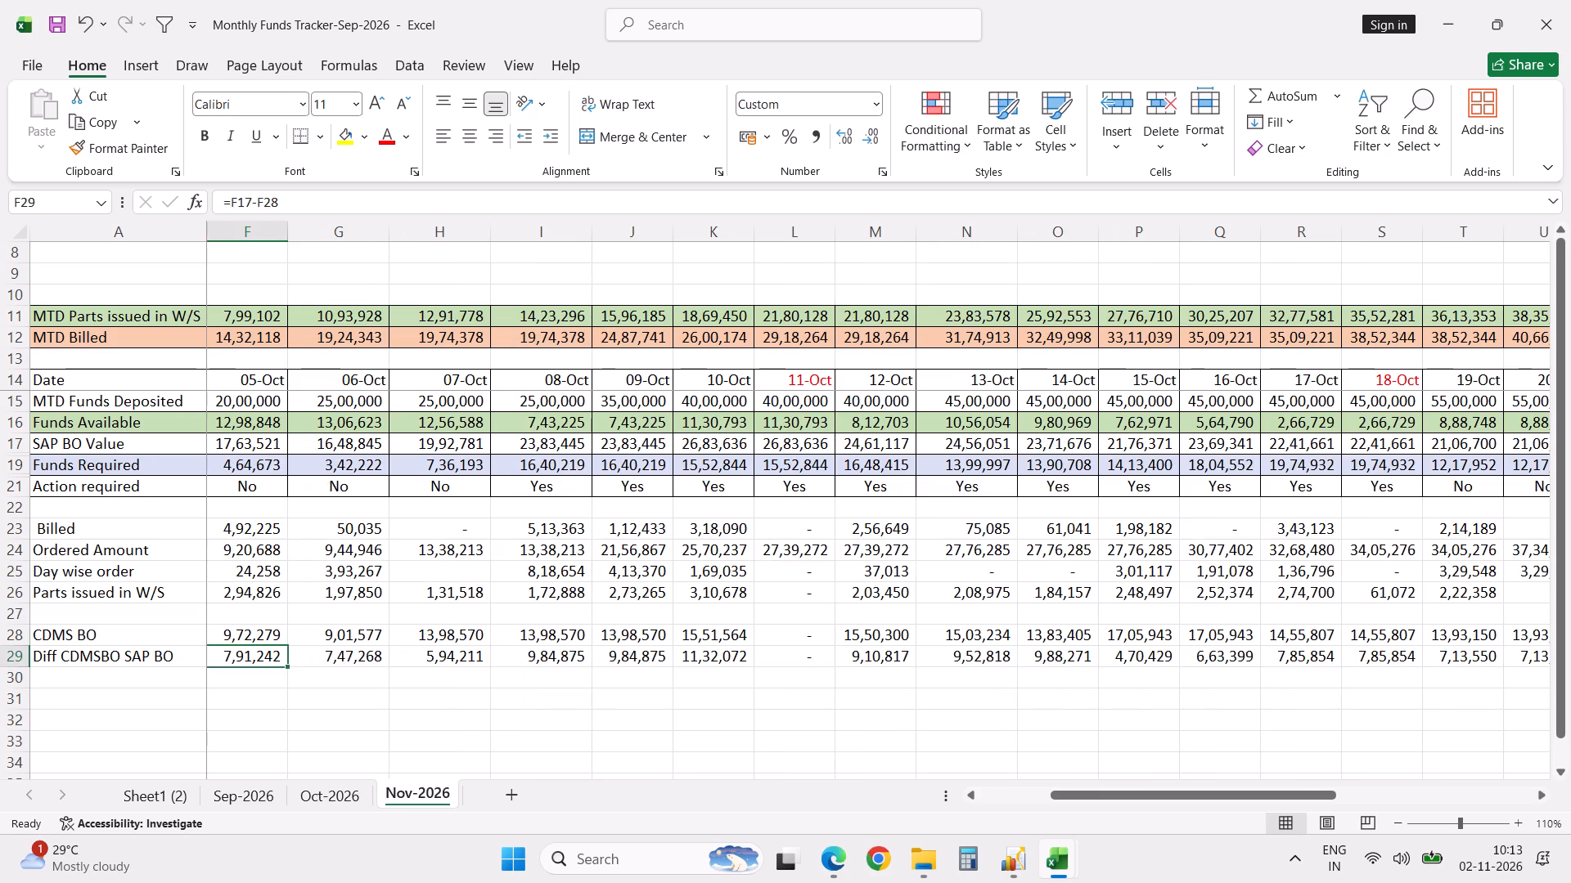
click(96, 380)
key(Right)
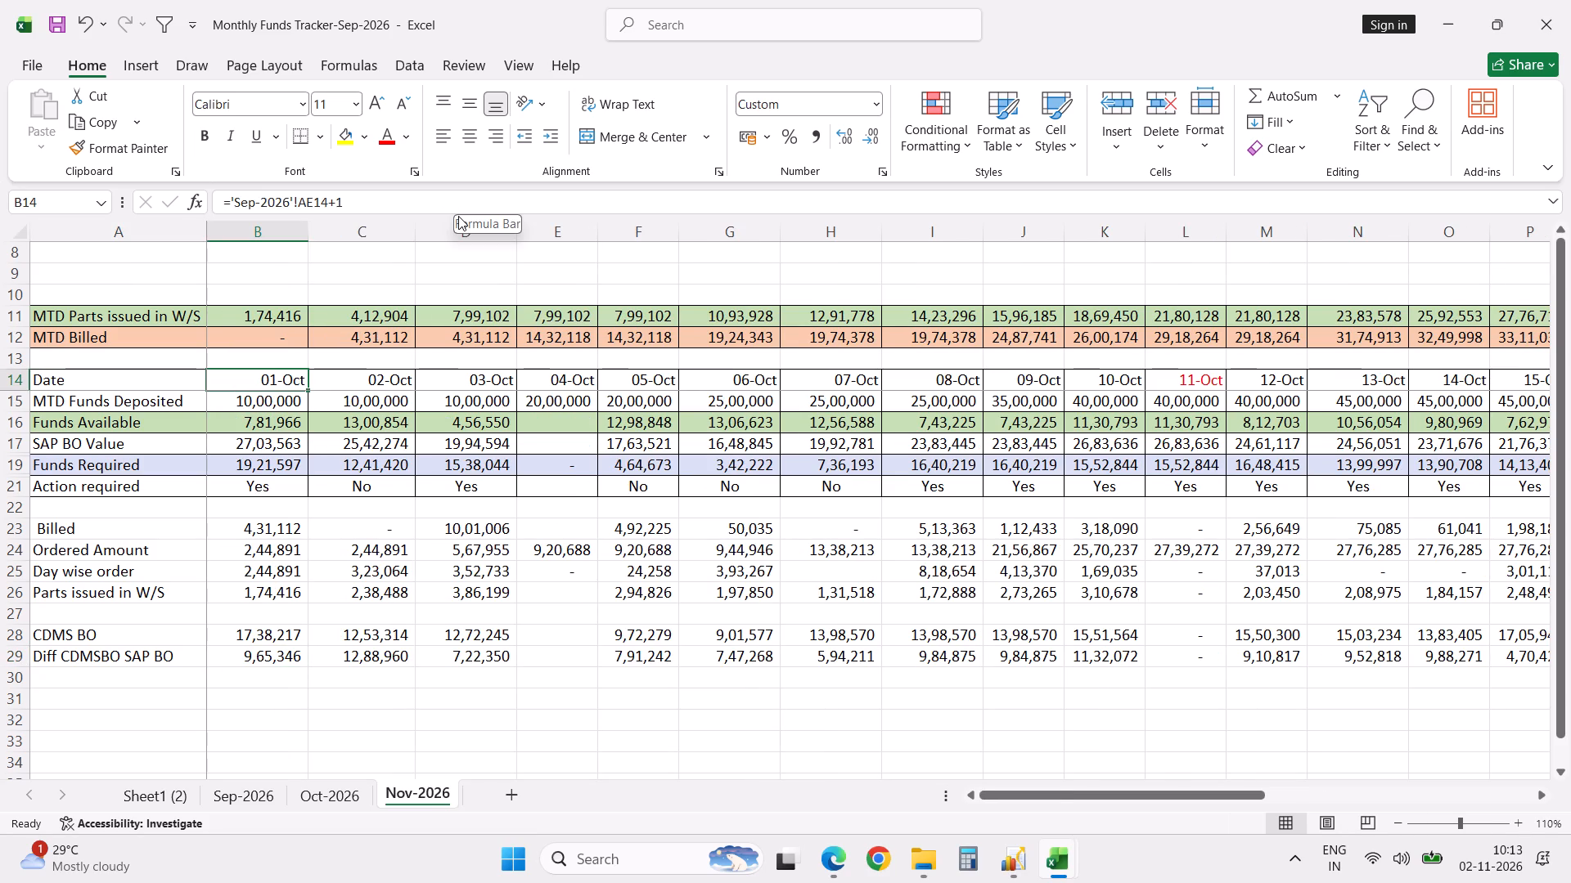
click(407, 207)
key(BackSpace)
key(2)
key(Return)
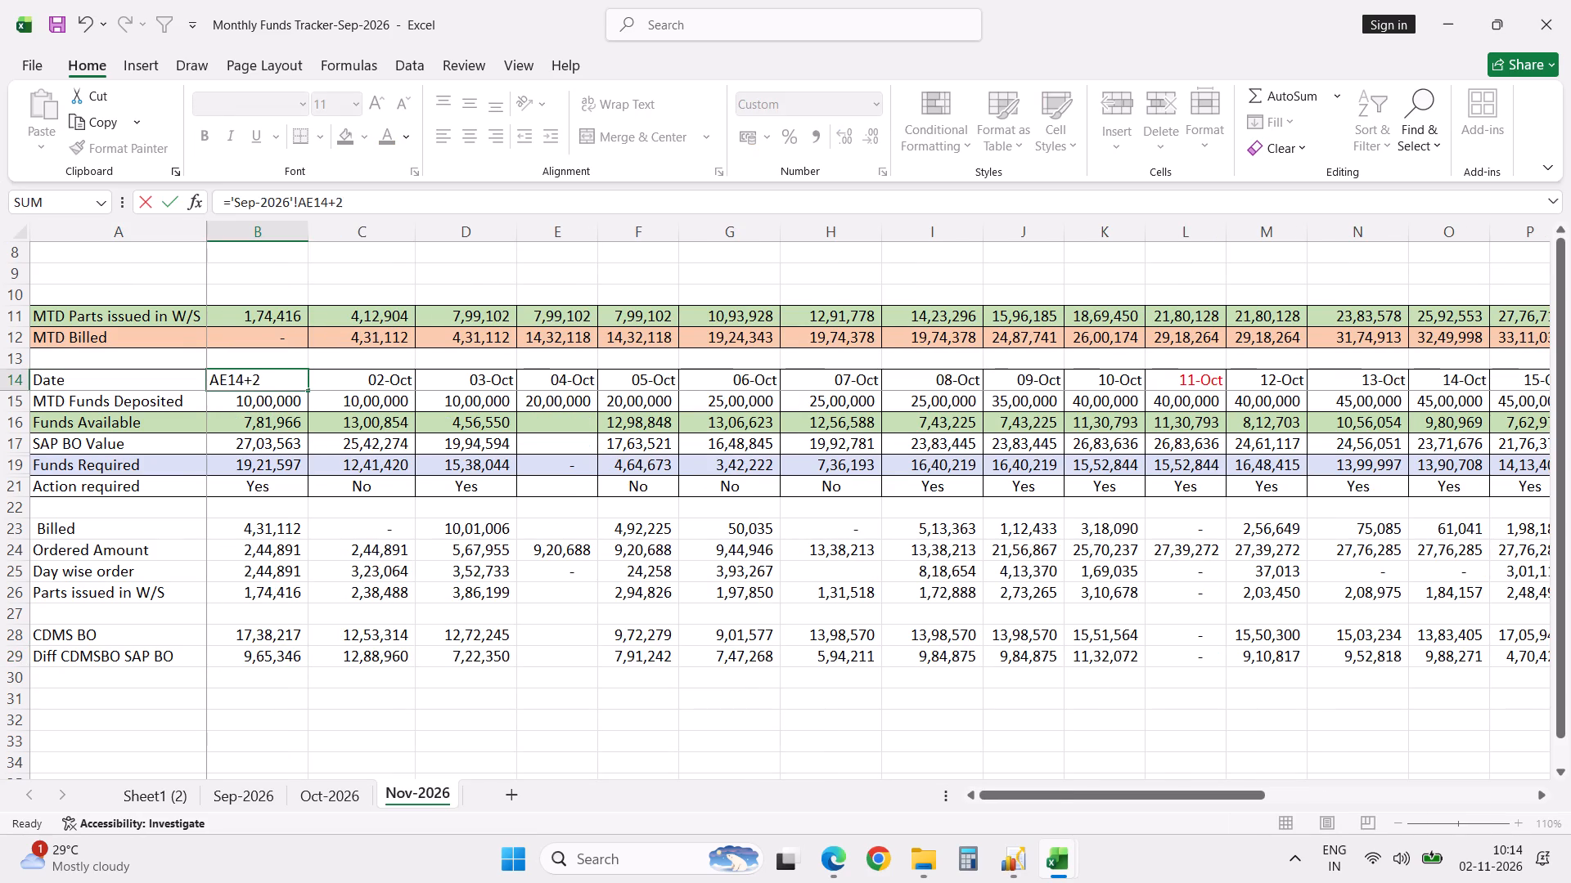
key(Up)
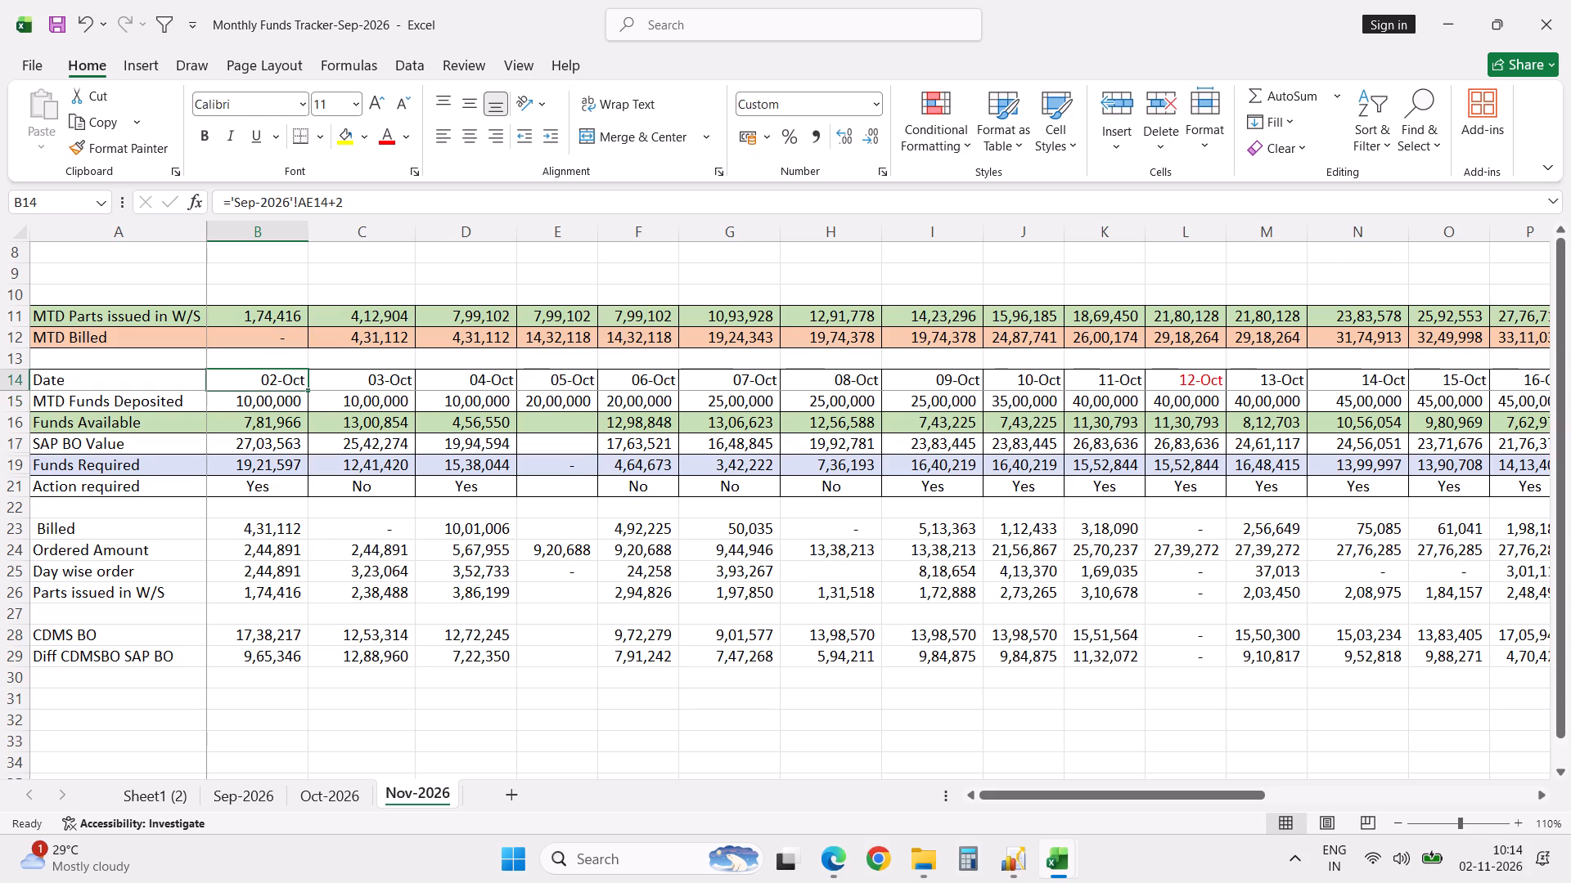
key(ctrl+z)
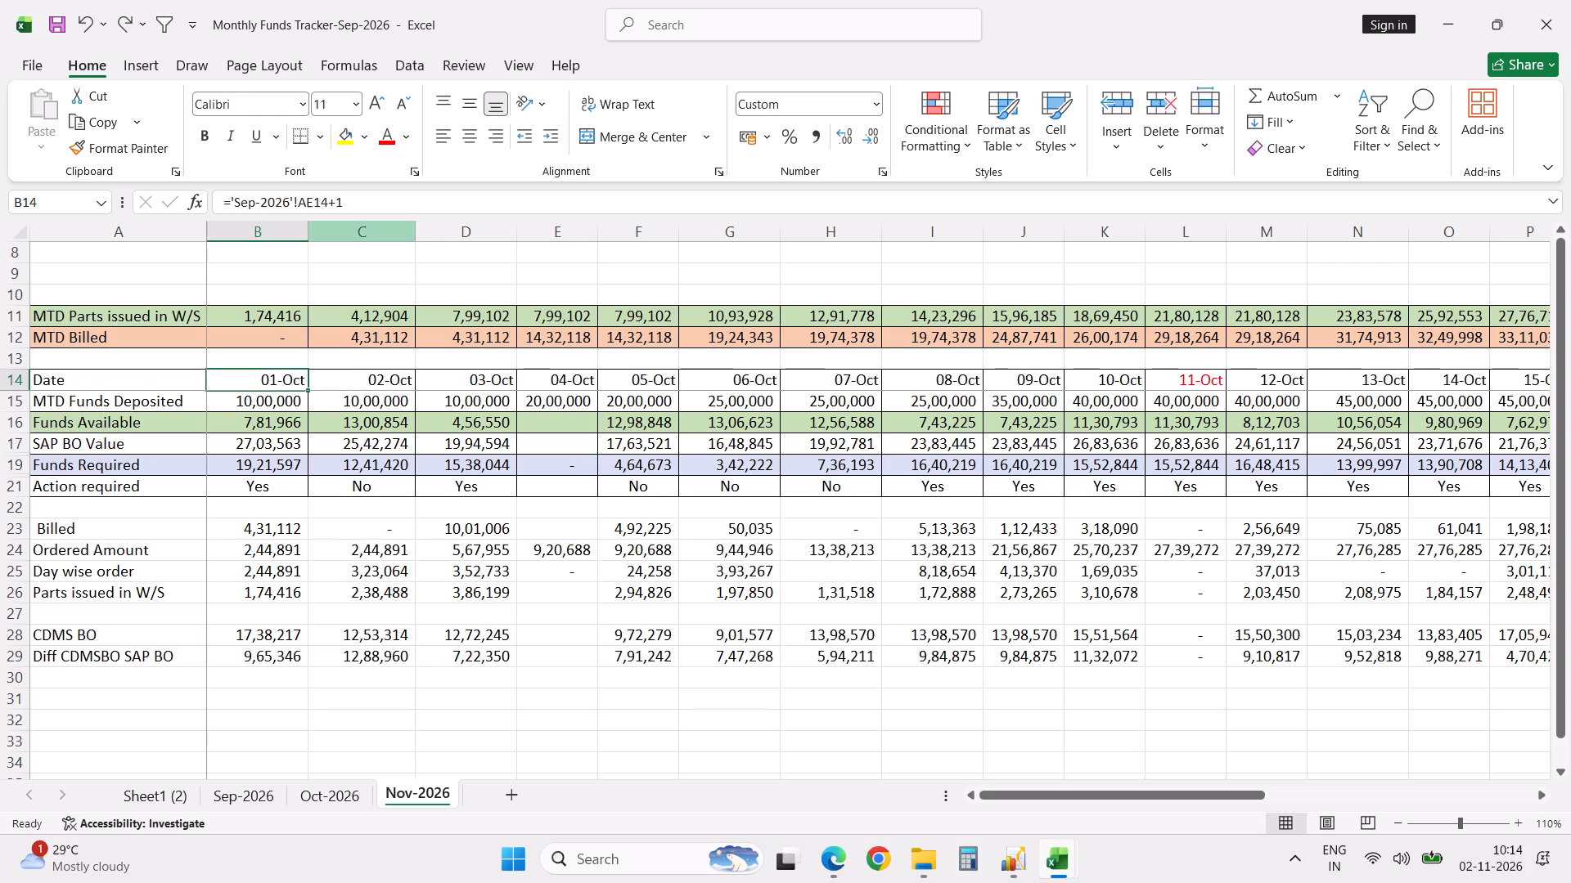
Change the first date formula in B14 of Nov-2026 to ='Oct-2026'!AE14+2, checking it against B14 on the Oct-2026 sheet.
click(331, 791)
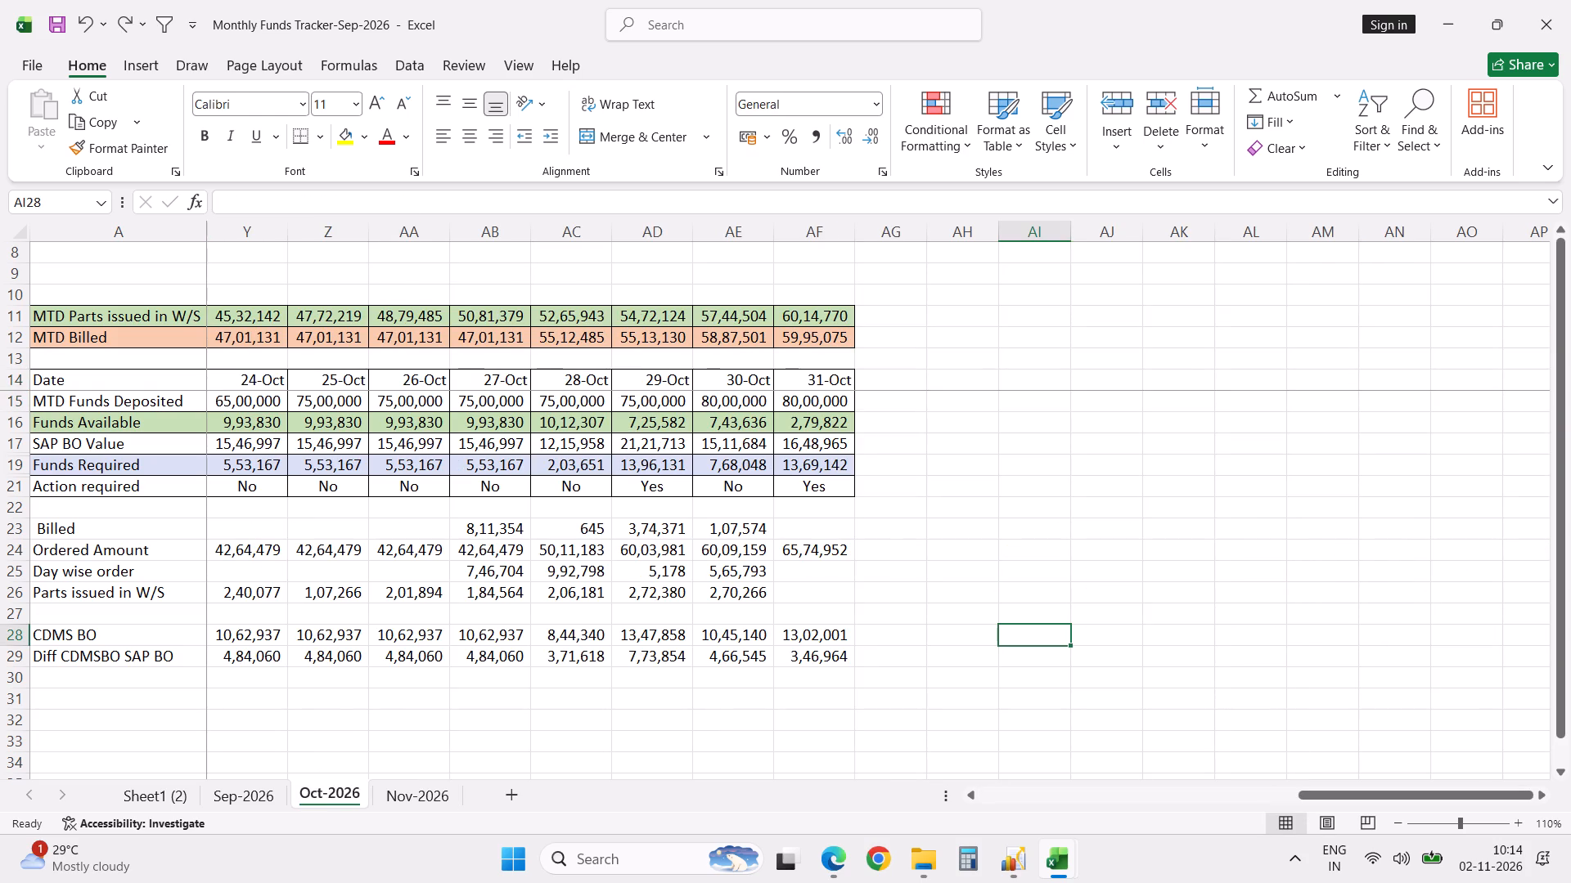
click(125, 381)
key(Right)
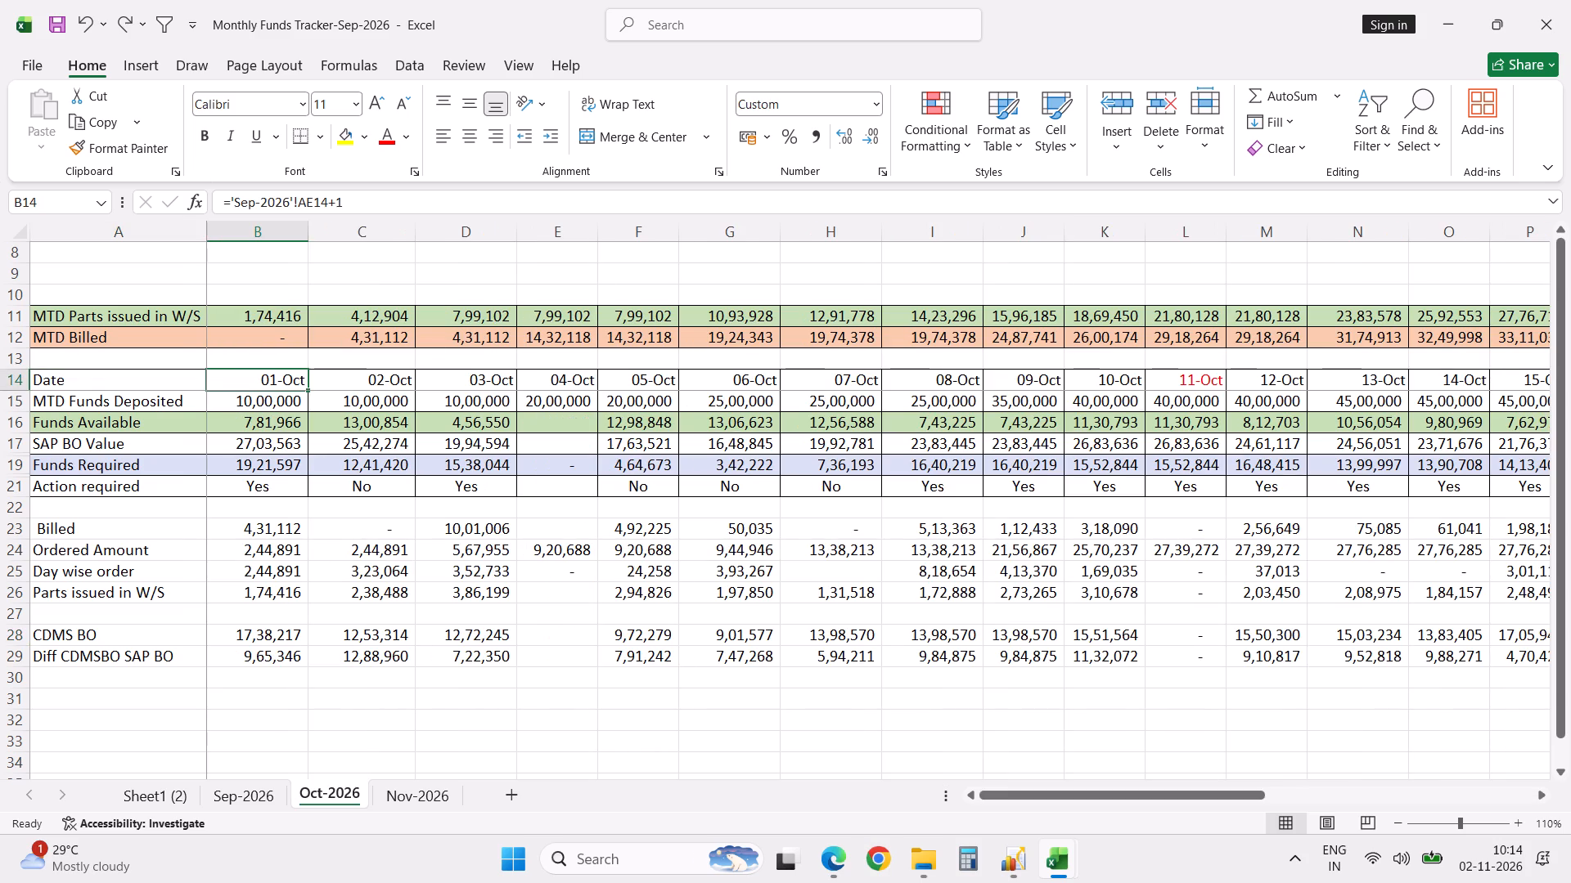
click(409, 799)
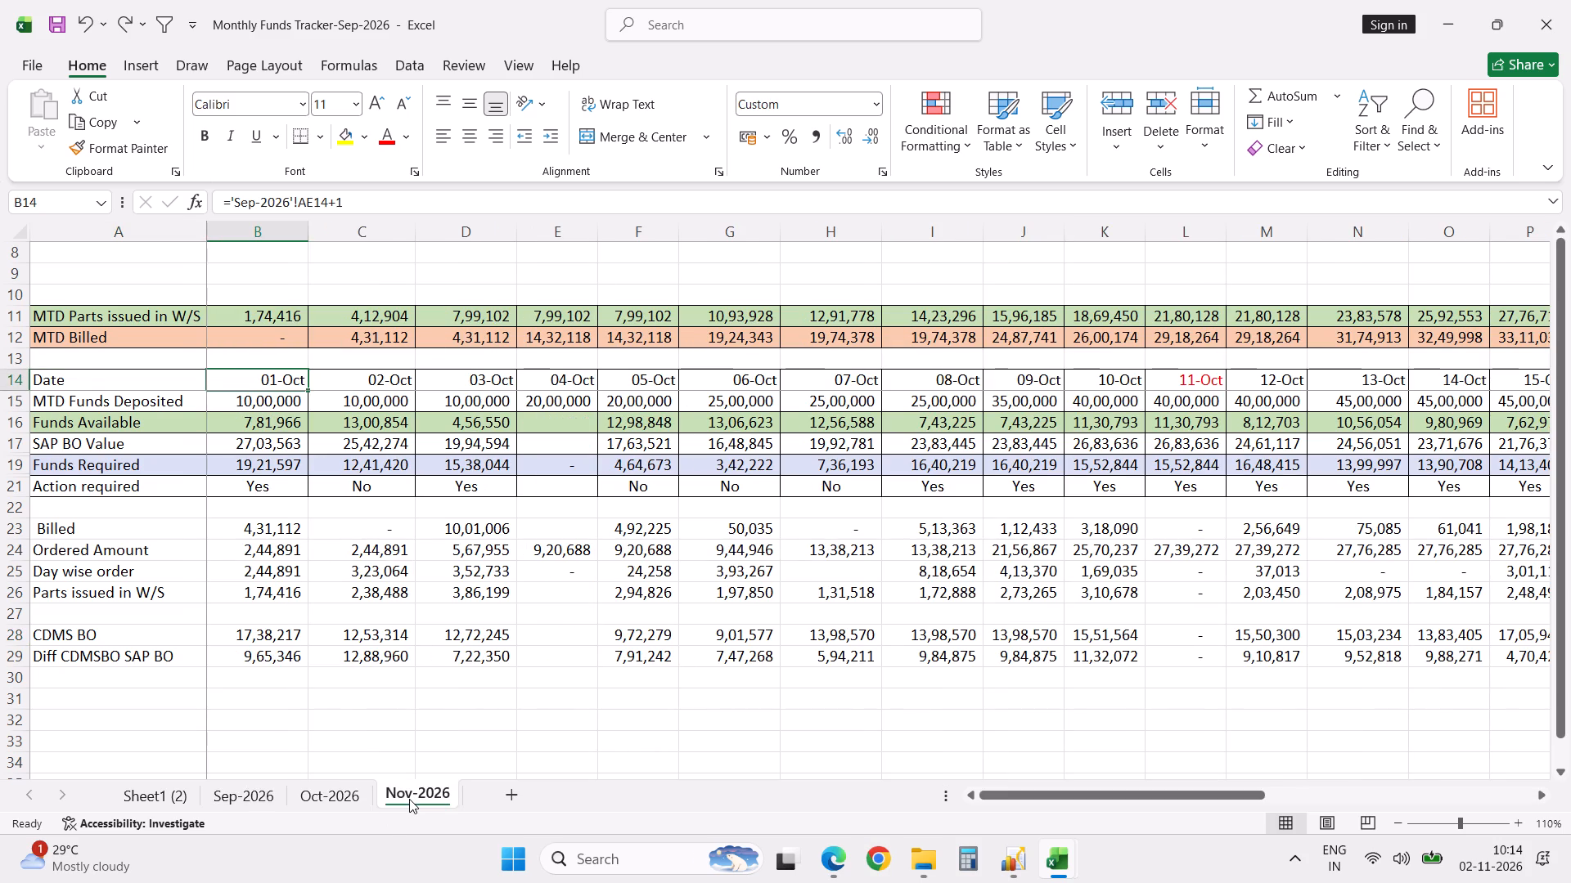
click(254, 210)
key(BackSpace)
key(BackSpace)
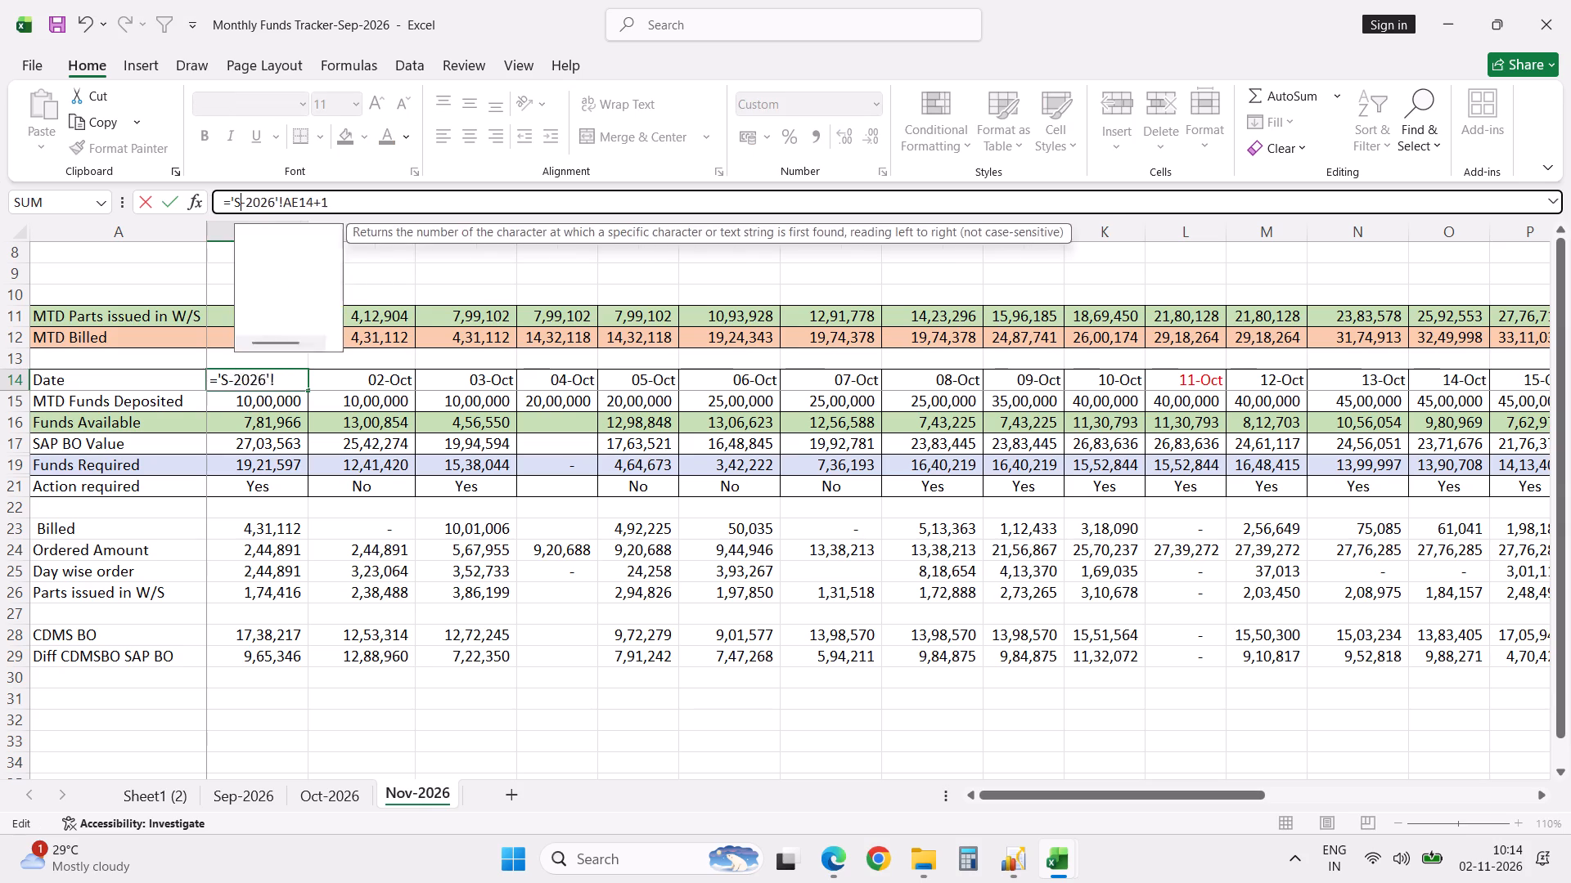
key(BackSpace)
text(Oct)
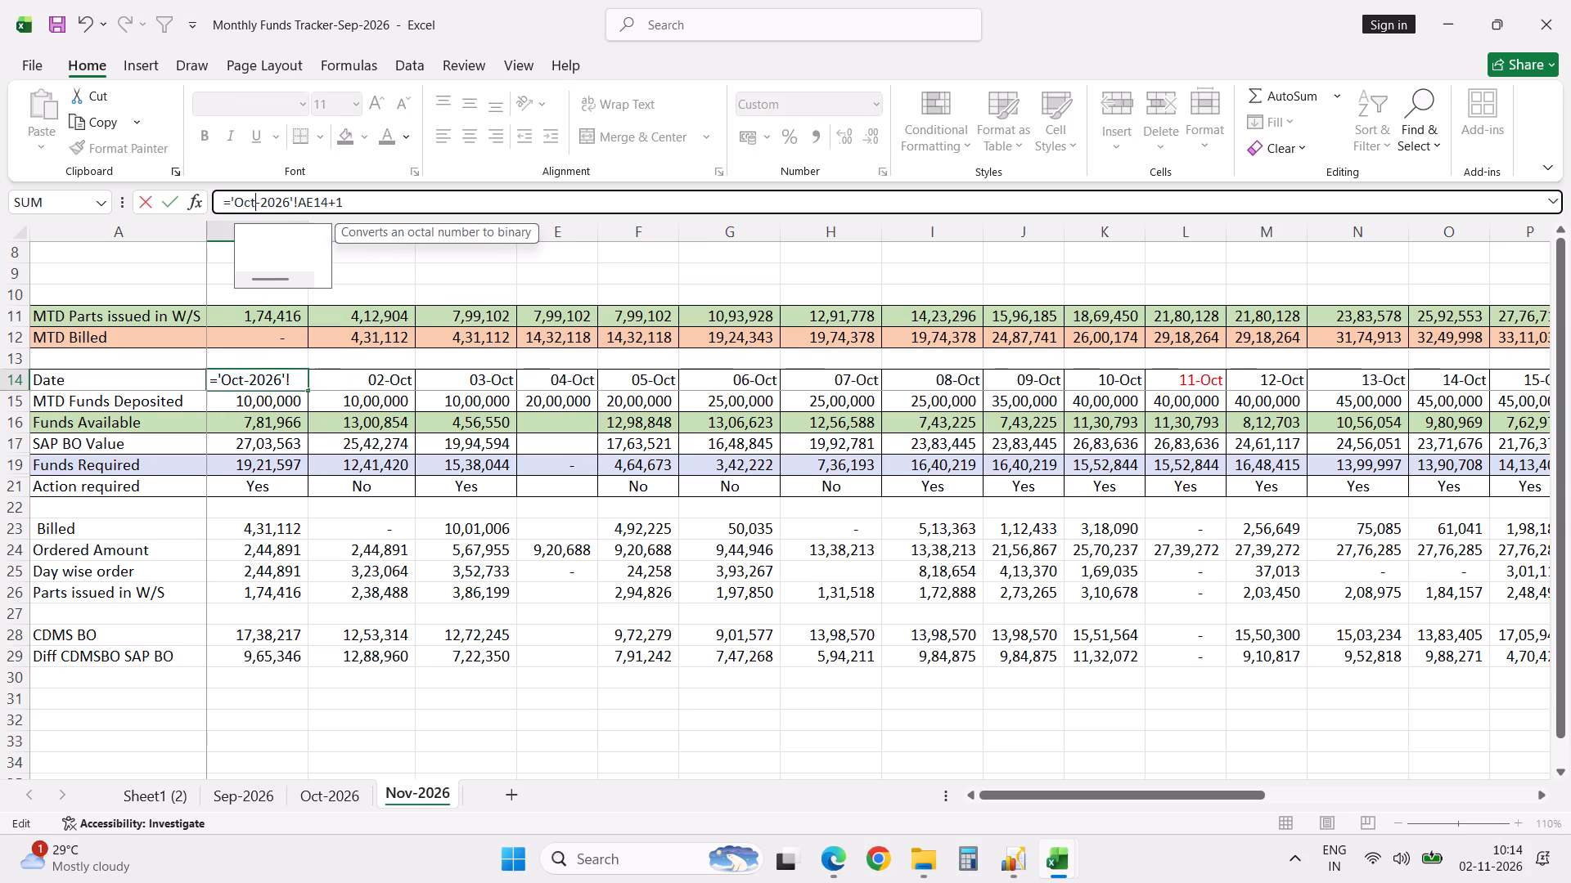
key(Return)
key(Up)
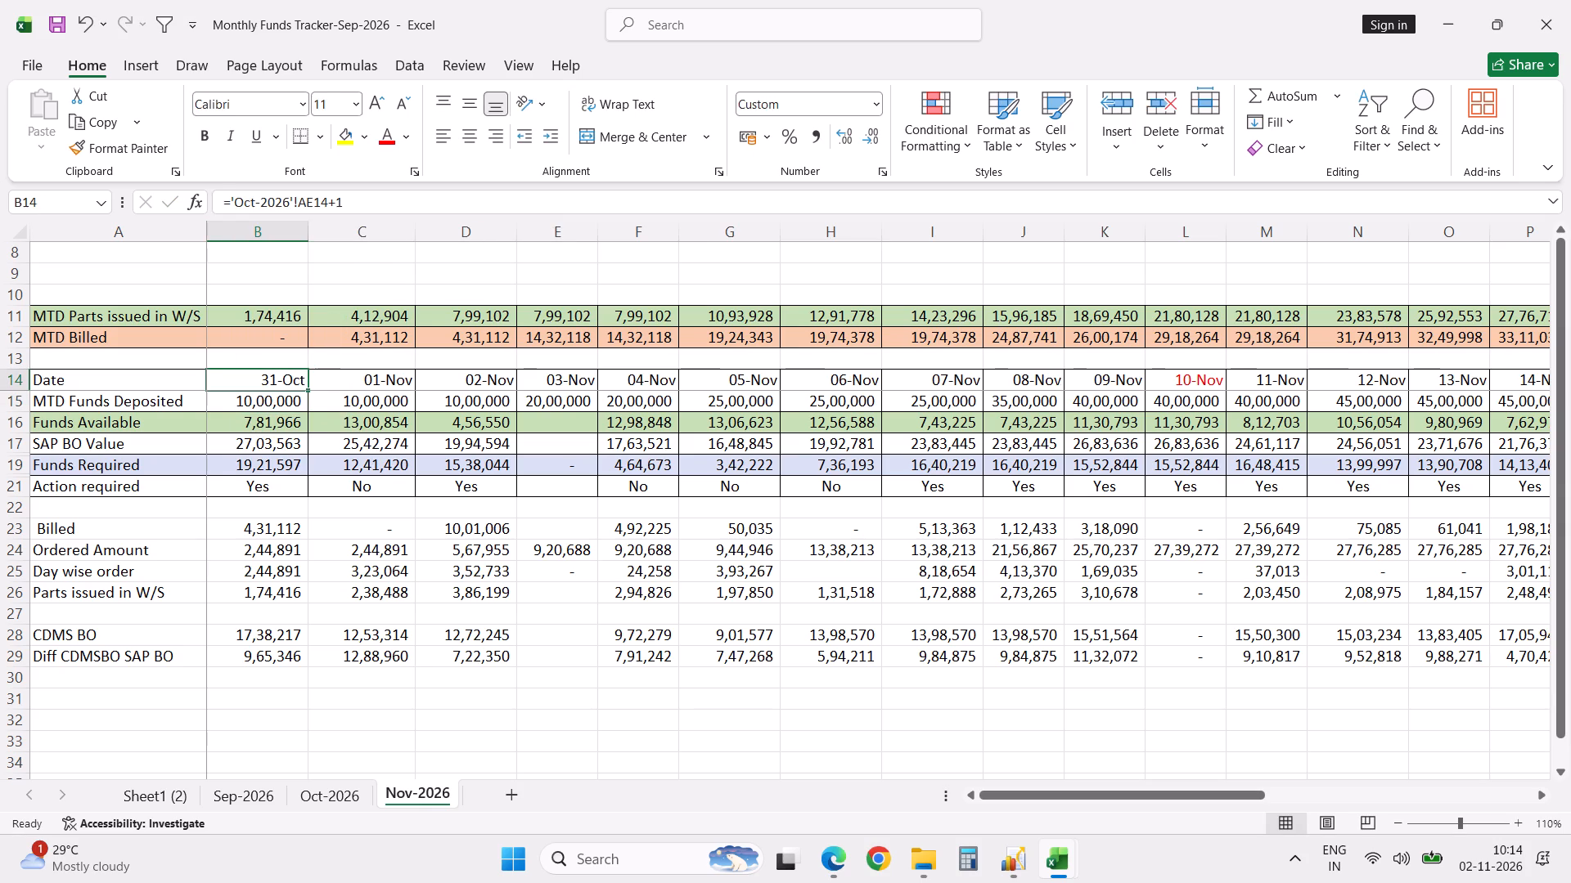
click(349, 199)
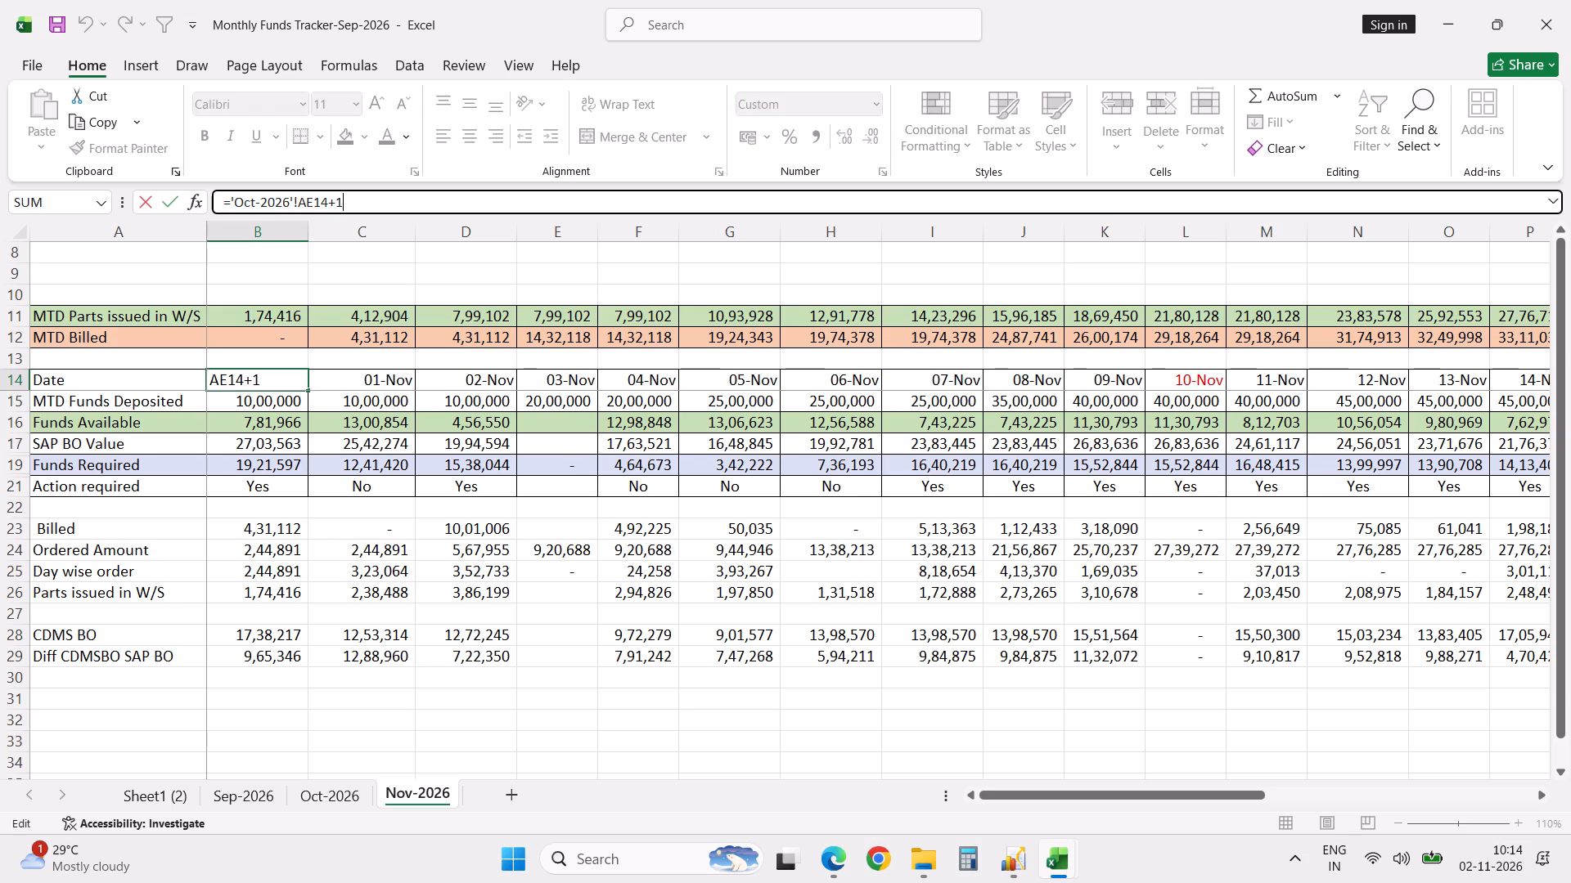
key(BackSpace)
key(2)
key(Return)
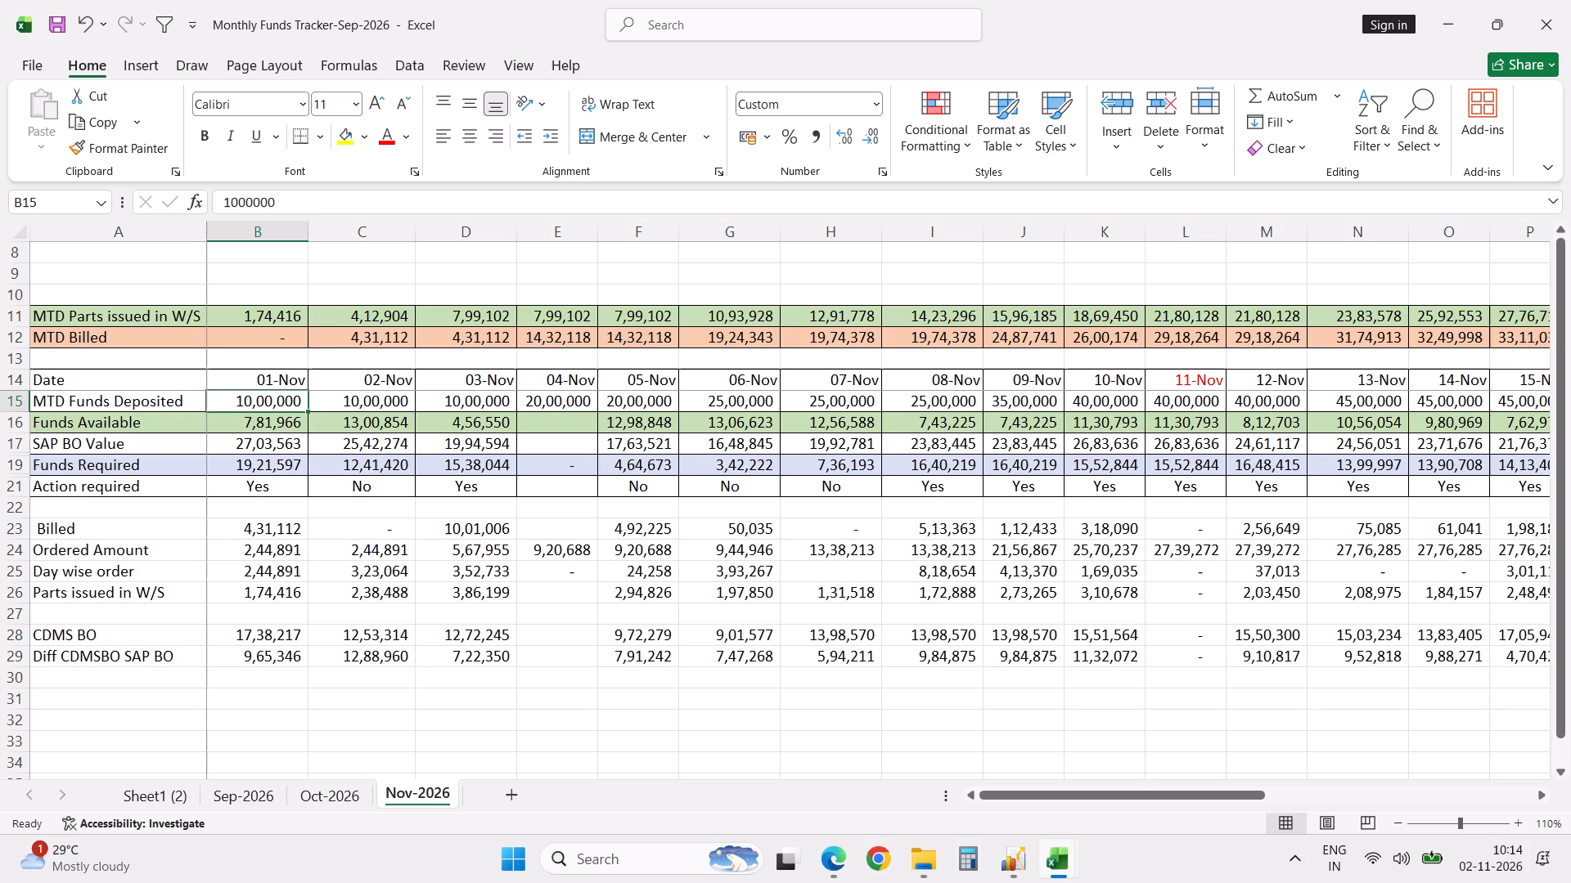
Clear the copied October figures in rows 23 to 29, Billed through Diff CDMSBO SAP BO, from column B across the whole Nov-2026 sheet.
click(393, 529)
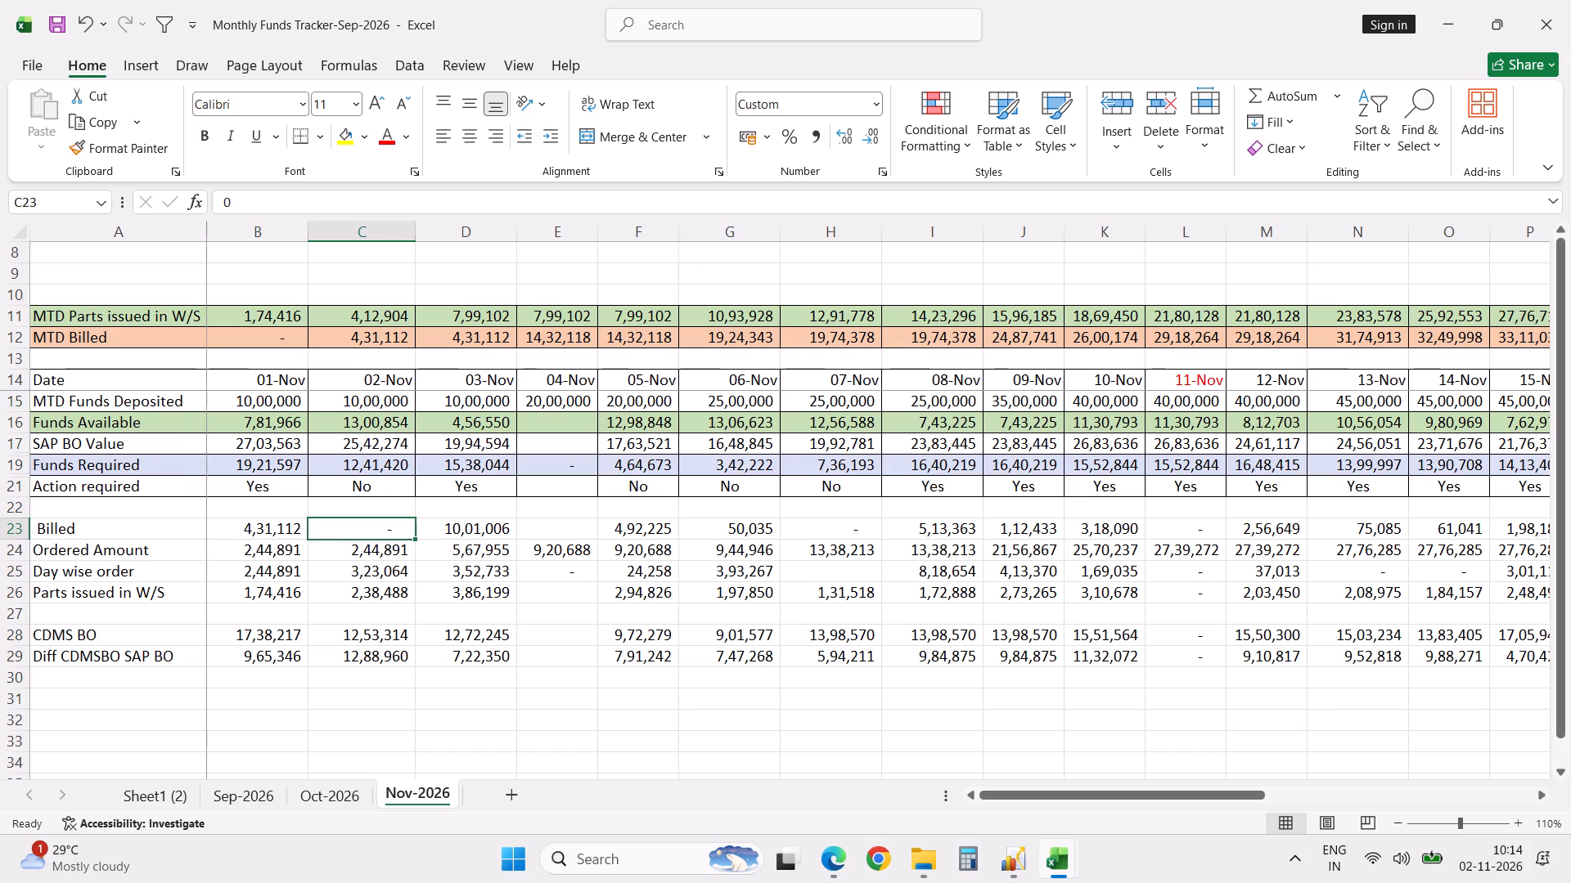
key(Left)
key(ctrl+shift+Down)
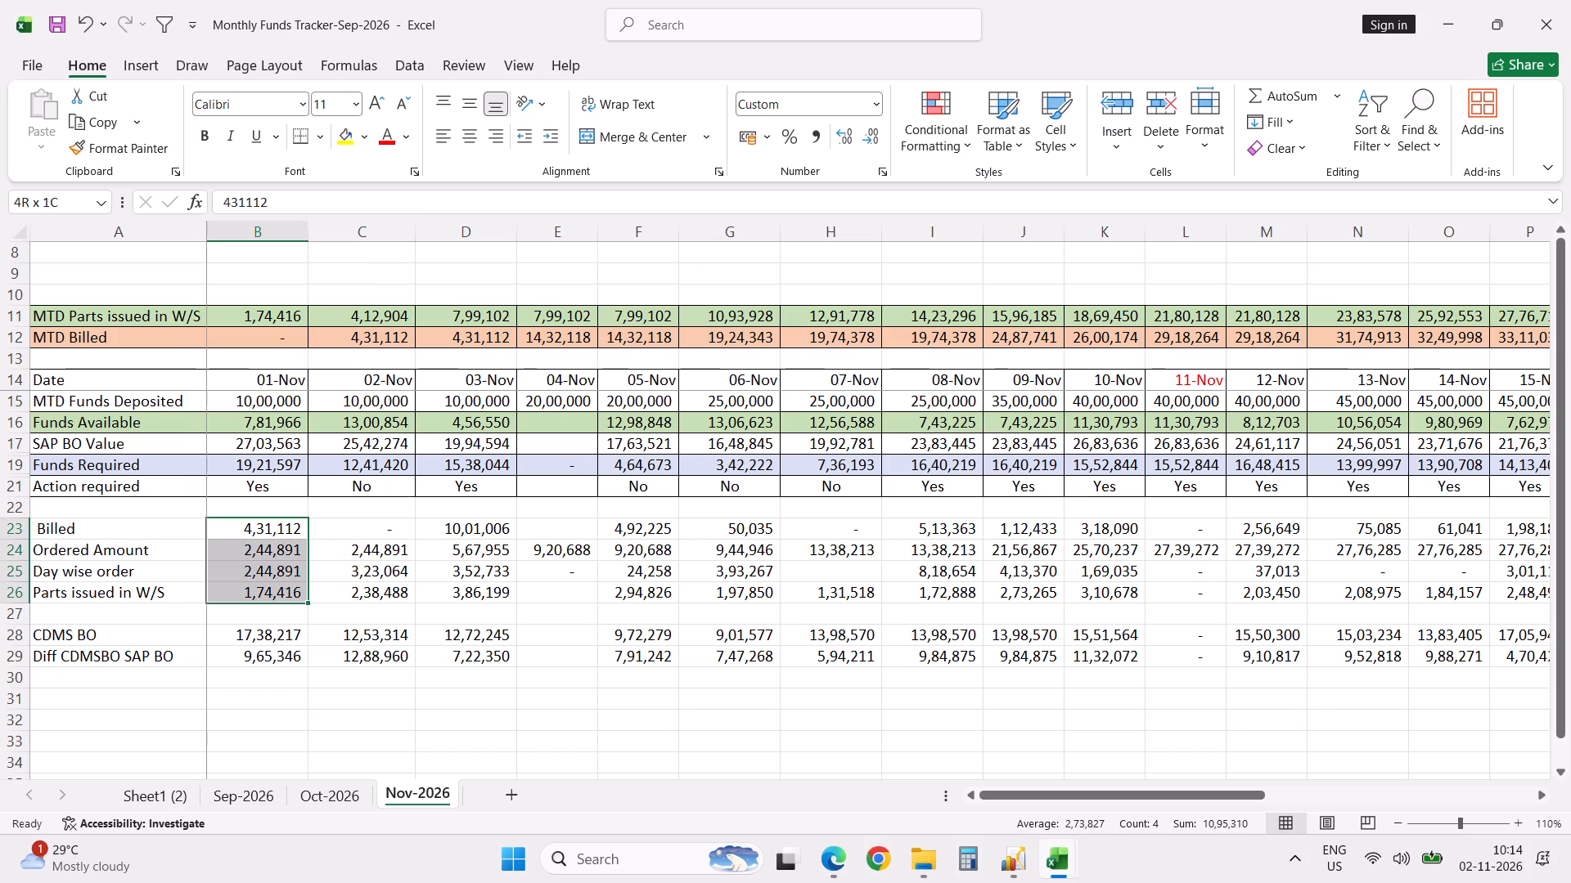
key(ctrl+shift+Down)
key(shift+Down)
key(ctrl+shift+Right)
key(ctrl+shift+Right)
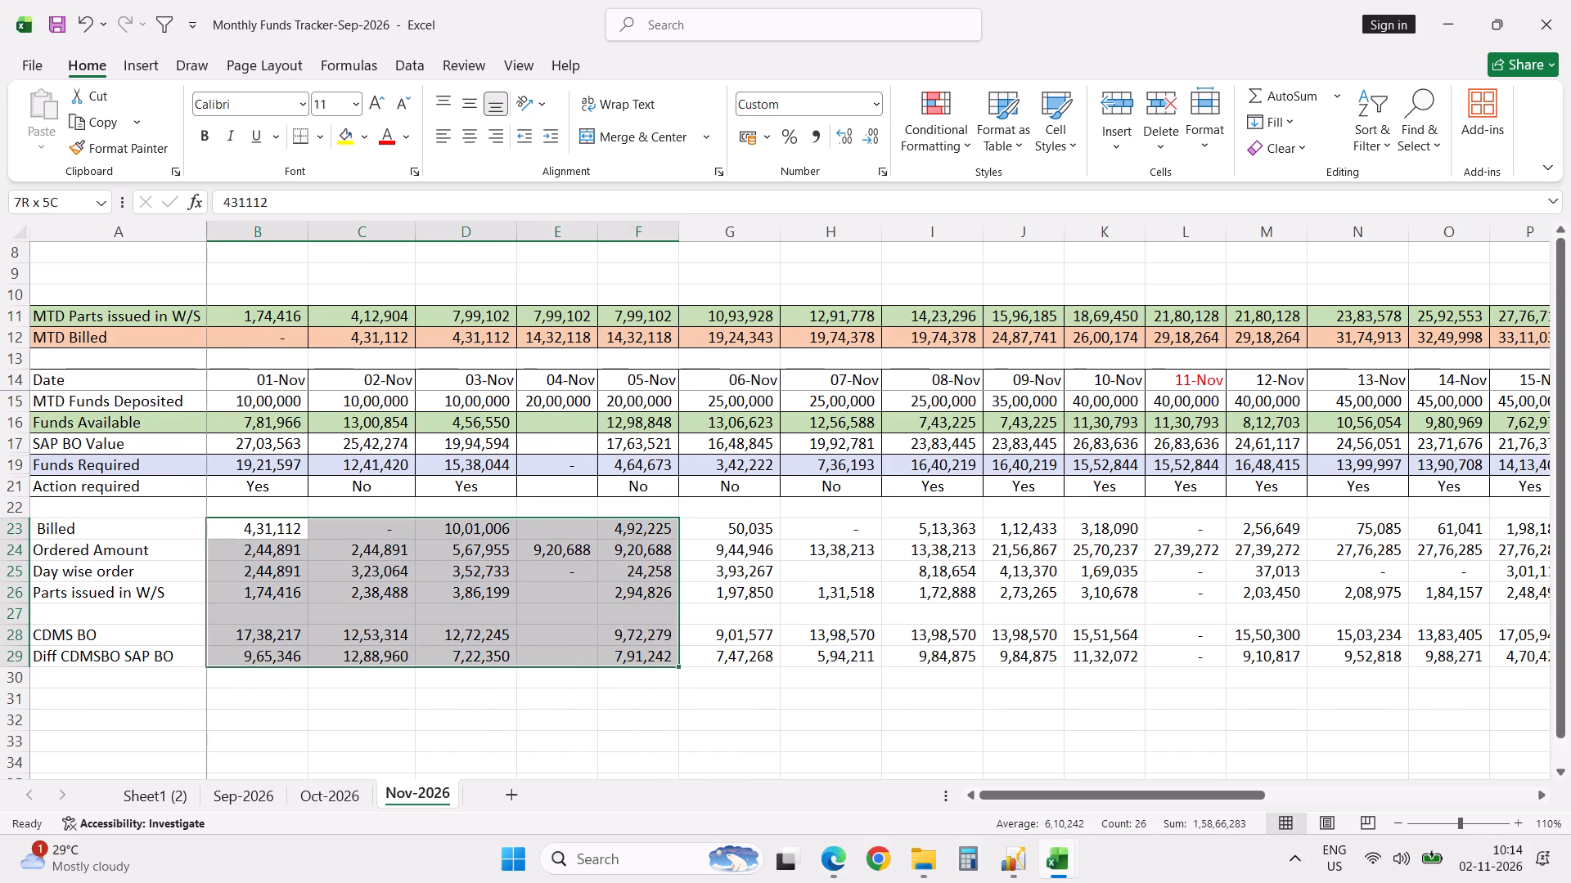
key(ctrl+shift+Right)
key(ctrl+shift+Right)
key(shift+Right)
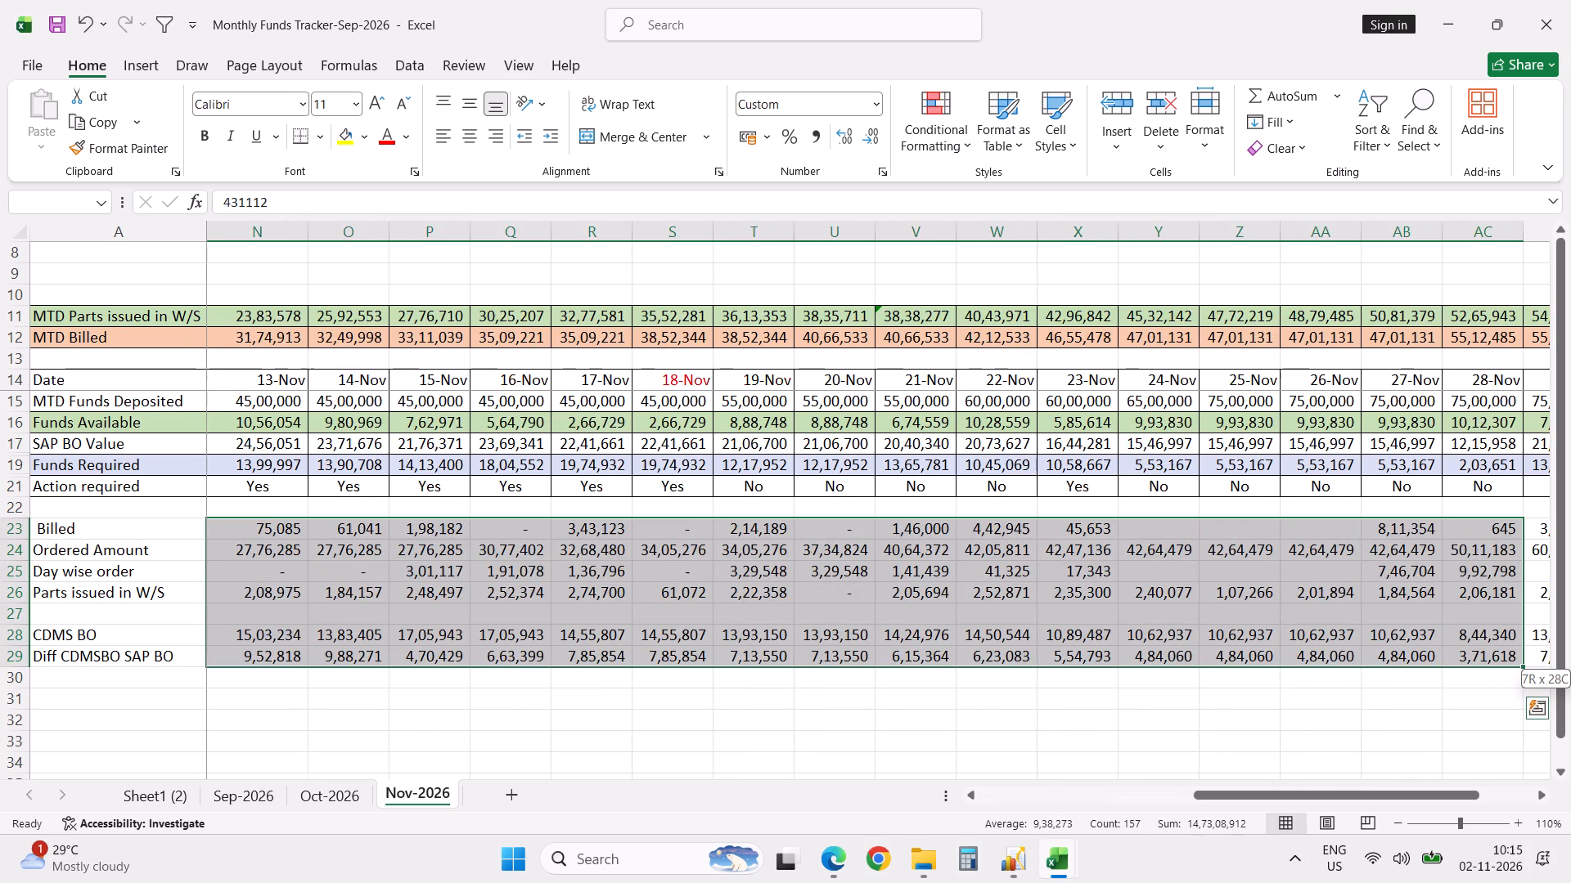
key(ctrl+shift+Right)
key(ctrl+shift+Right)
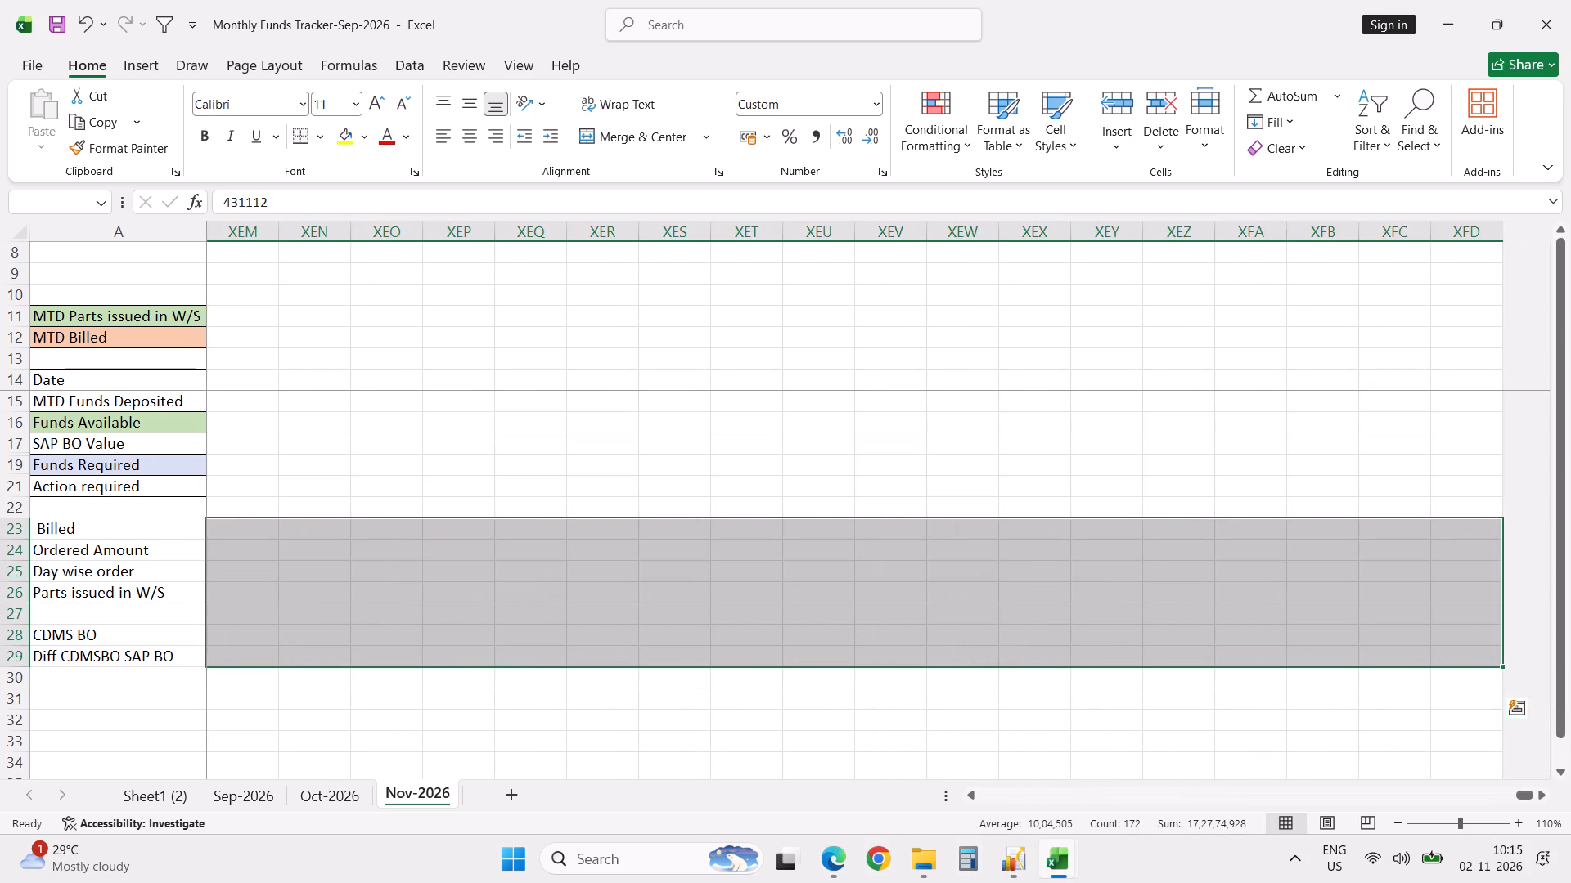
key(Delete)
key(Left)
key(Left)
key(Right)
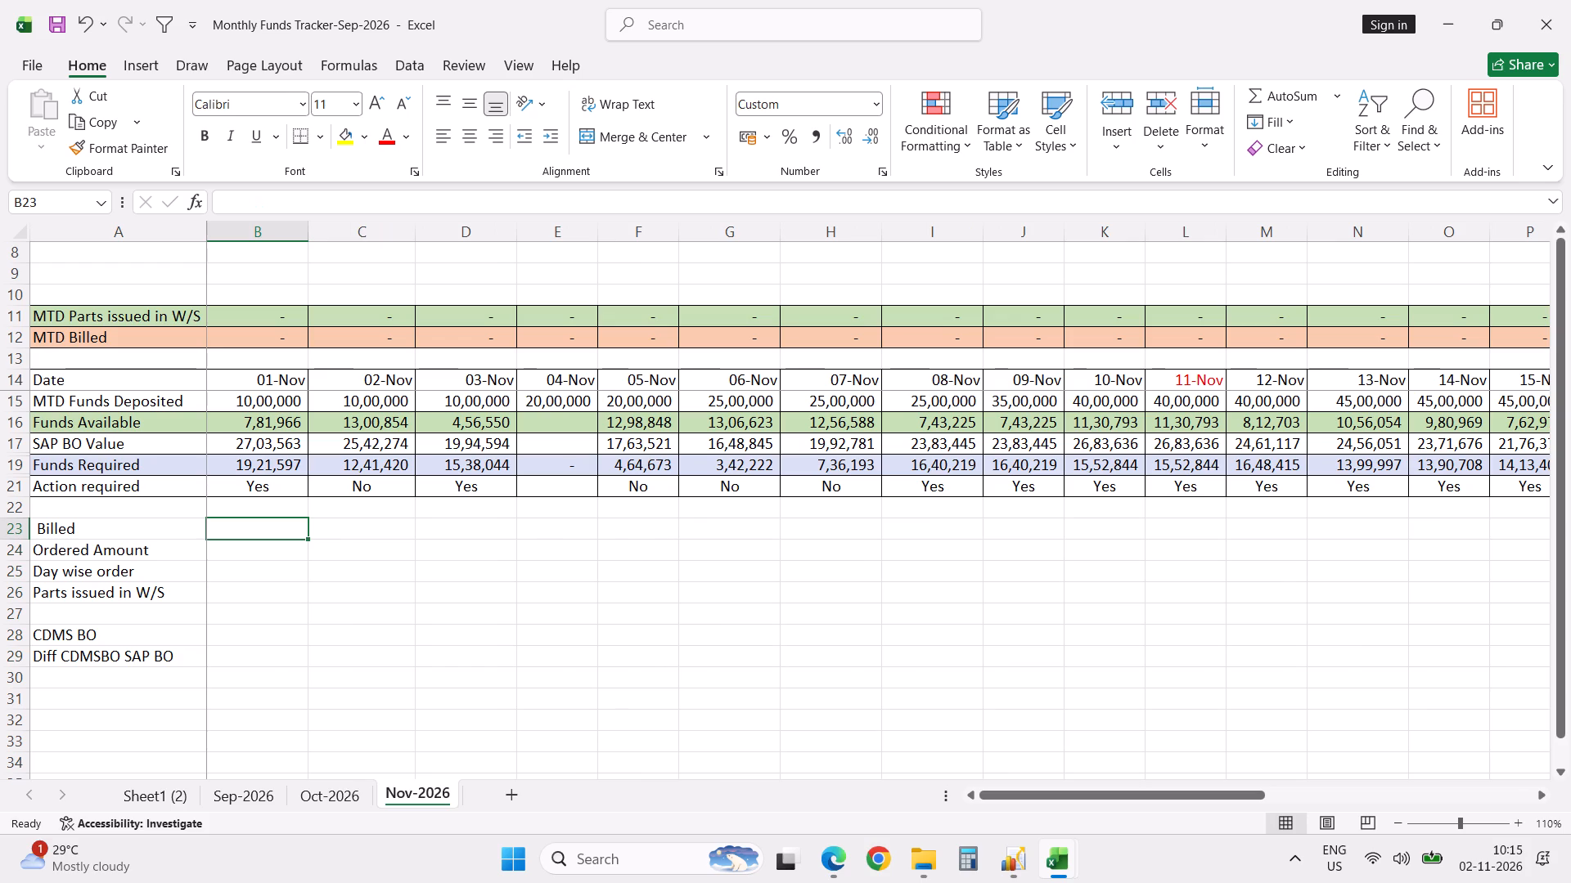
Set MTD Funds Deposited for 01-Nov to 0.
click(263, 407)
key(0)
key(Return)
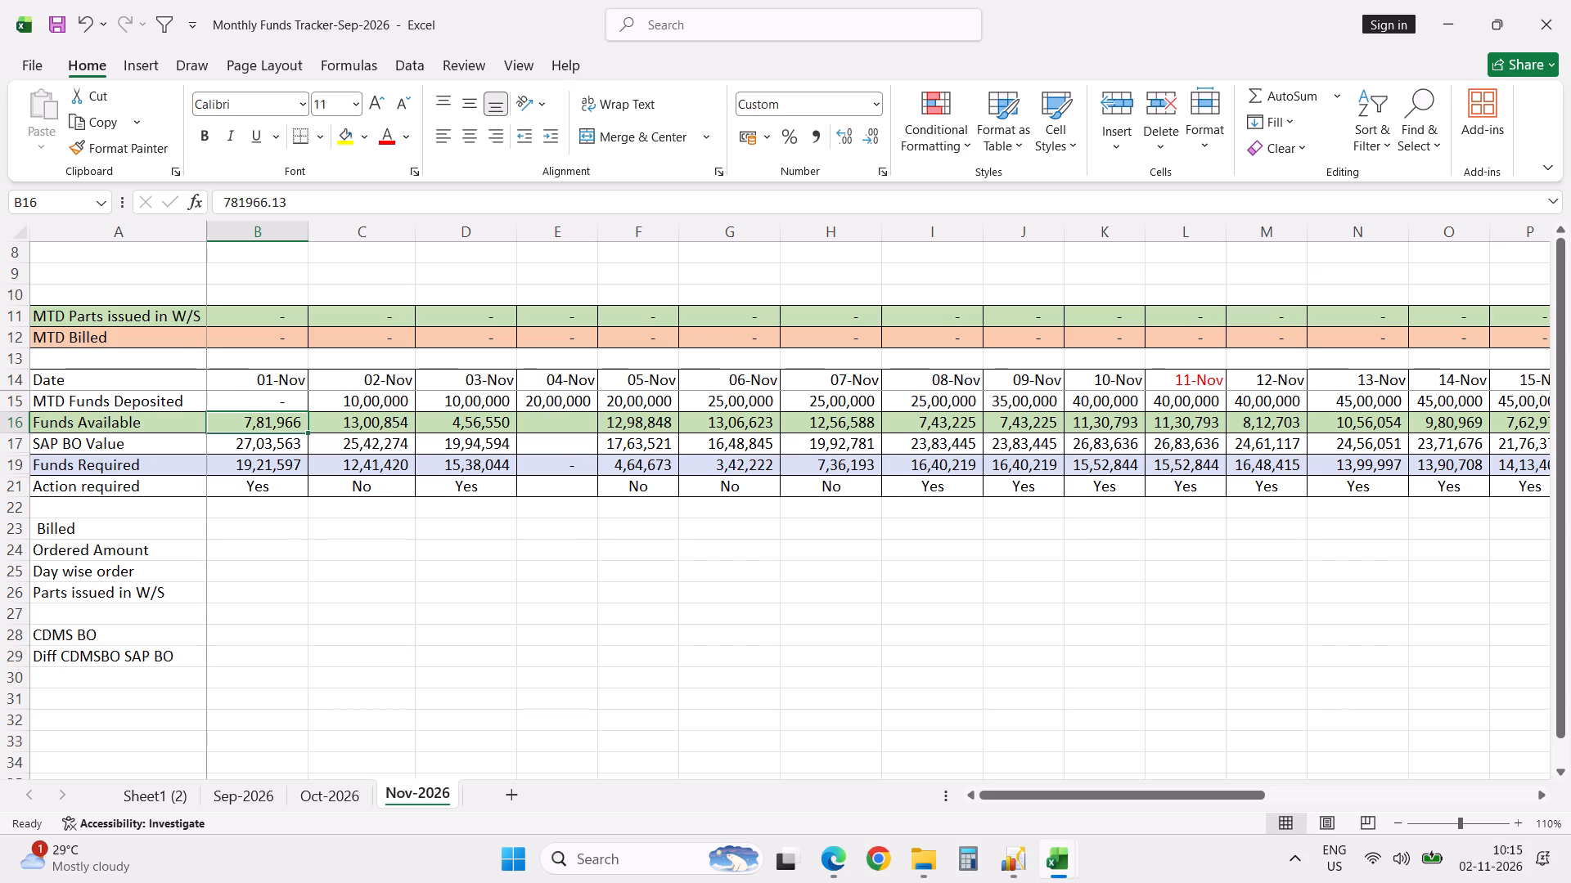
Set Funds Available for 01-Nov to 65655, taken from the Receivables amount in Spare Fund Visibility Report PB-02112026.
key(Up)
key(Down)
key(alt+Tab)
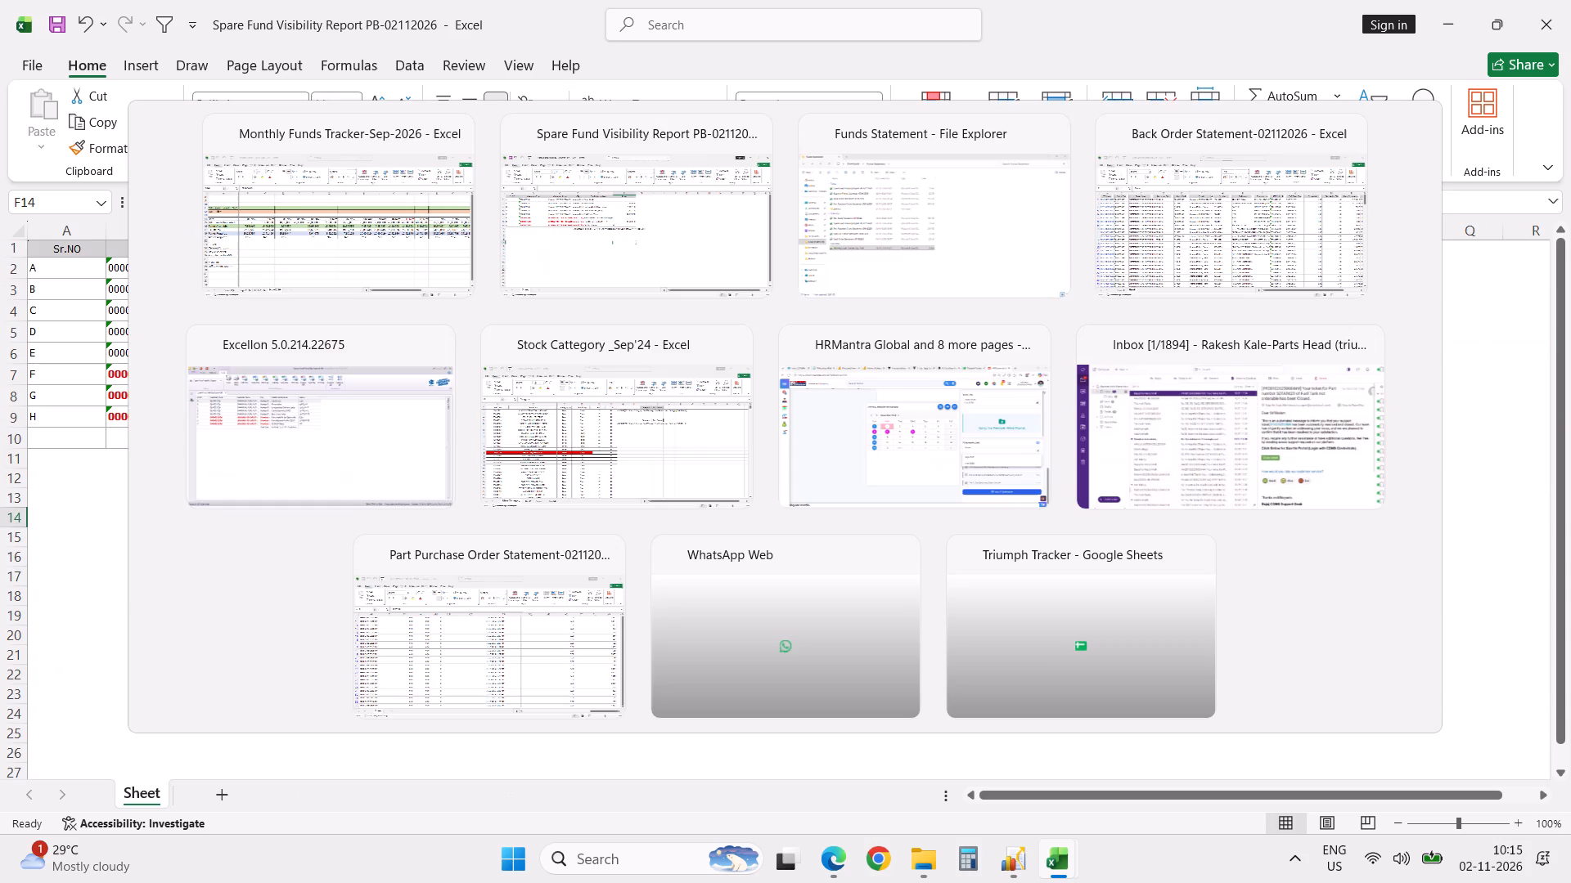
key(alt+Tab)
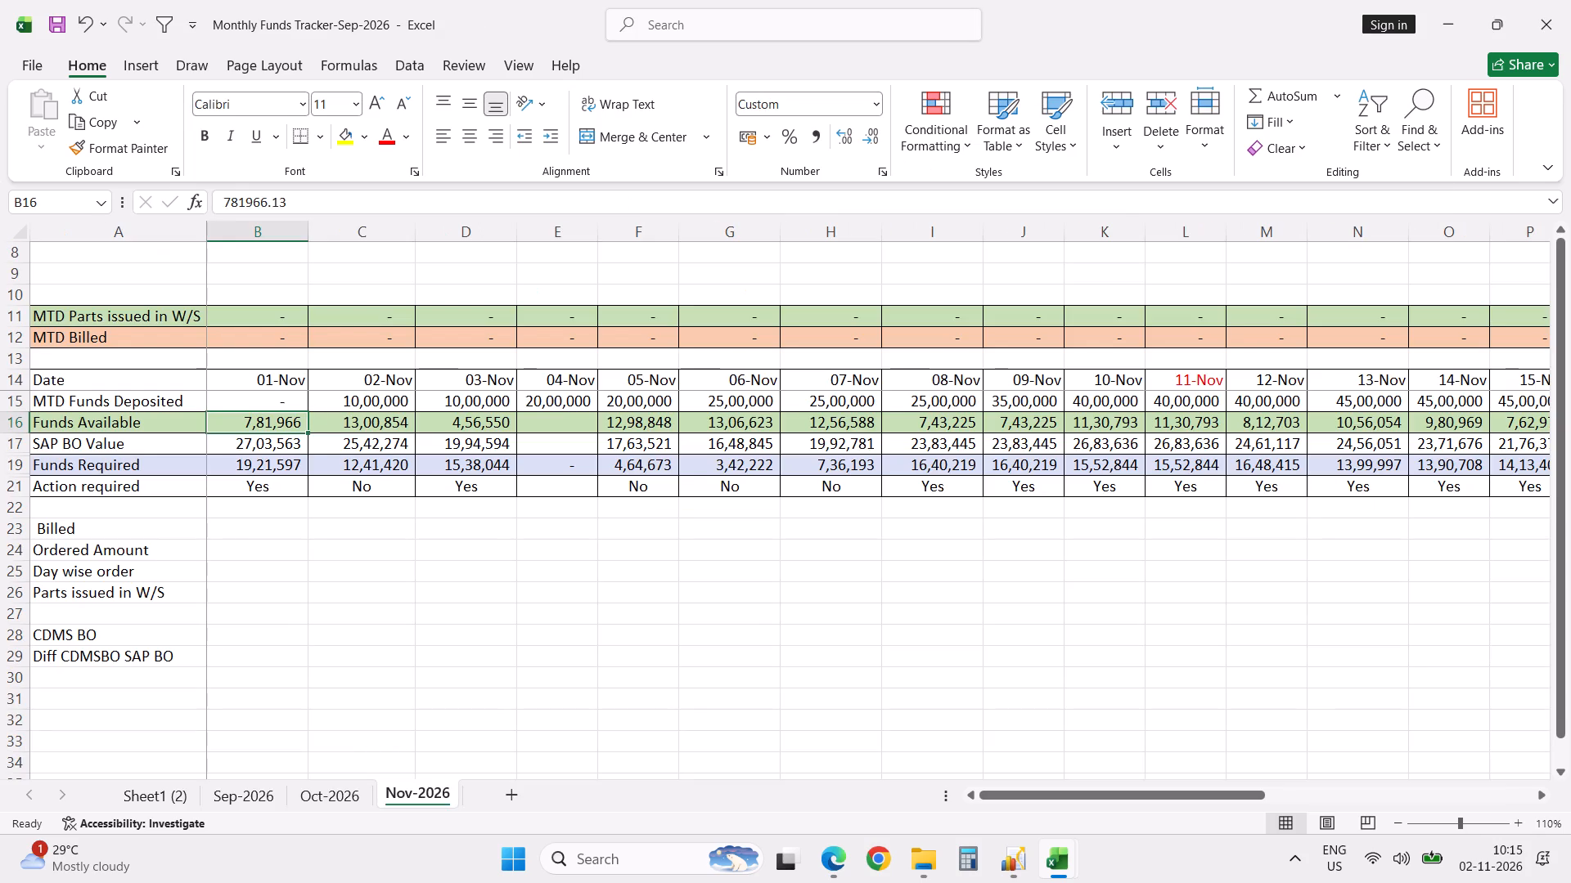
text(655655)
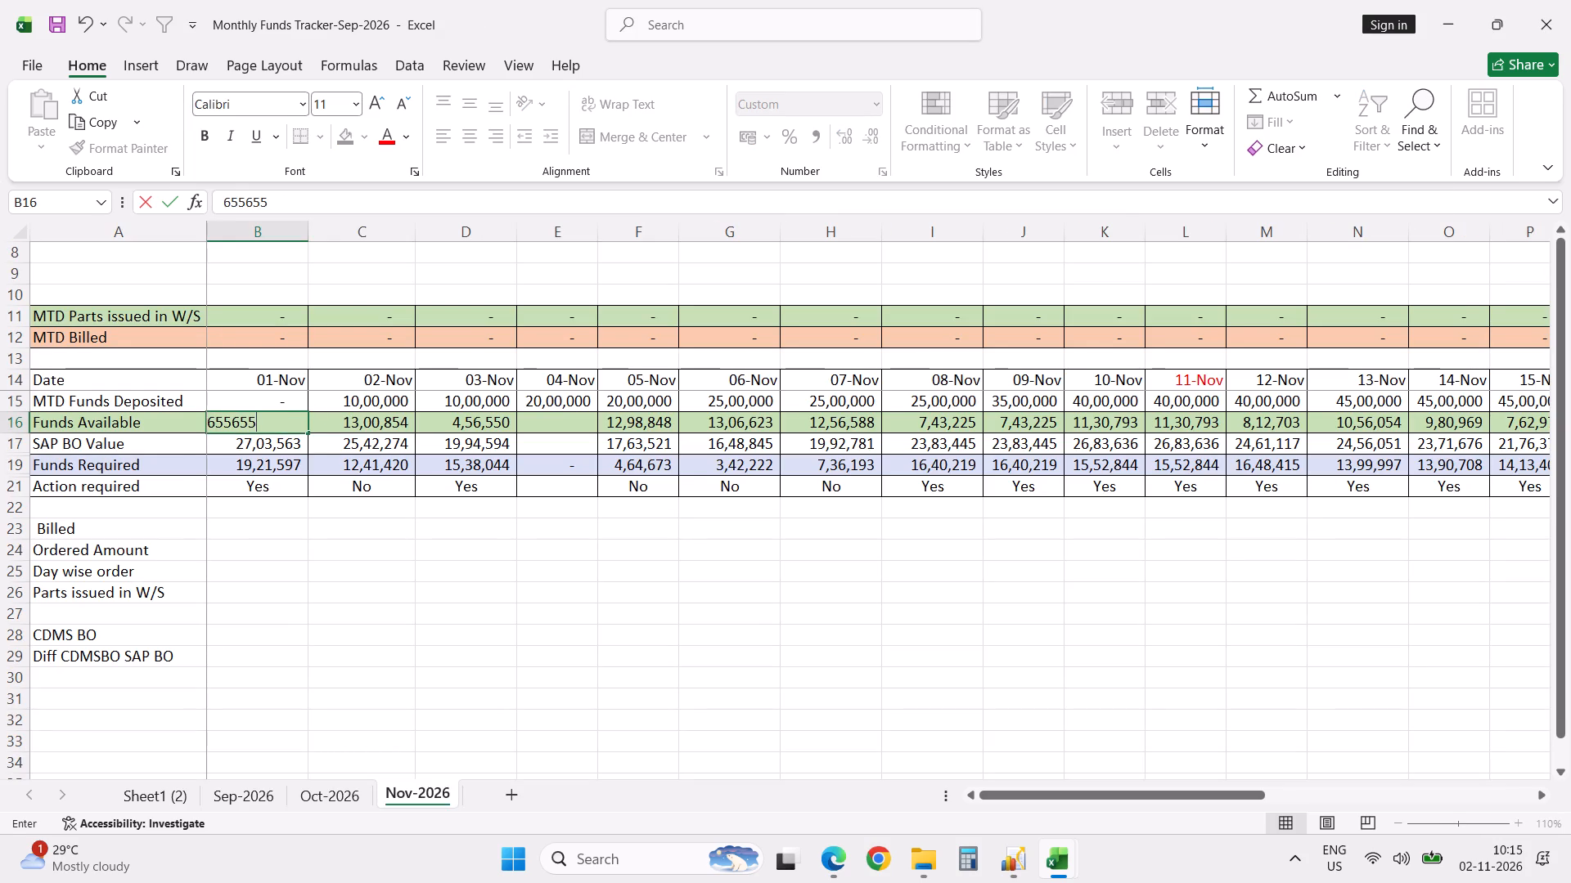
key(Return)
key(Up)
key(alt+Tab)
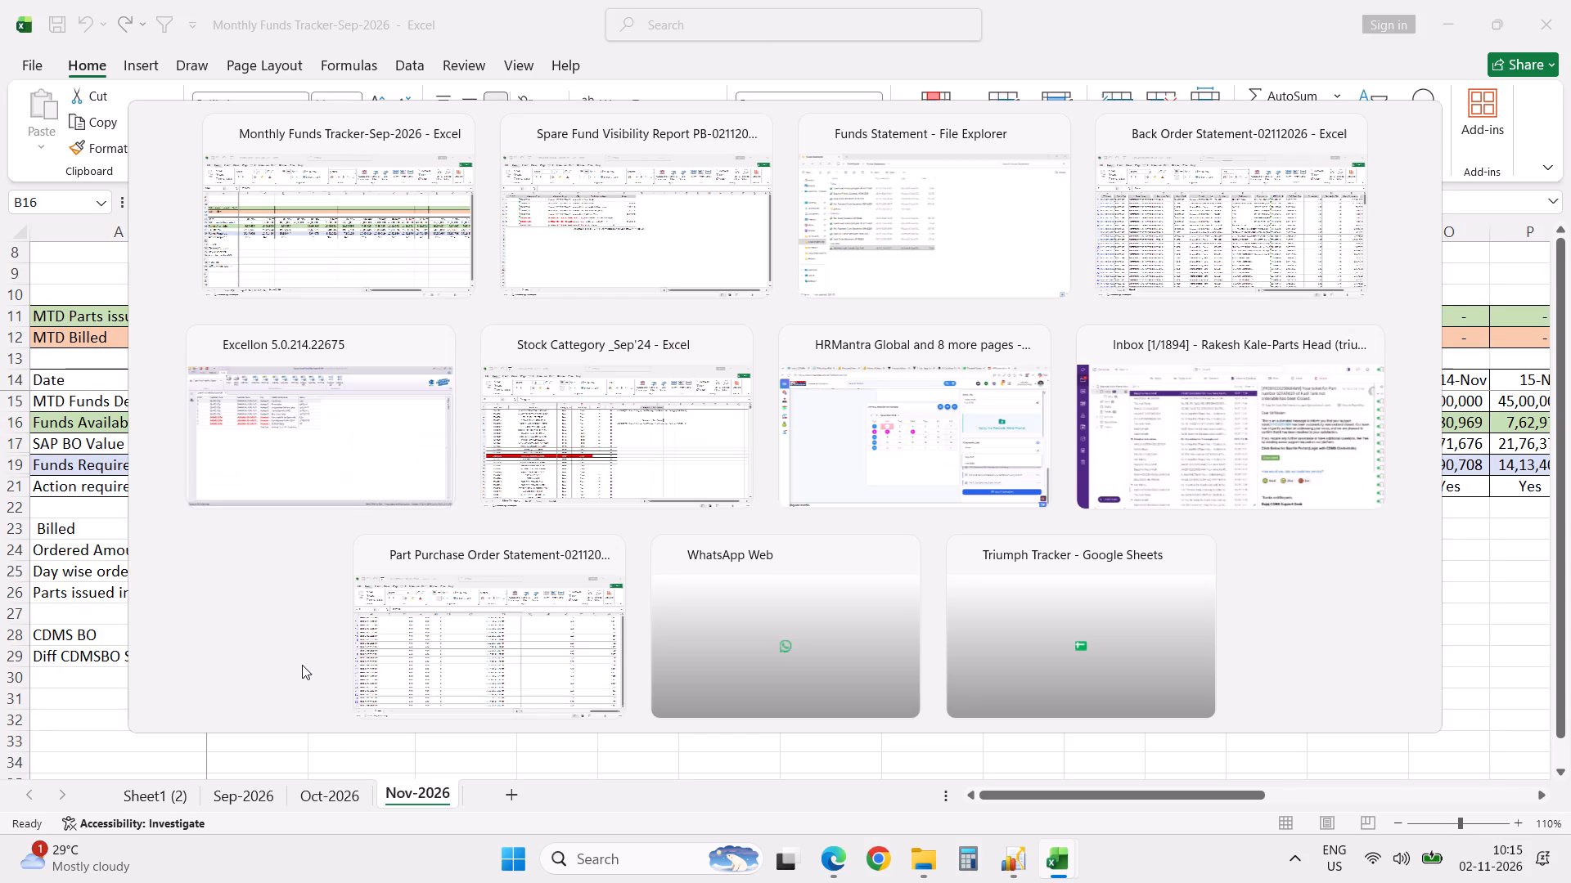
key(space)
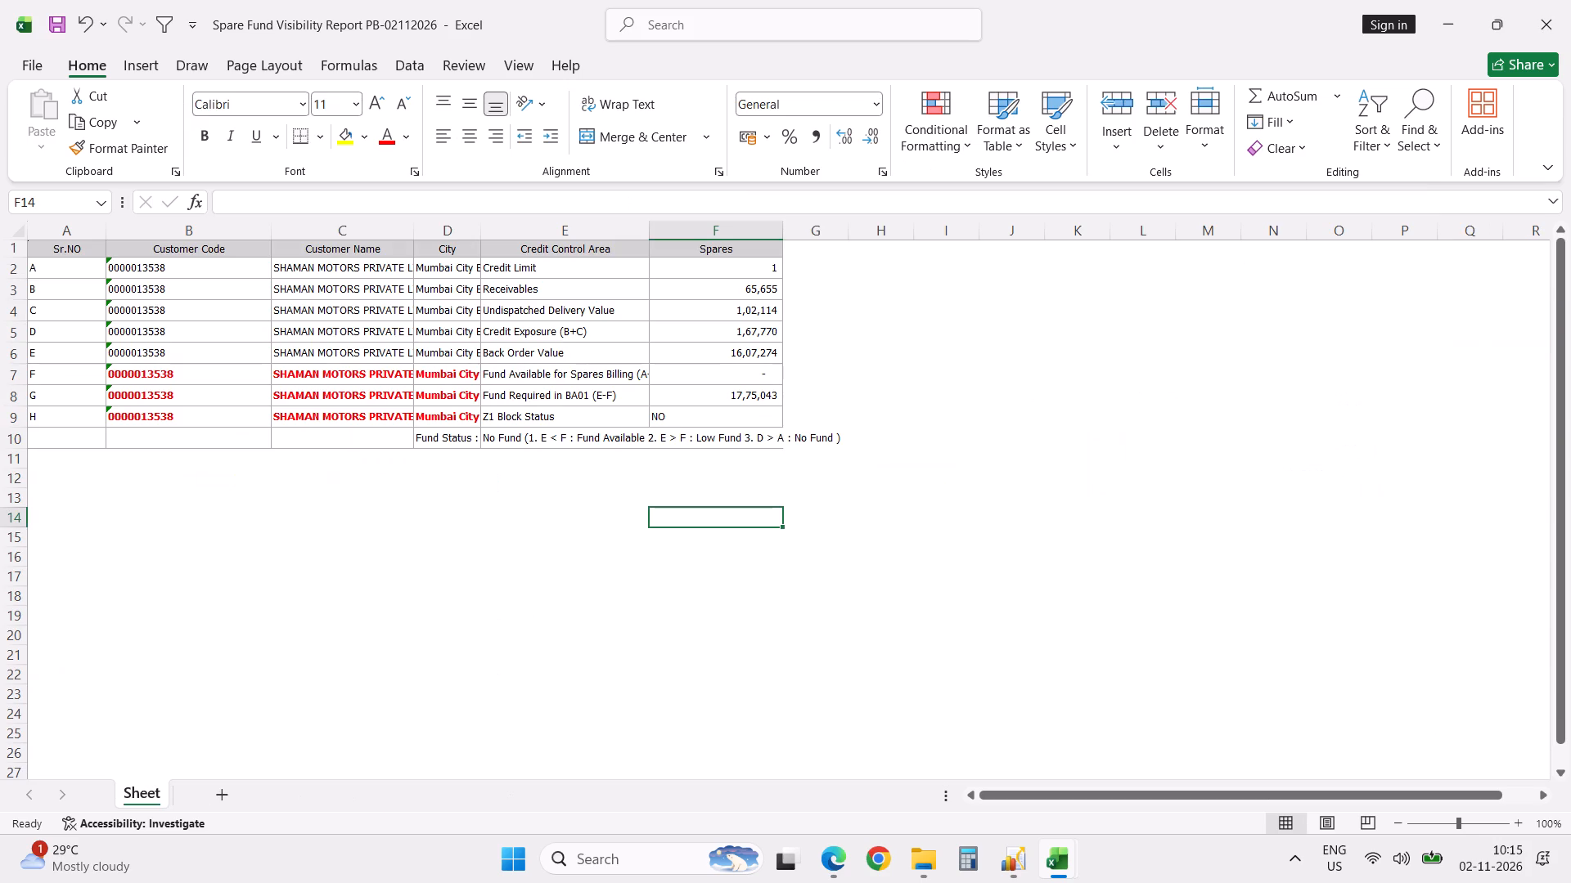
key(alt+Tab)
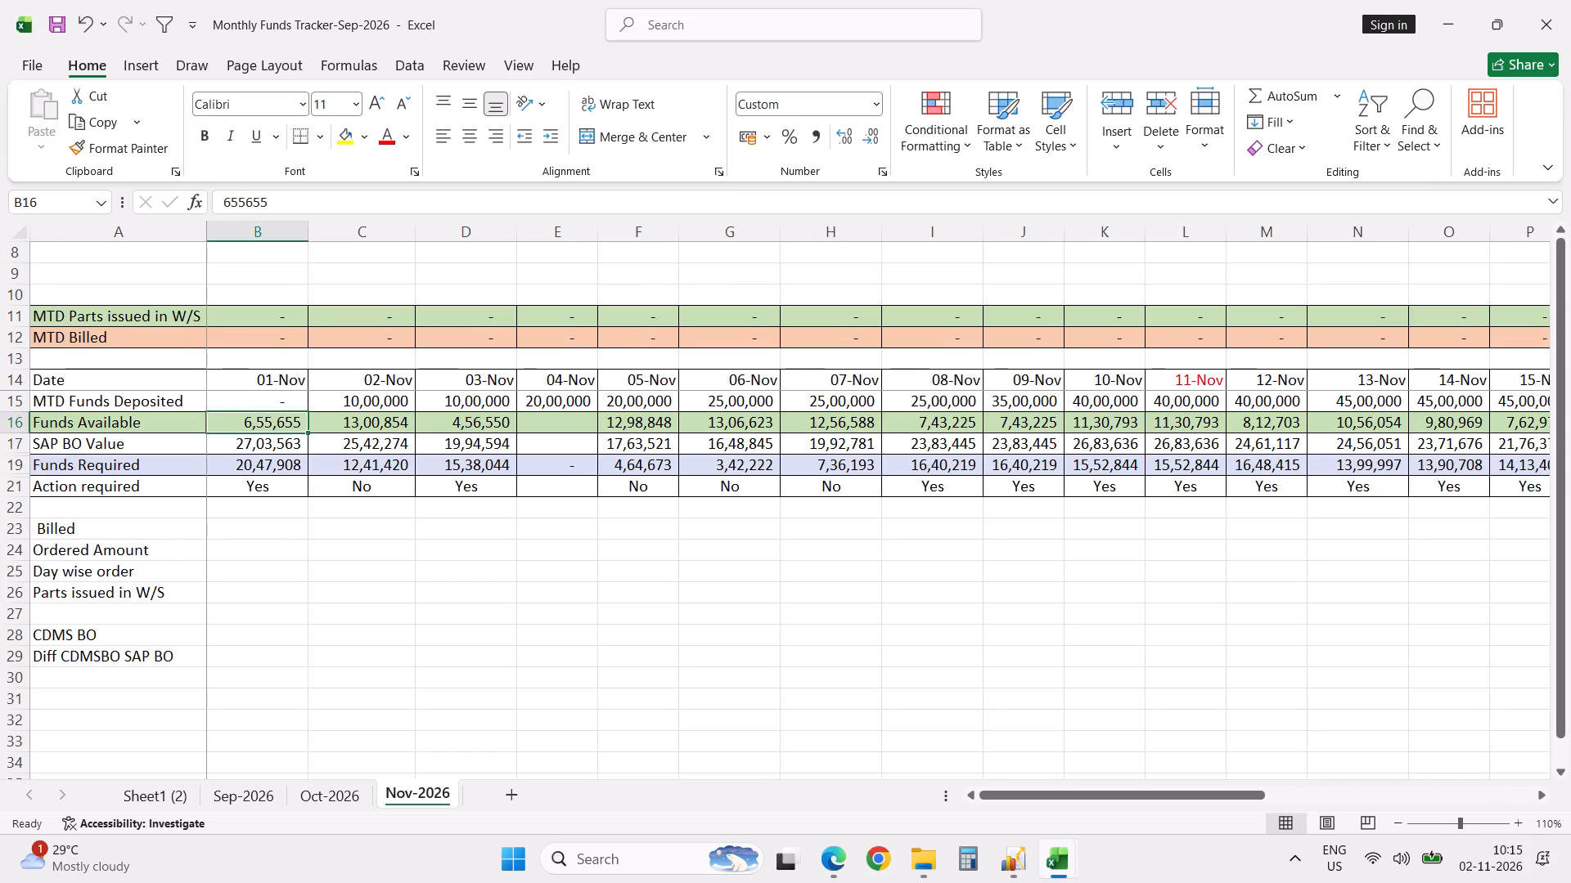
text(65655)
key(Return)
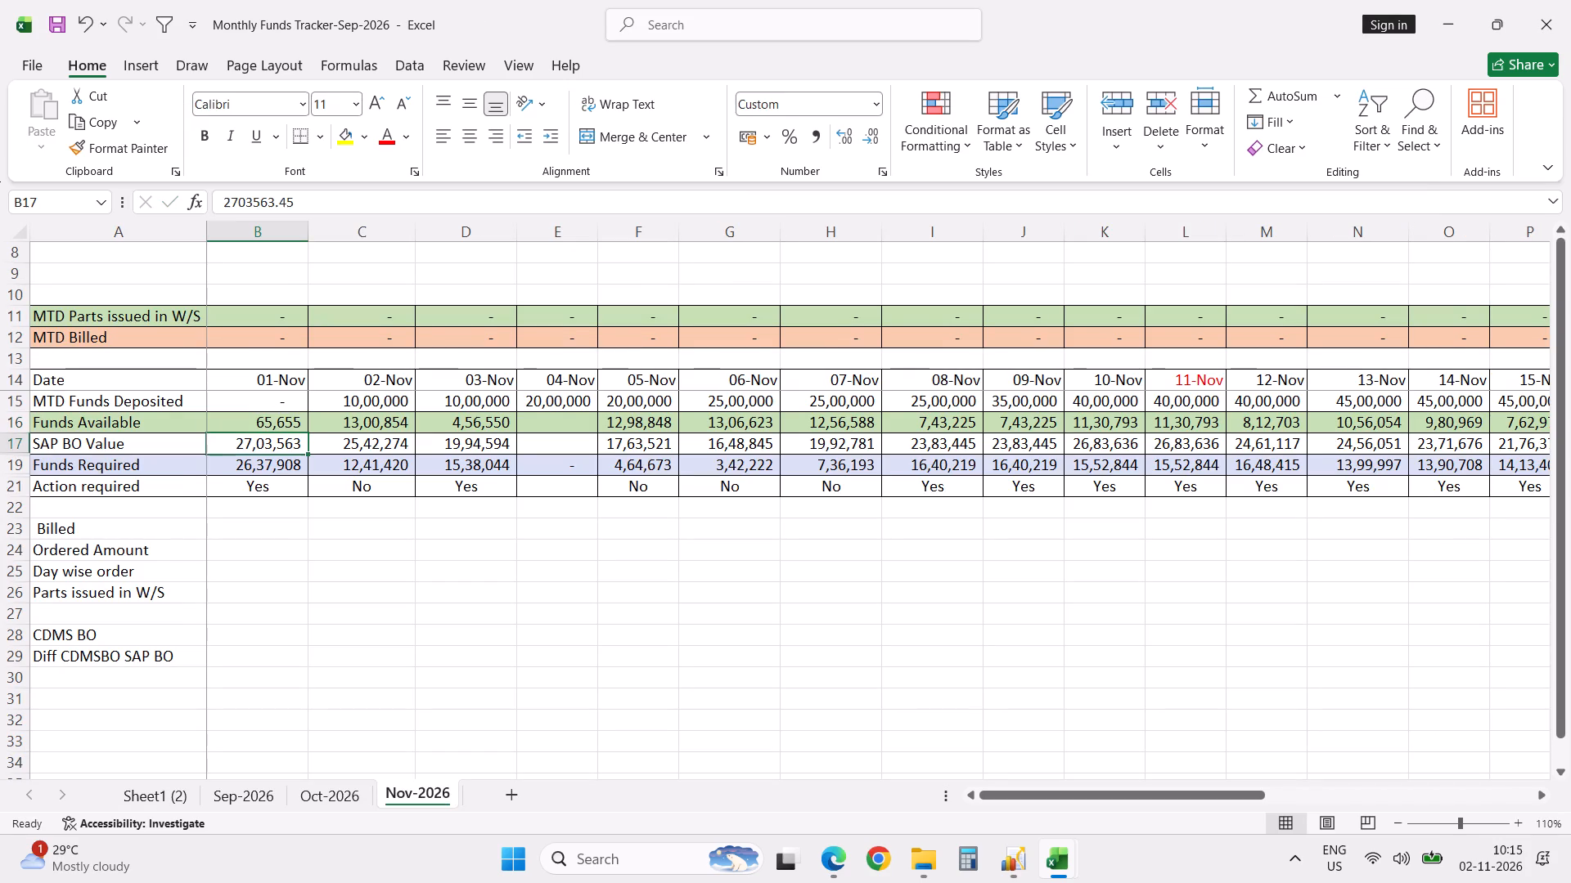
Copy the Back Order Value from the Spare Fund Visibility Report into the 01-Nov SAP BO Value cell, and check the Funds Required formula.
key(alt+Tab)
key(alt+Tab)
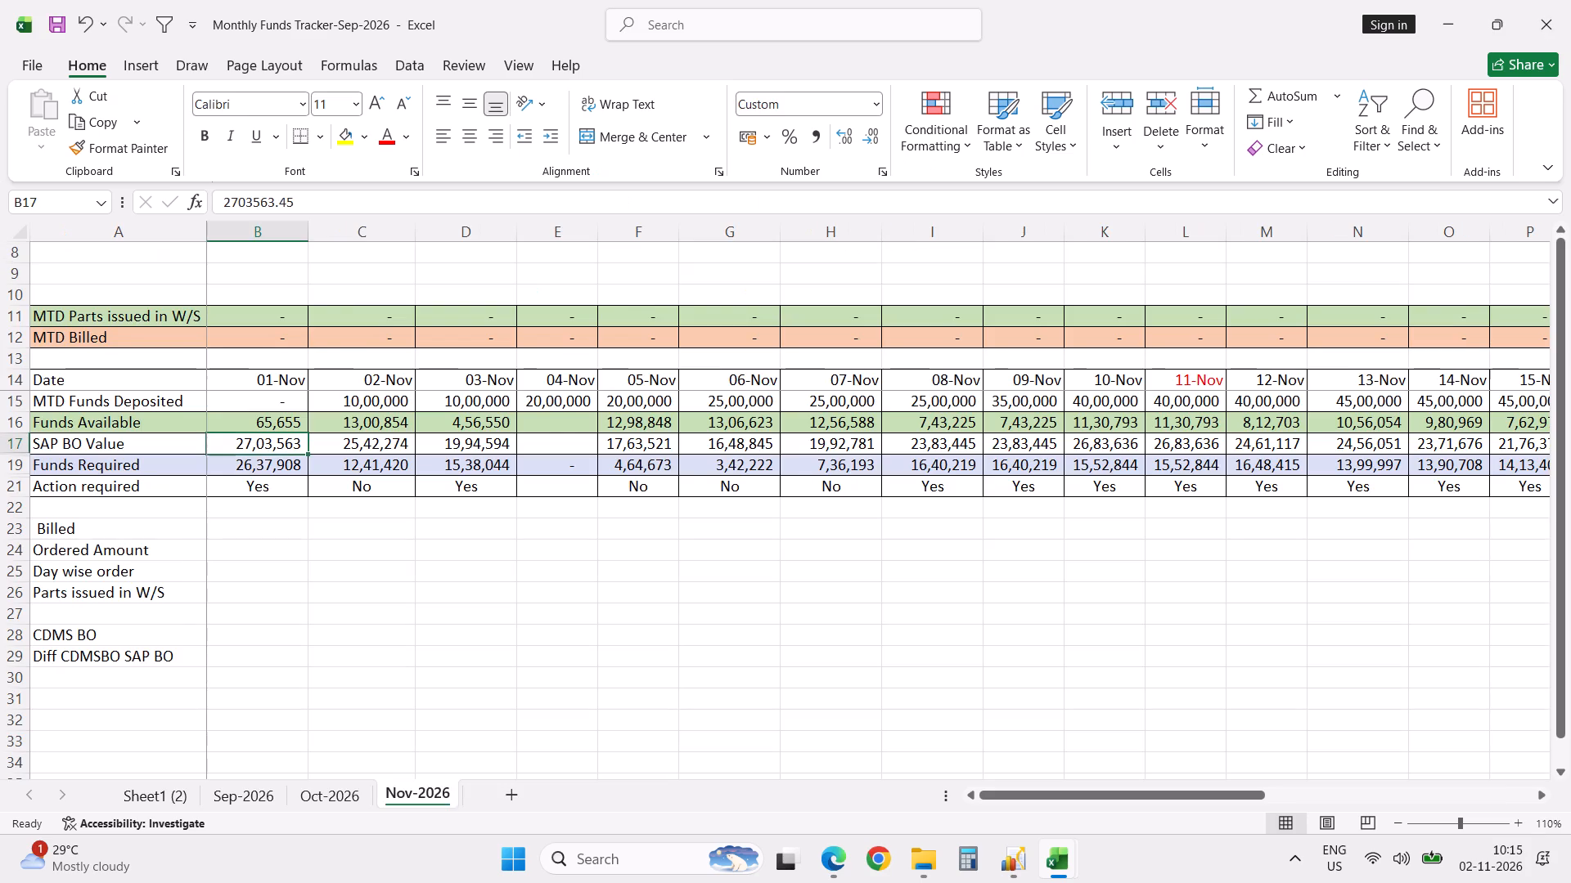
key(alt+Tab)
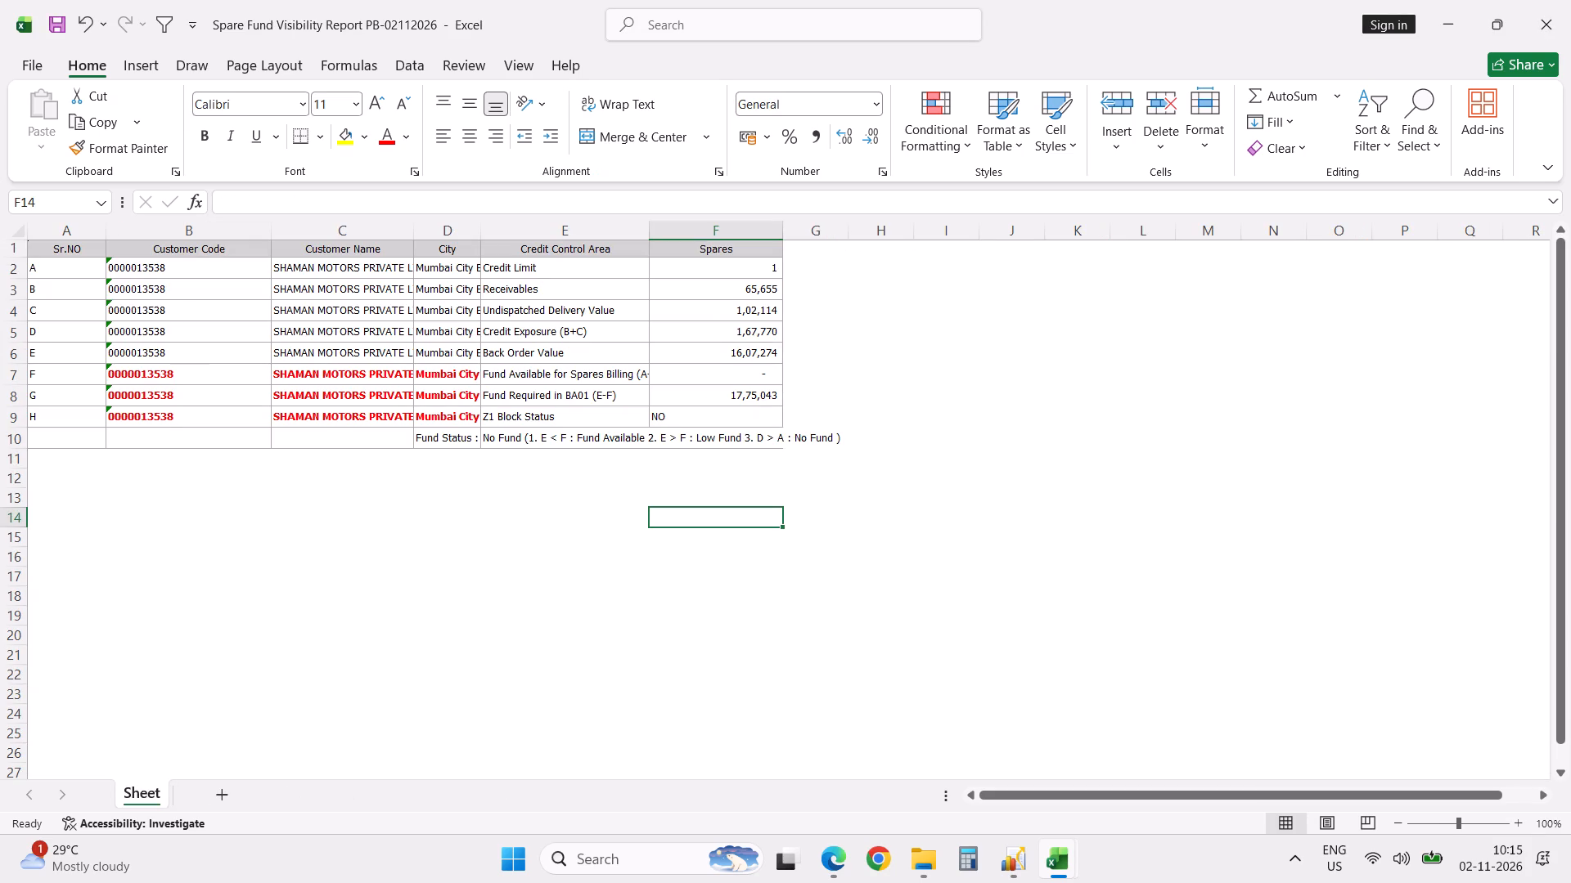
click(753, 356)
key(ctrl+c)
key(alt+Tab)
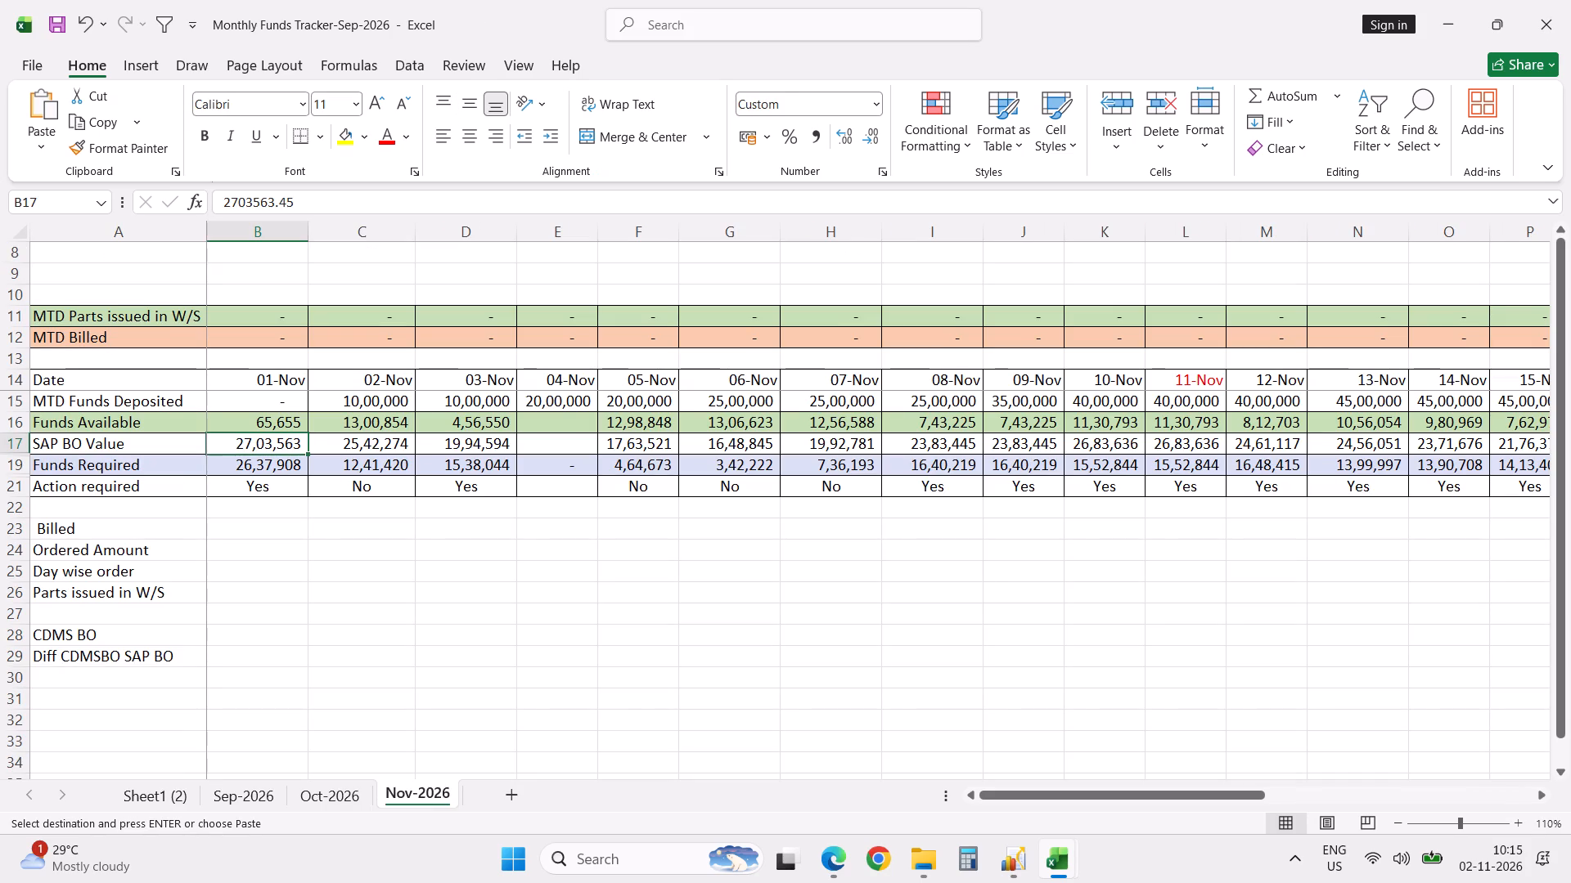
right_click(272, 443)
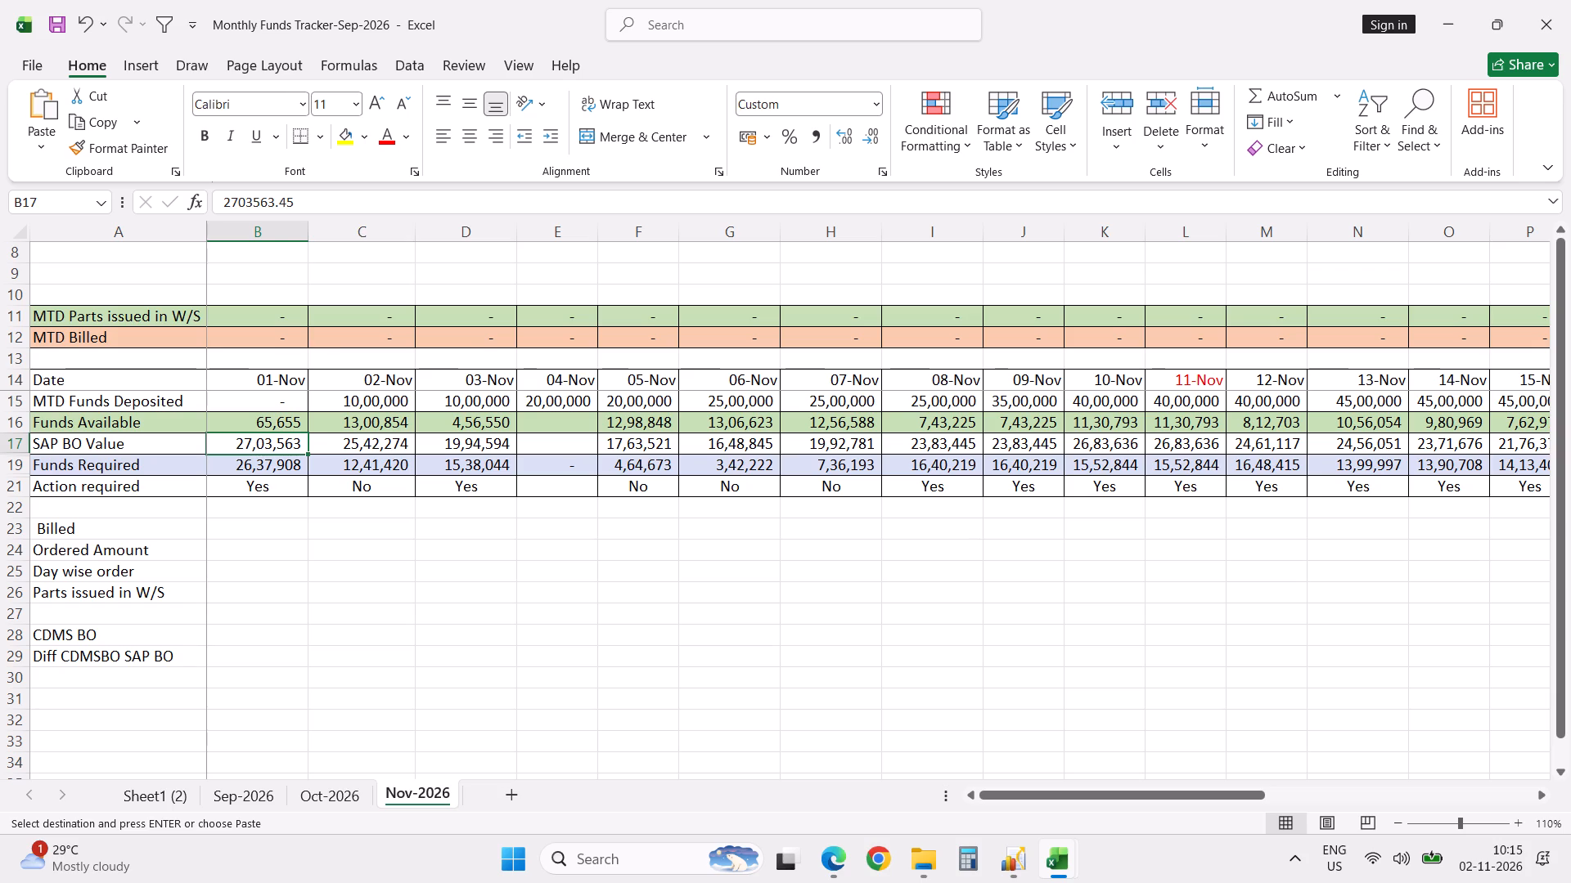
click(357, 392)
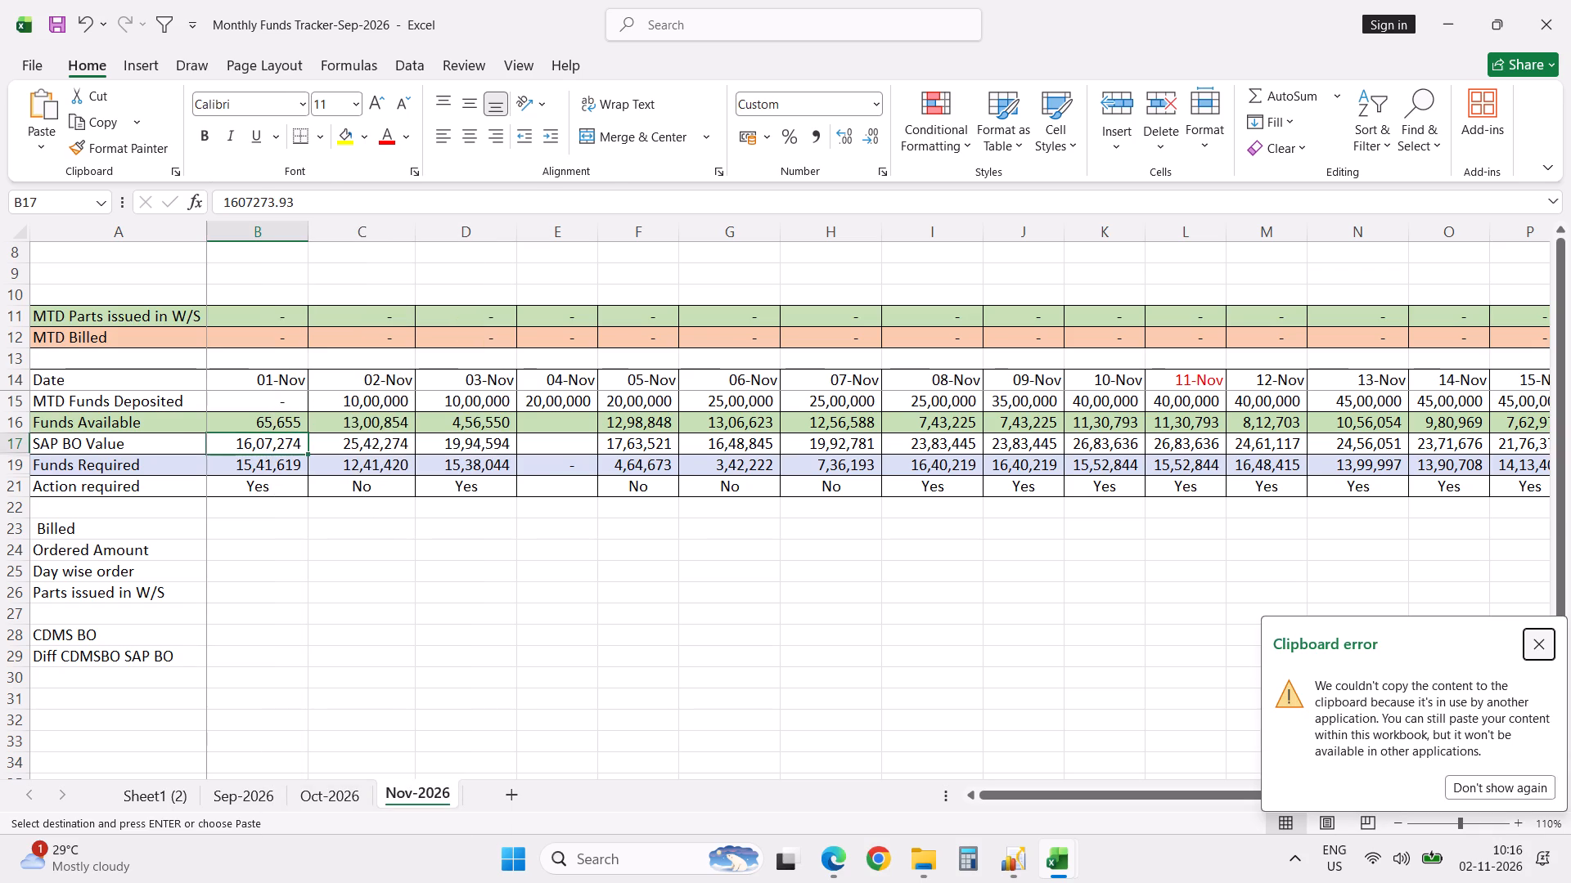
click(256, 465)
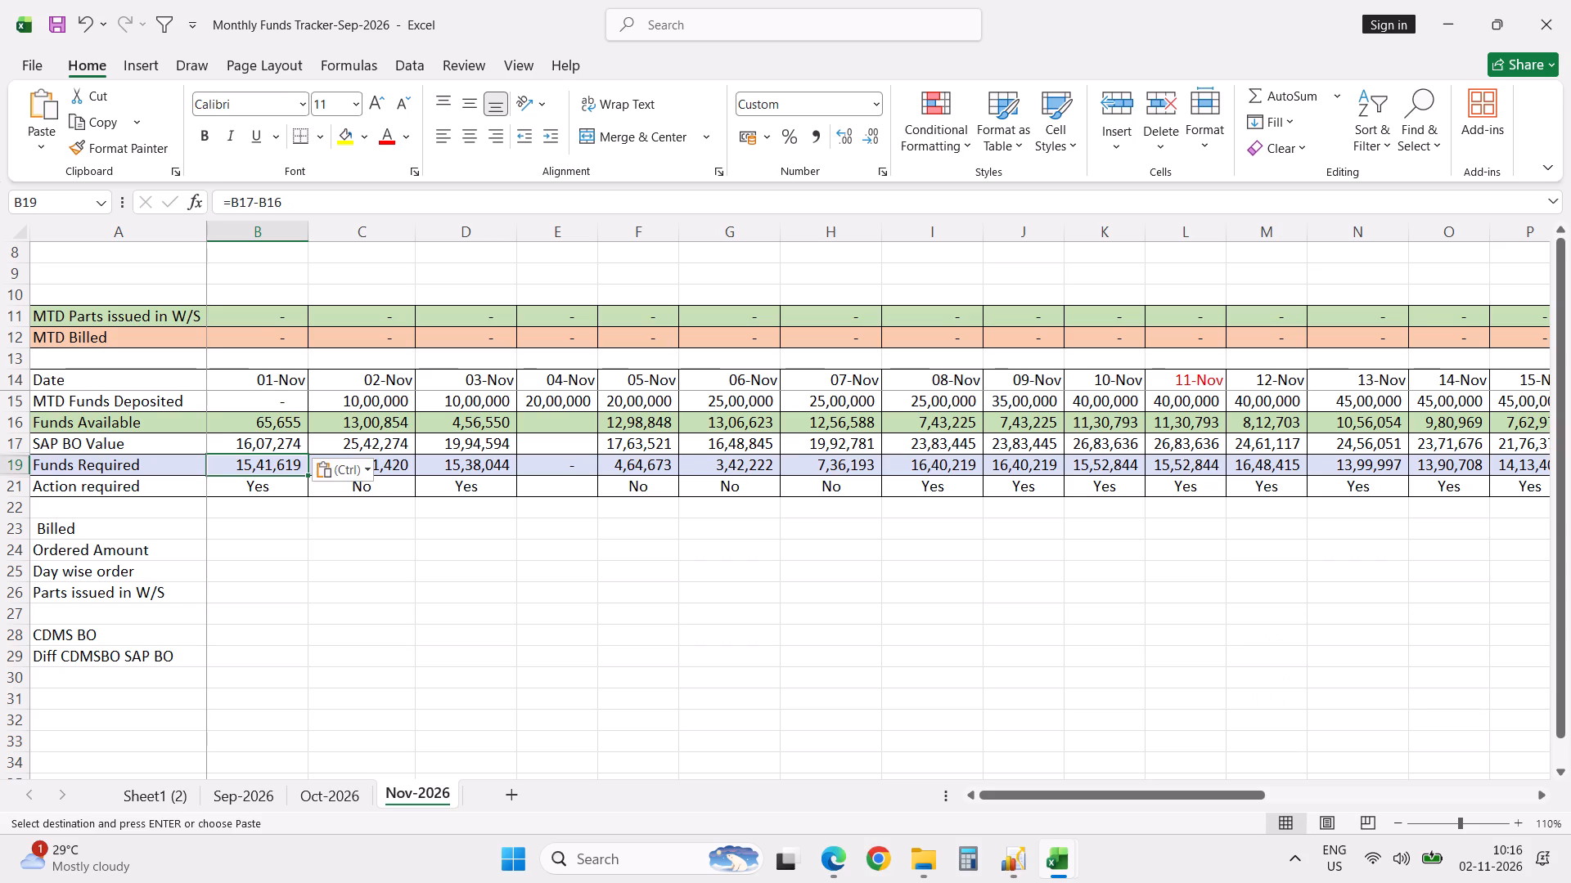
key(F2)
key(Escape)
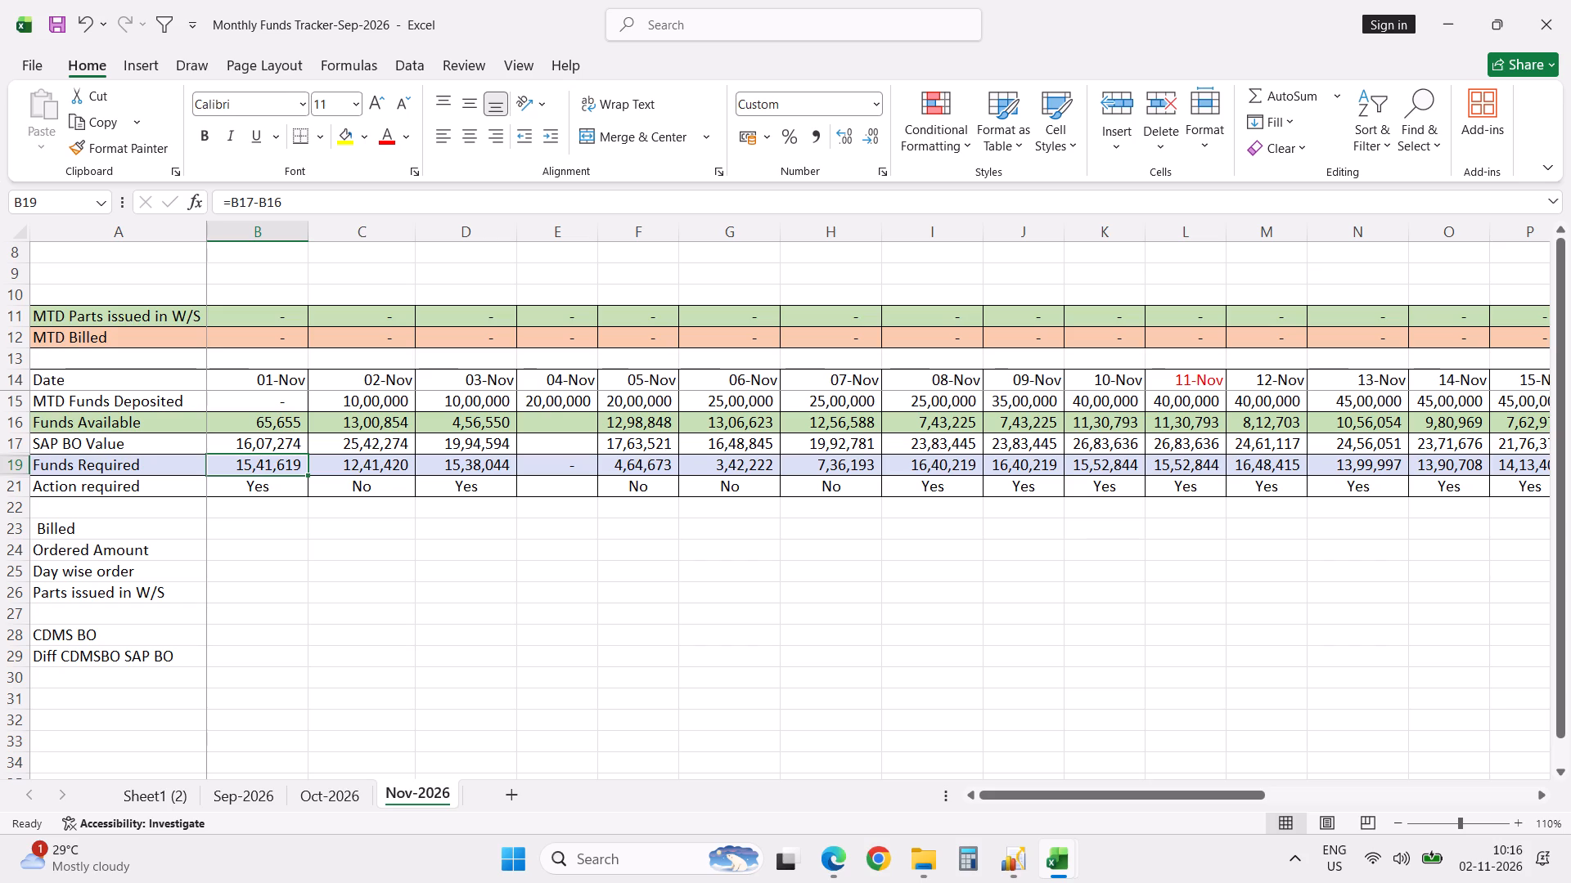
Clear the copied October entries from MTD Funds Deposited through Action required, rows 15 to 21, for 03-Nov through the last date column.
click(466, 403)
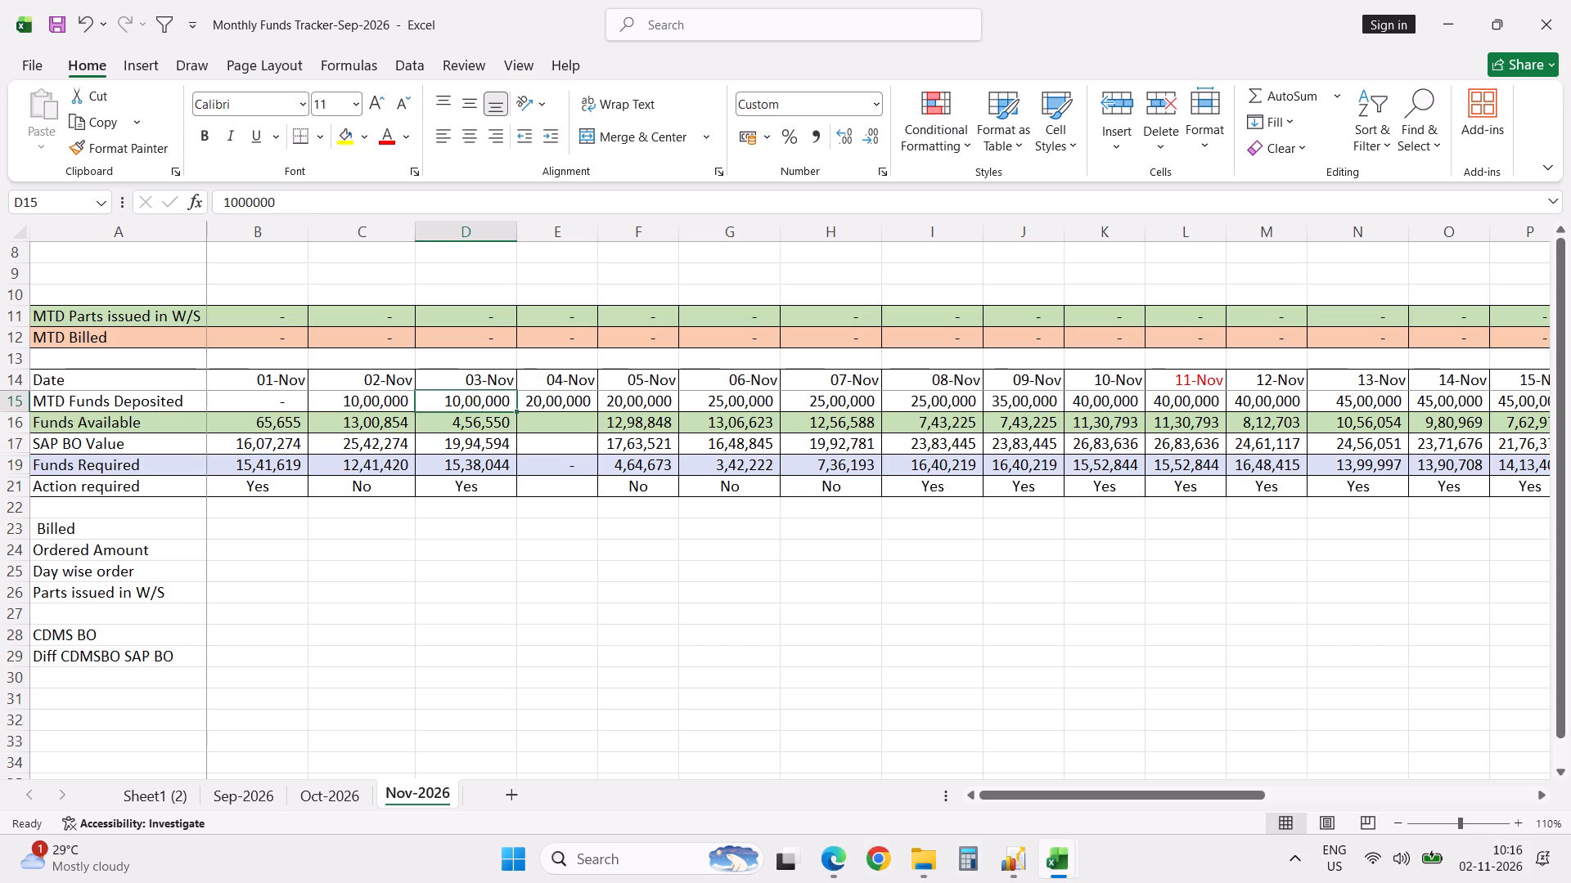
key(shift+Down)
key(shift+Down)
key(shift+Down)
key(shift+Down)
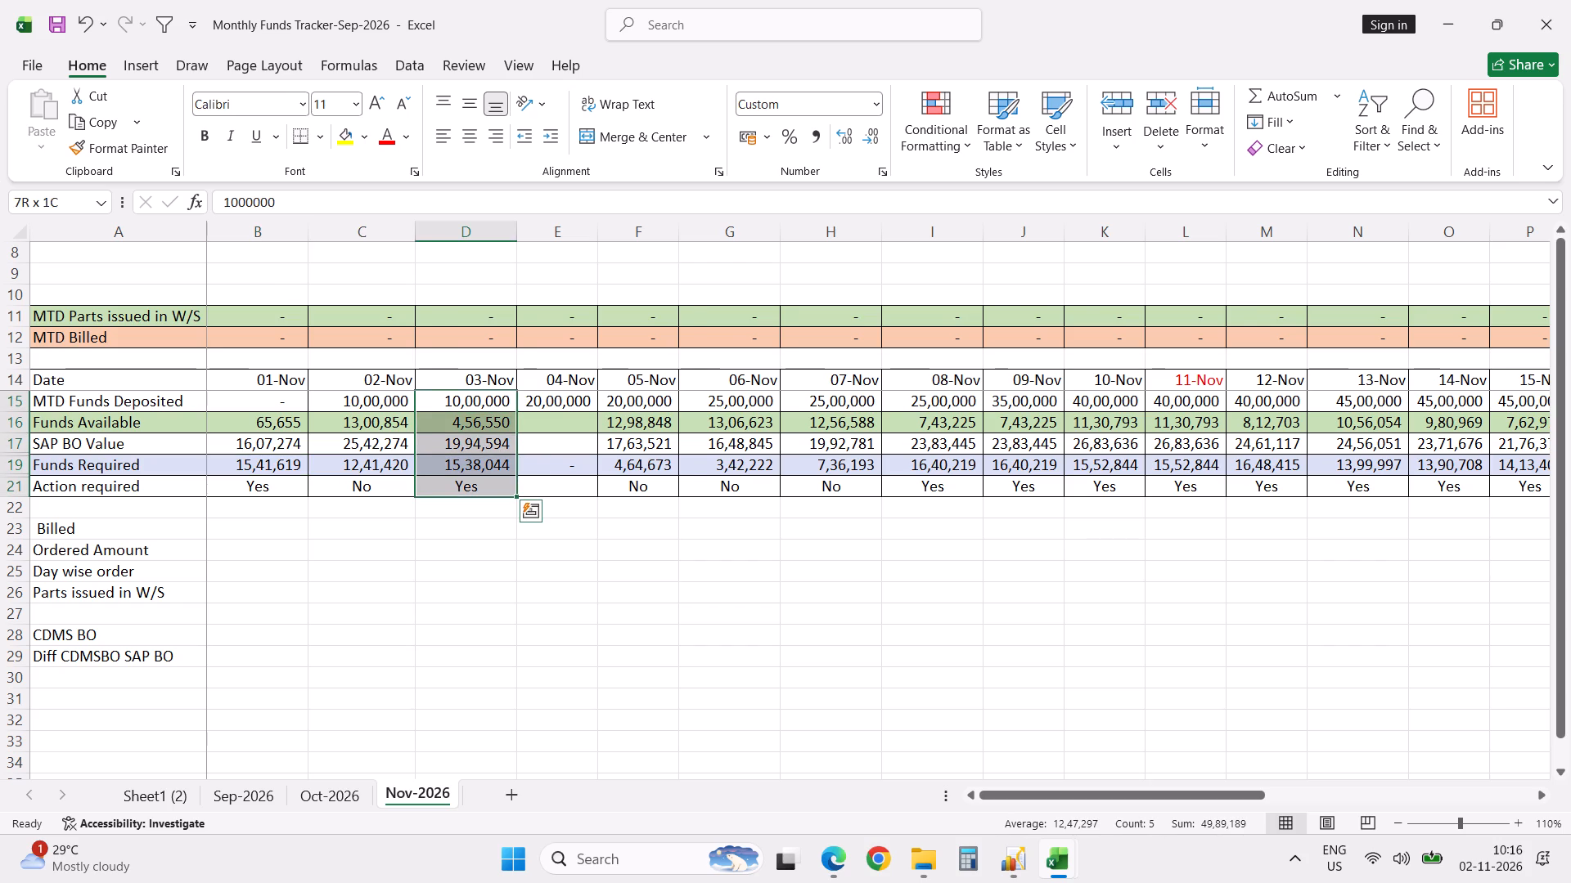
key(ctrl+shift+Right)
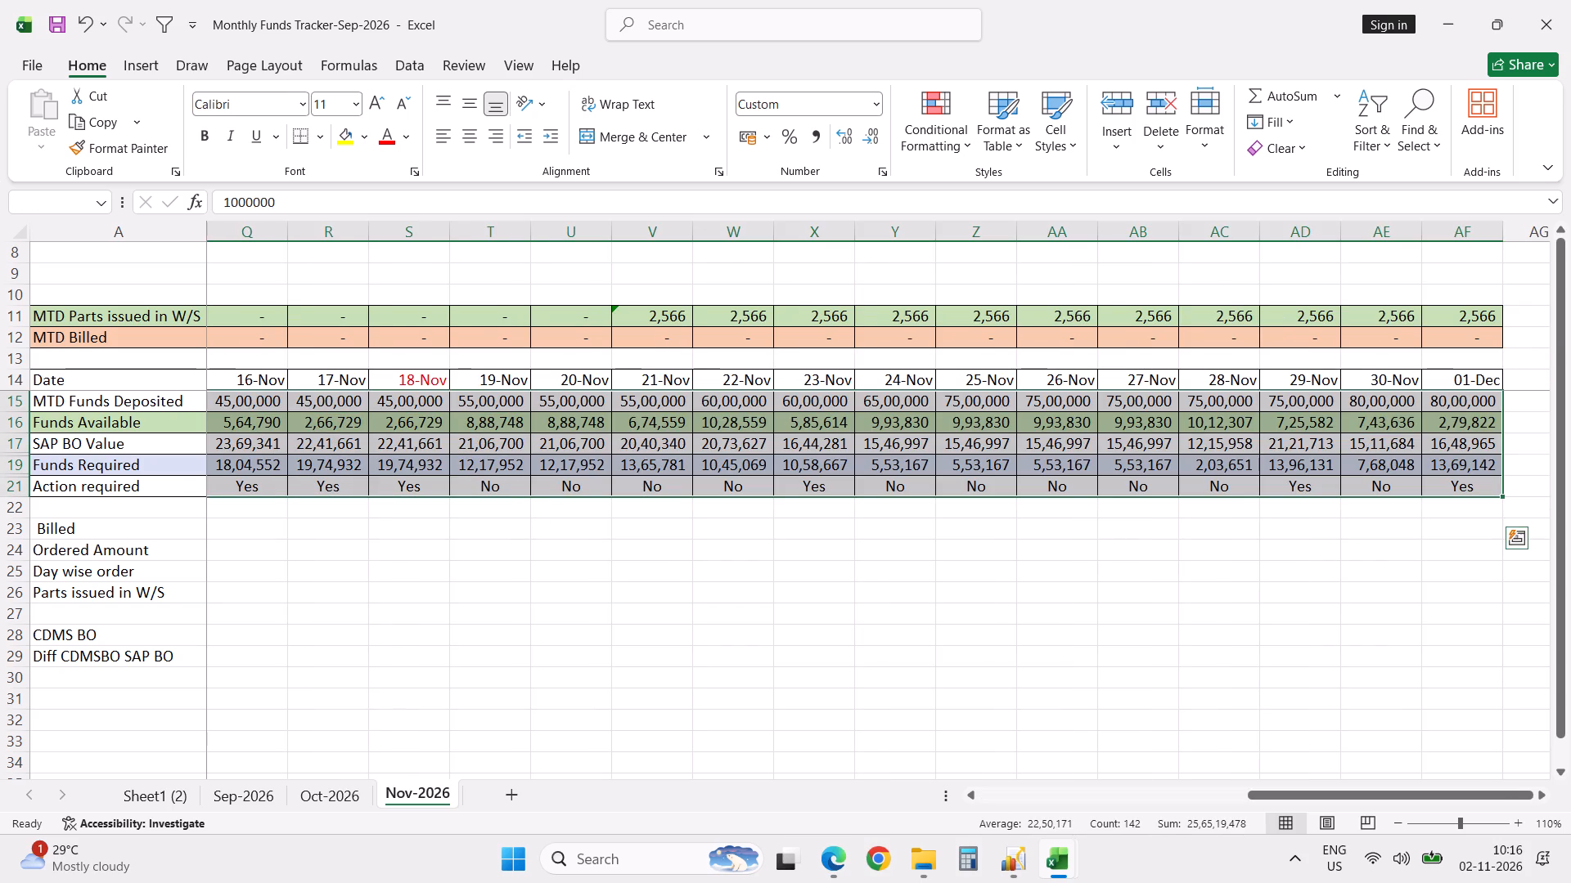
key(Delete)
key(Left)
key(Left)
key(Left)
key(Left)
key(Left)
key(Left)
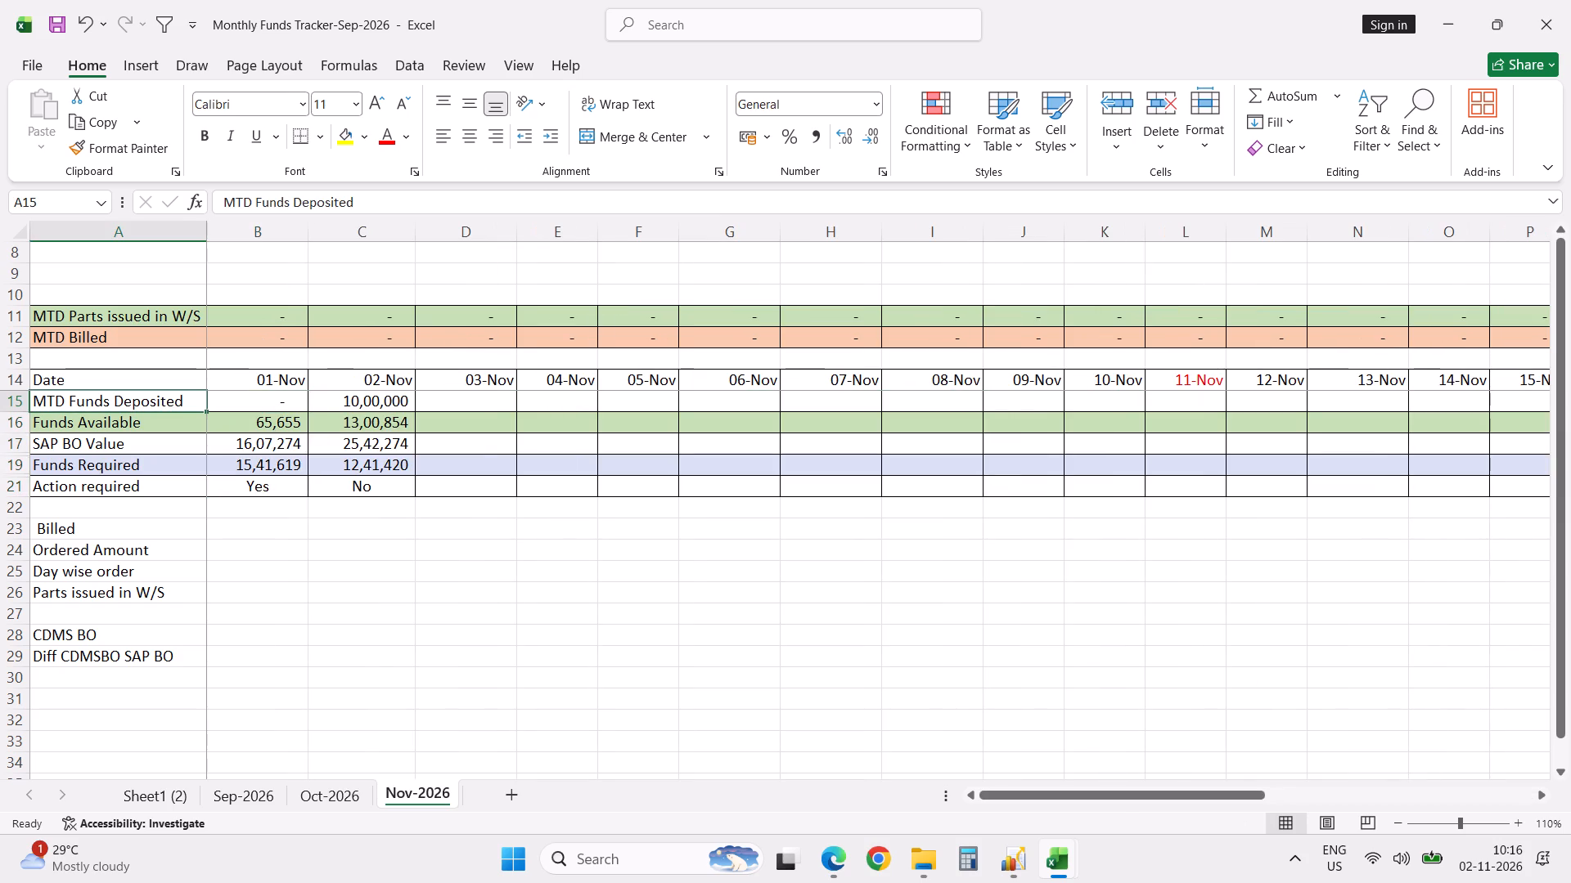
key(Left)
key(Left)
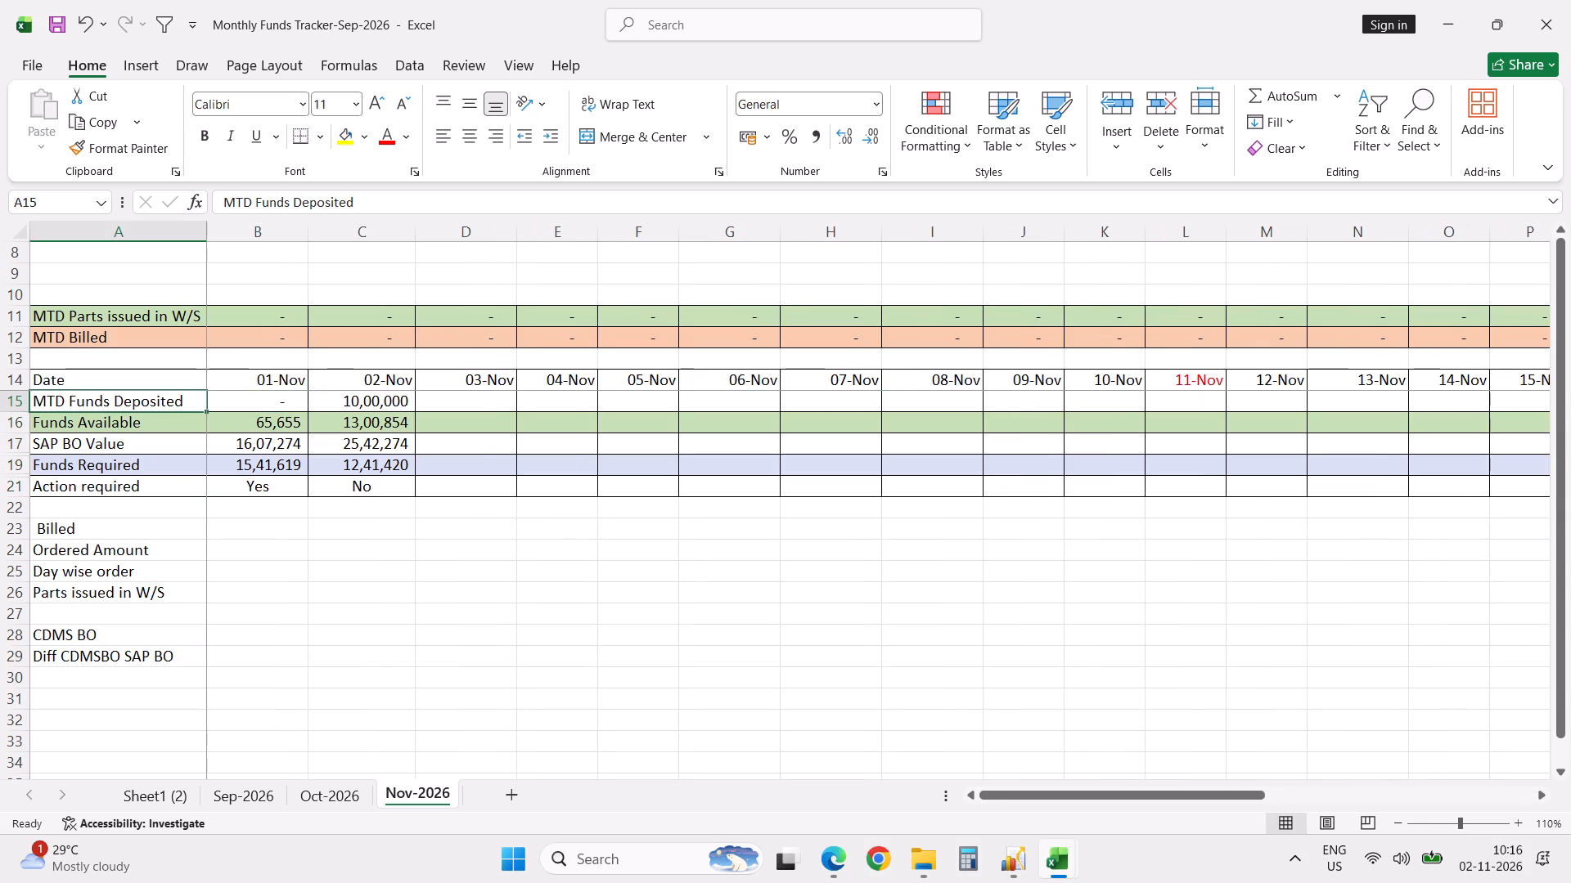
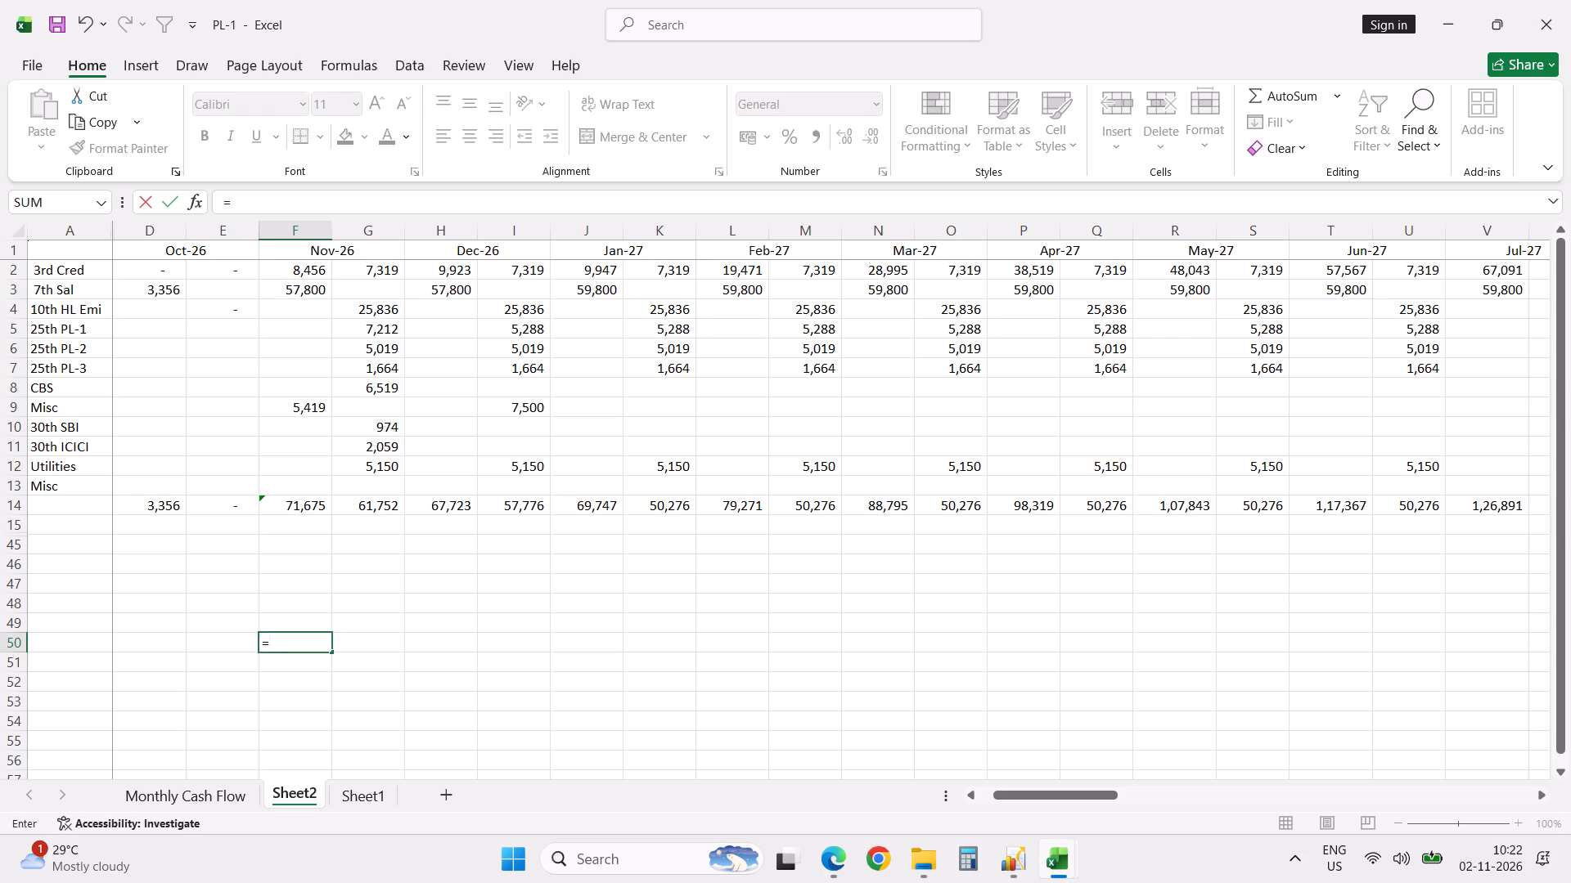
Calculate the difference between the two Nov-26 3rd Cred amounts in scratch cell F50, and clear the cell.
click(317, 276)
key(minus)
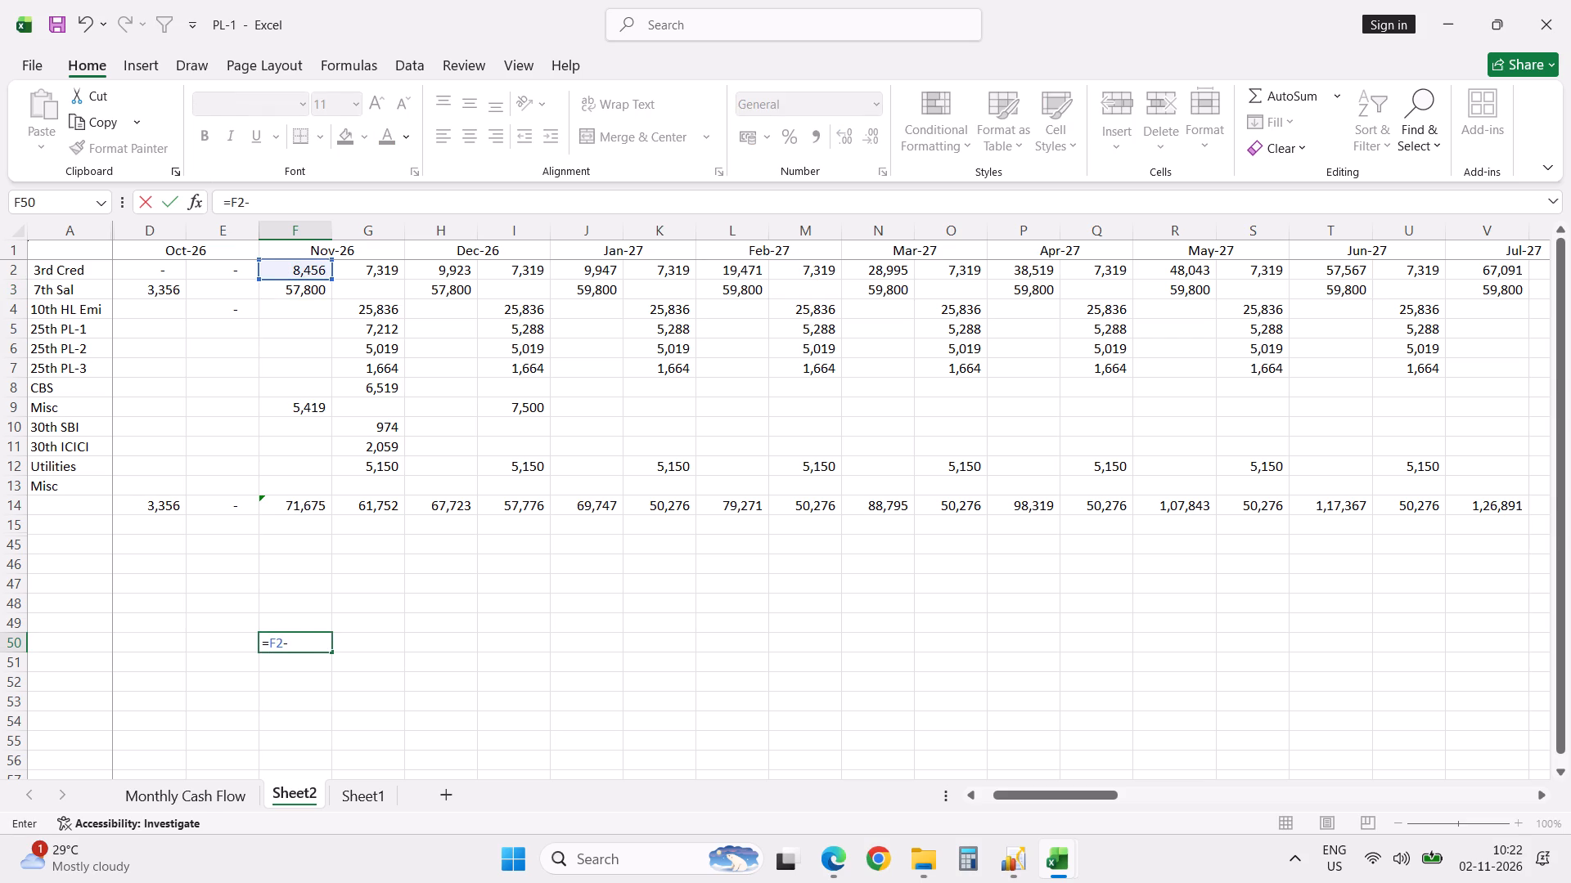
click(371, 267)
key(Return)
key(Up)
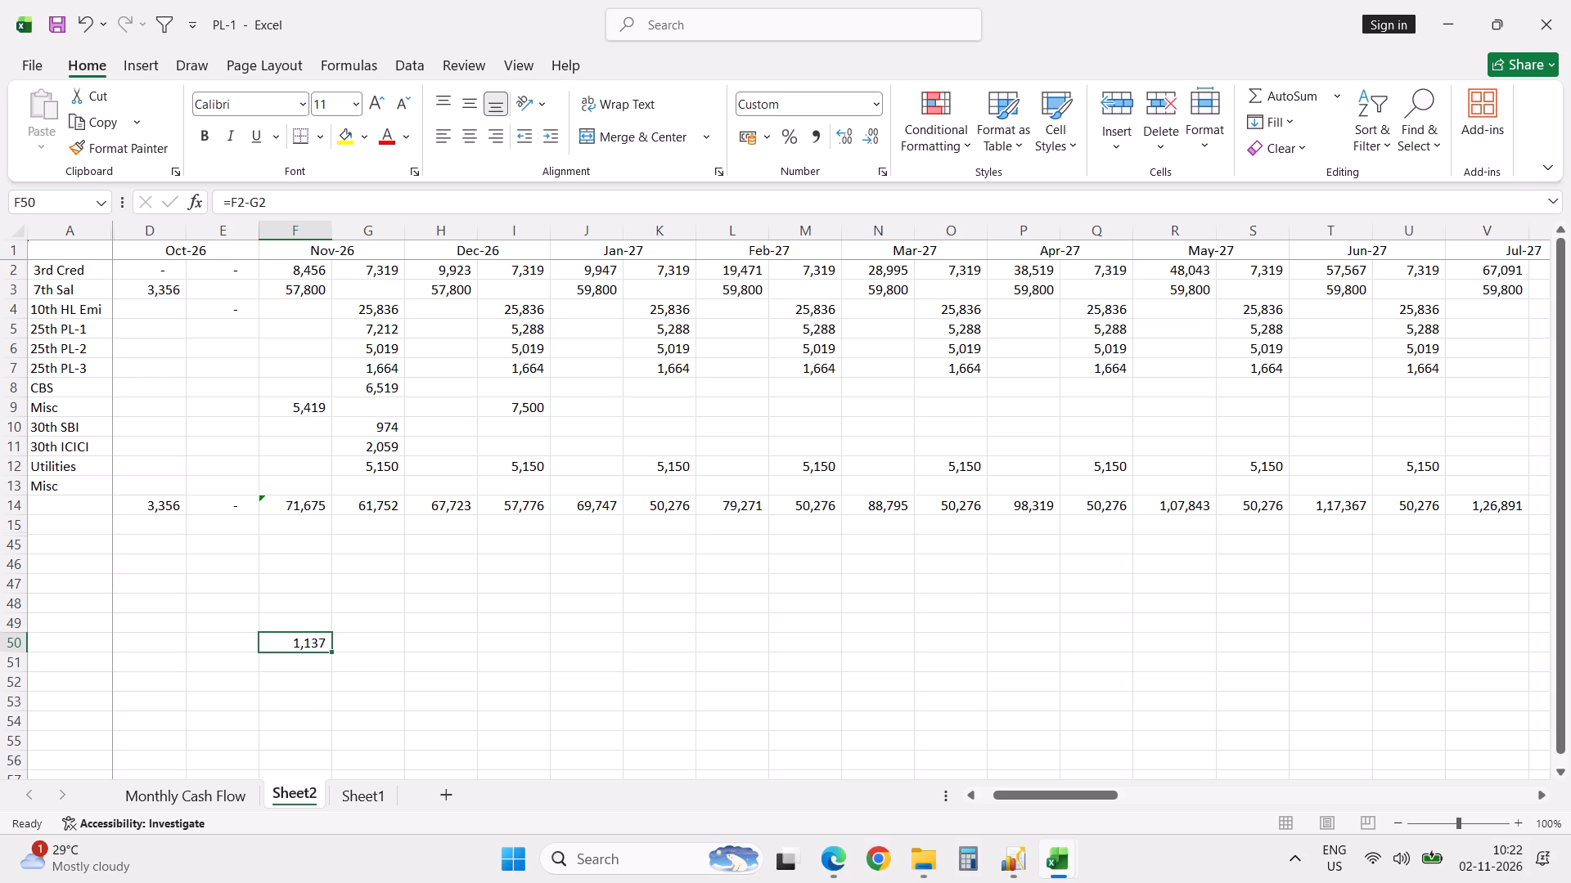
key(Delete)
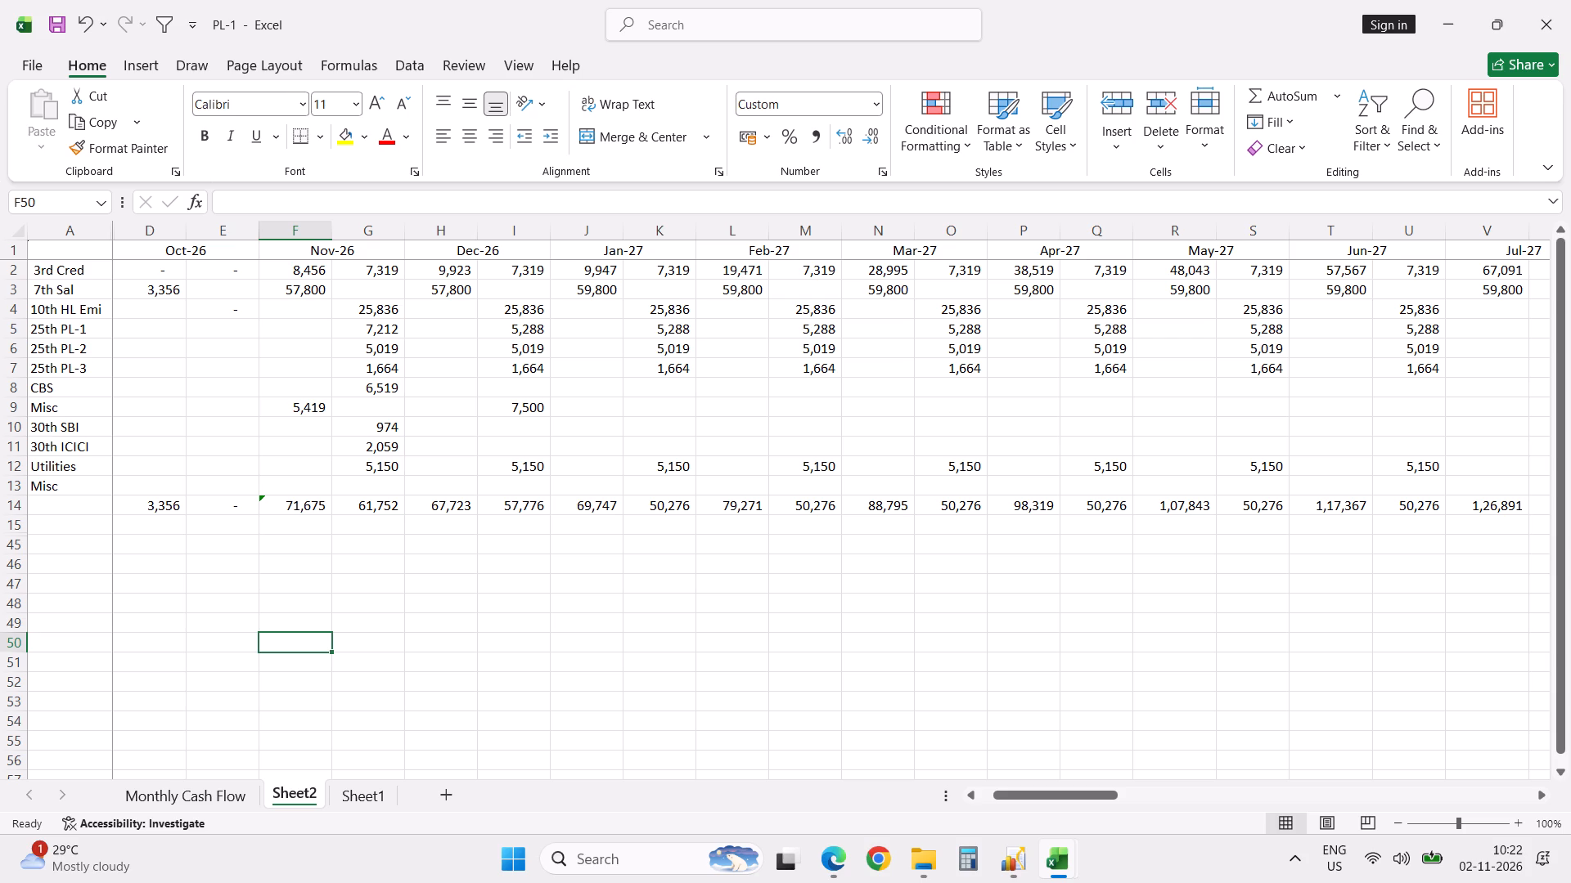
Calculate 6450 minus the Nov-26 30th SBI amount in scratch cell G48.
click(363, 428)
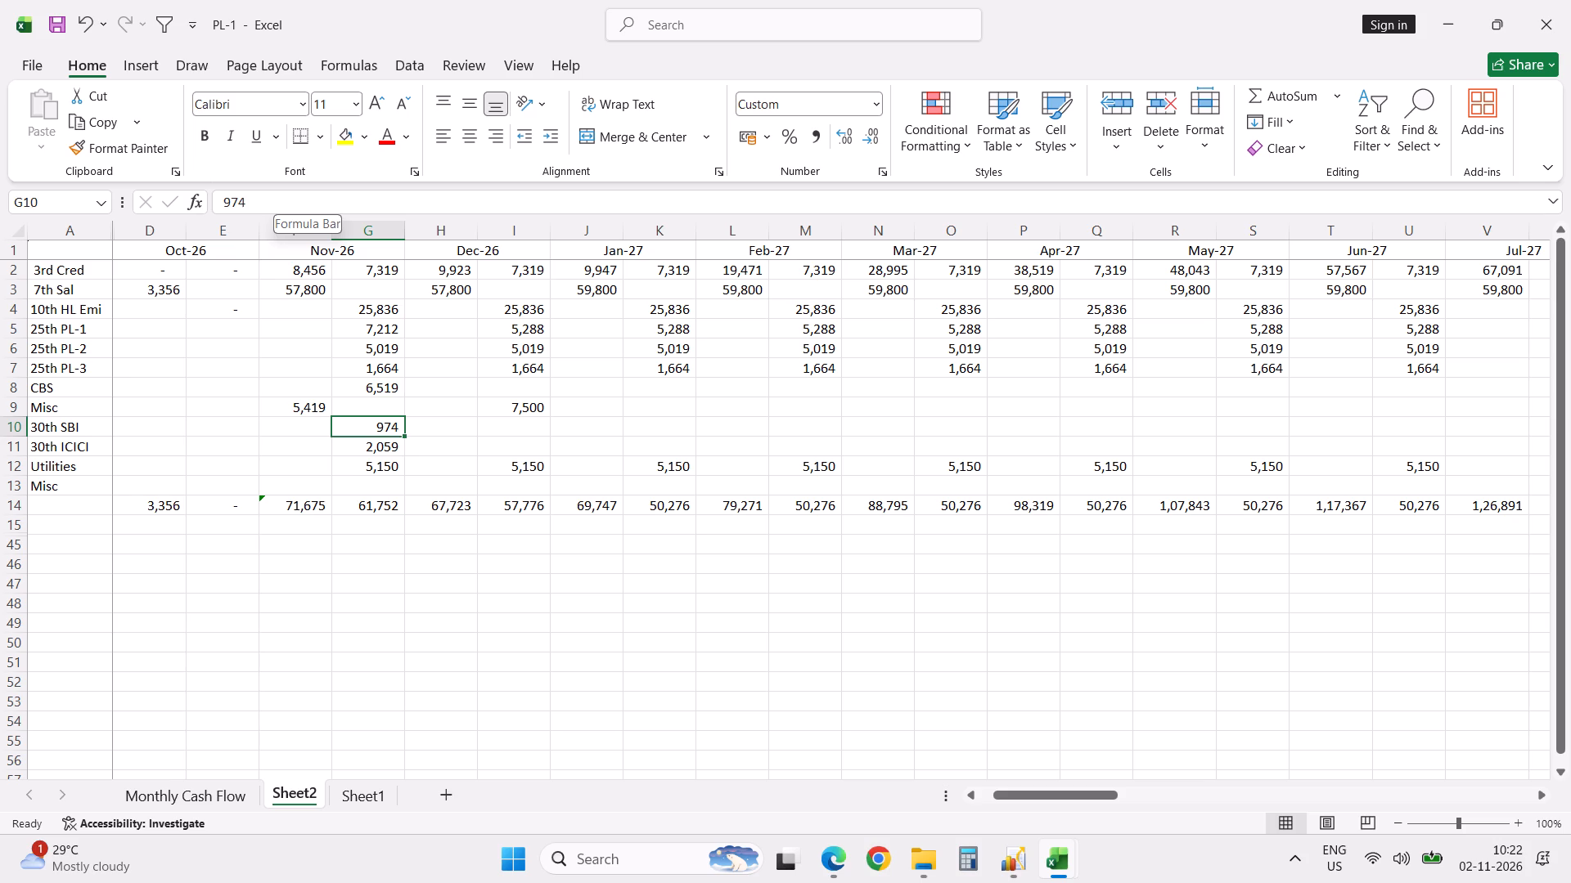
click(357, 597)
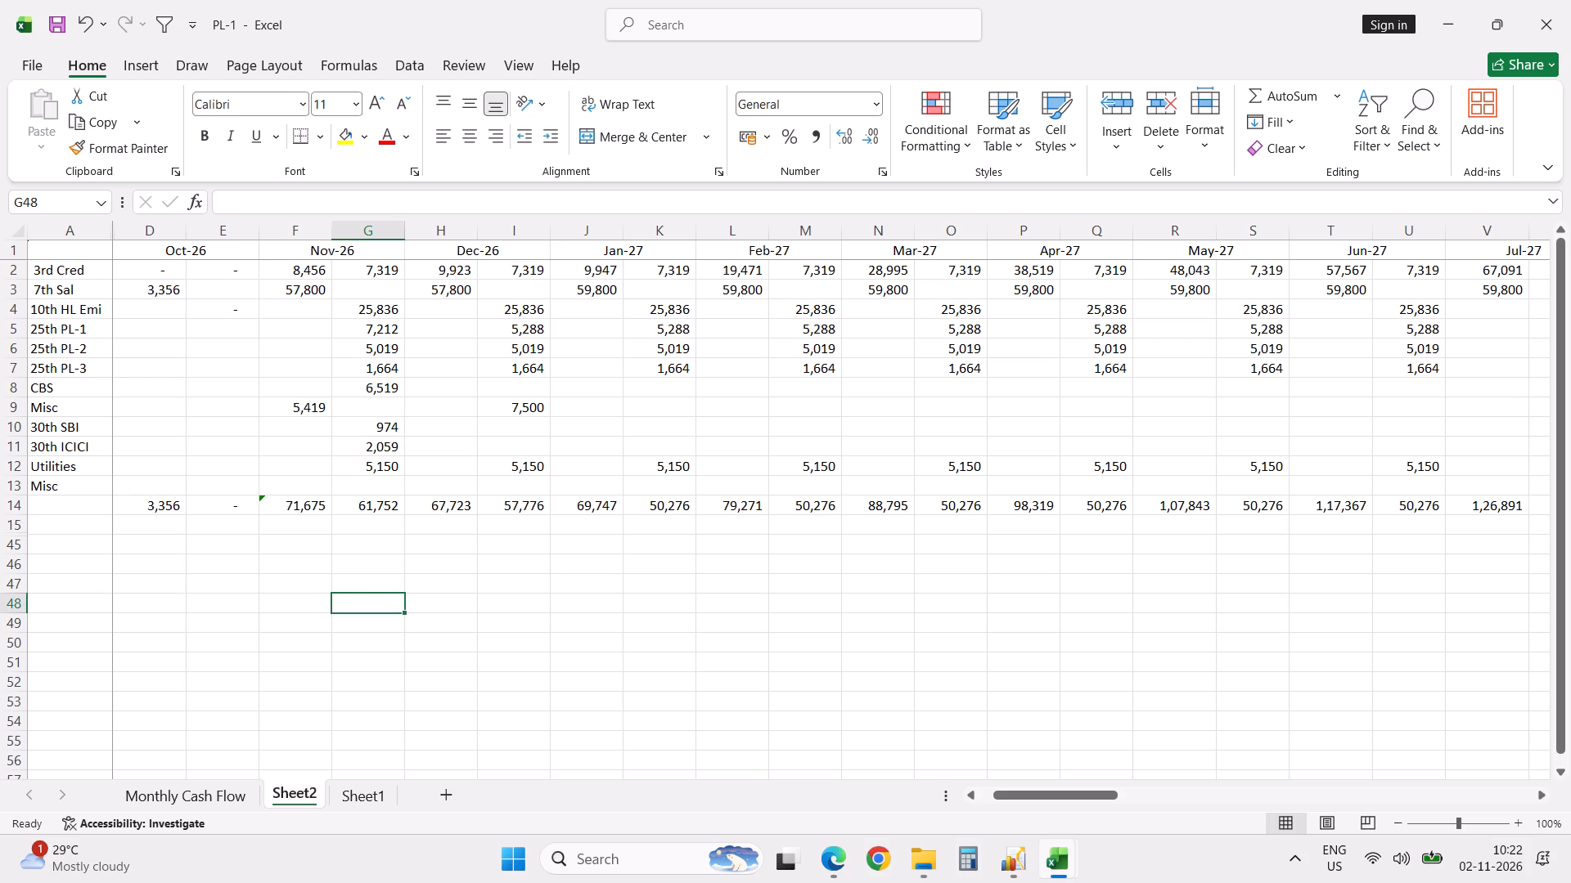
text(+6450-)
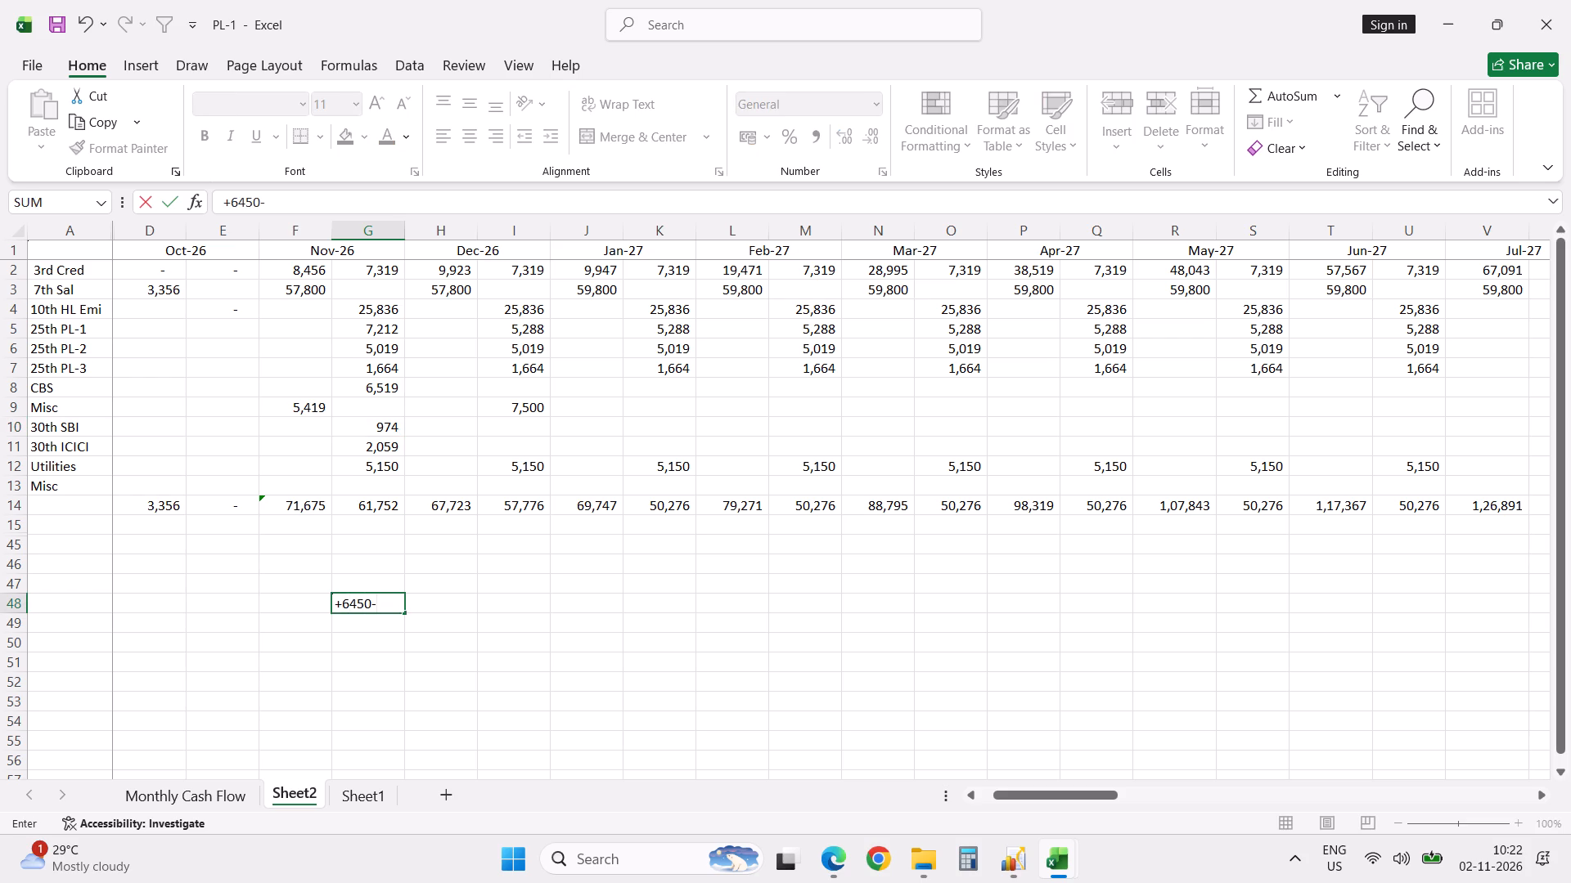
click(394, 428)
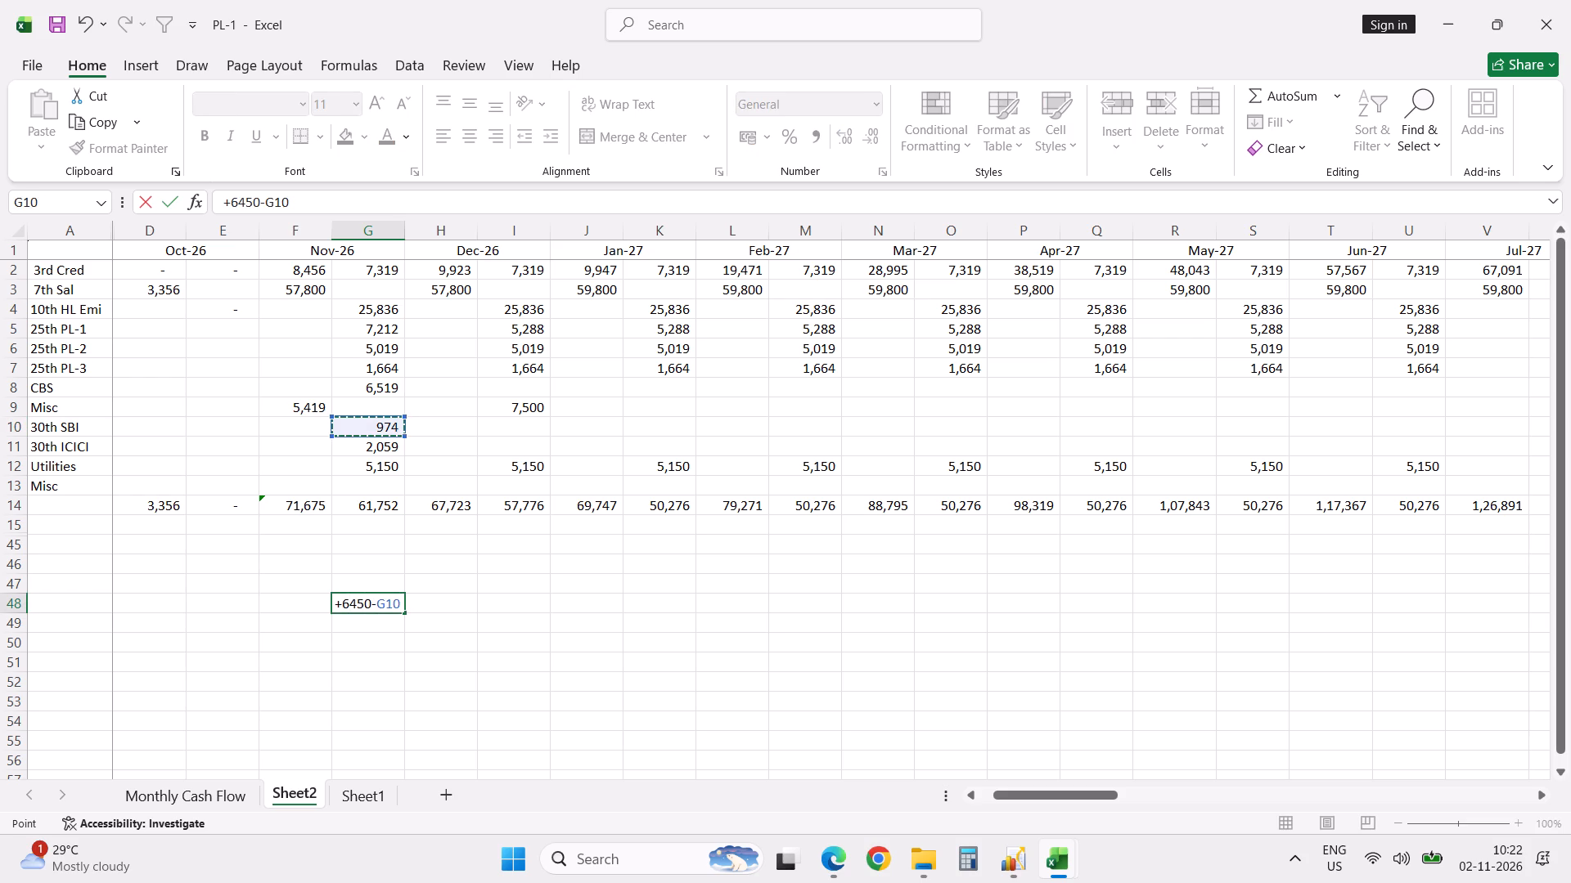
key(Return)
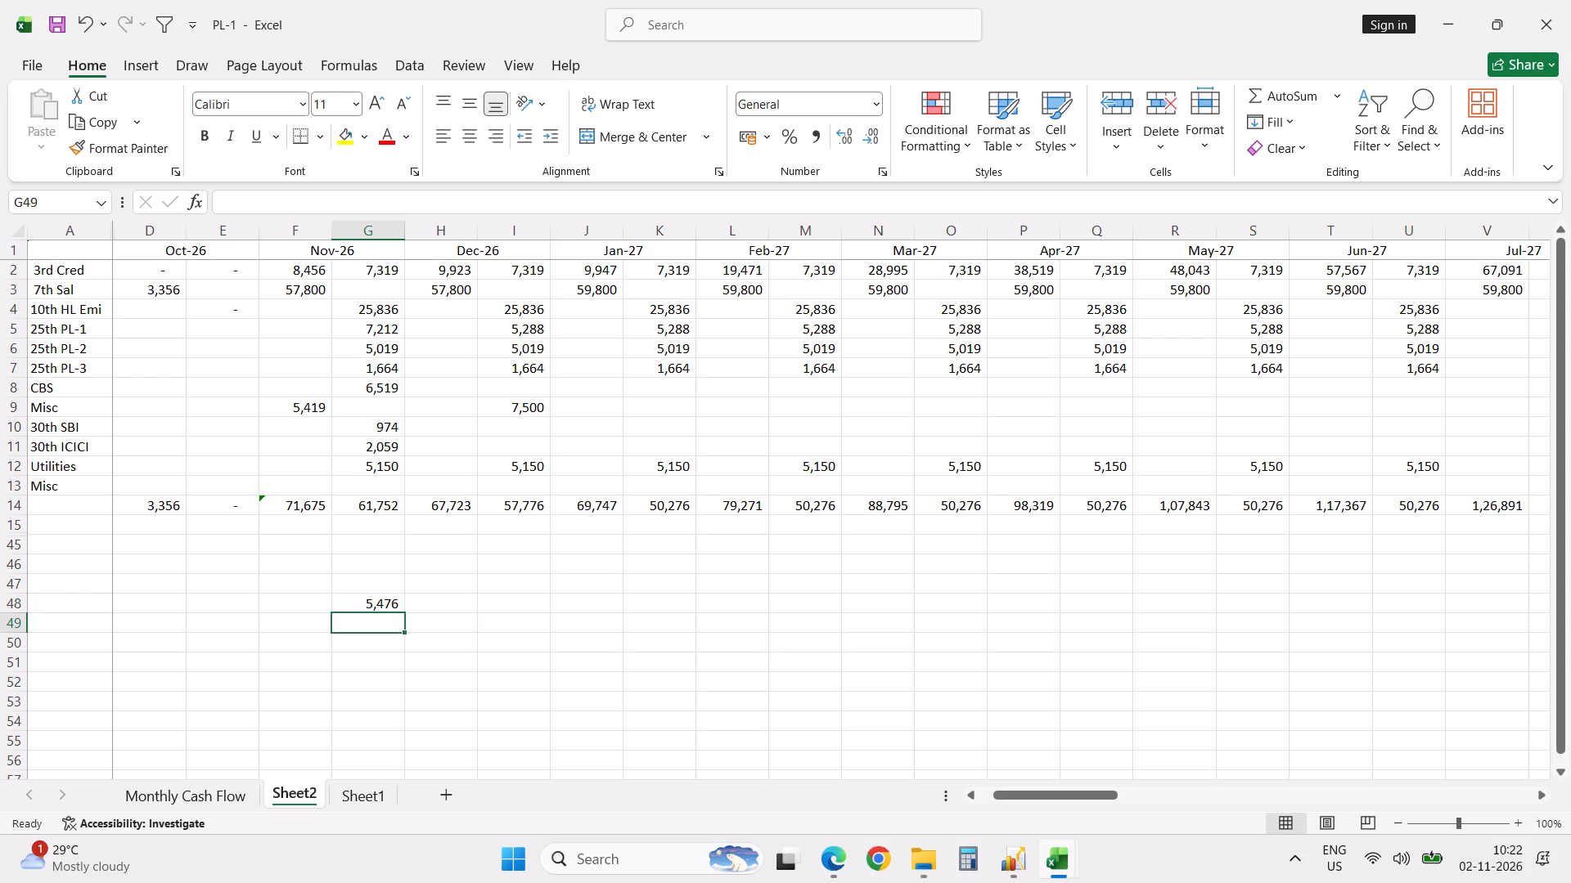
Set the Nov-26 30th SBI amount in cell G10 to 6450.
key(Up)
key(Up)
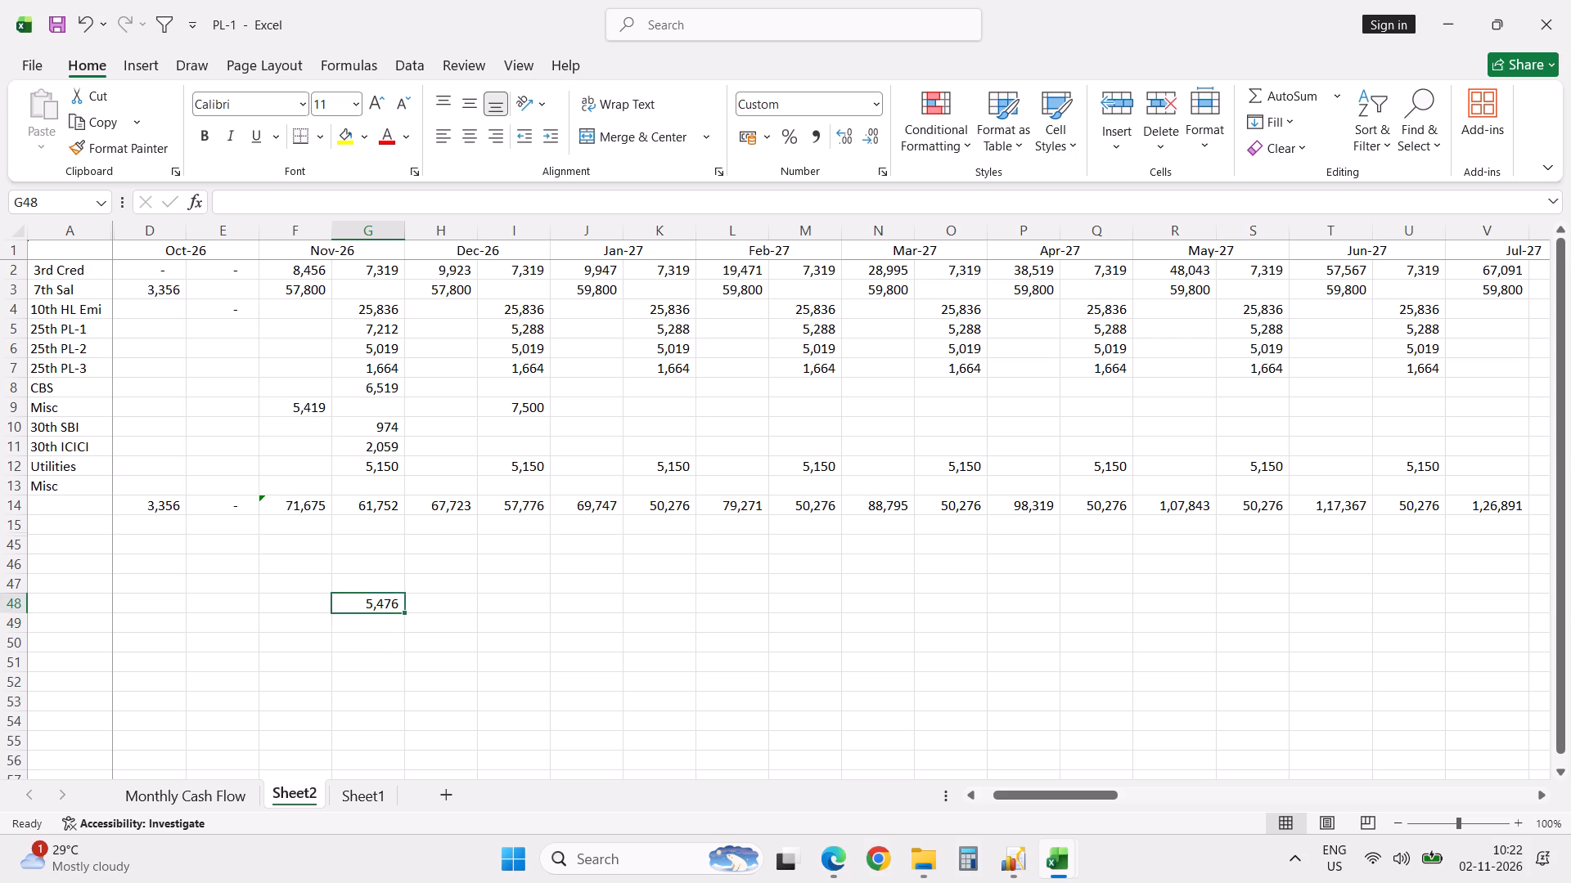
key(Up)
key(Up)
key(Up)
key(Up)
key(Up)
key(Up)
key(Up)
key(Up)
text(6450)
key(Return)
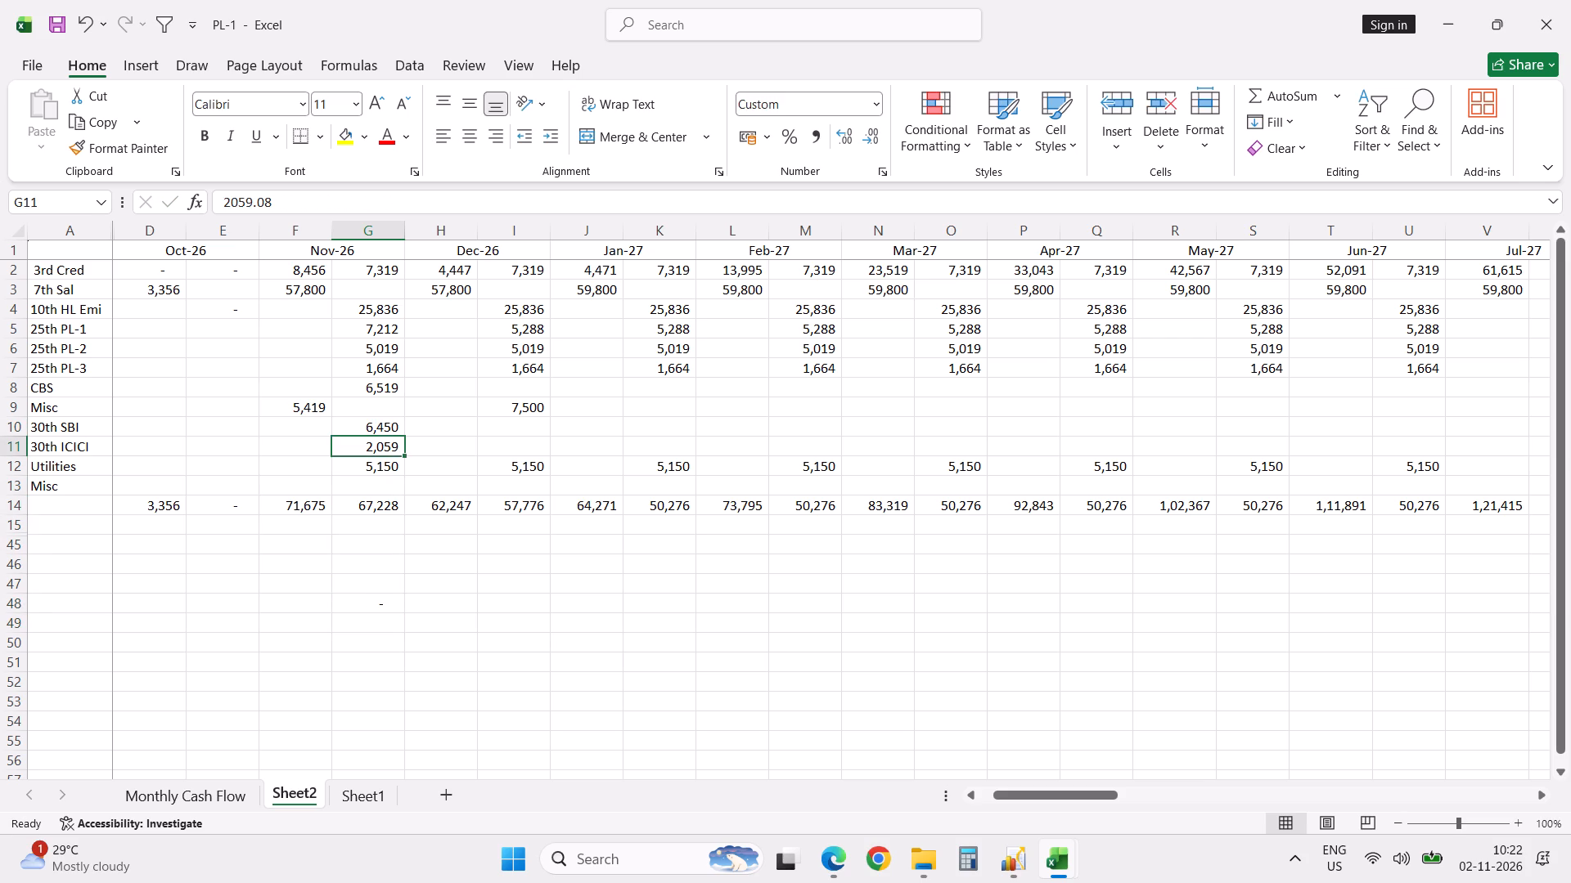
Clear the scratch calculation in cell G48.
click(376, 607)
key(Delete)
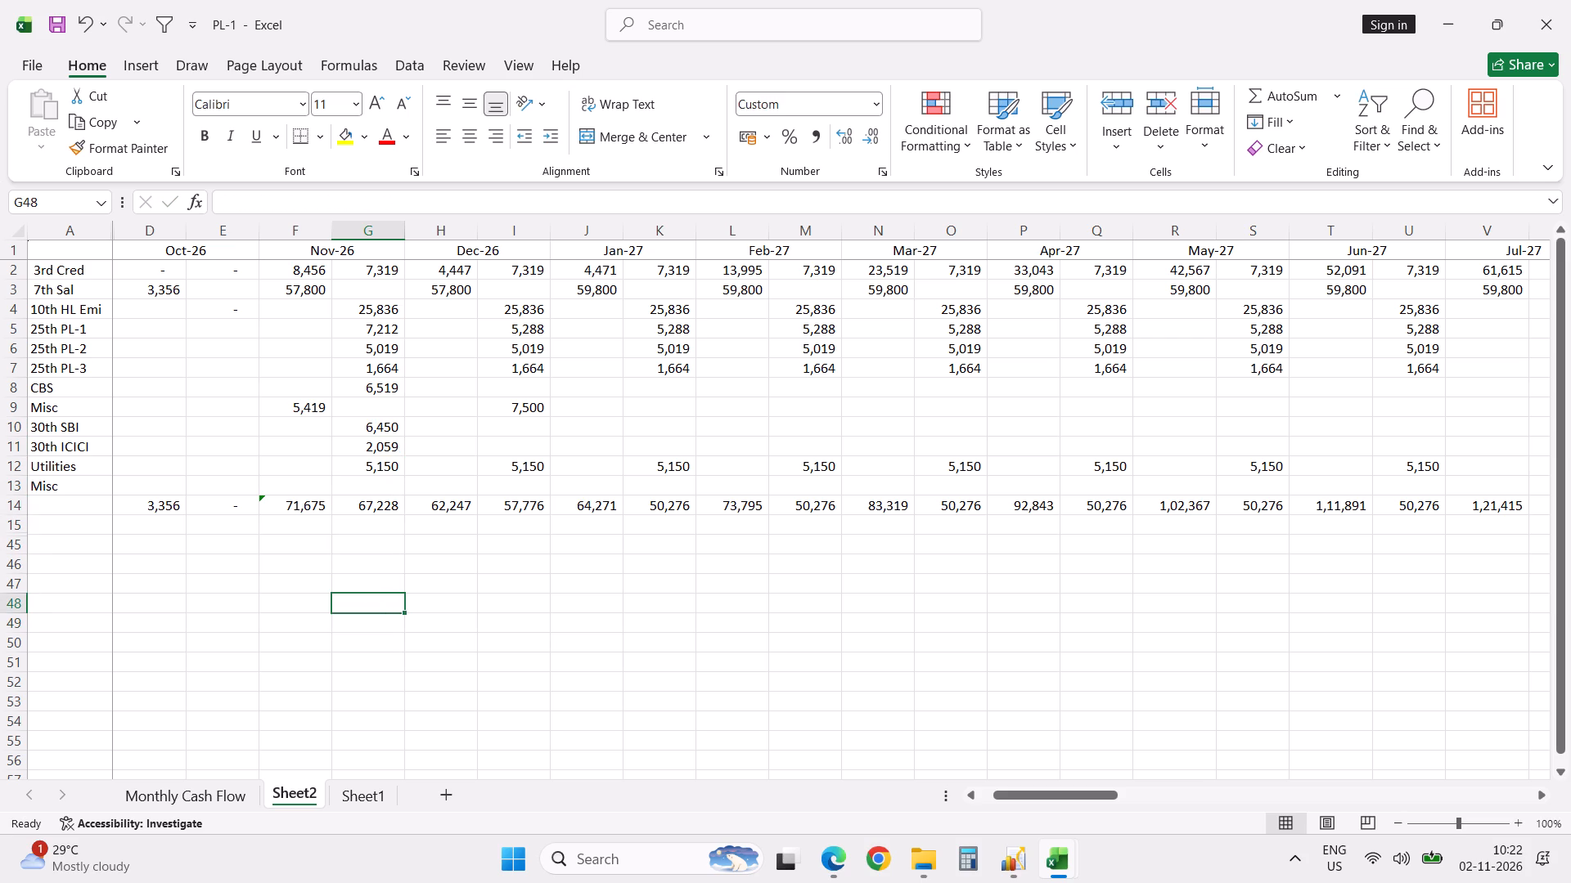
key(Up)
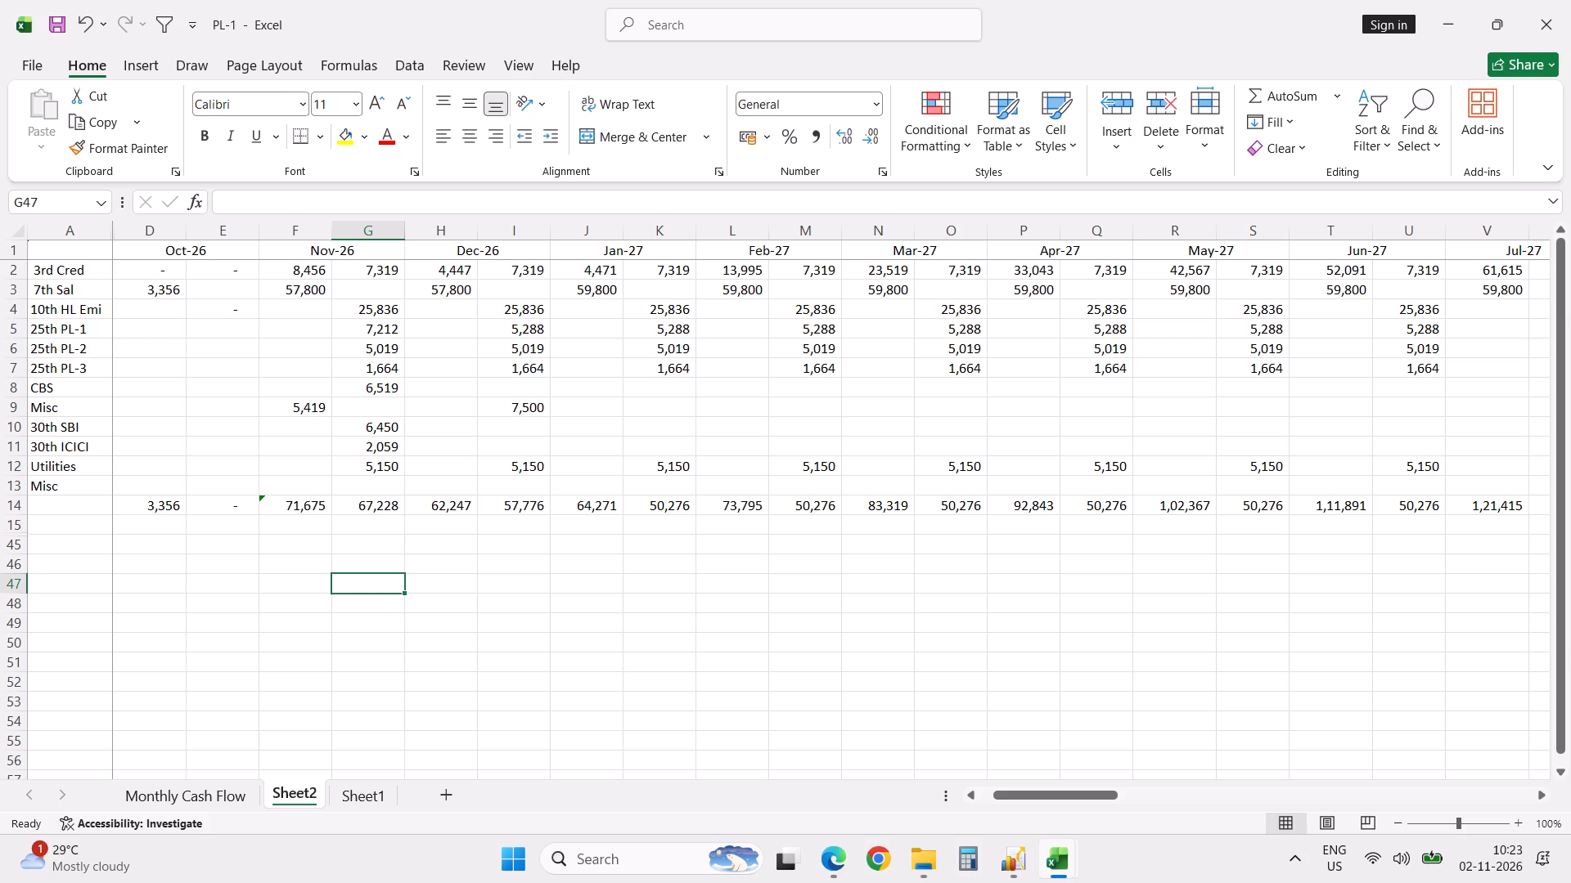
Clear the Nov-26 Misc amount in cell F9.
click(279, 409)
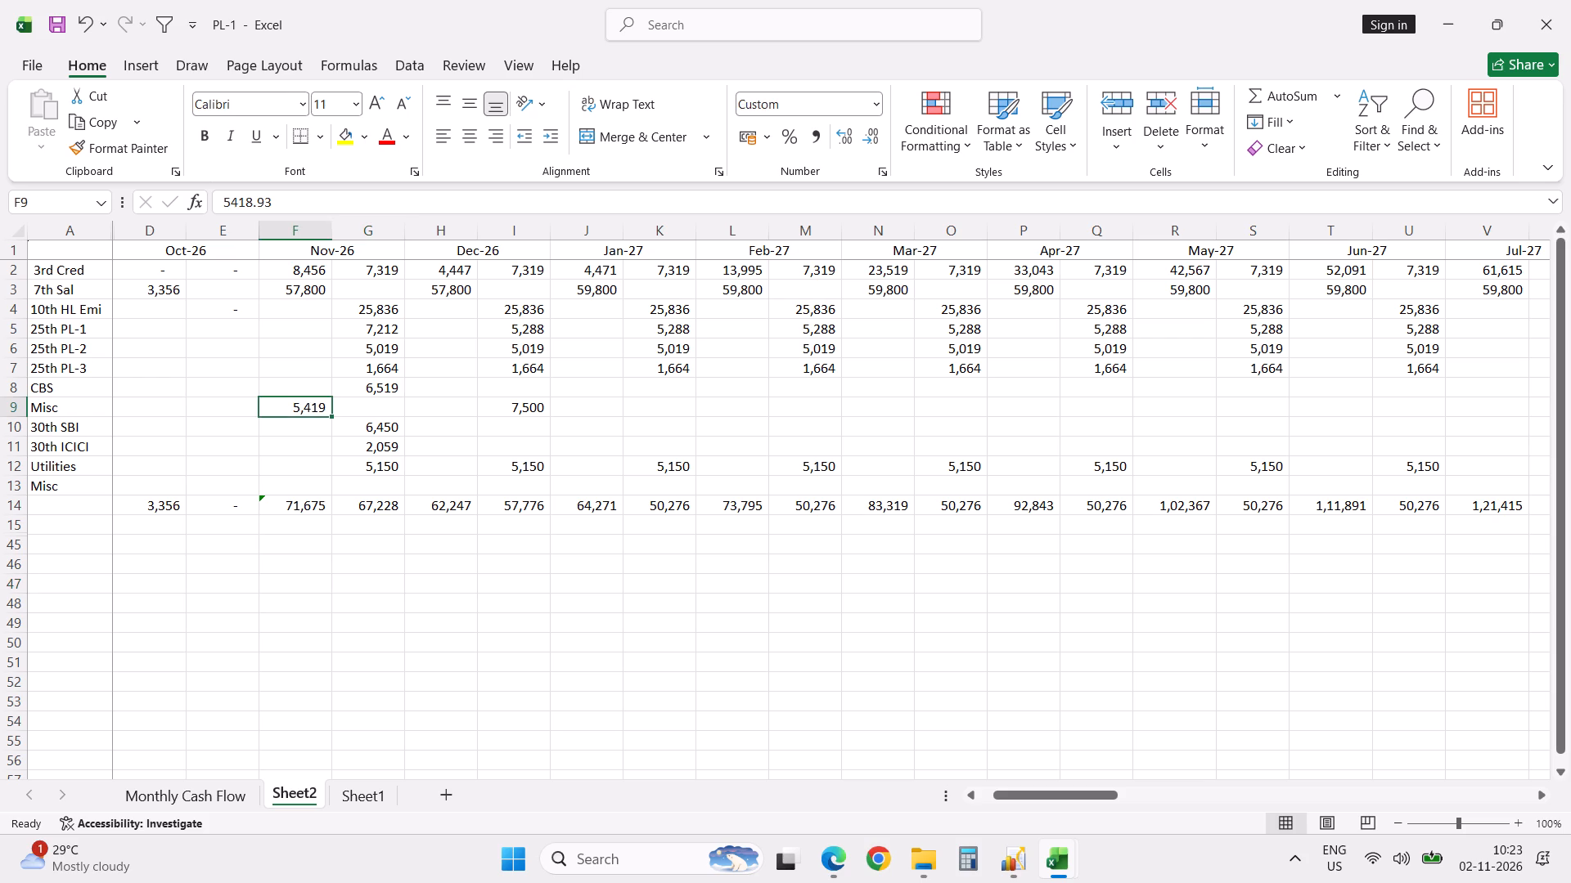
key(Delete)
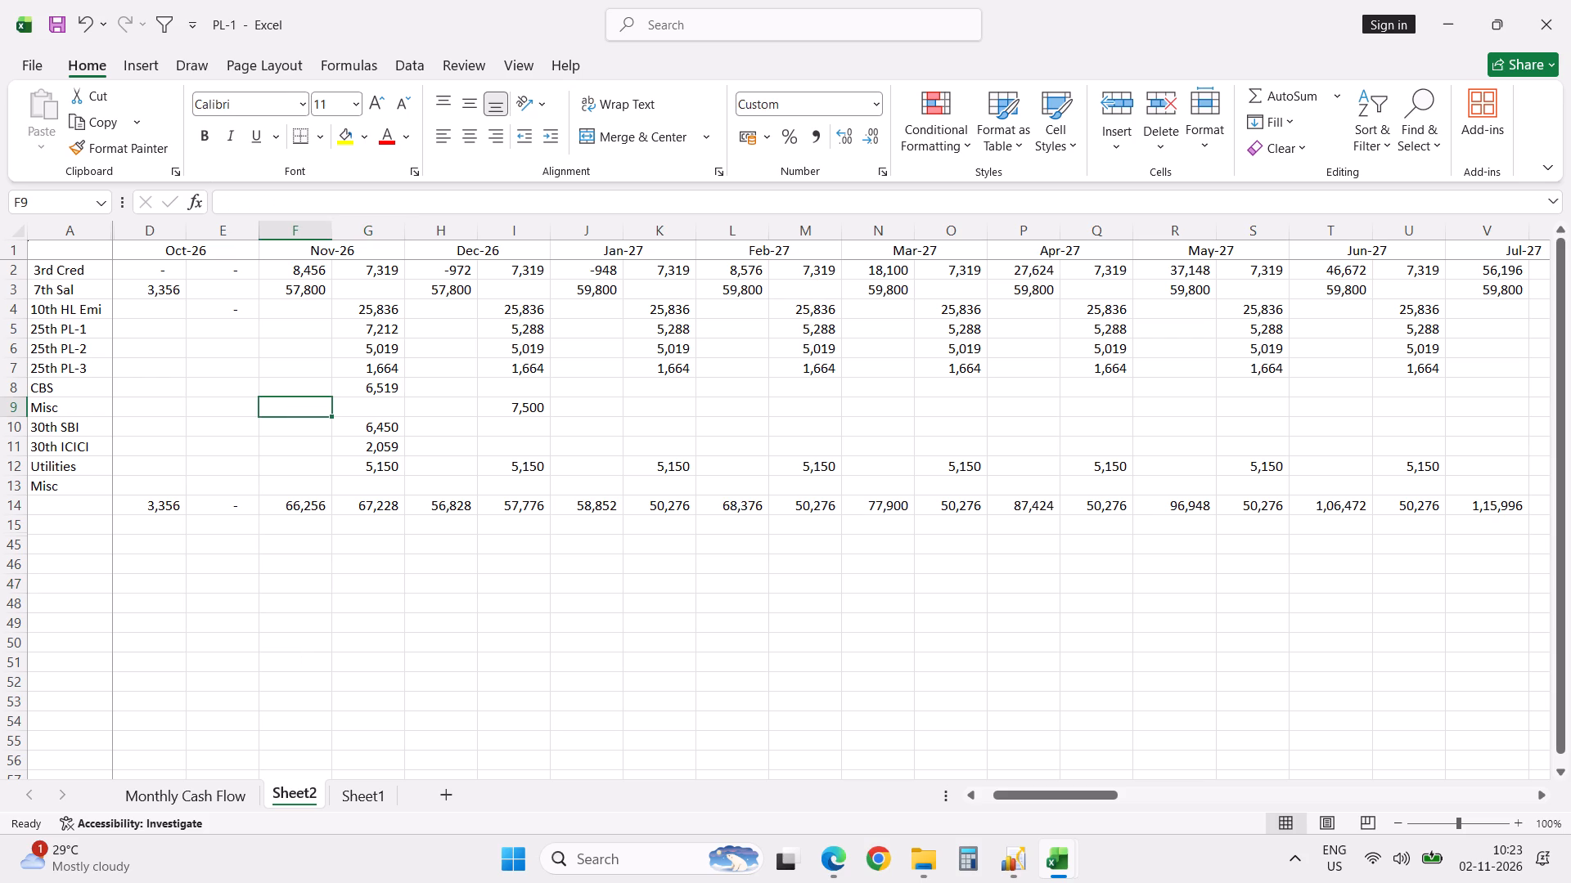
Hide the two Oct-26 columns, D and E, on Sheet2.
click(154, 231)
key(shift+Right)
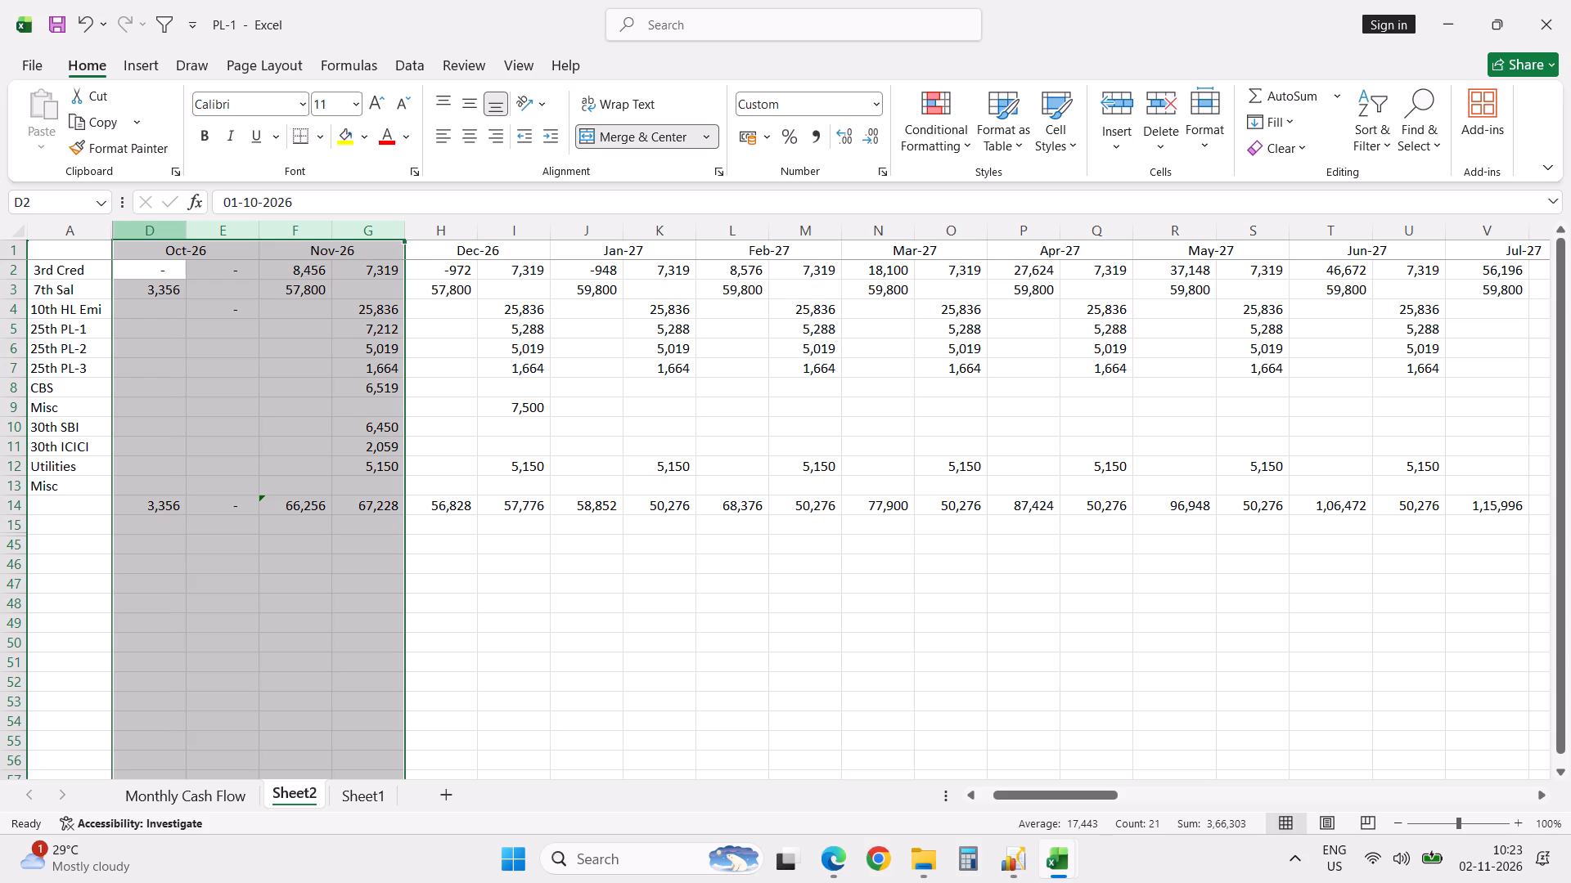
click(154, 231)
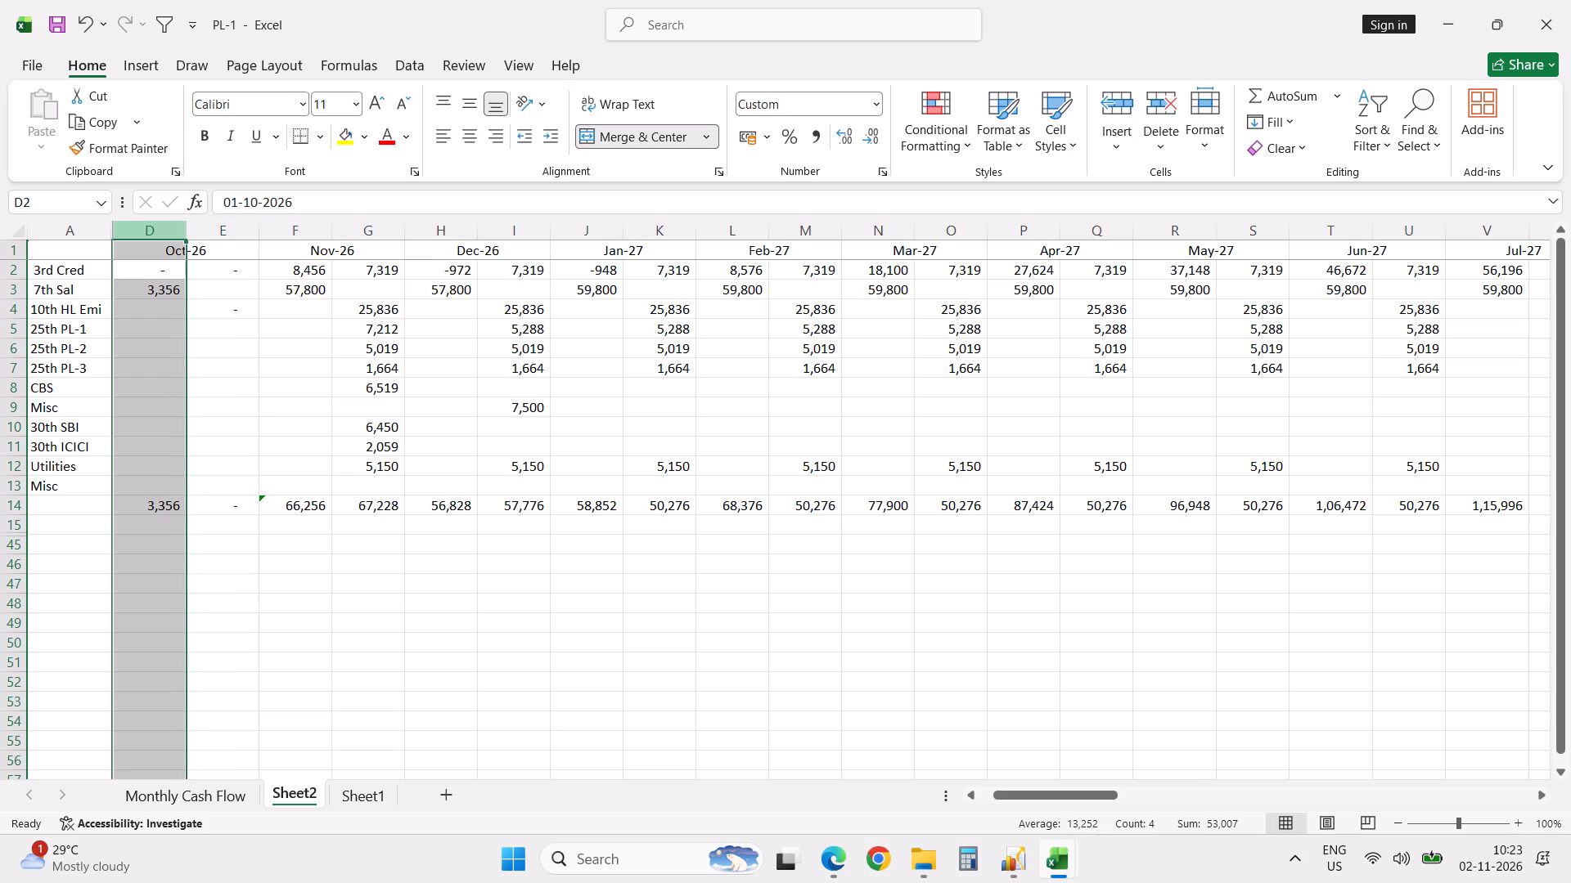
shift+click(201, 235)
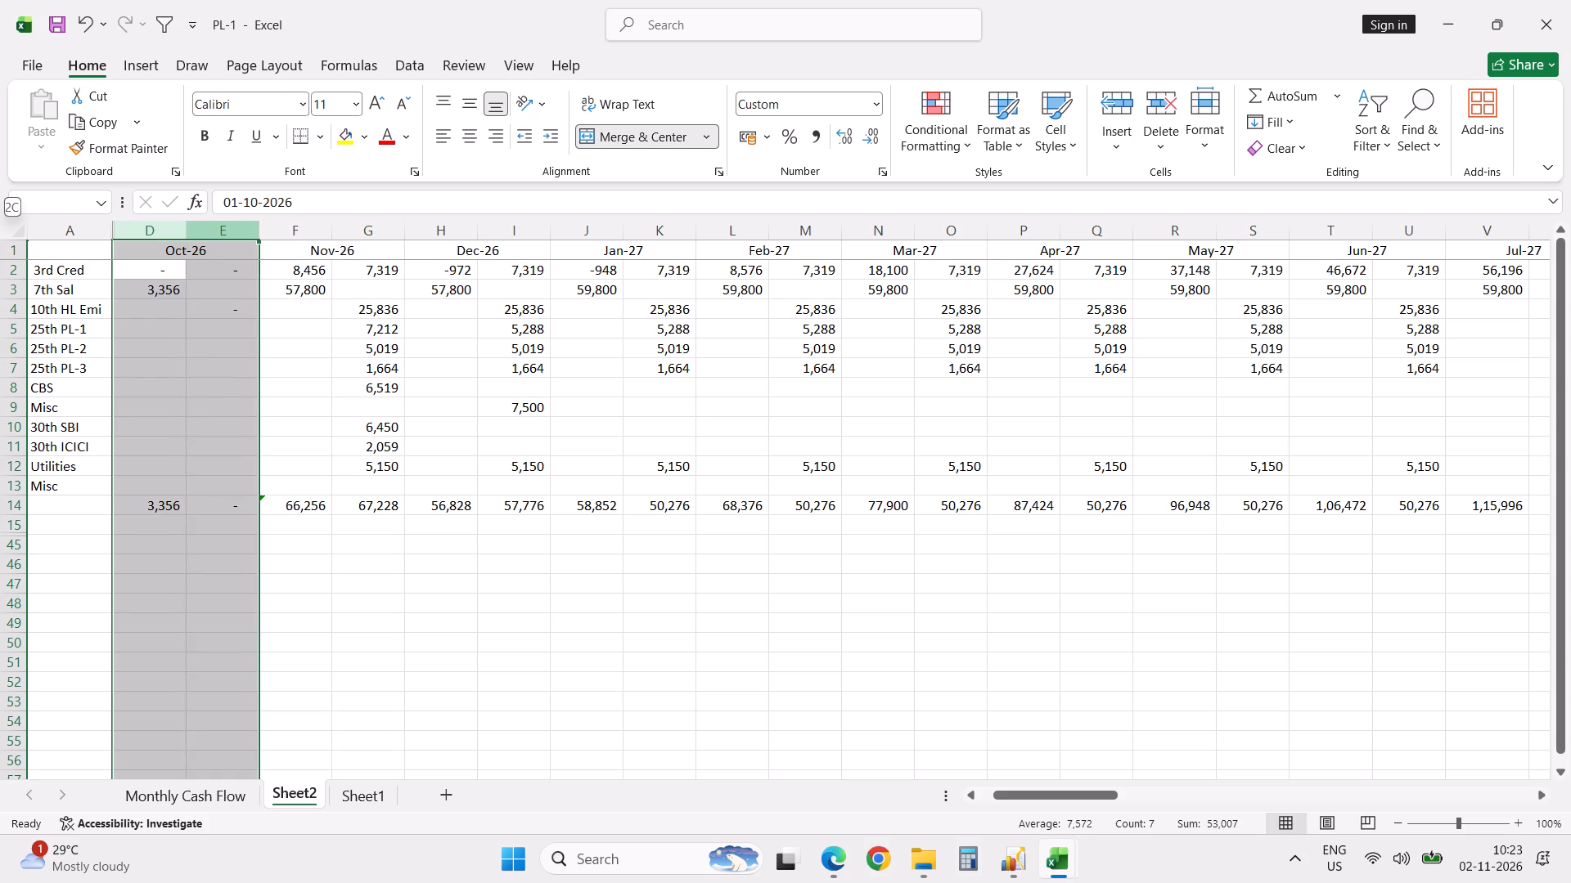
right_click(201, 235)
click(309, 597)
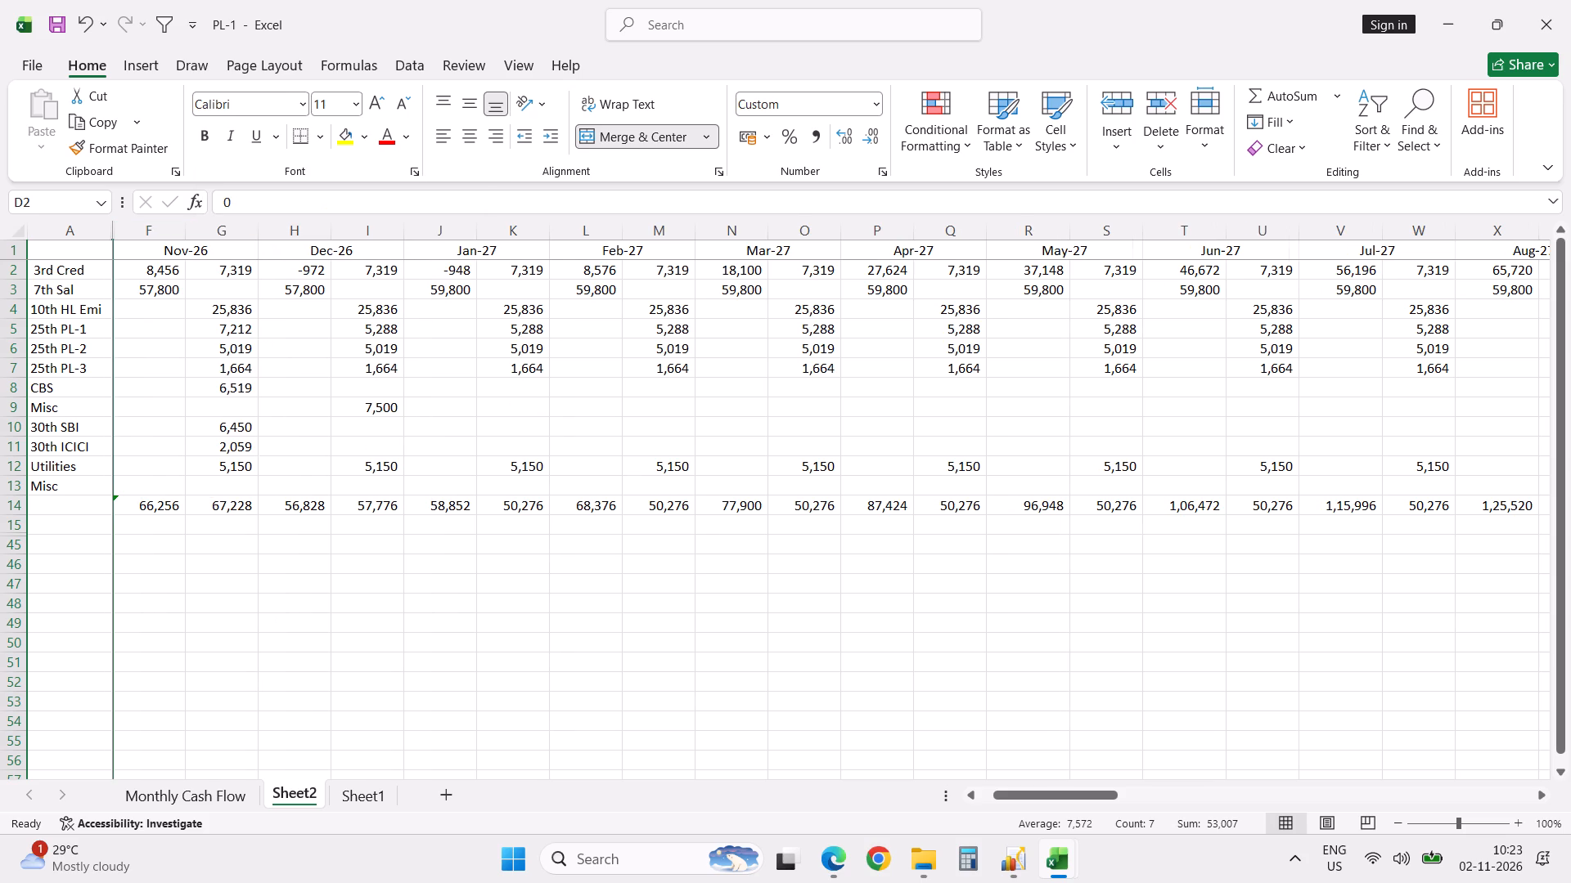
click(309, 597)
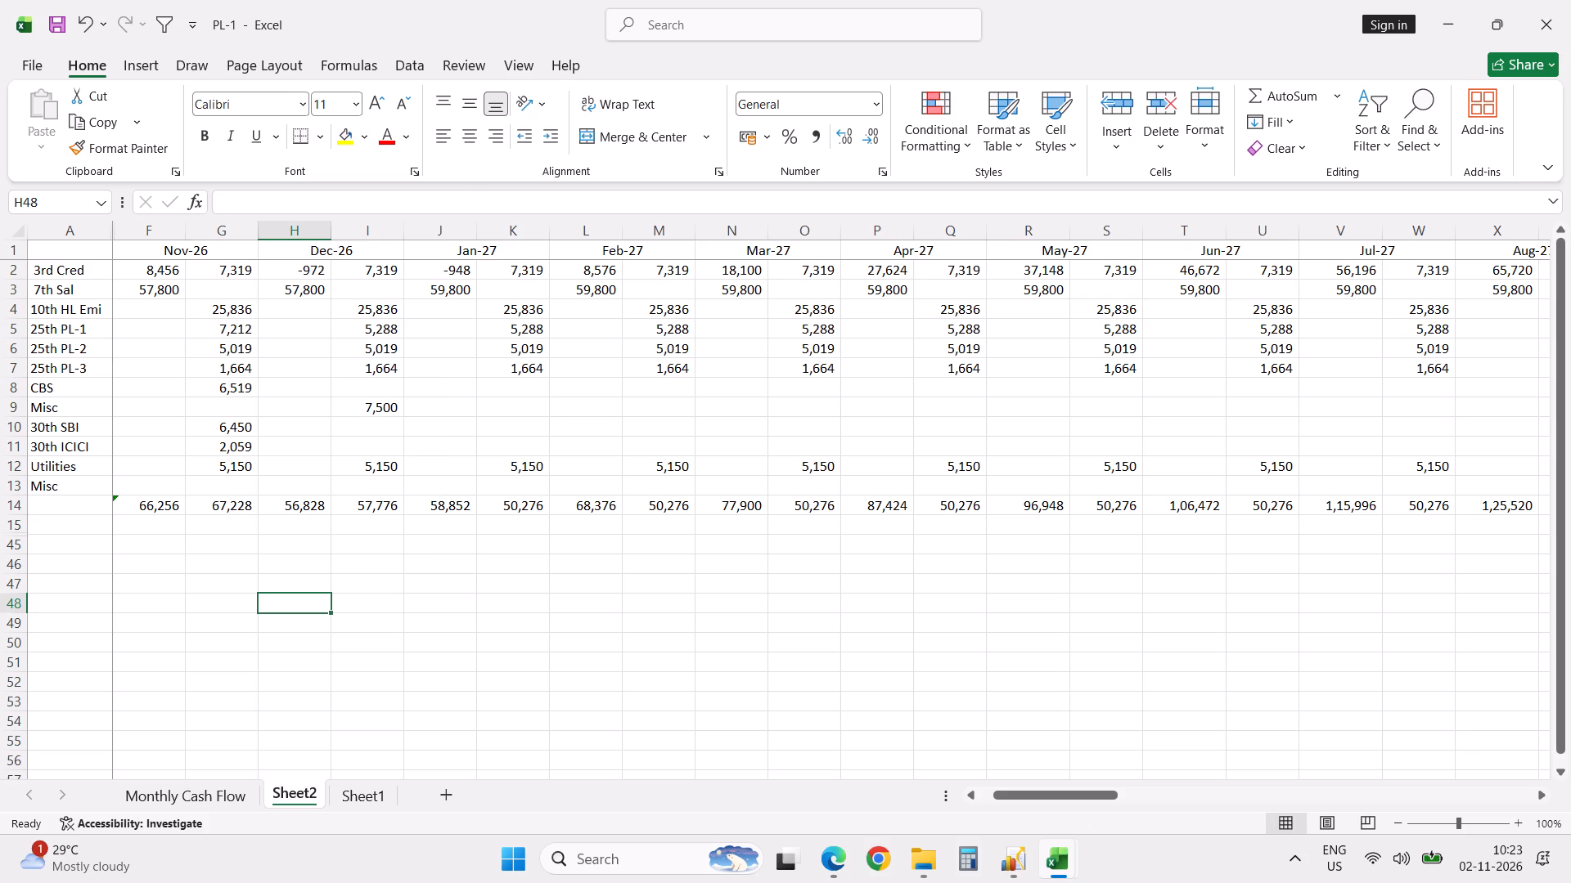
Save the PL-1 workbook and close it, returning to the Monthly Funds Tracker.
click(218, 384)
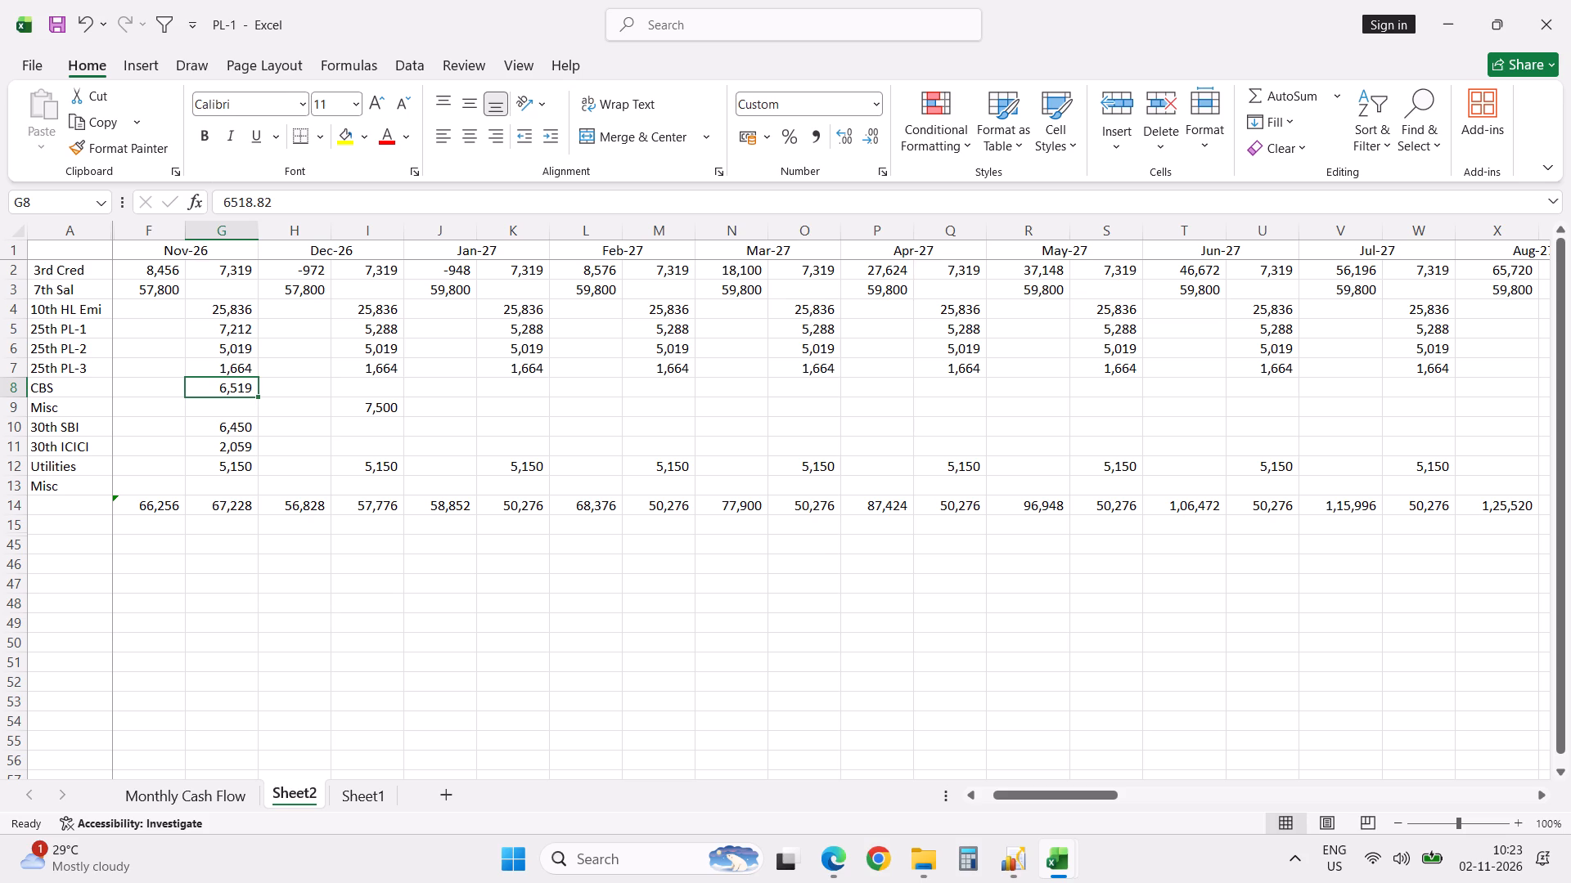
key(ctrl+s)
click(240, 445)
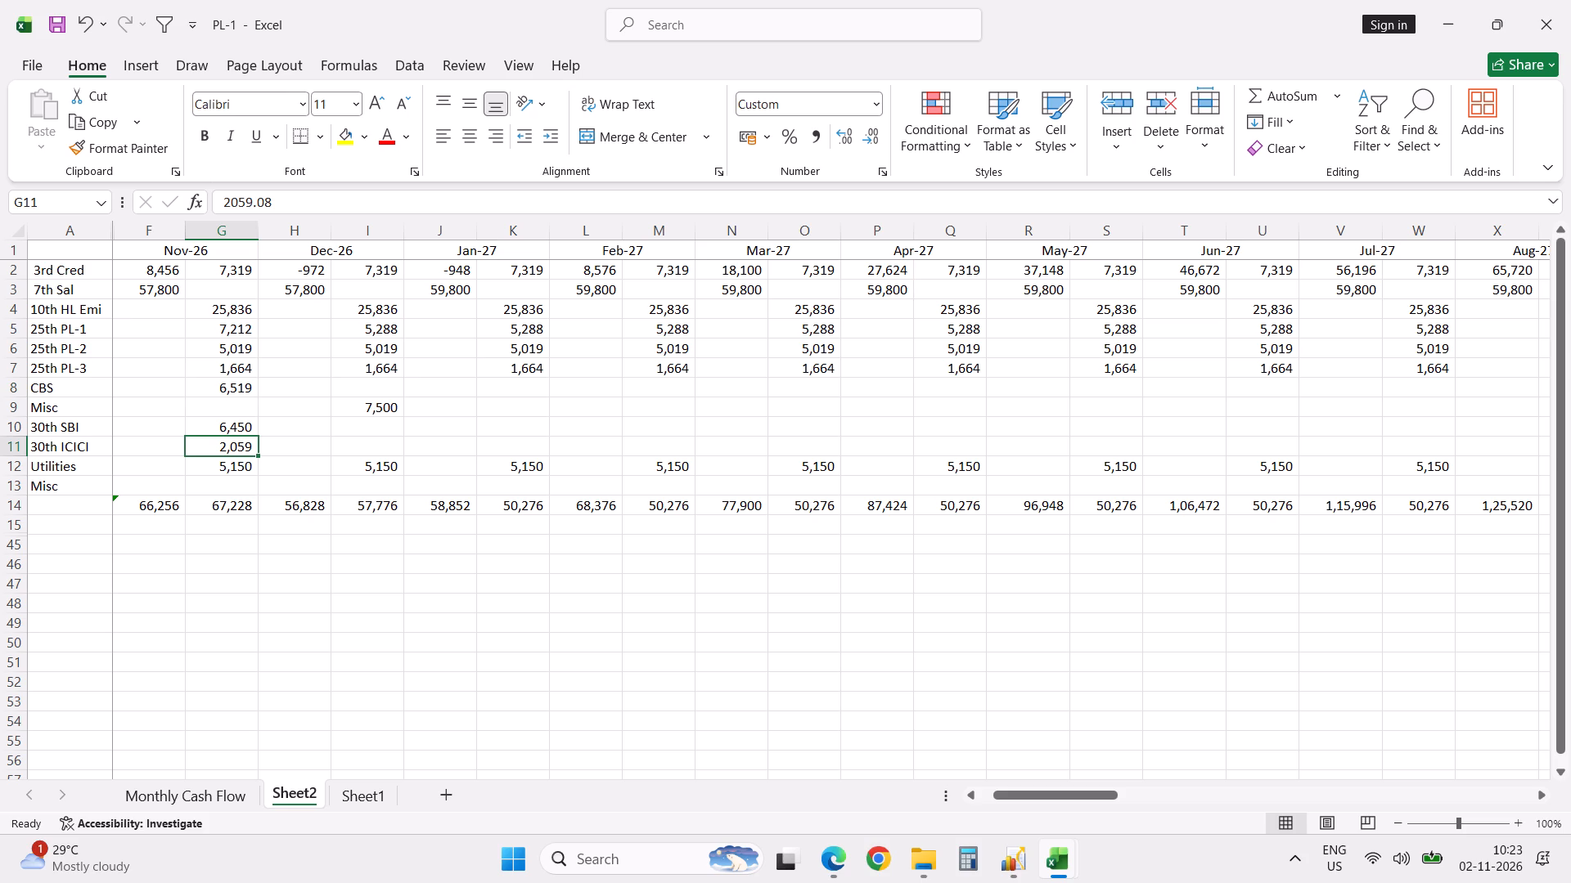
click(1555, 23)
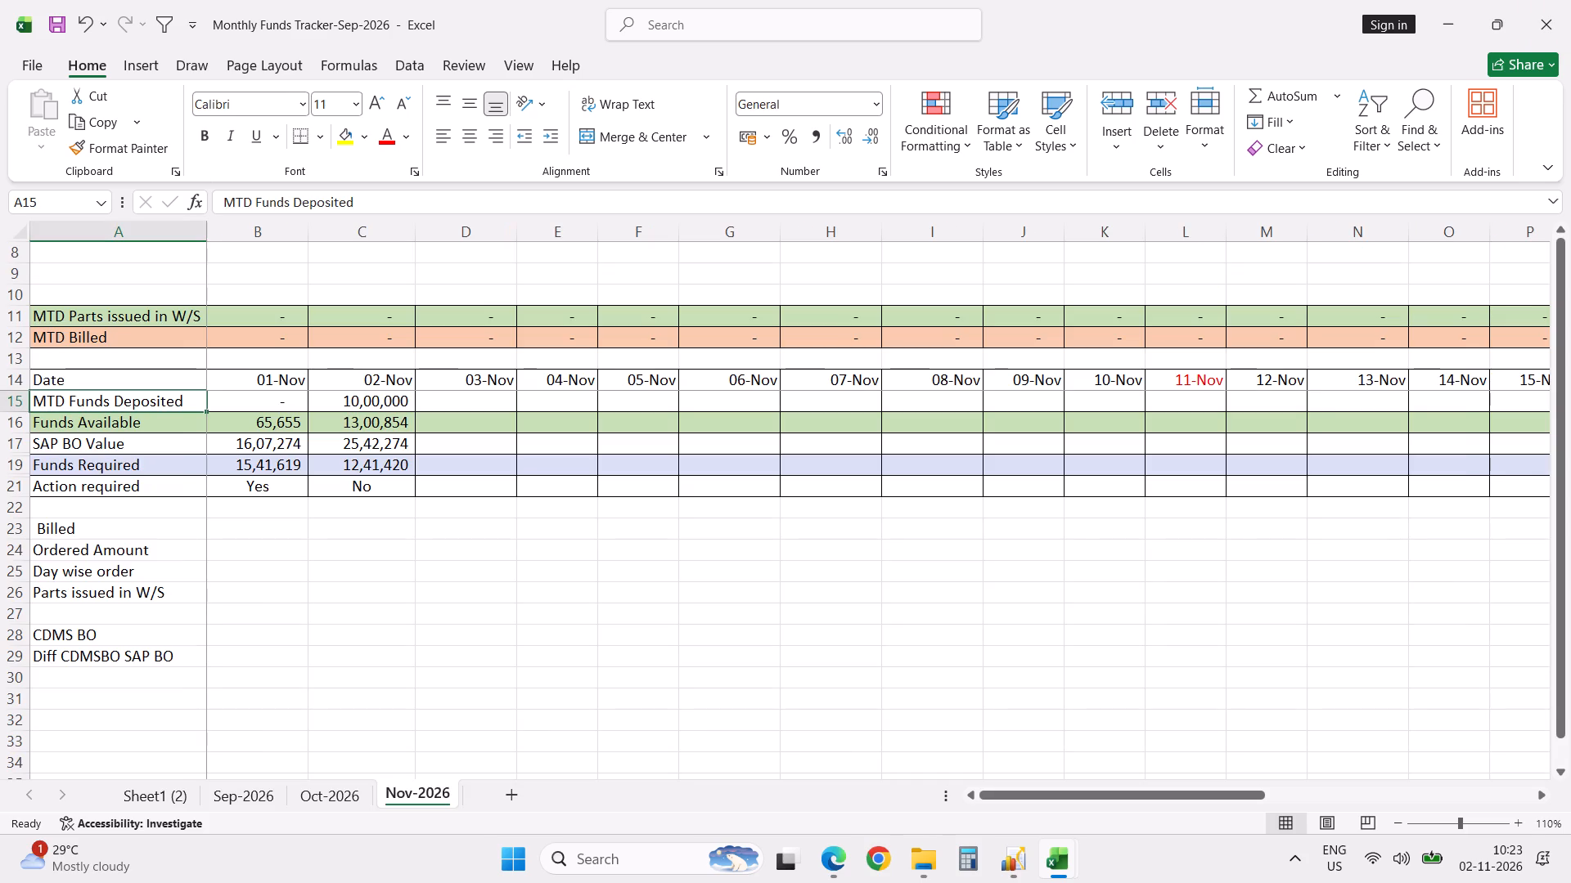
Set MTD Funds Deposited for 02-Nov to 0.
click(381, 406)
key(0)
key(Return)
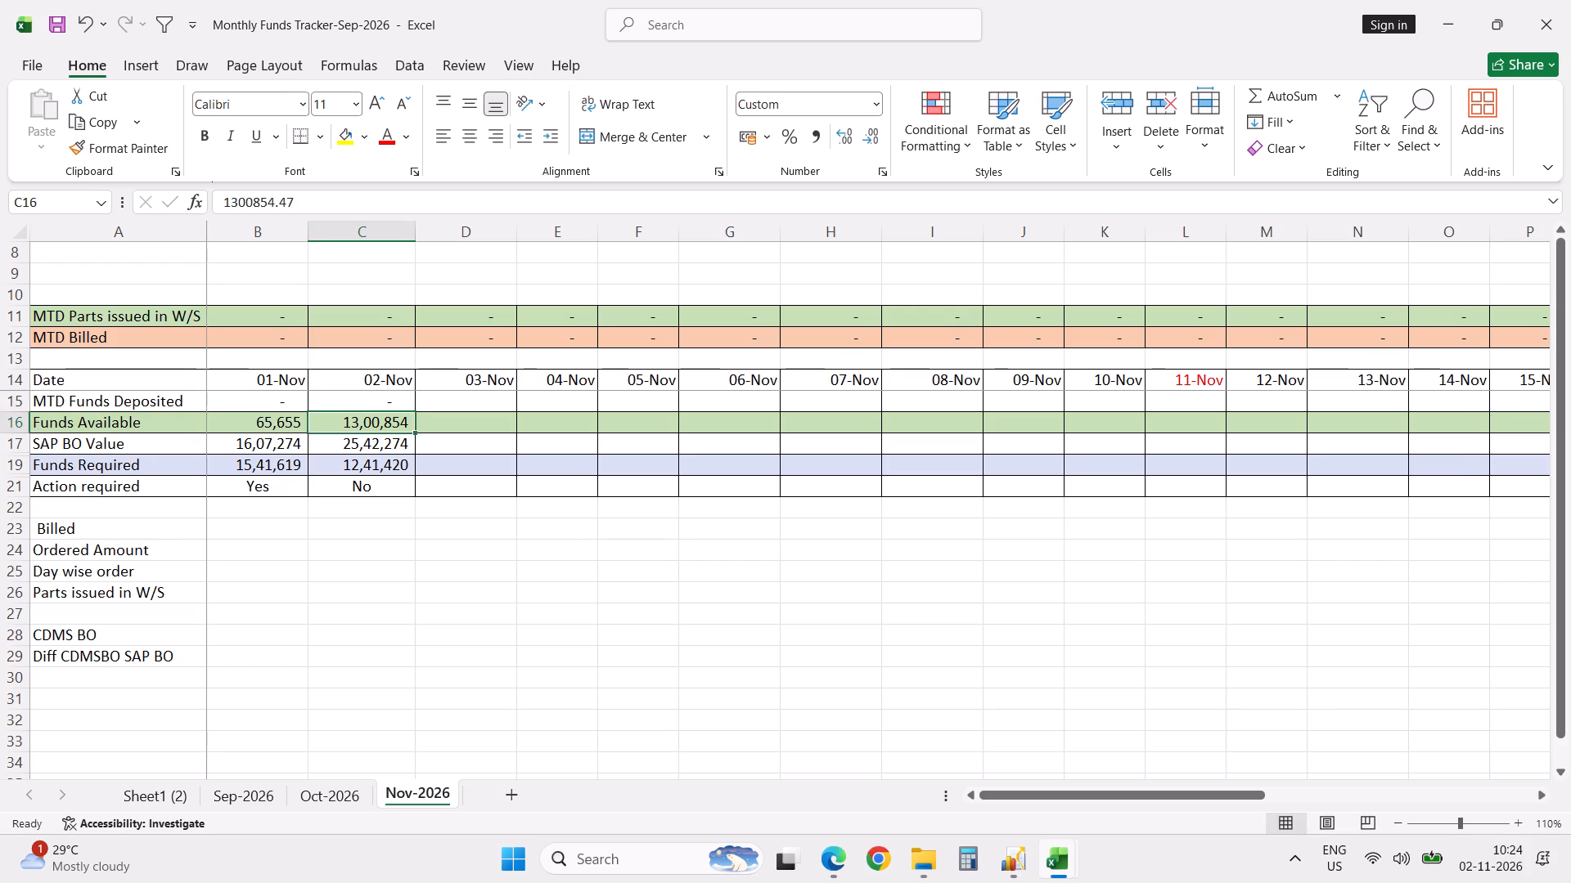
Enter 0 for Billed, Ordered Amount, Day wise order and Parts issued in W/S in the 01-Nov column.
click(290, 525)
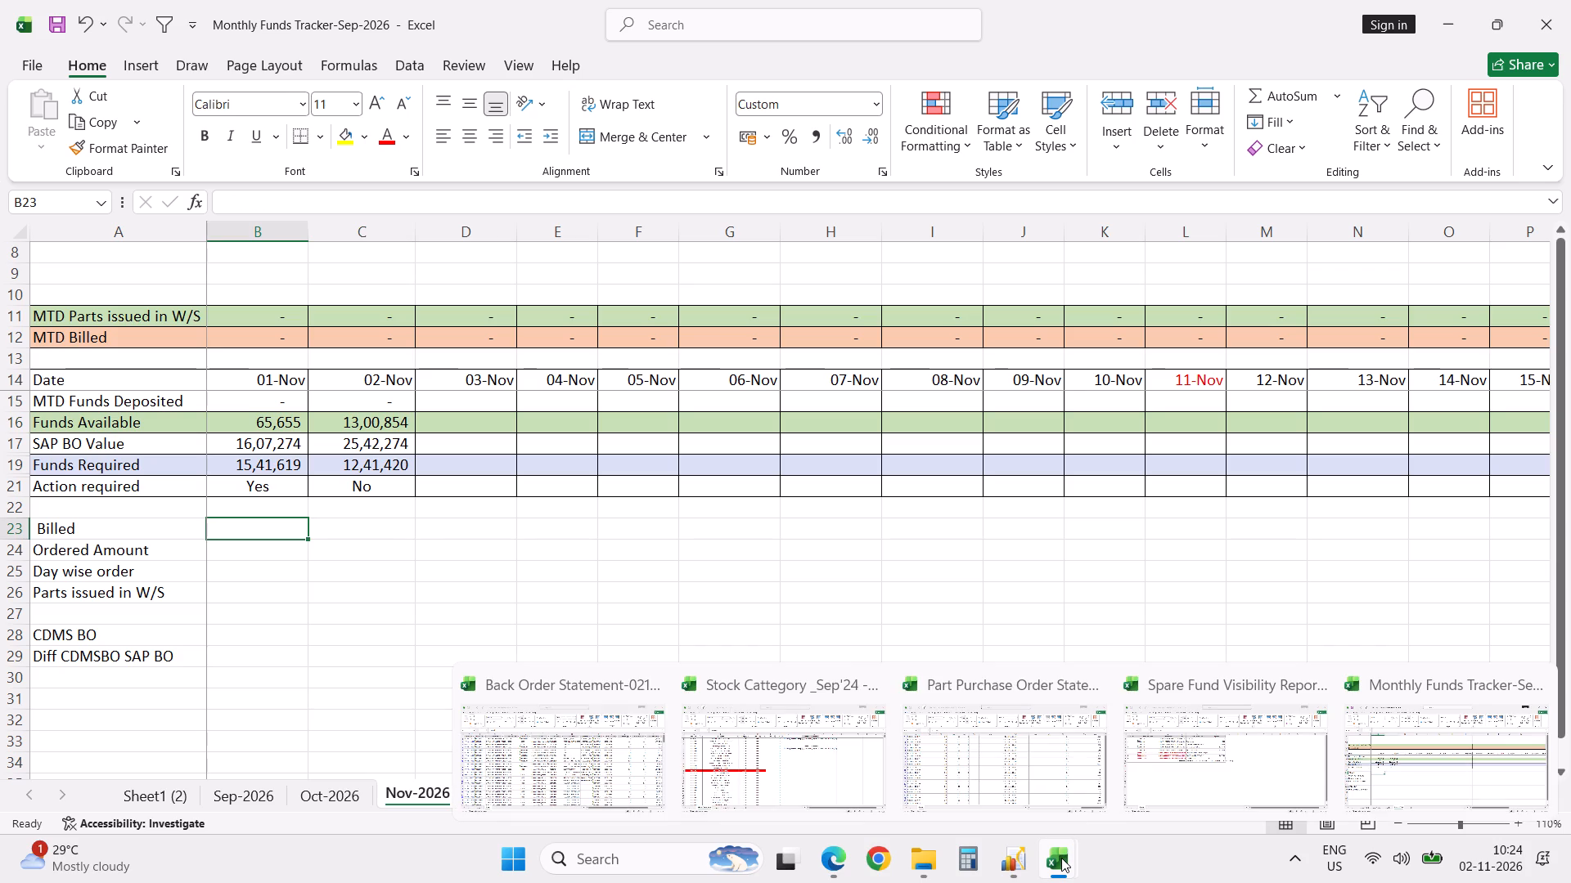
key(0)
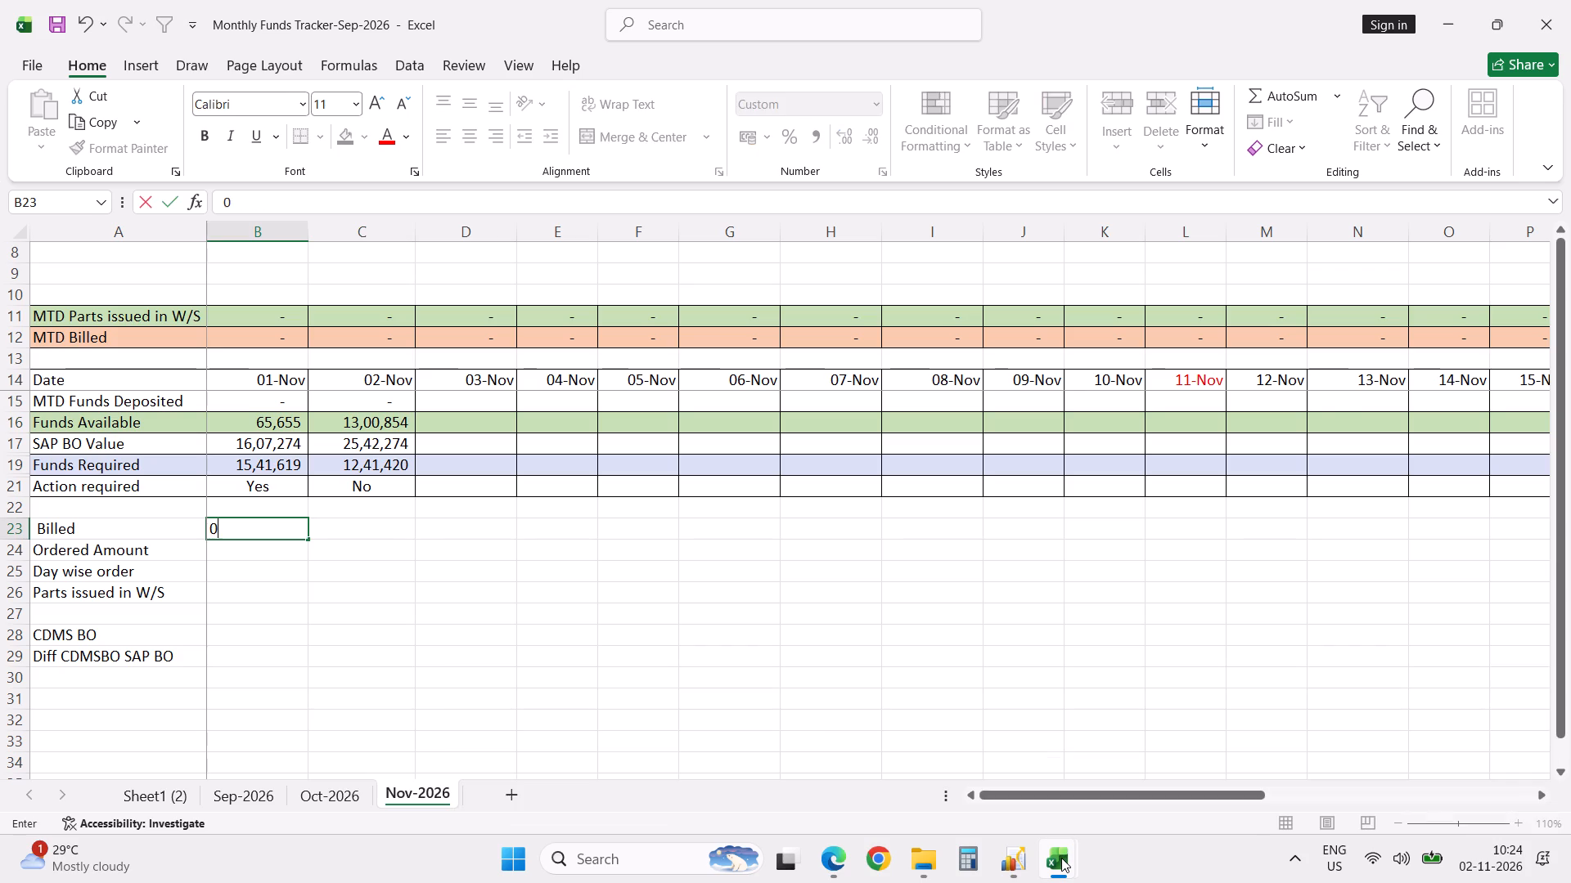
key(Return)
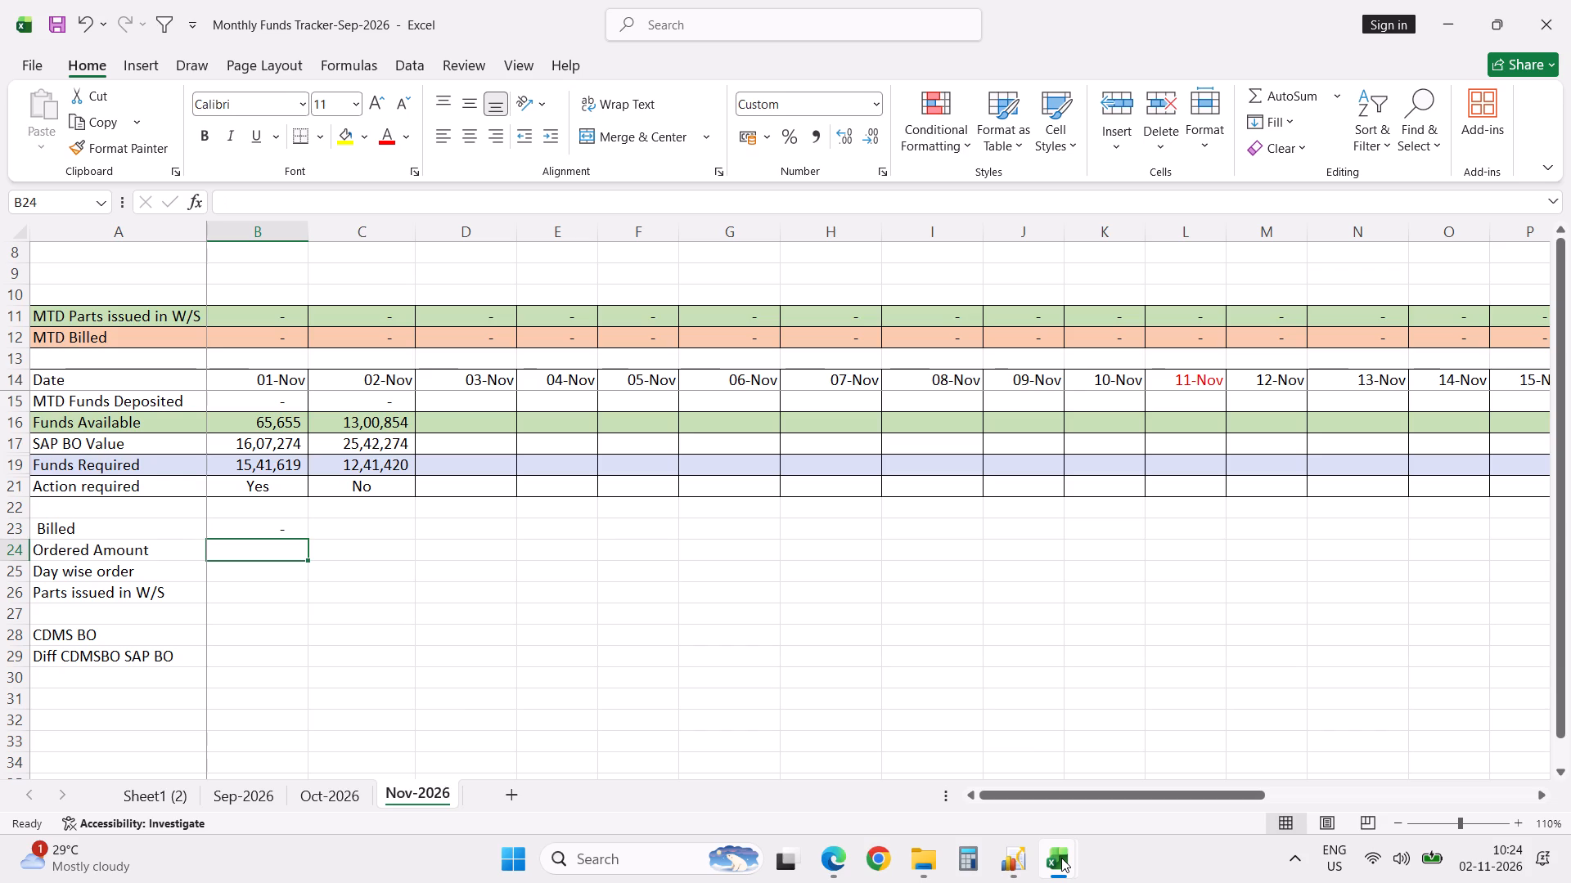
key(0)
key(Return)
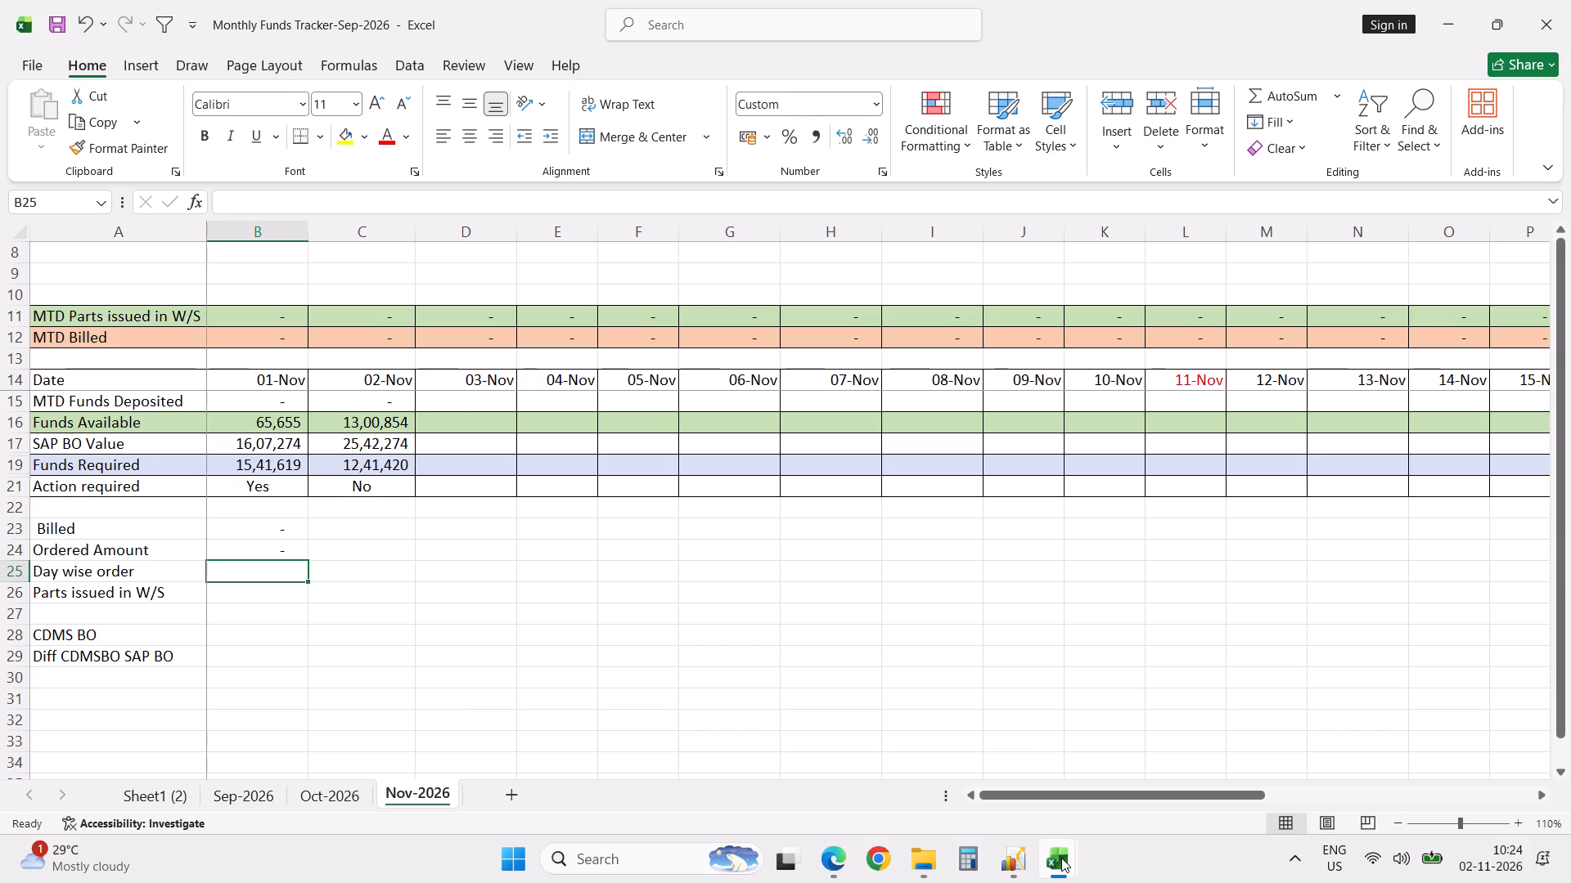
key(0)
key(Return)
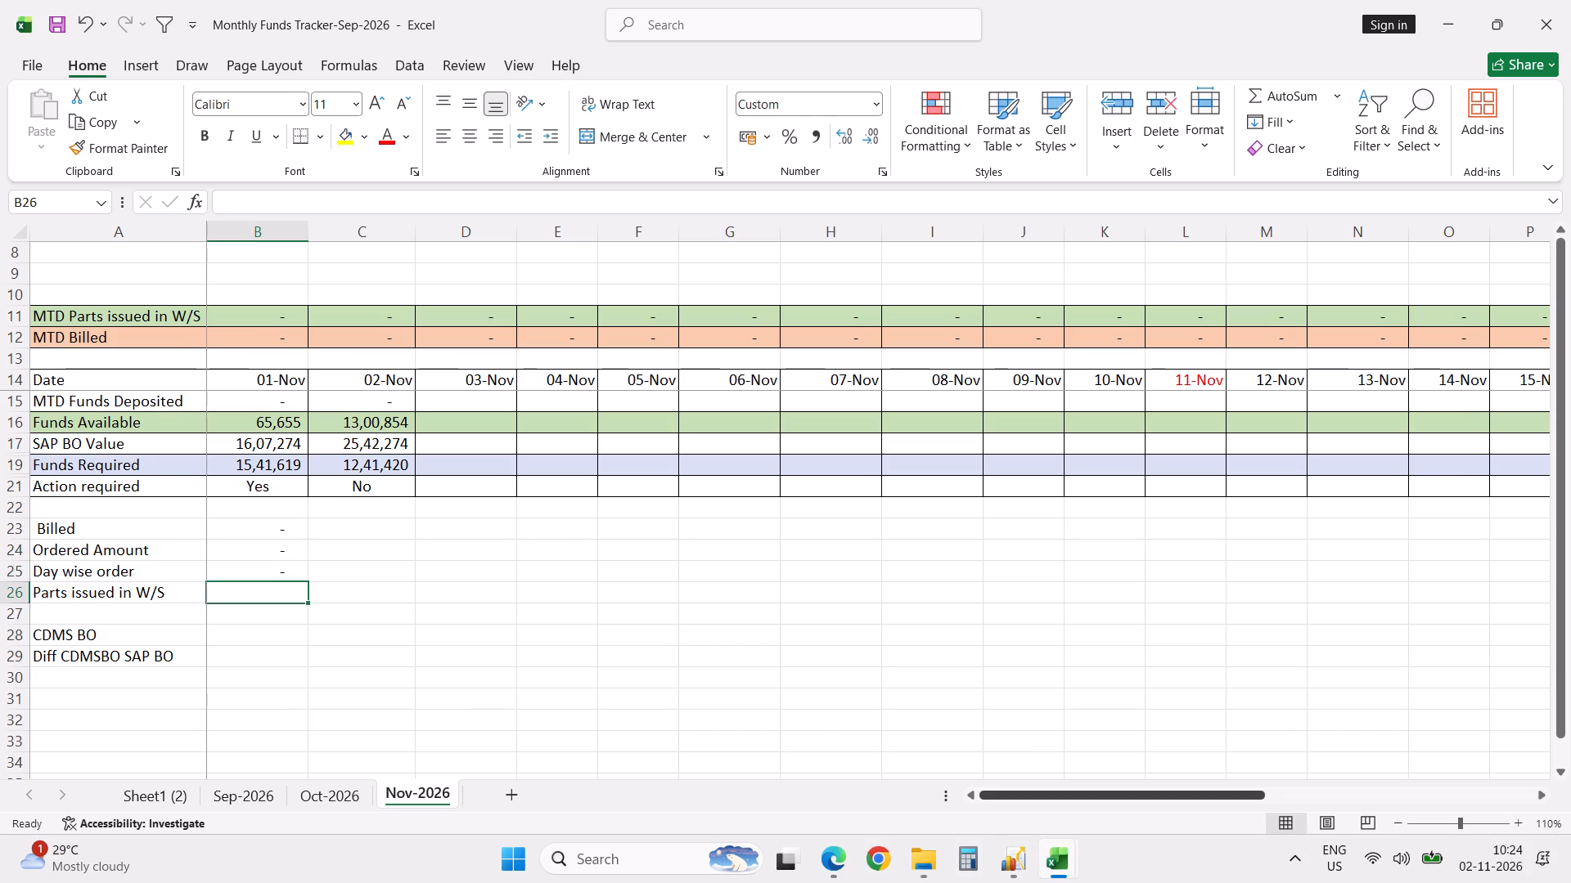
key(0)
key(Return)
key(Return)
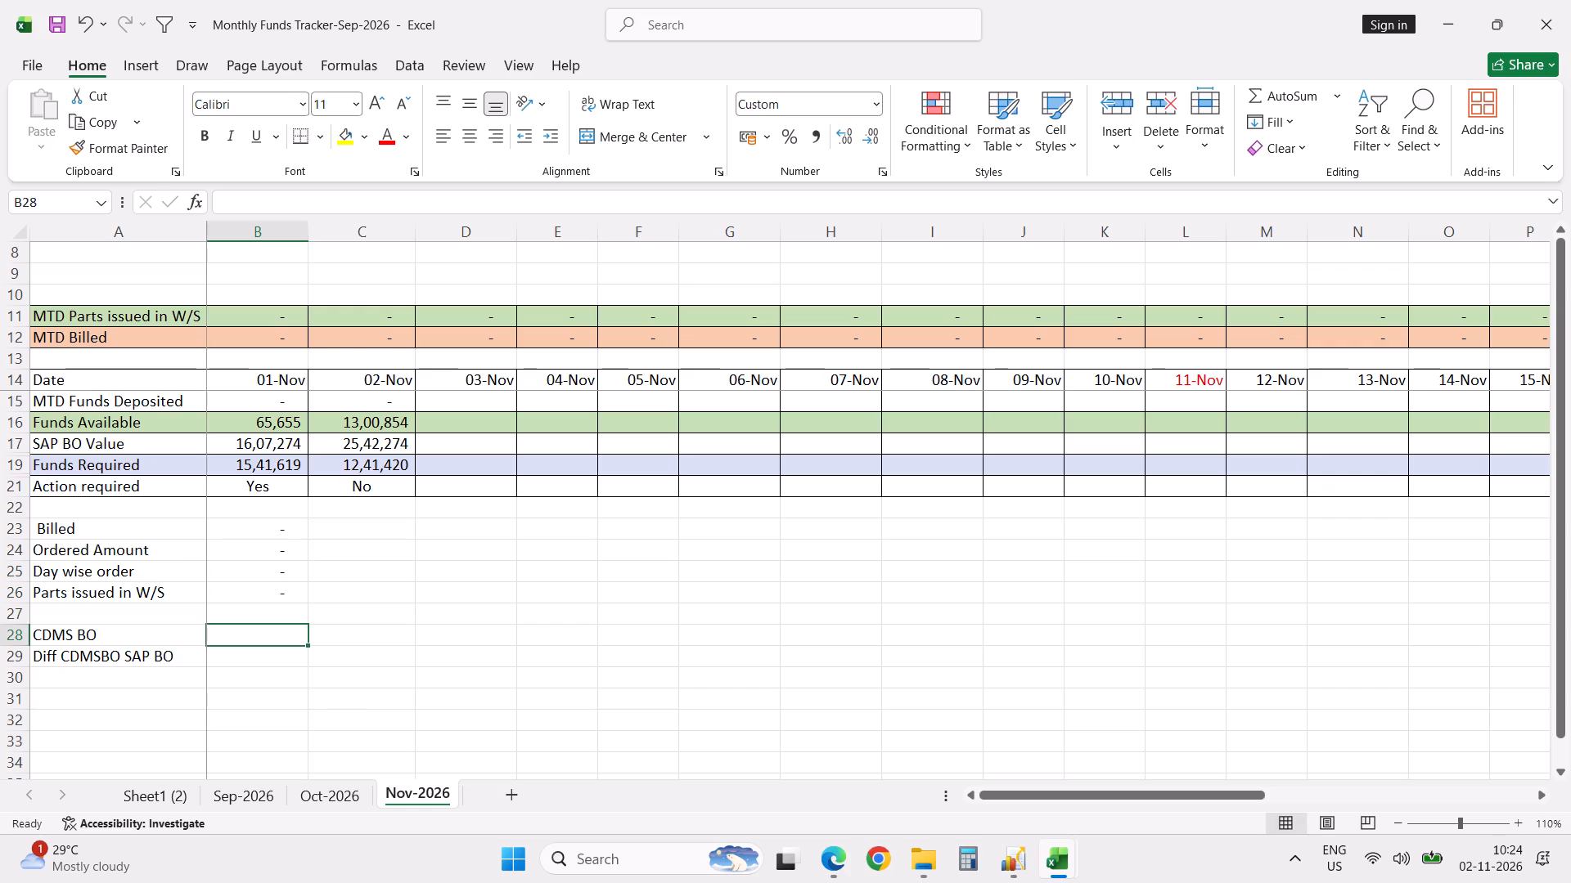
Copy the back order Grand Total, 12,92,231, from Sheet1 of Back Order Statement-02112026 and paste it as a value into the tracker's 01-Nov CDMS BO.
key(alt+Tab)
key(alt+Tab)
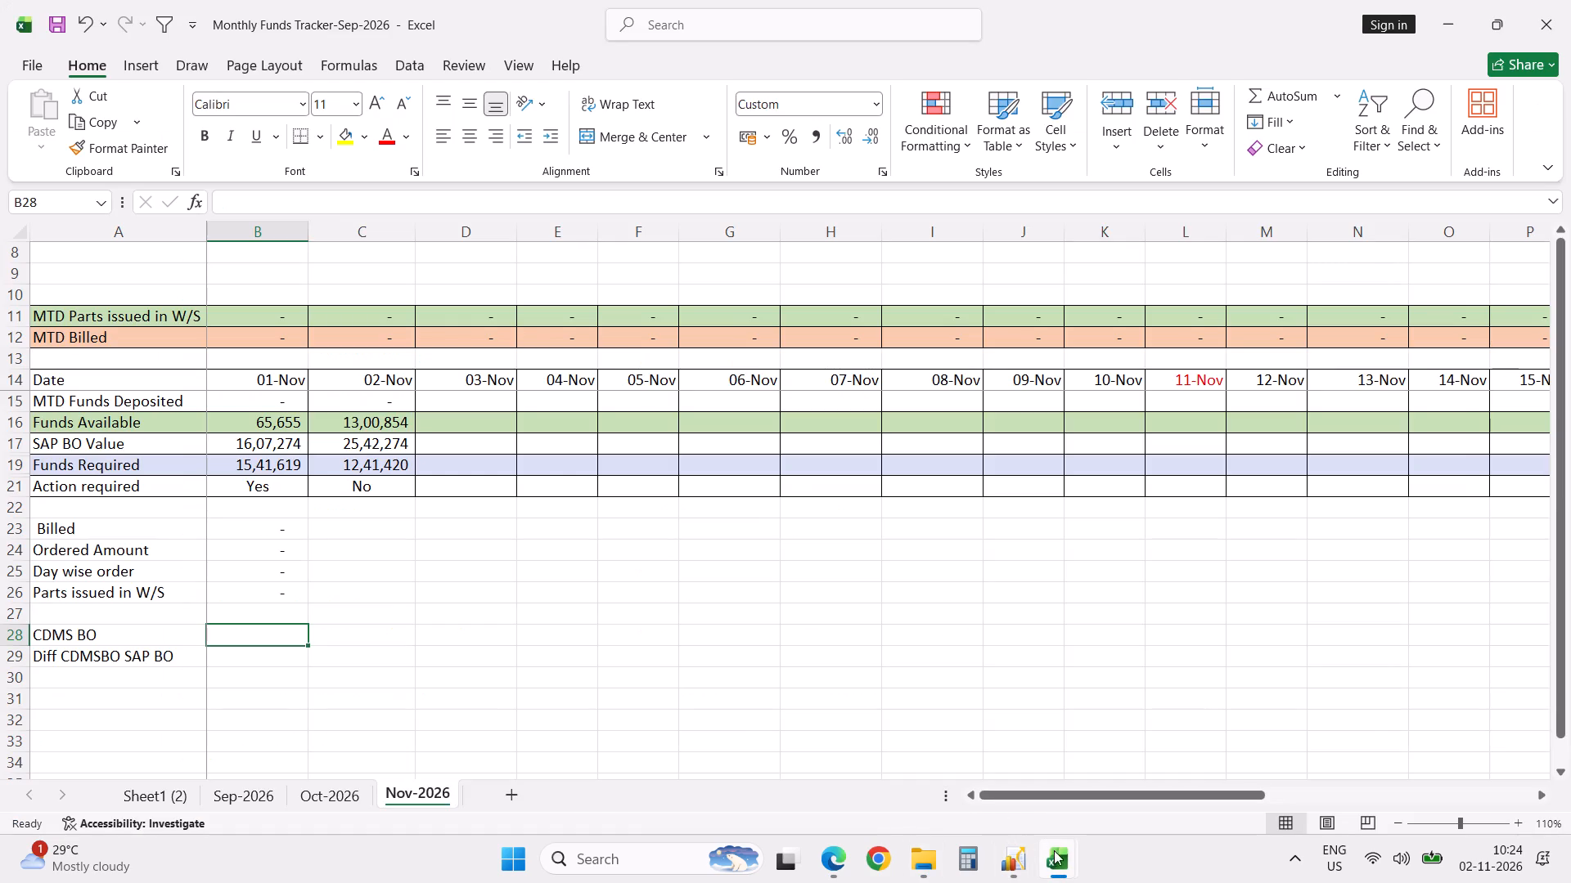
click(568, 733)
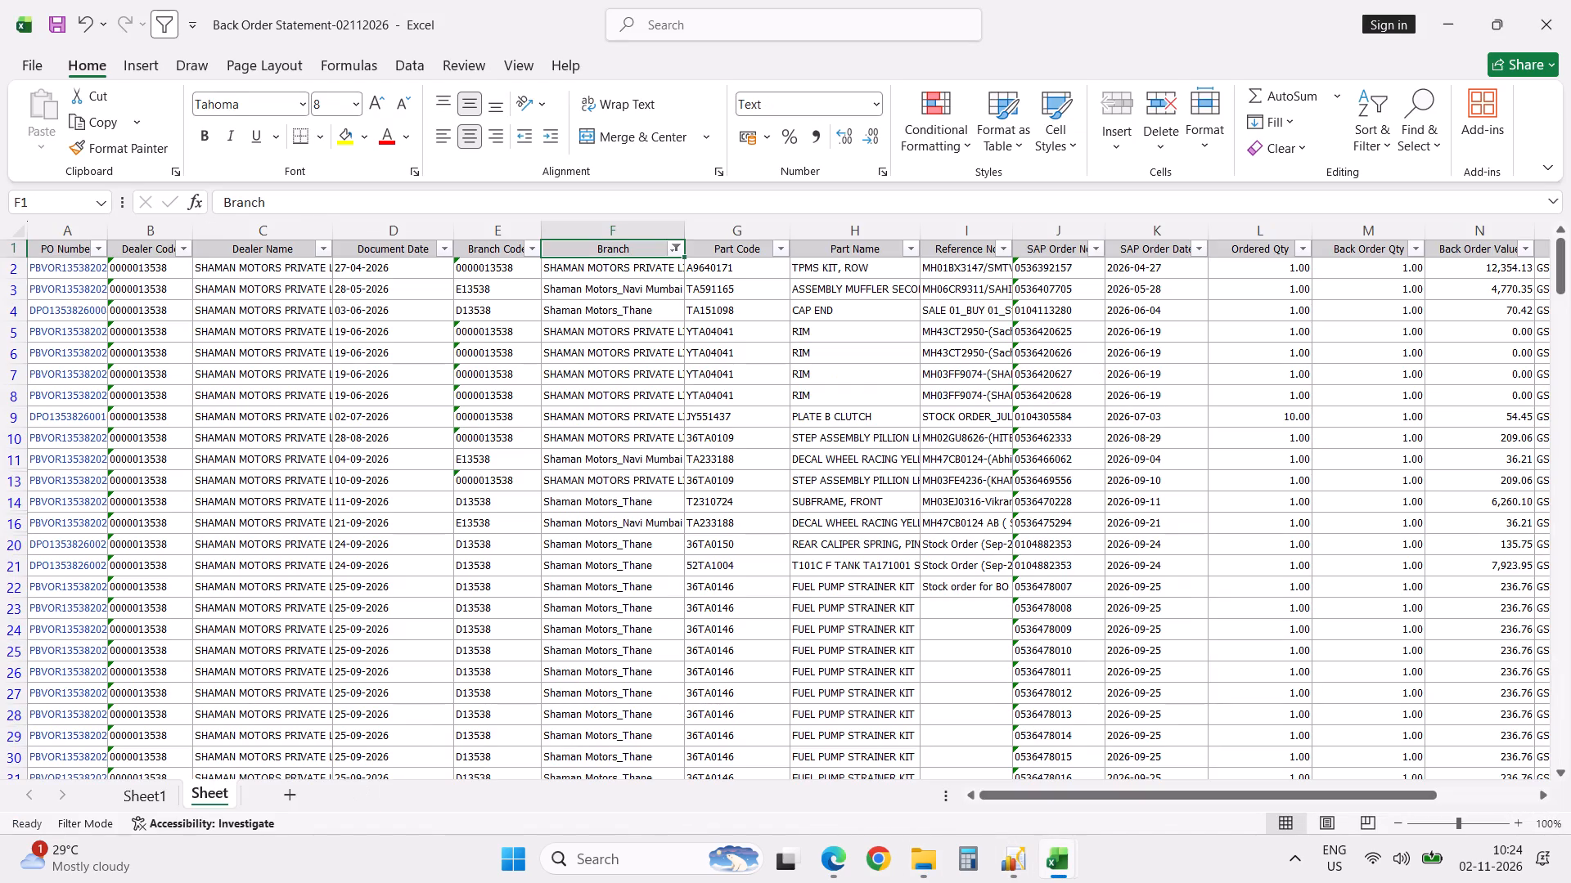
click(160, 796)
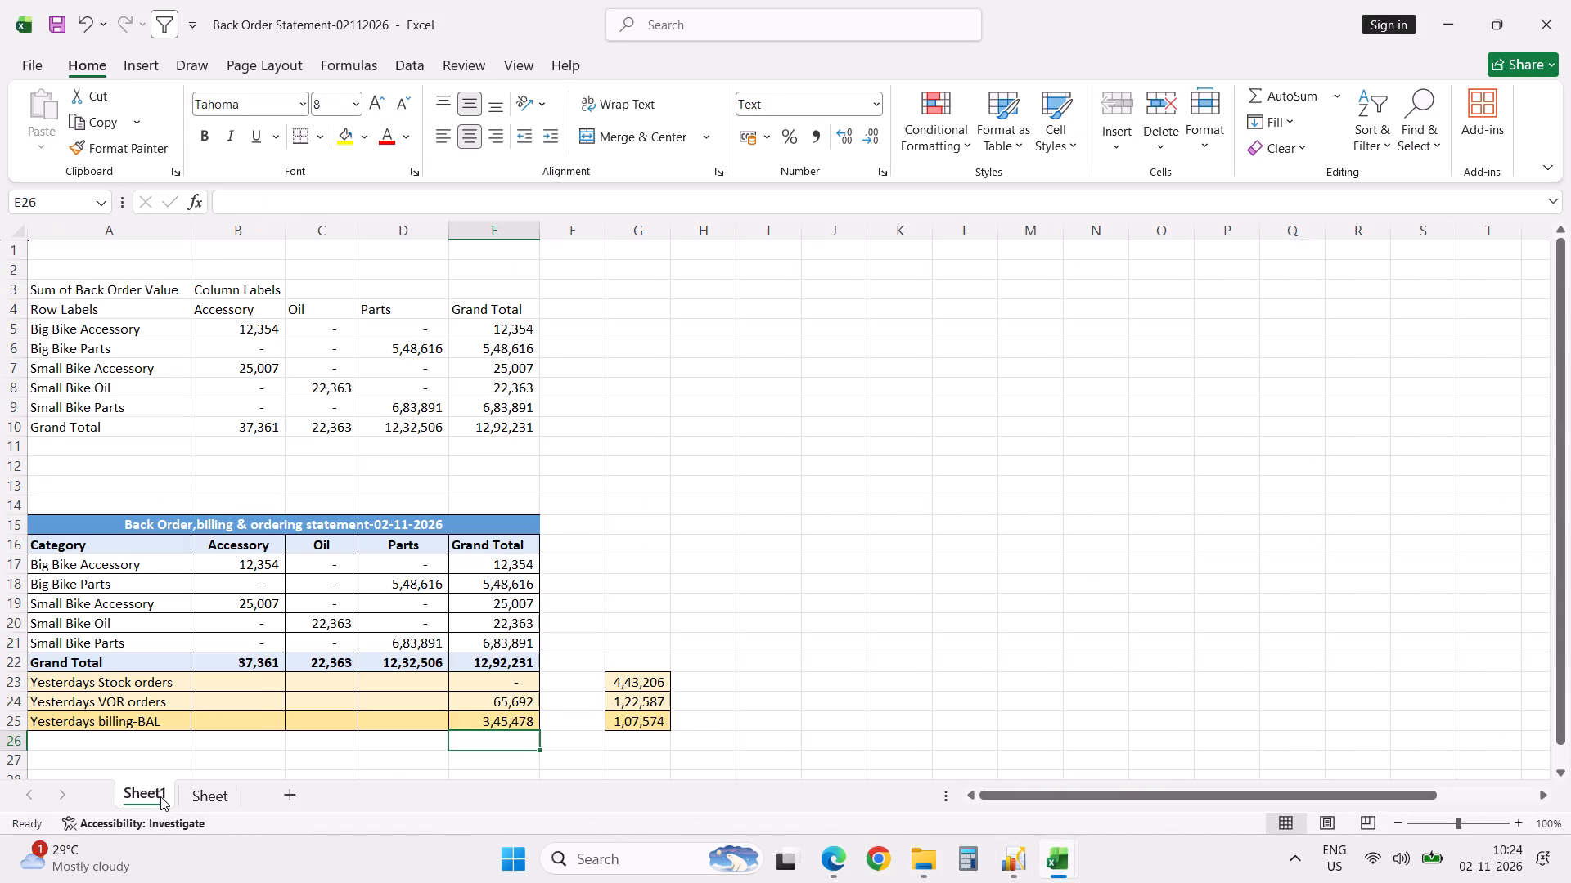
click(524, 666)
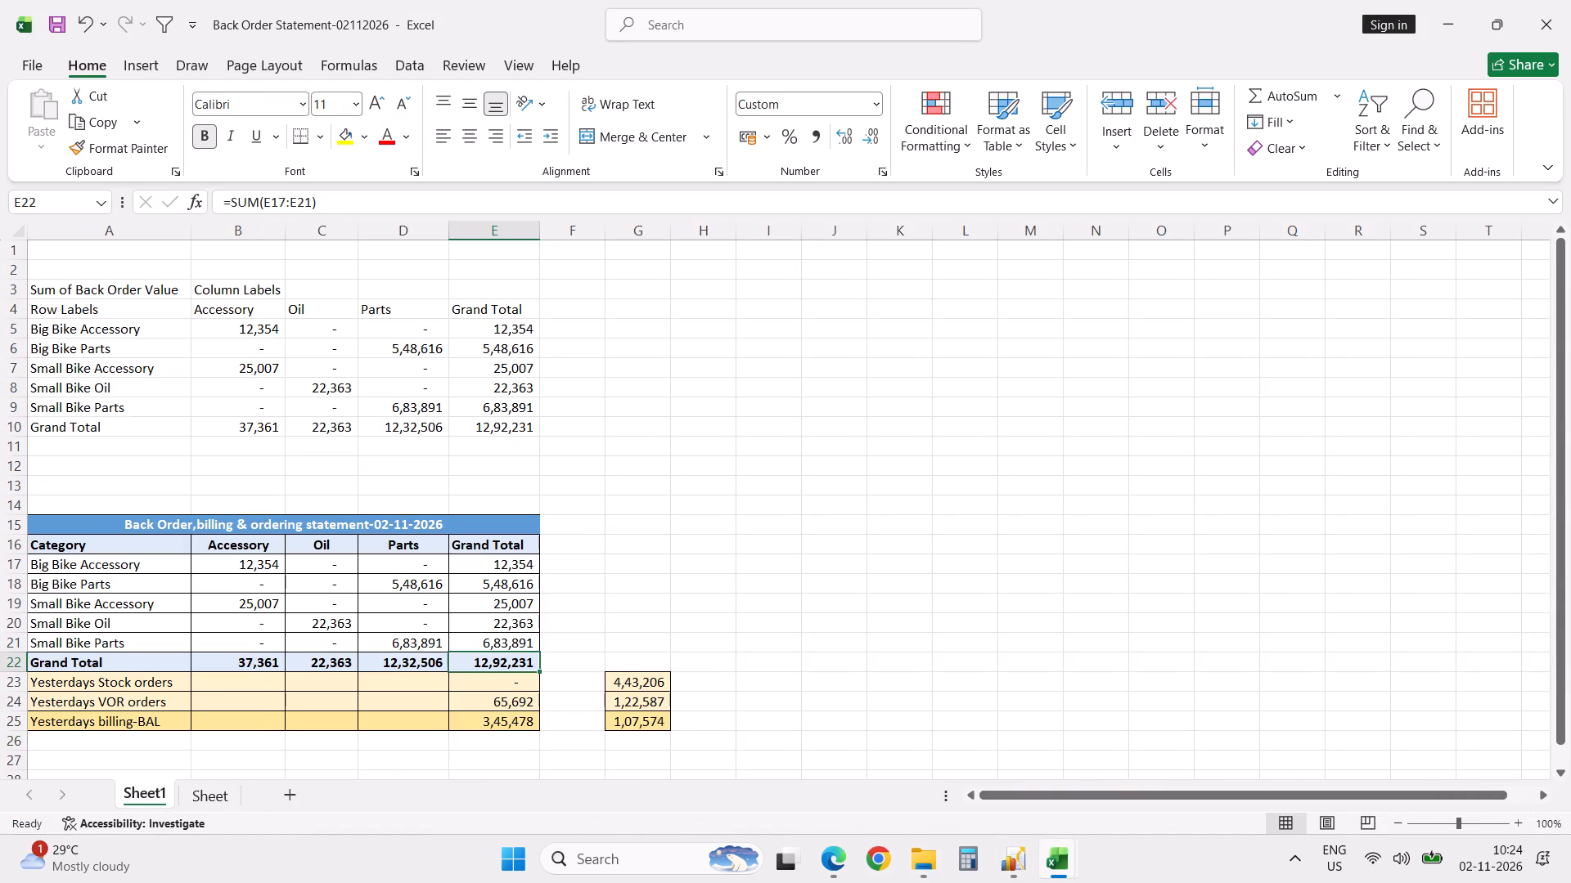
key(ctrl+c)
key(alt+Tab)
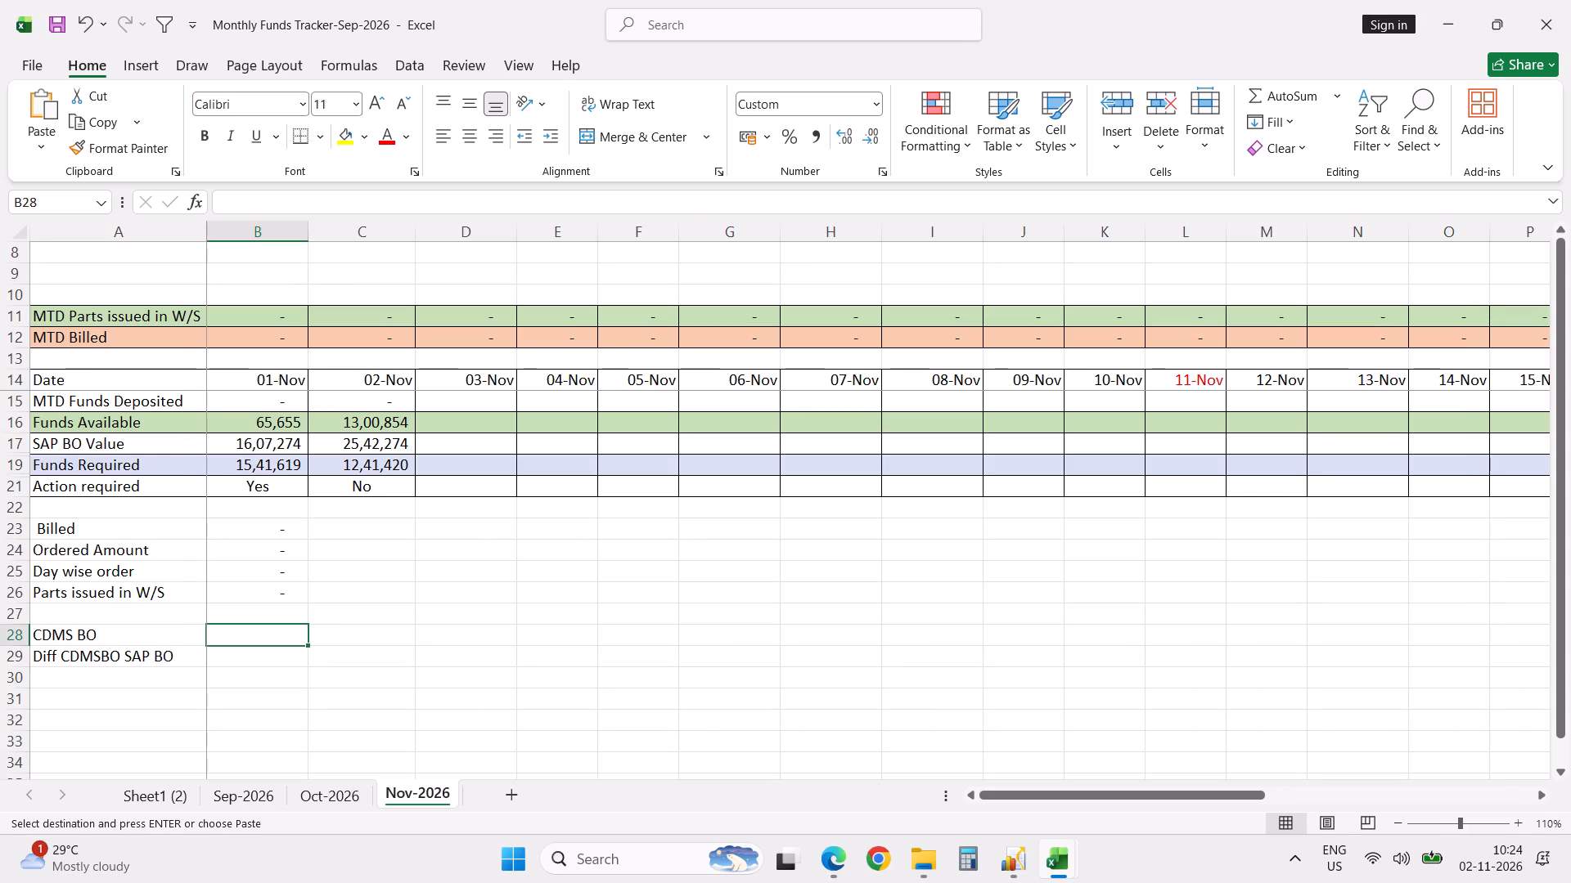
right_click(250, 636)
click(335, 198)
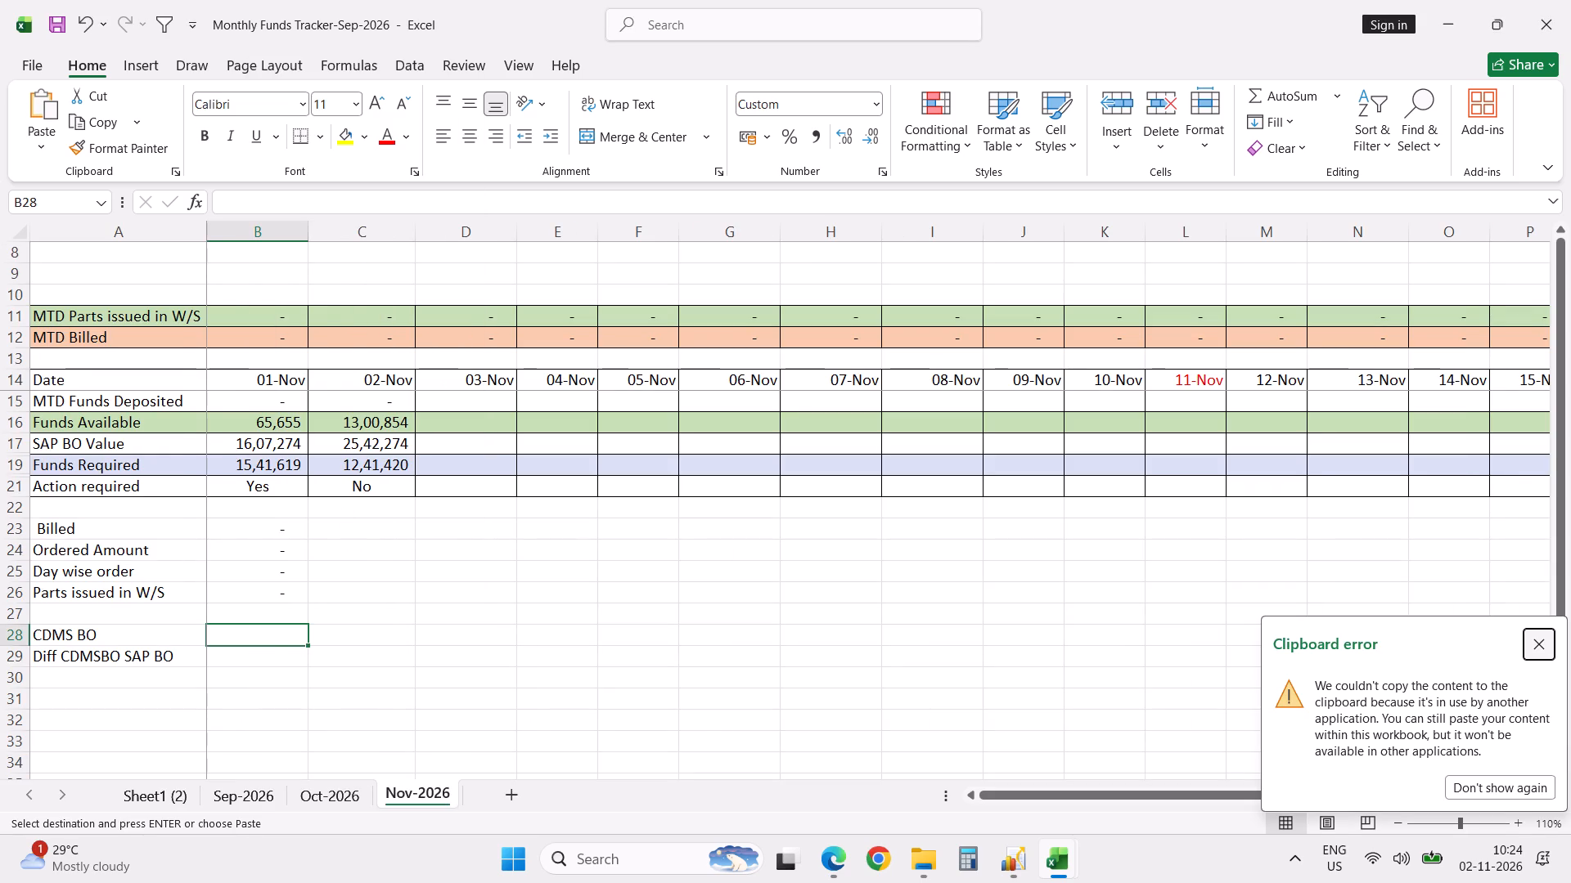
Calculate Diff CDMSBO SAP BO for 01-Nov with the formula =B17-B28, subtracting CDMS BO from SAP BO Value.
click(292, 657)
key(equal)
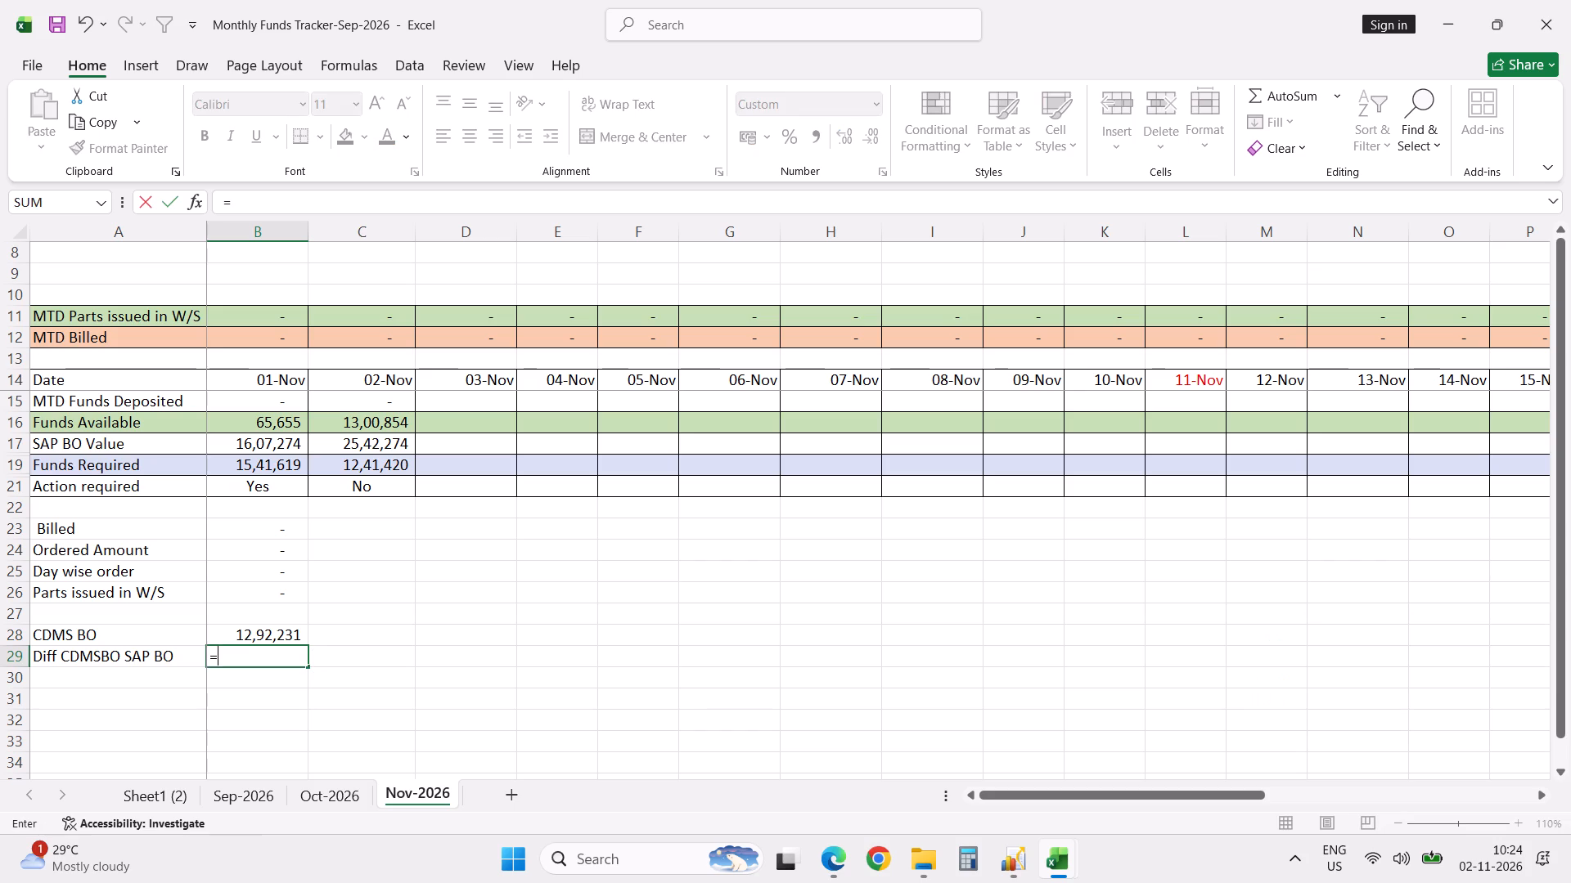
click(274, 445)
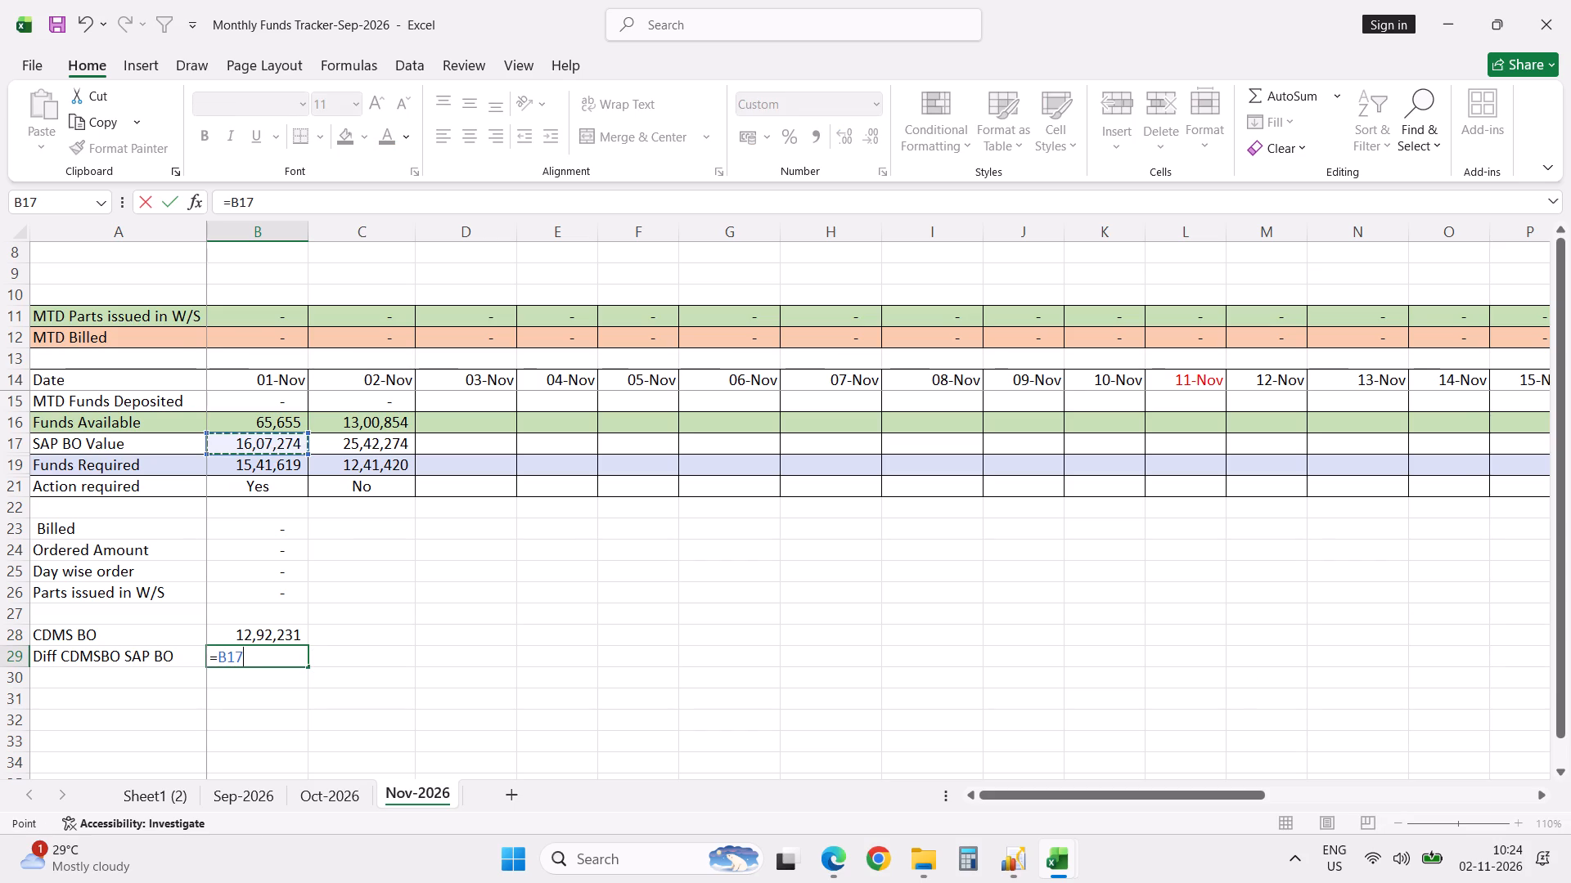
key(minus)
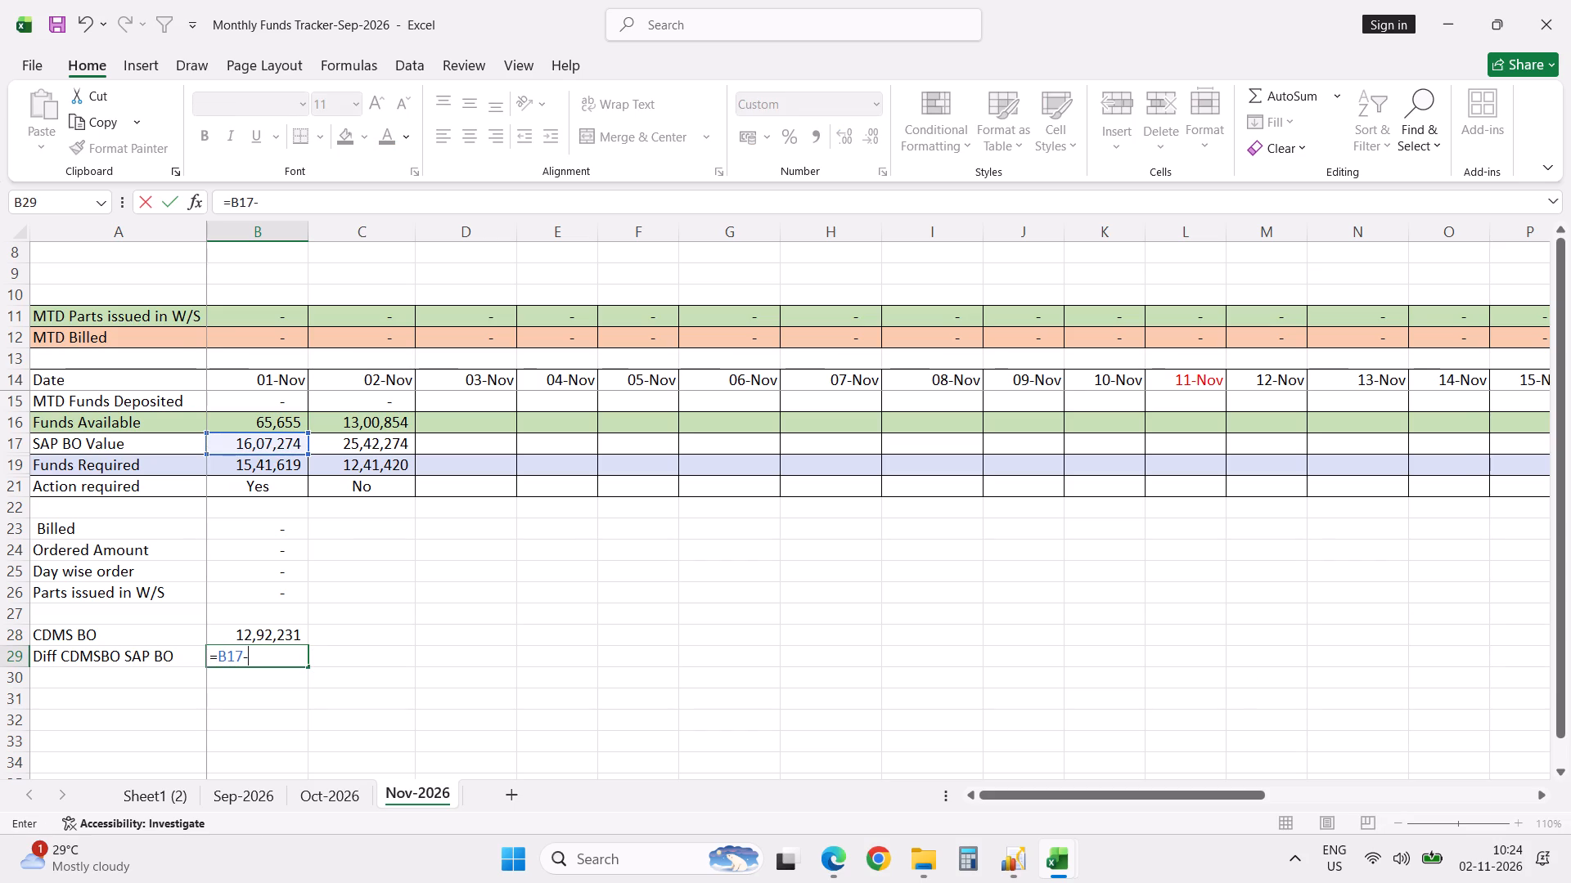
click(270, 629)
key(Return)
Fill the 01-Nov CDMS BO value and Diff CDMSBO SAP BO formula across into the 02-Nov column and check the copied formula.
key(Up)
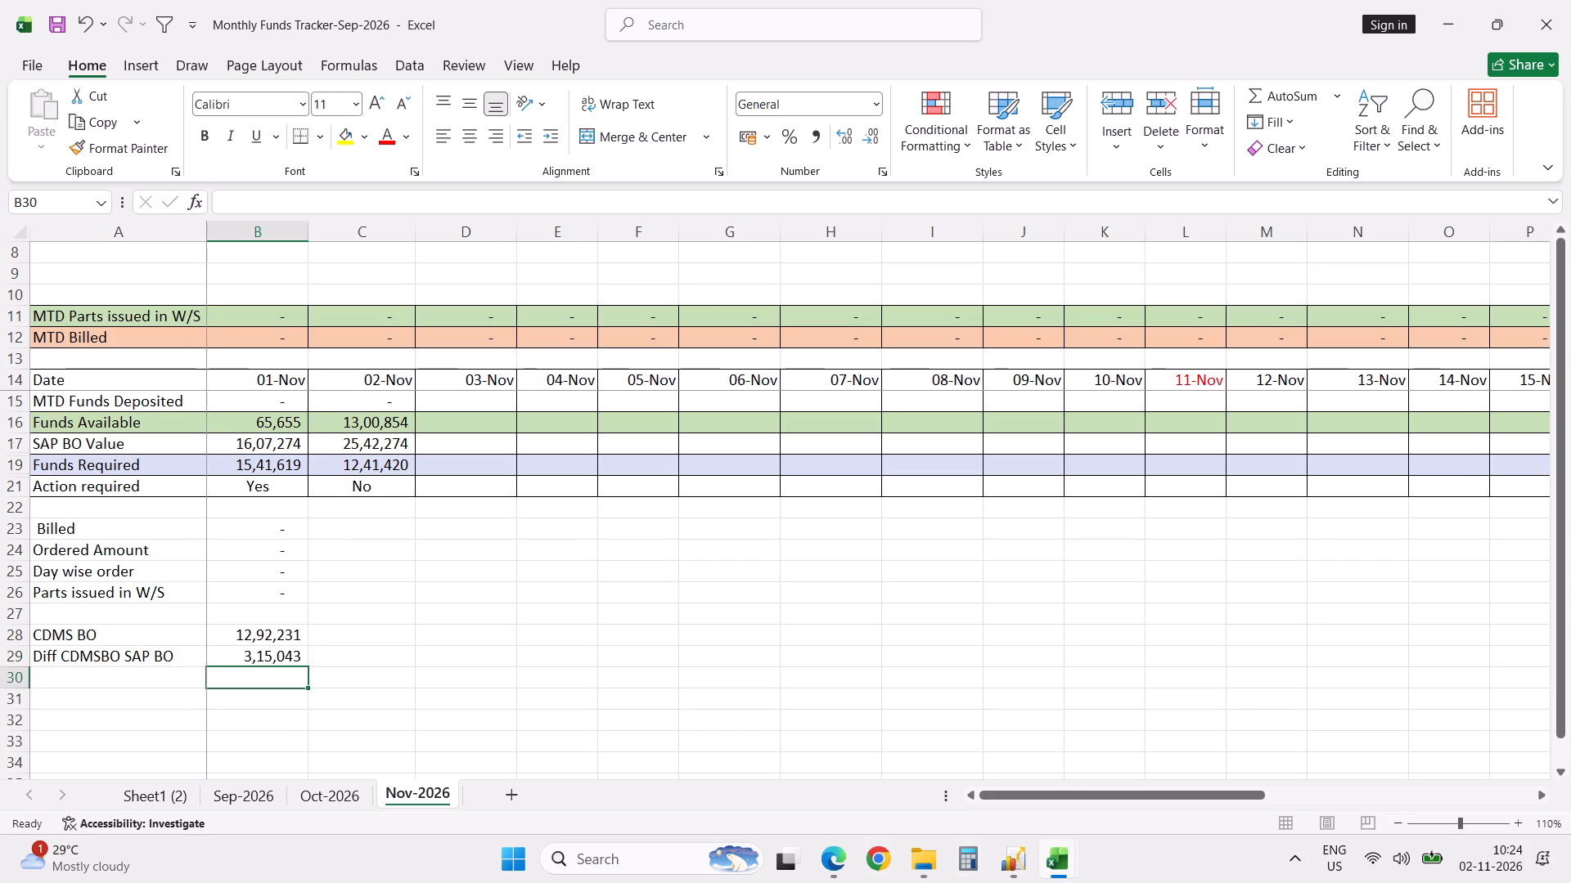
key(Up)
key(shift+Down)
key(shift+Right)
key(ctrl+r)
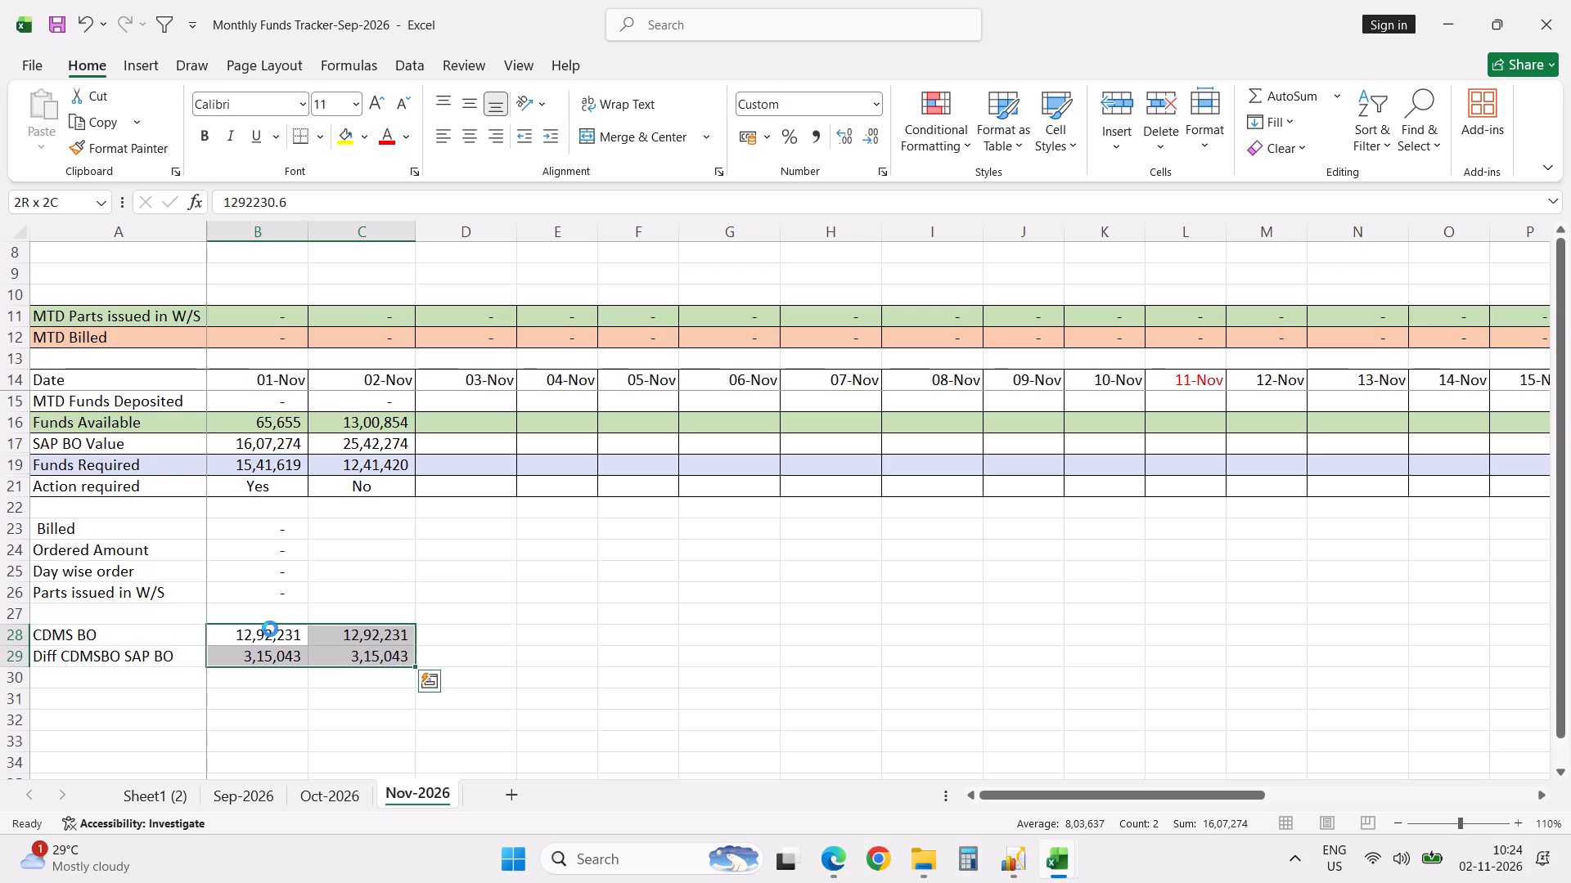
key(Right)
key(Down)
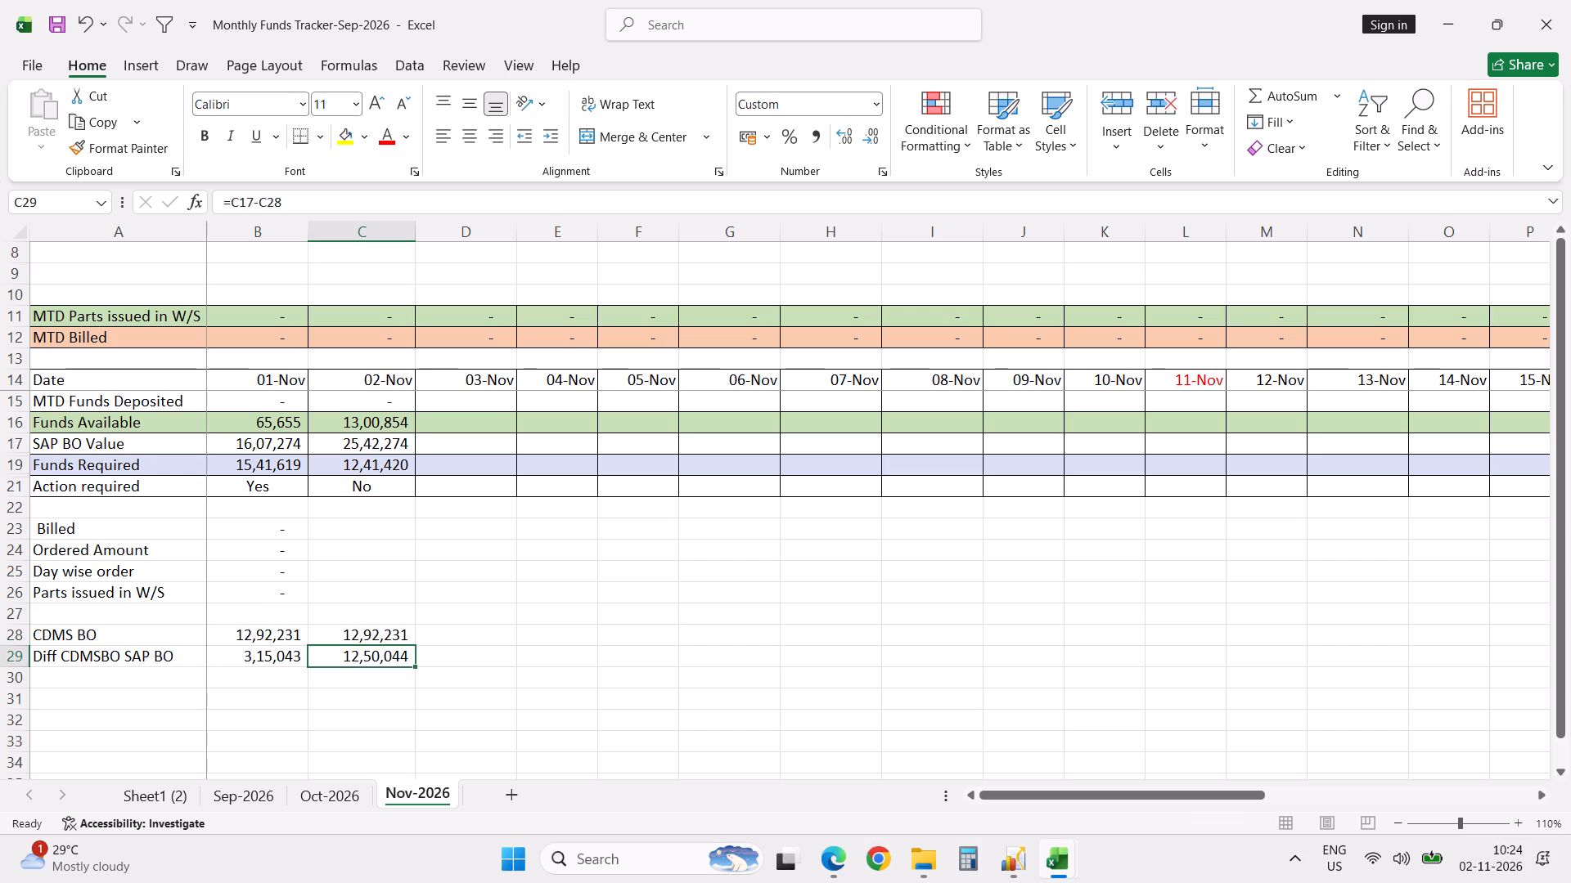
key(F2)
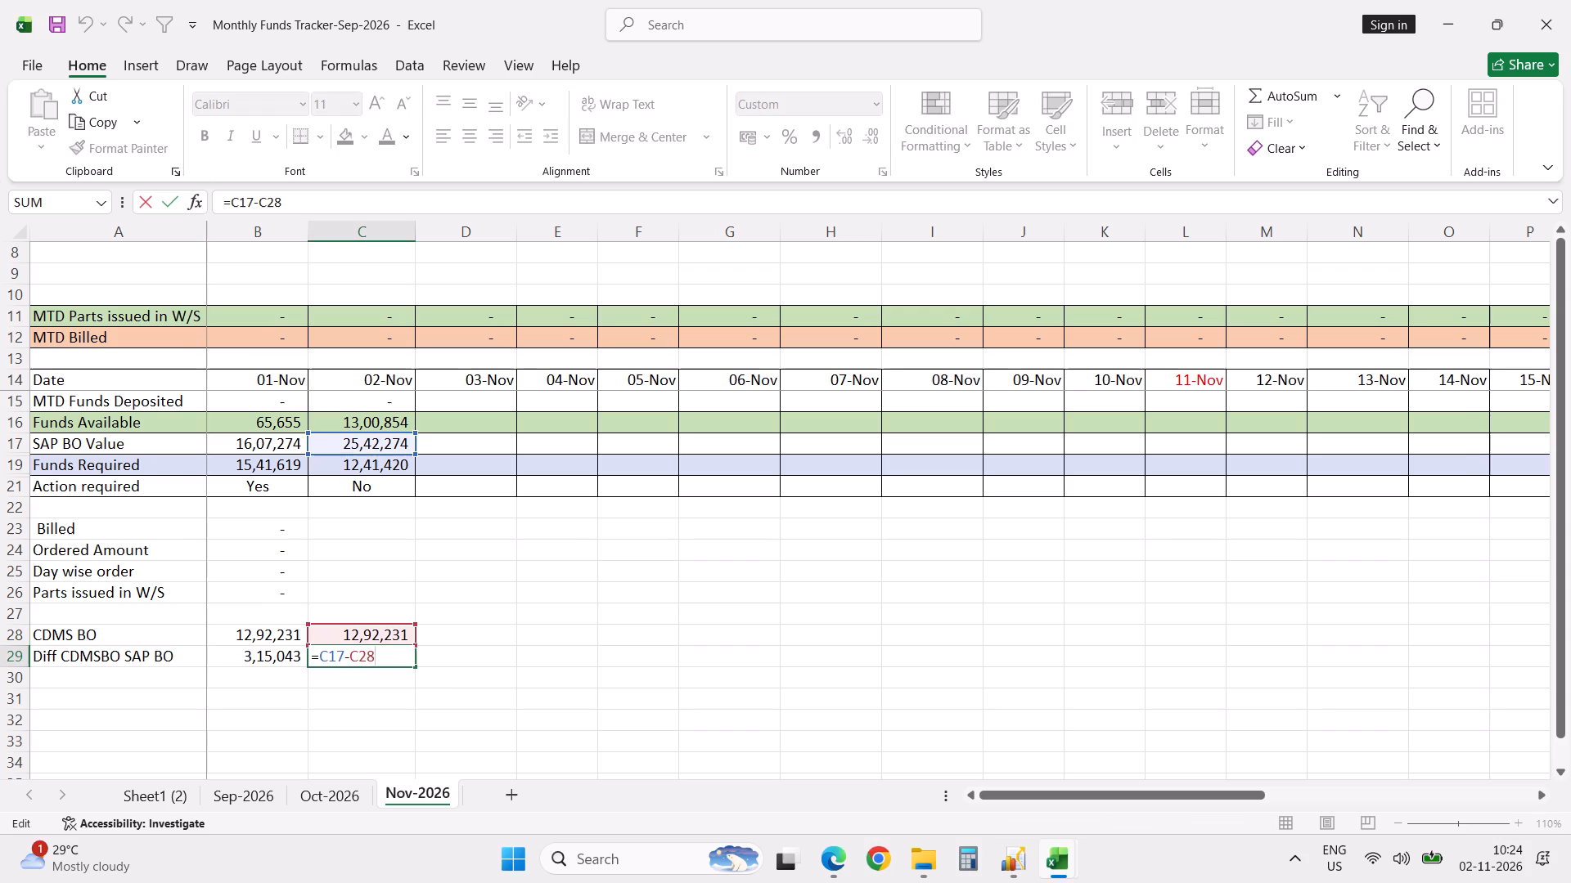
key(Escape)
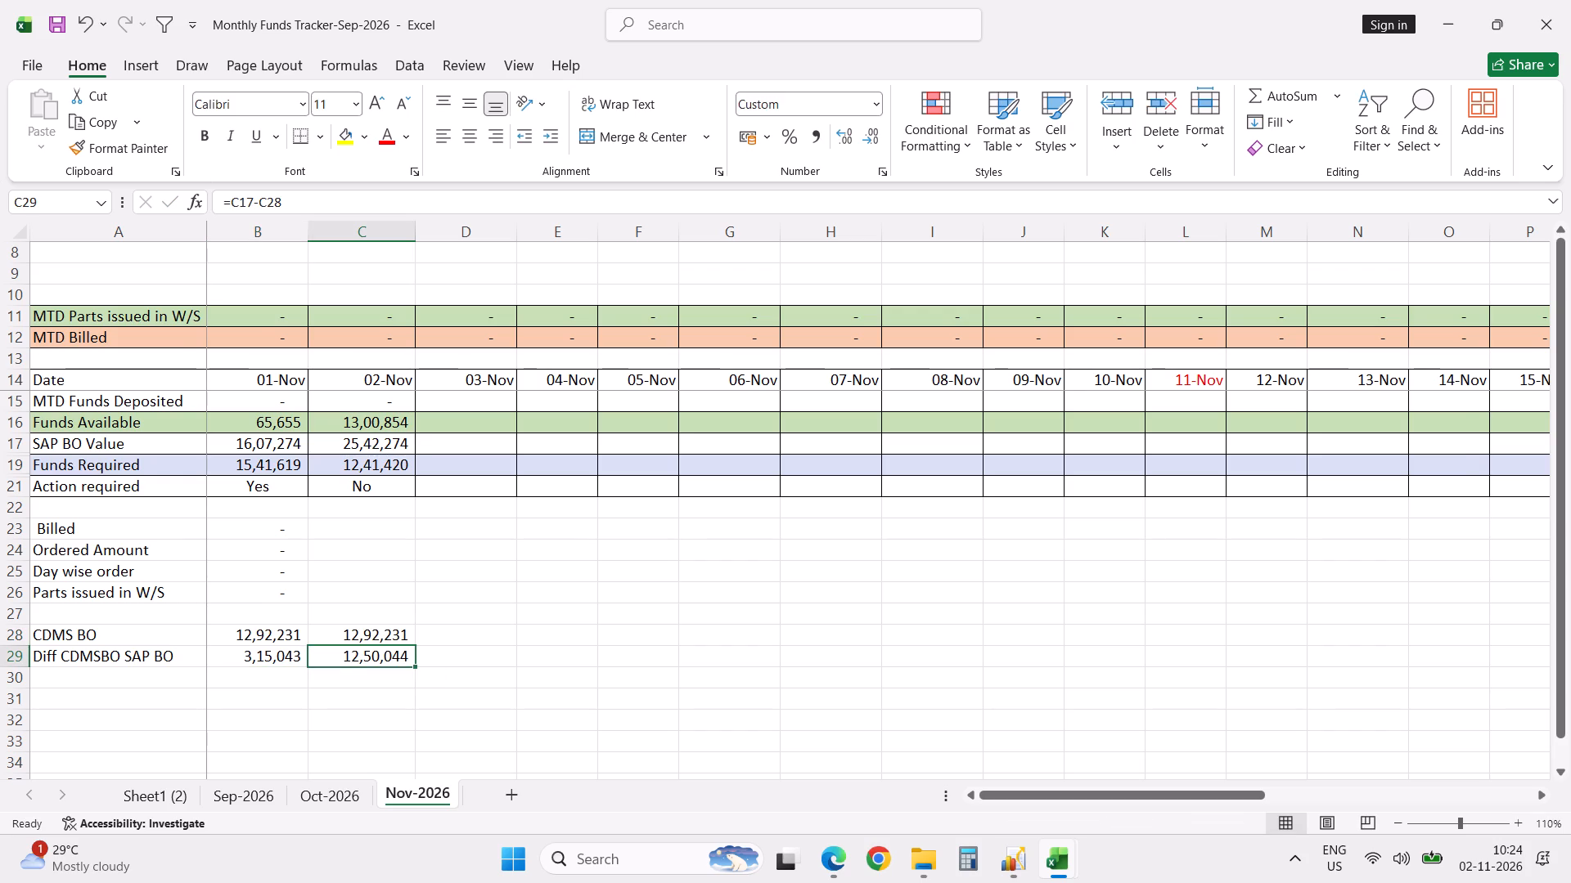
Fill the 01-Nov SAP BO Value (16,07,274), Action required (Yes) and Funds Available (65,655) across into the 02-Nov column.
click(365, 447)
key(ctrl+r)
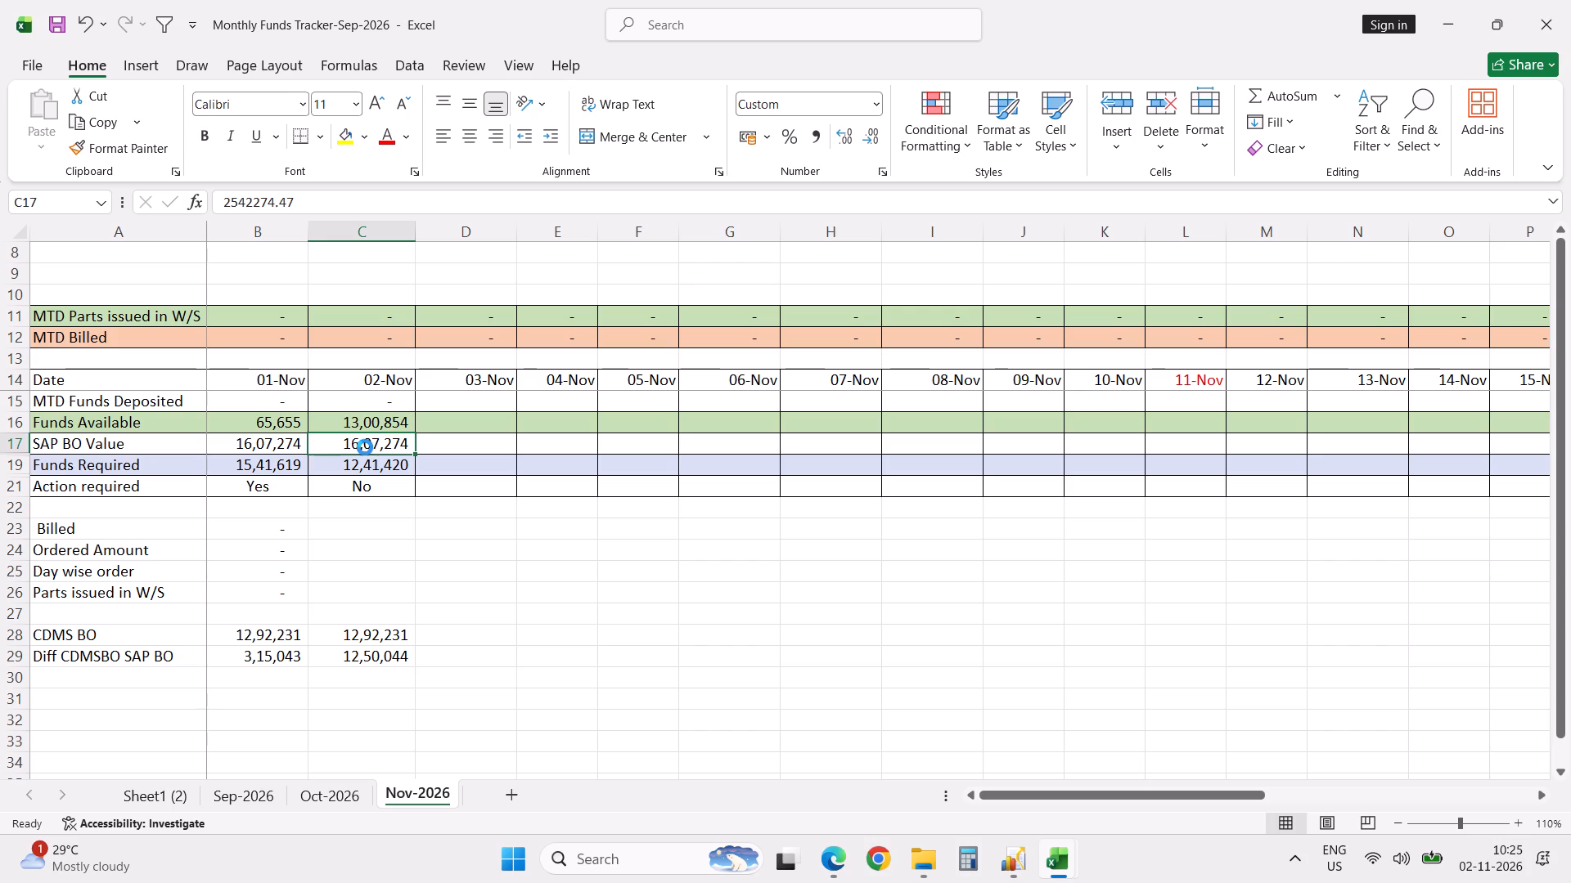
click(393, 486)
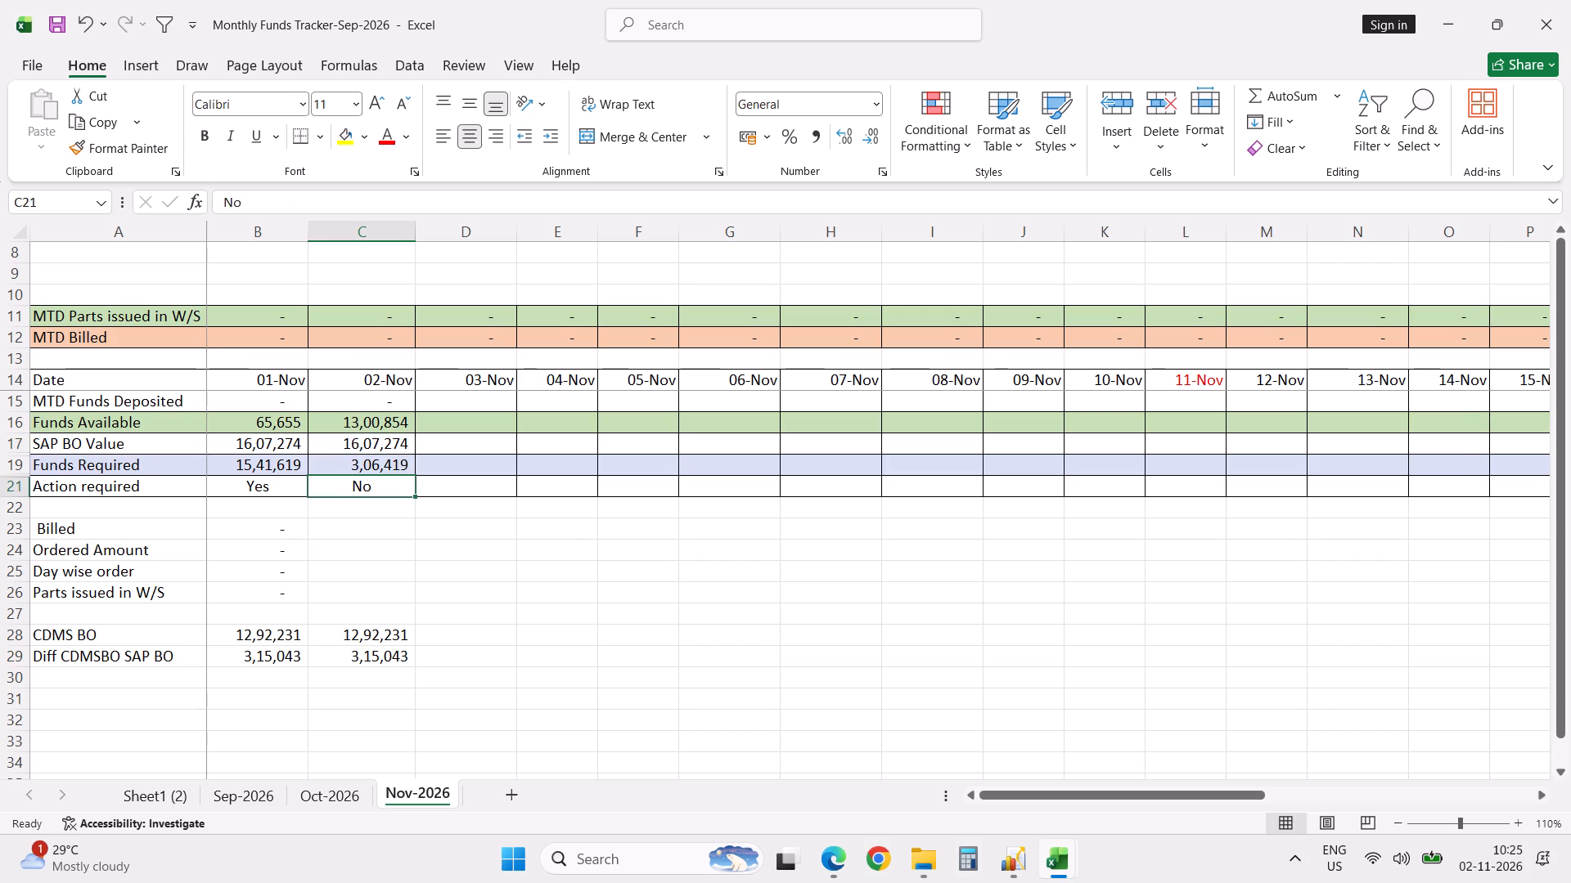
key(F4)
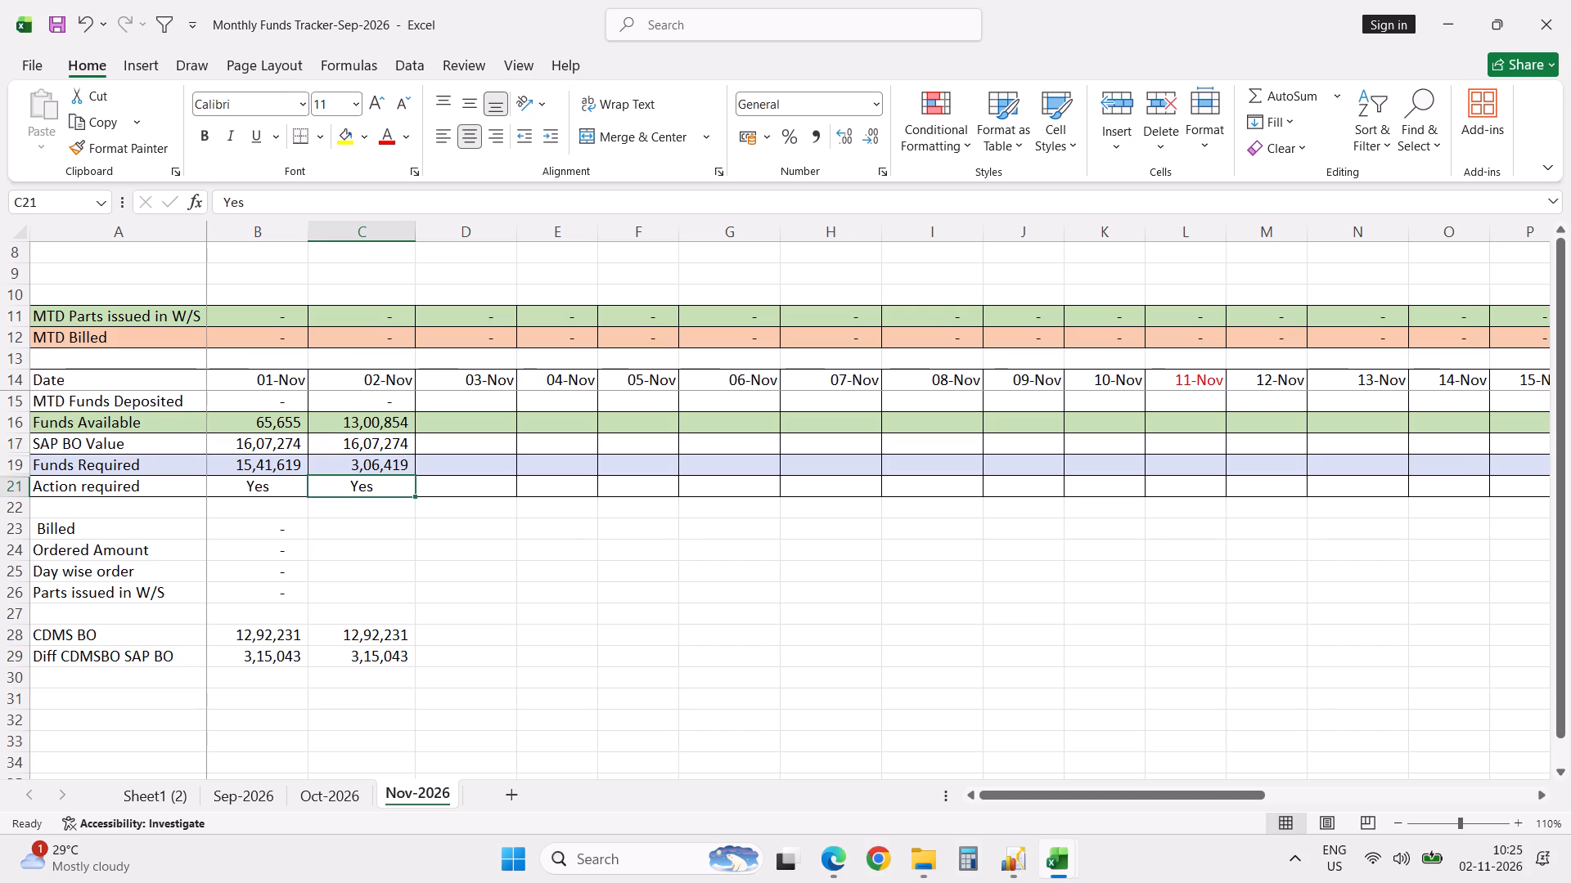
click(391, 461)
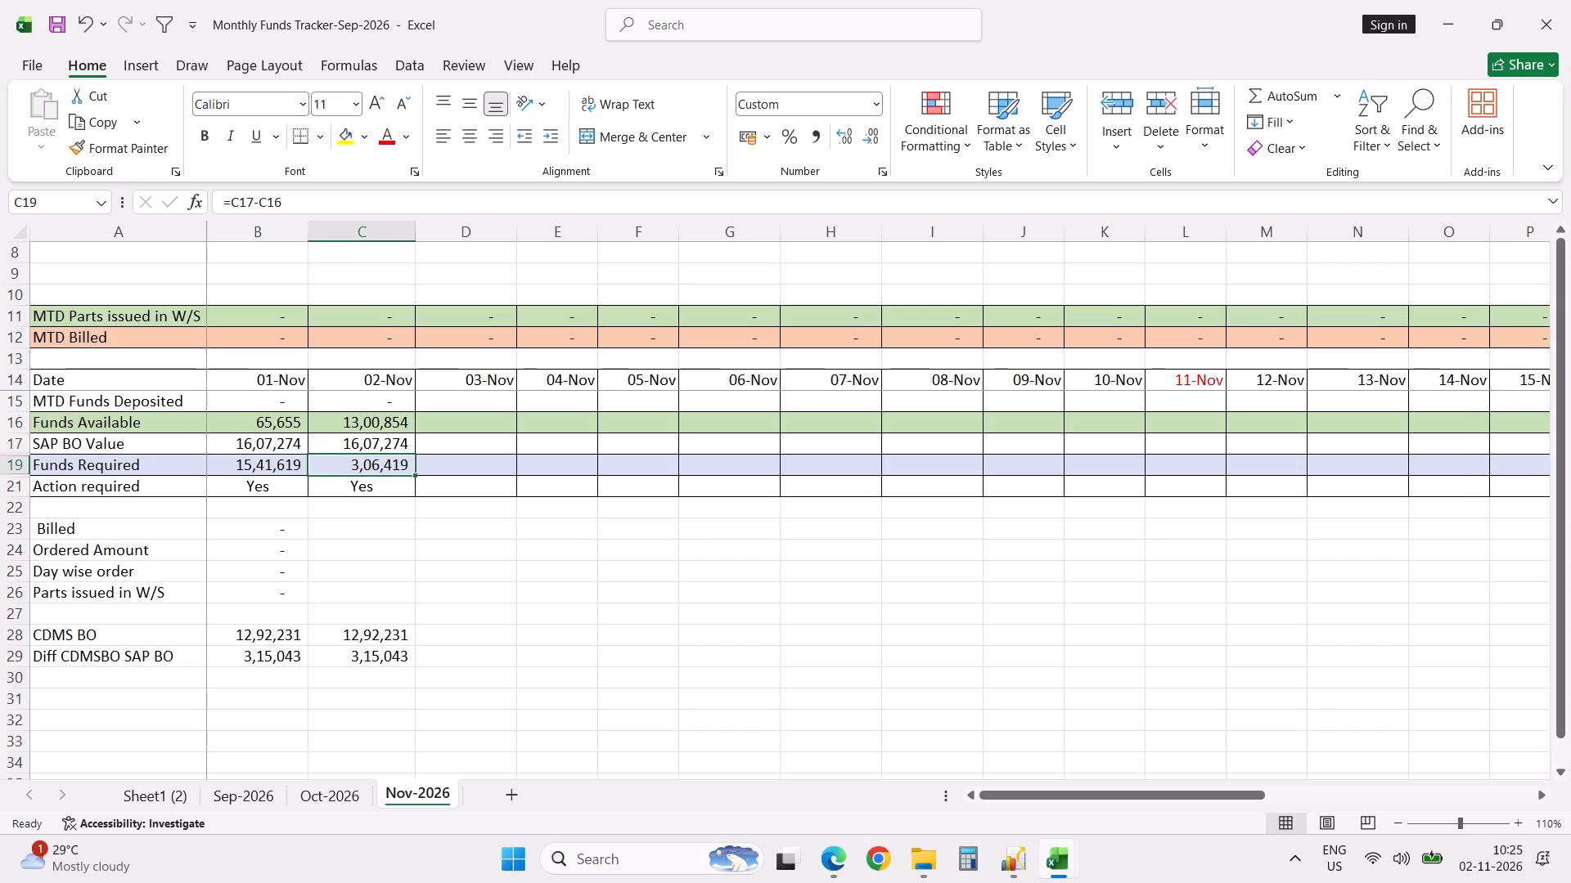
click(367, 422)
key(F4)
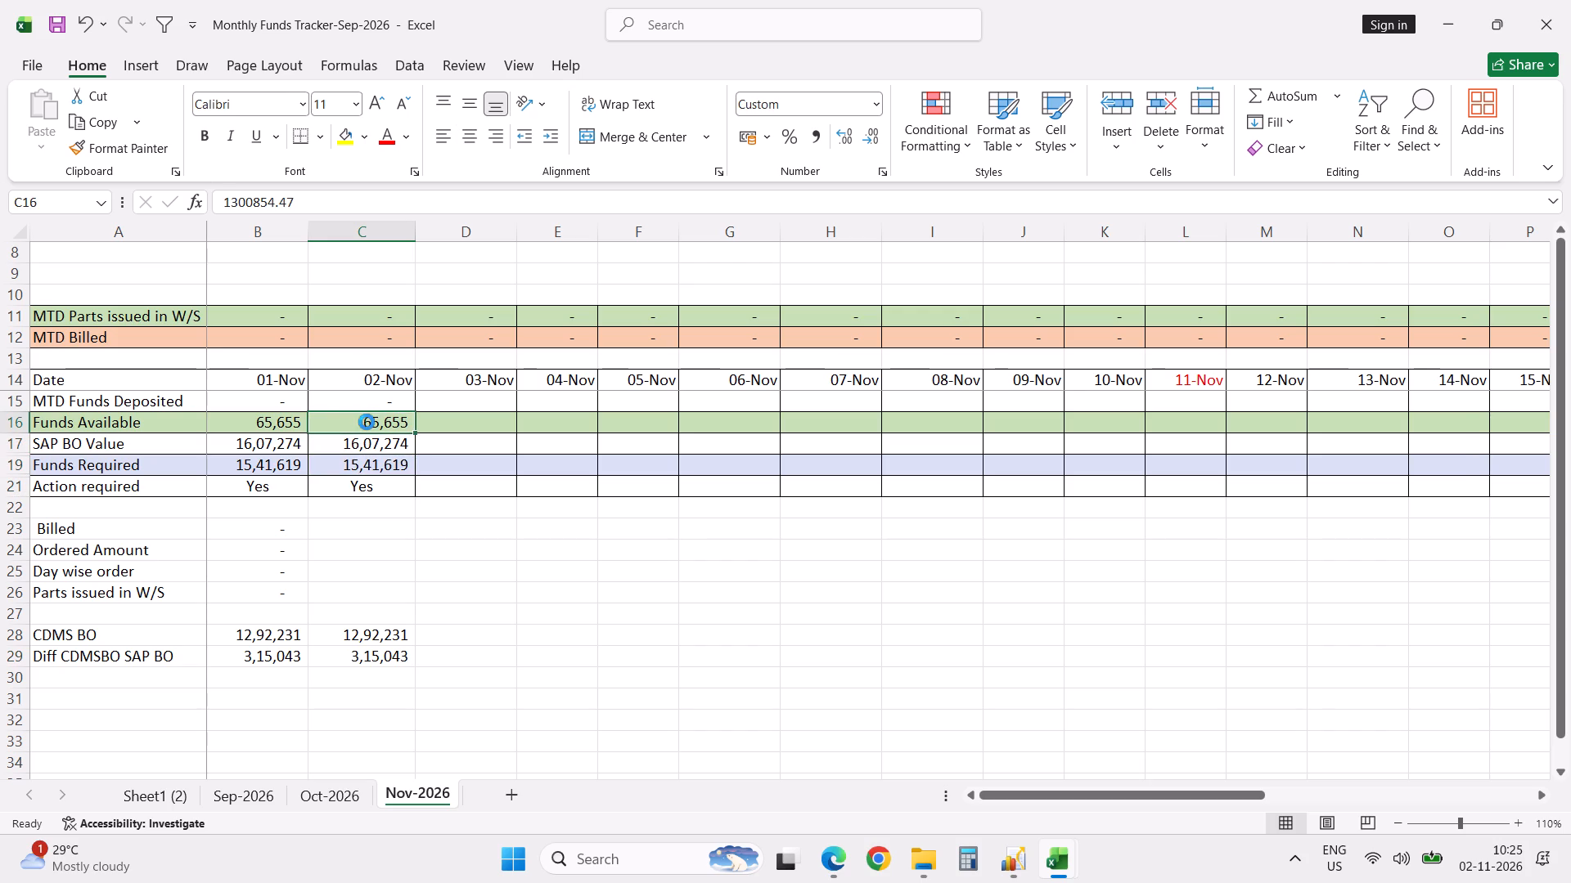
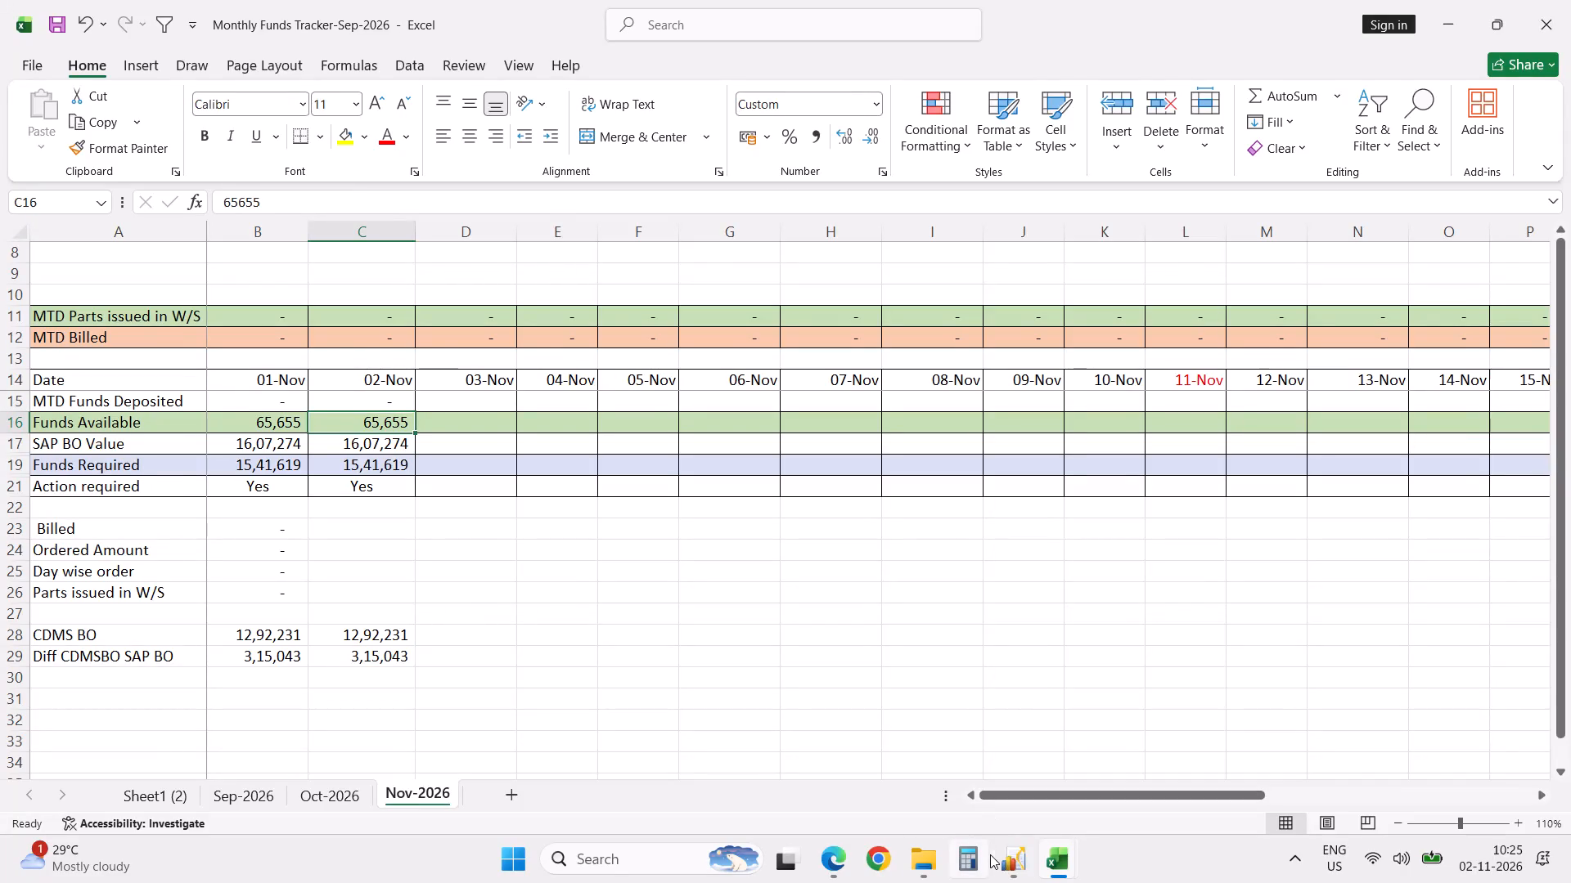
Switch to Excellon, close the Spare Fund Visibility Report PB and clear the "fund" search from the navigation list.
click(1018, 855)
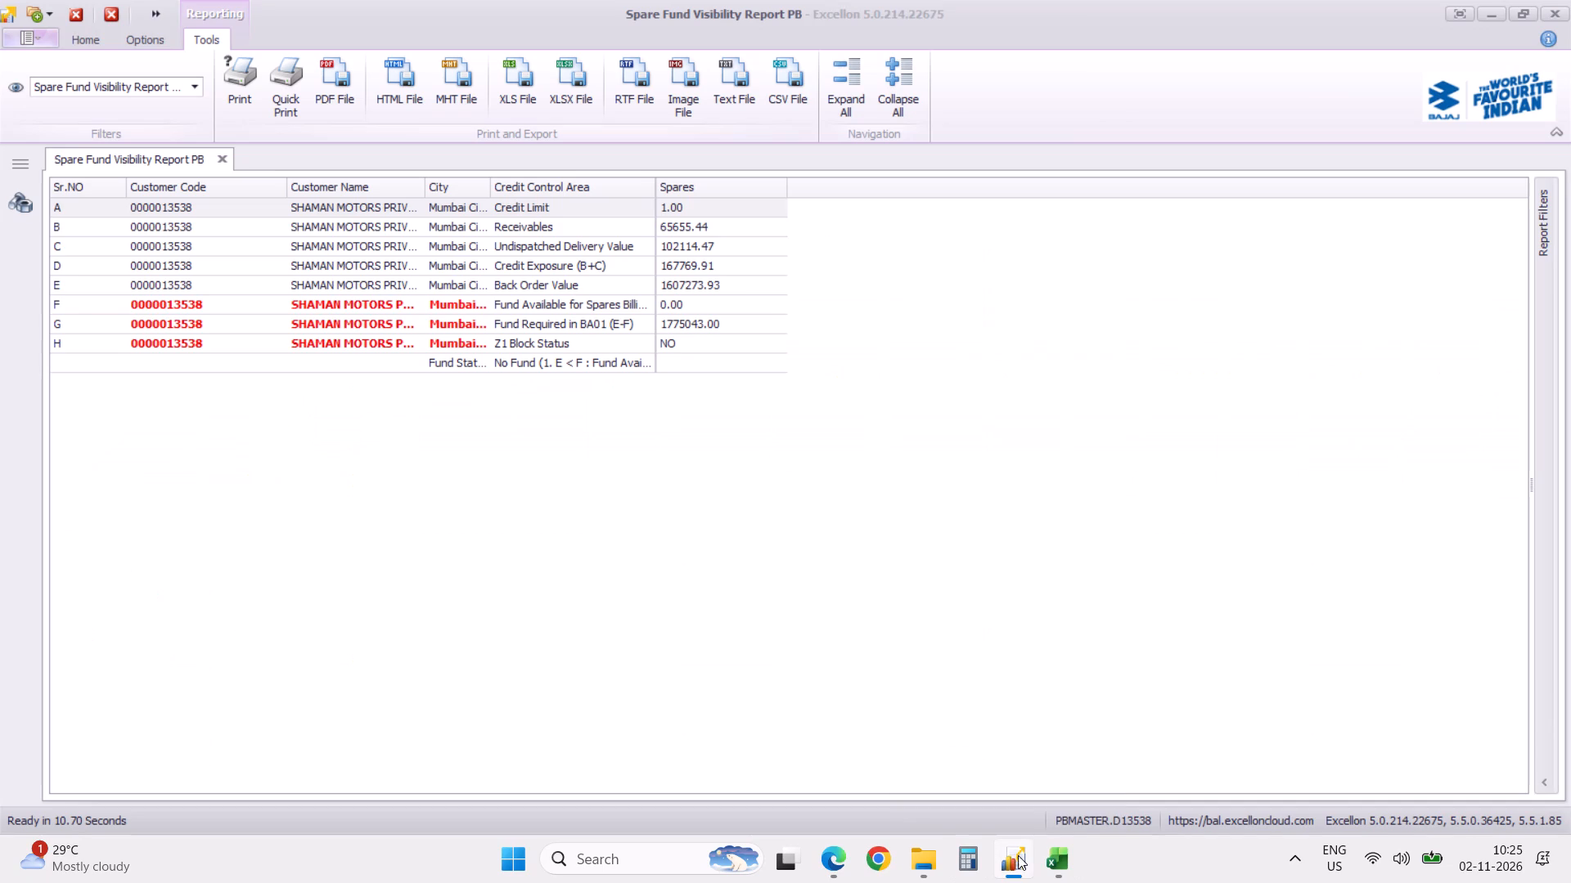
click(222, 162)
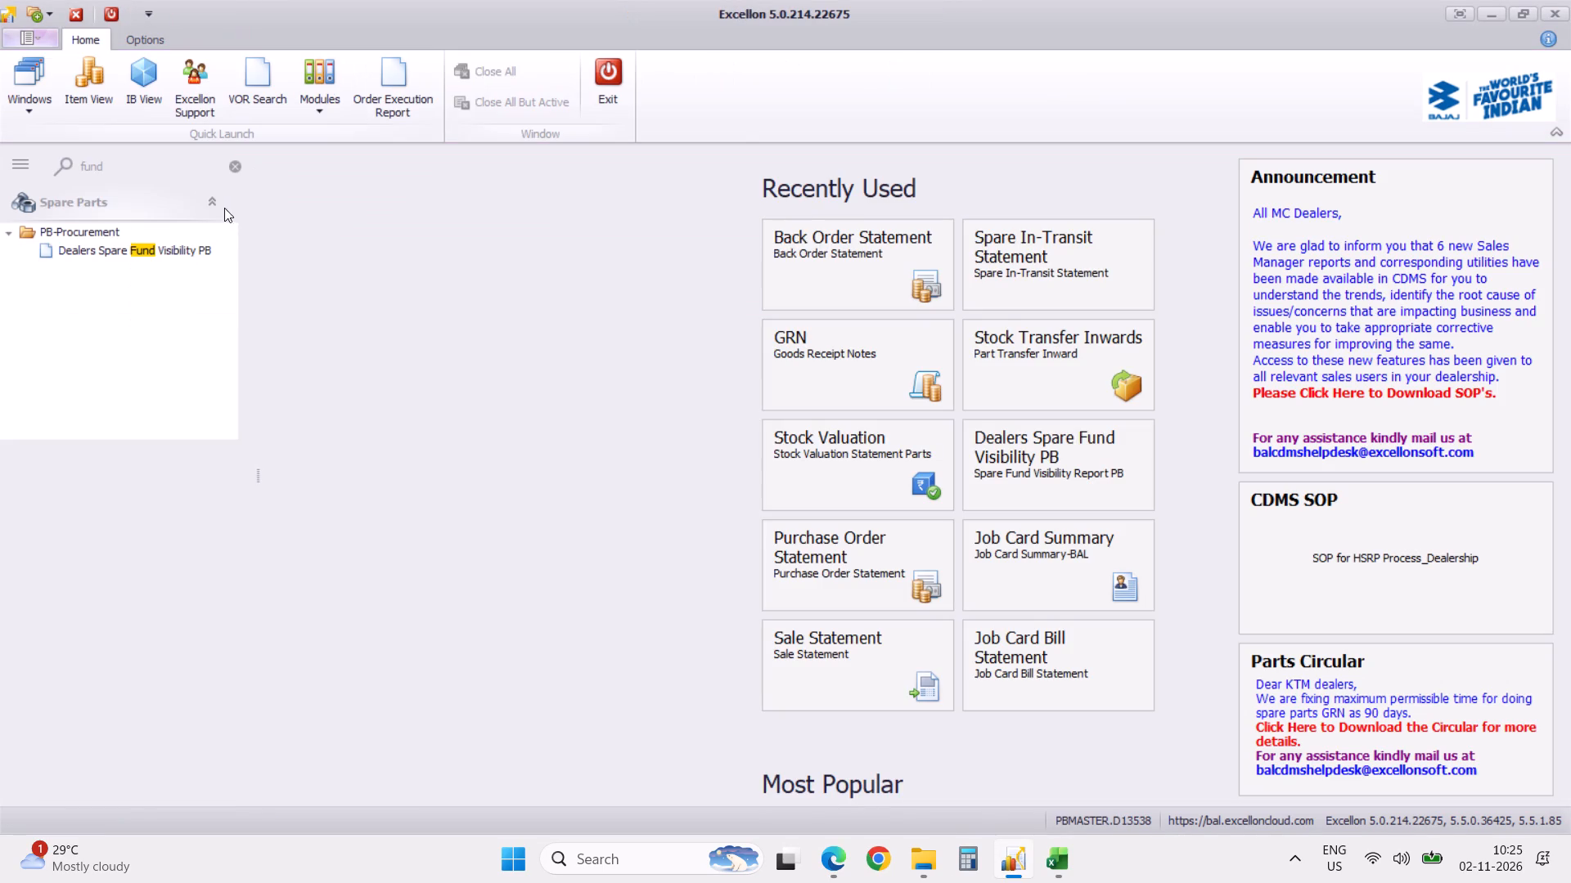
click(236, 167)
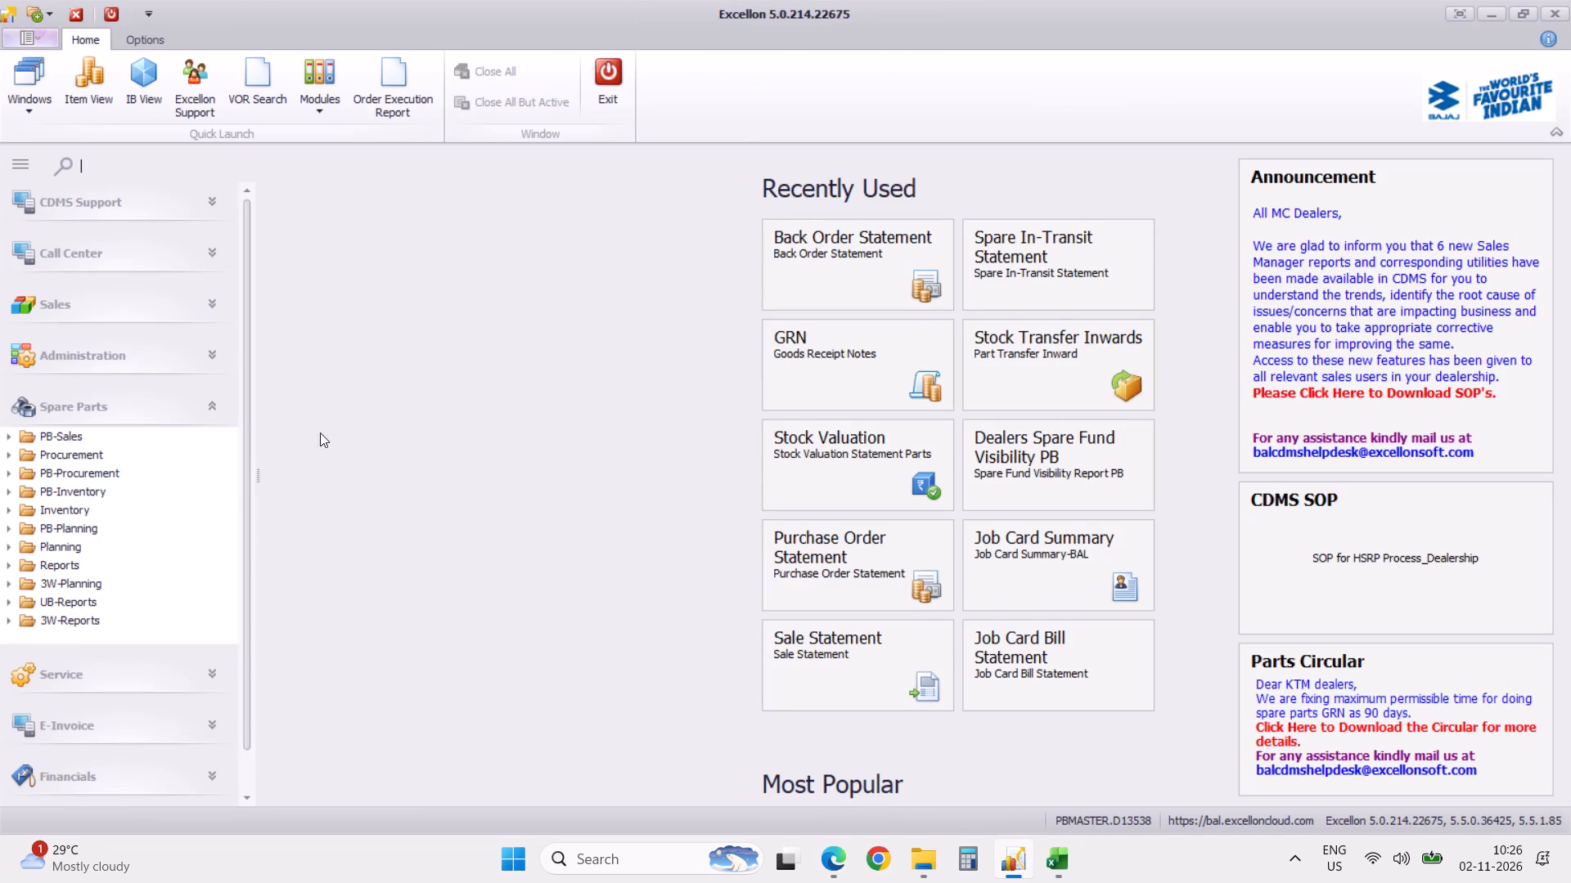
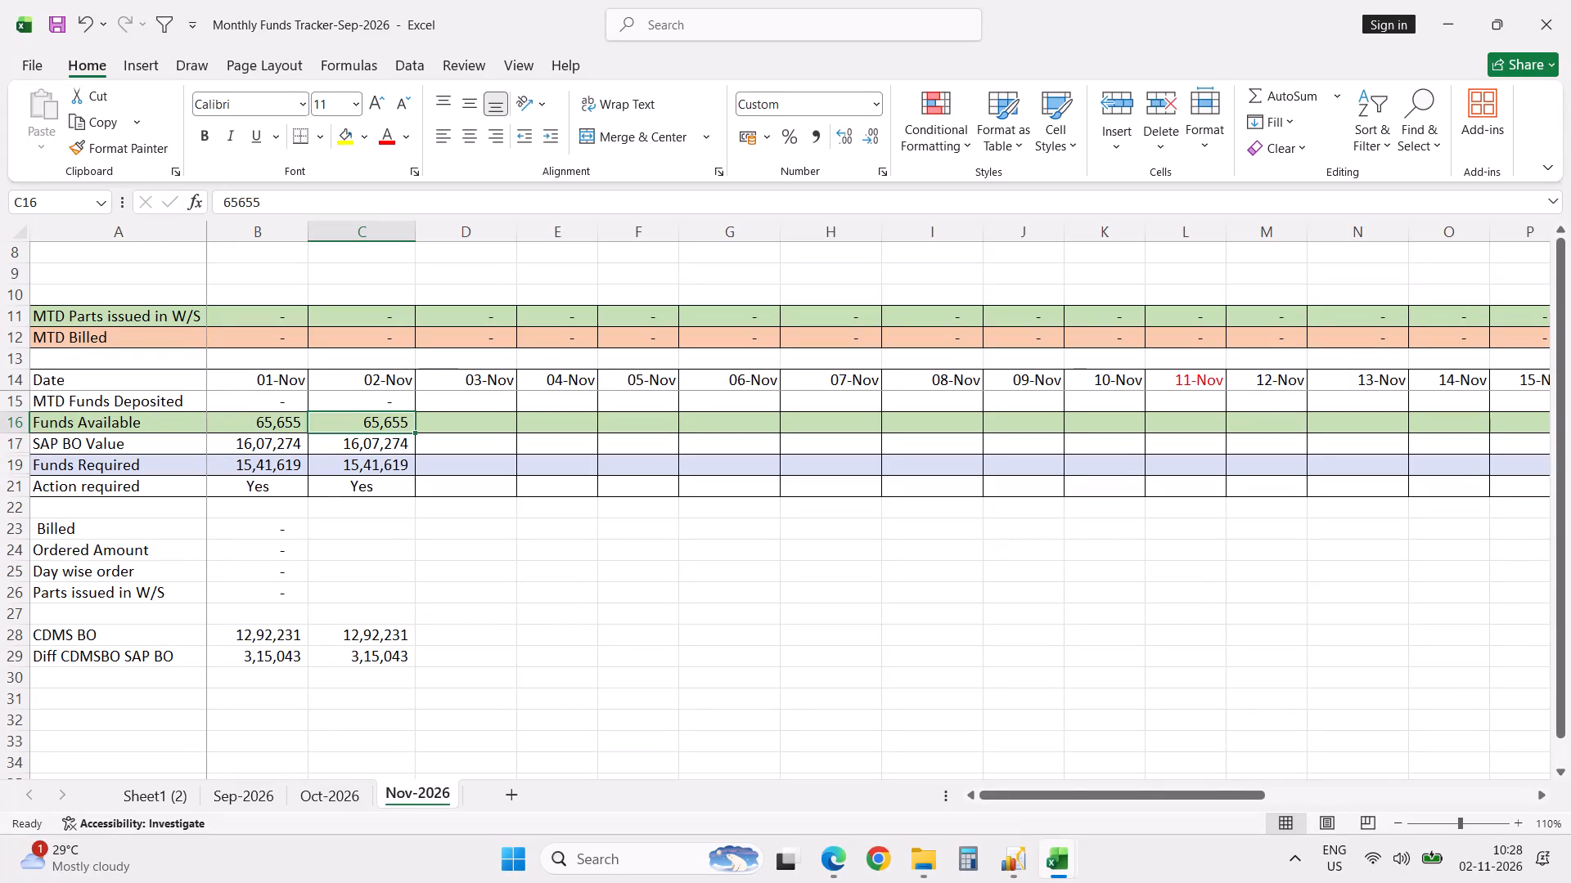
Compare the Nov-2026 sheet's 01-Nov SAP BO Value with the Spare Fund Visibility Report and Back Order Statement workbooks.
click(250, 441)
key(alt+Tab)
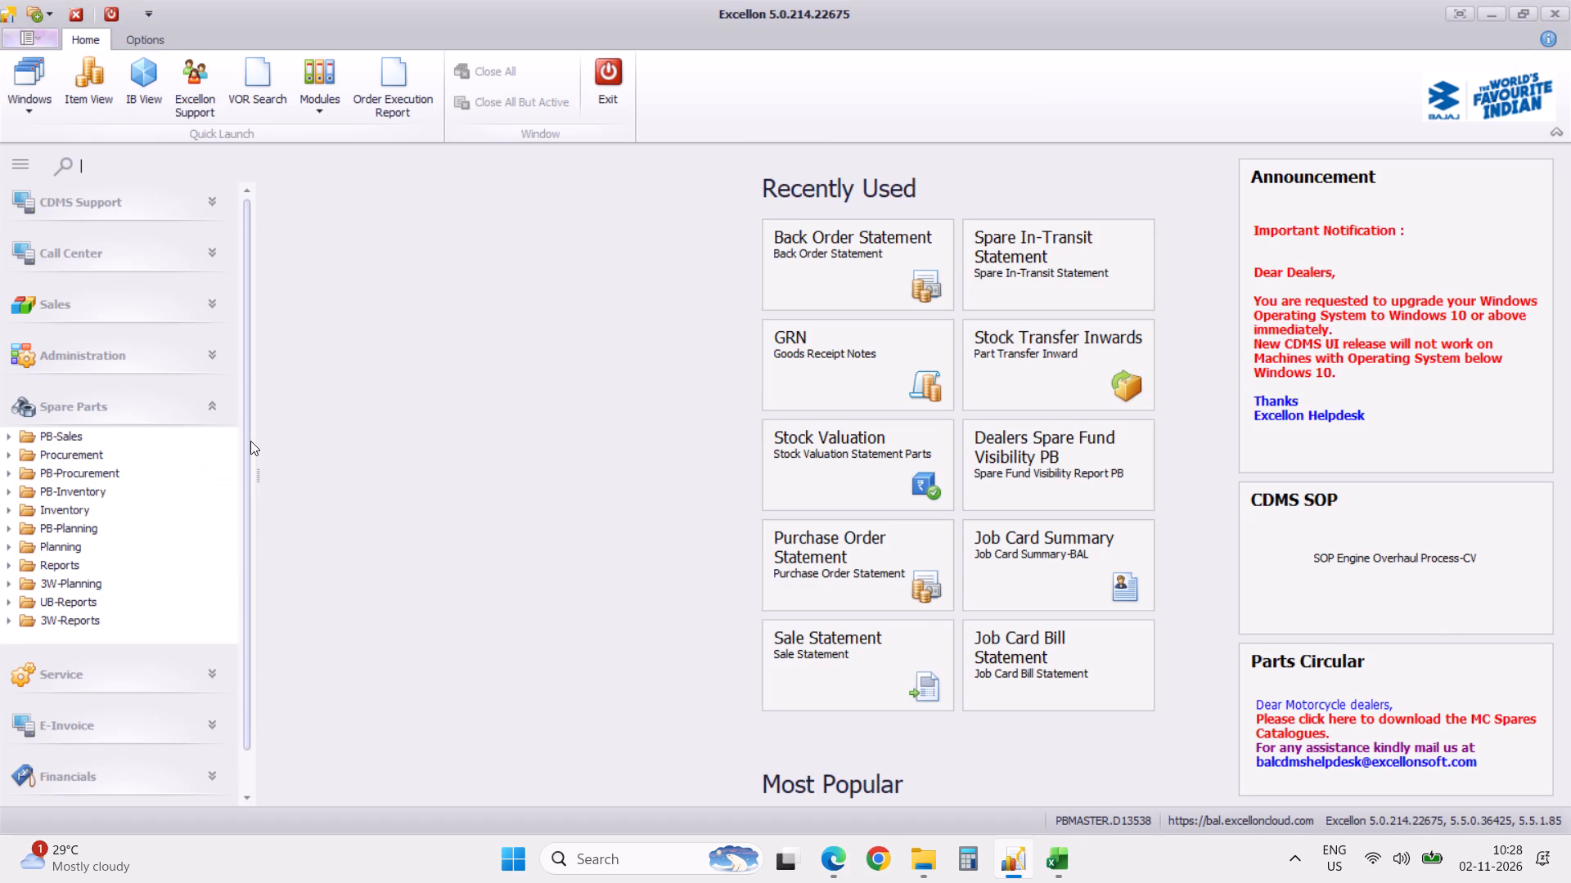
key(alt+Tab)
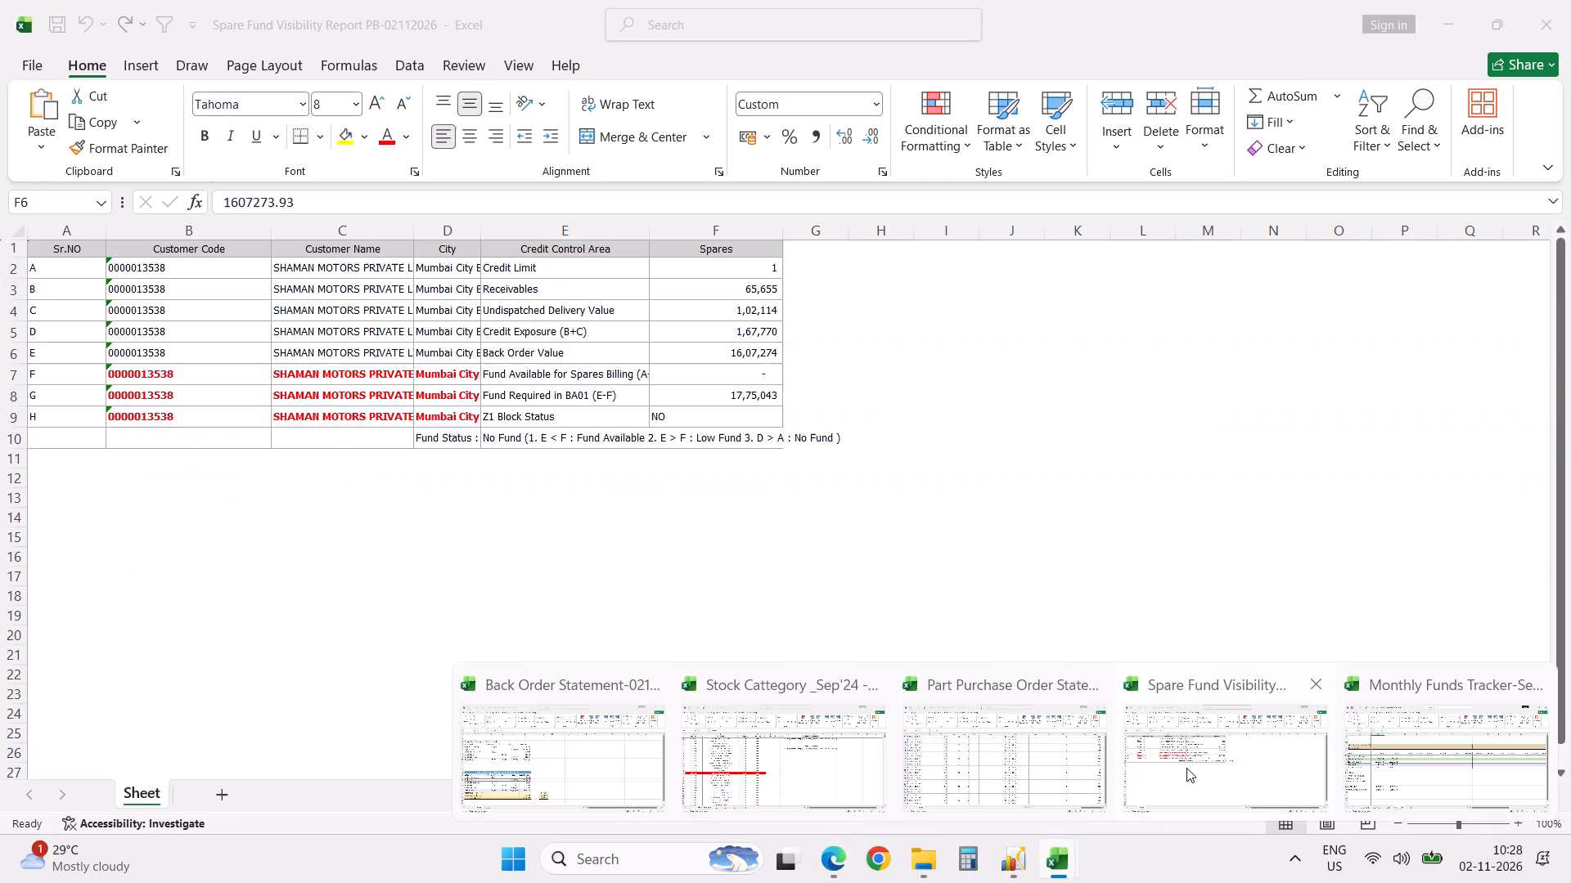
click(1186, 768)
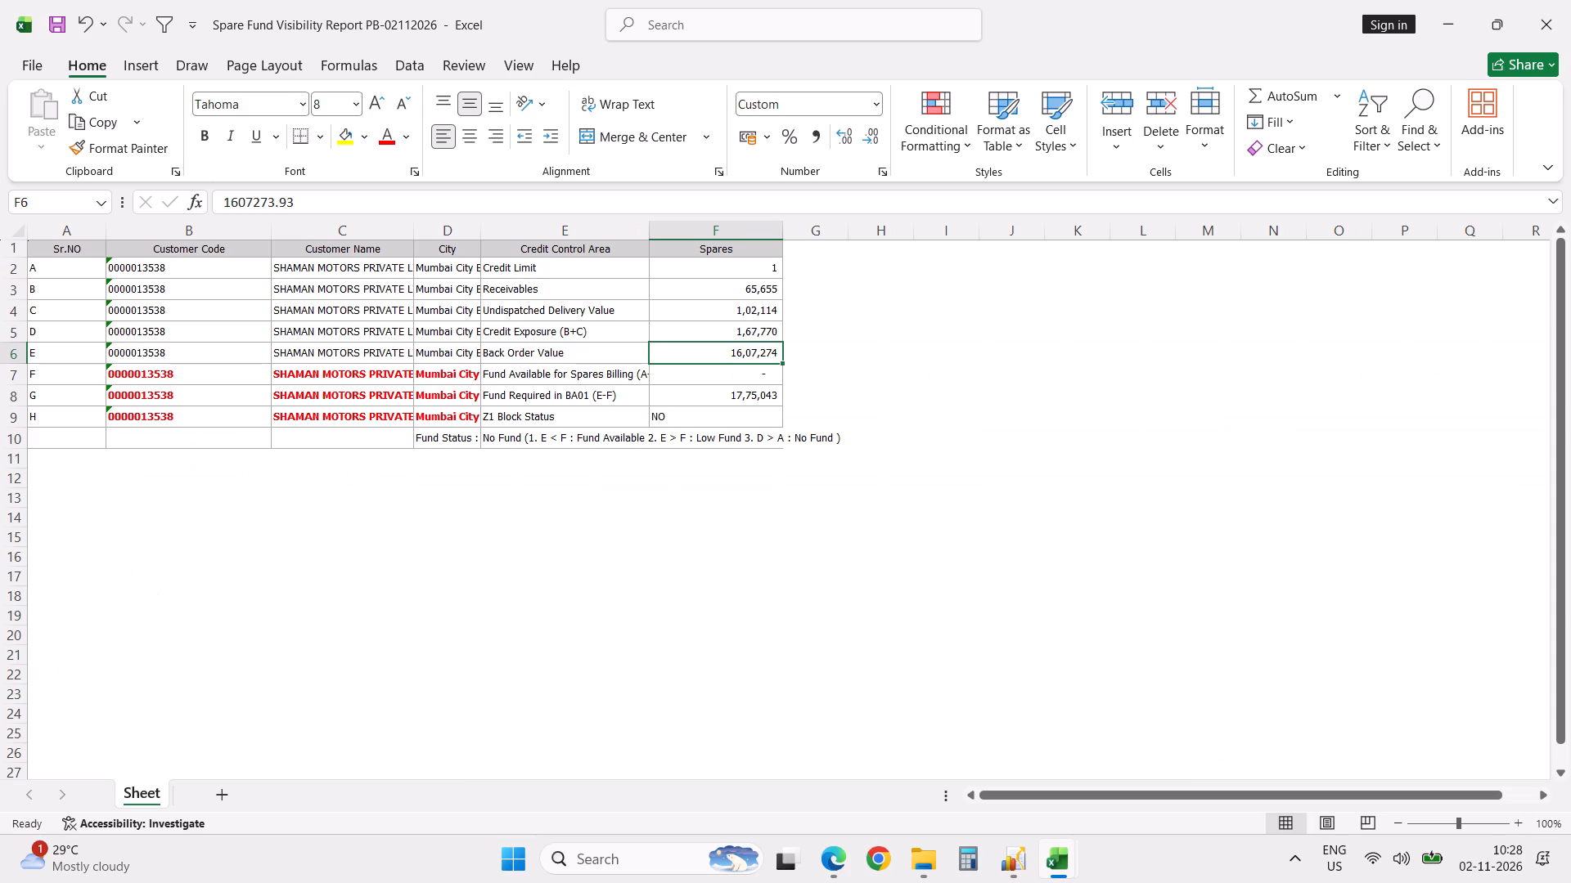
key(alt+Tab)
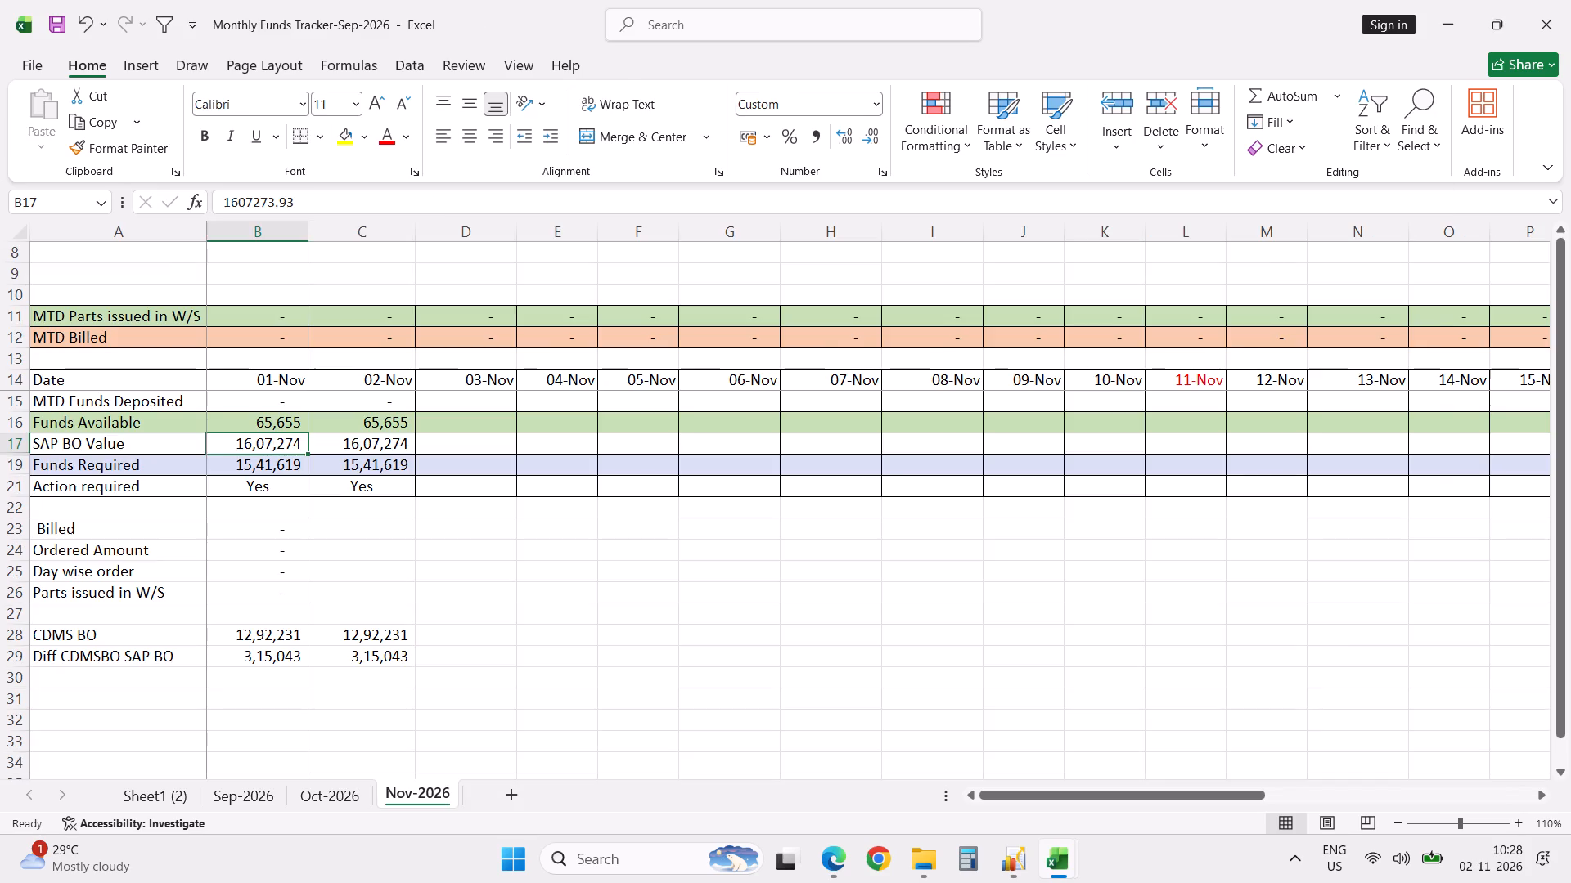
key(alt+Tab)
key(alt+Tab)
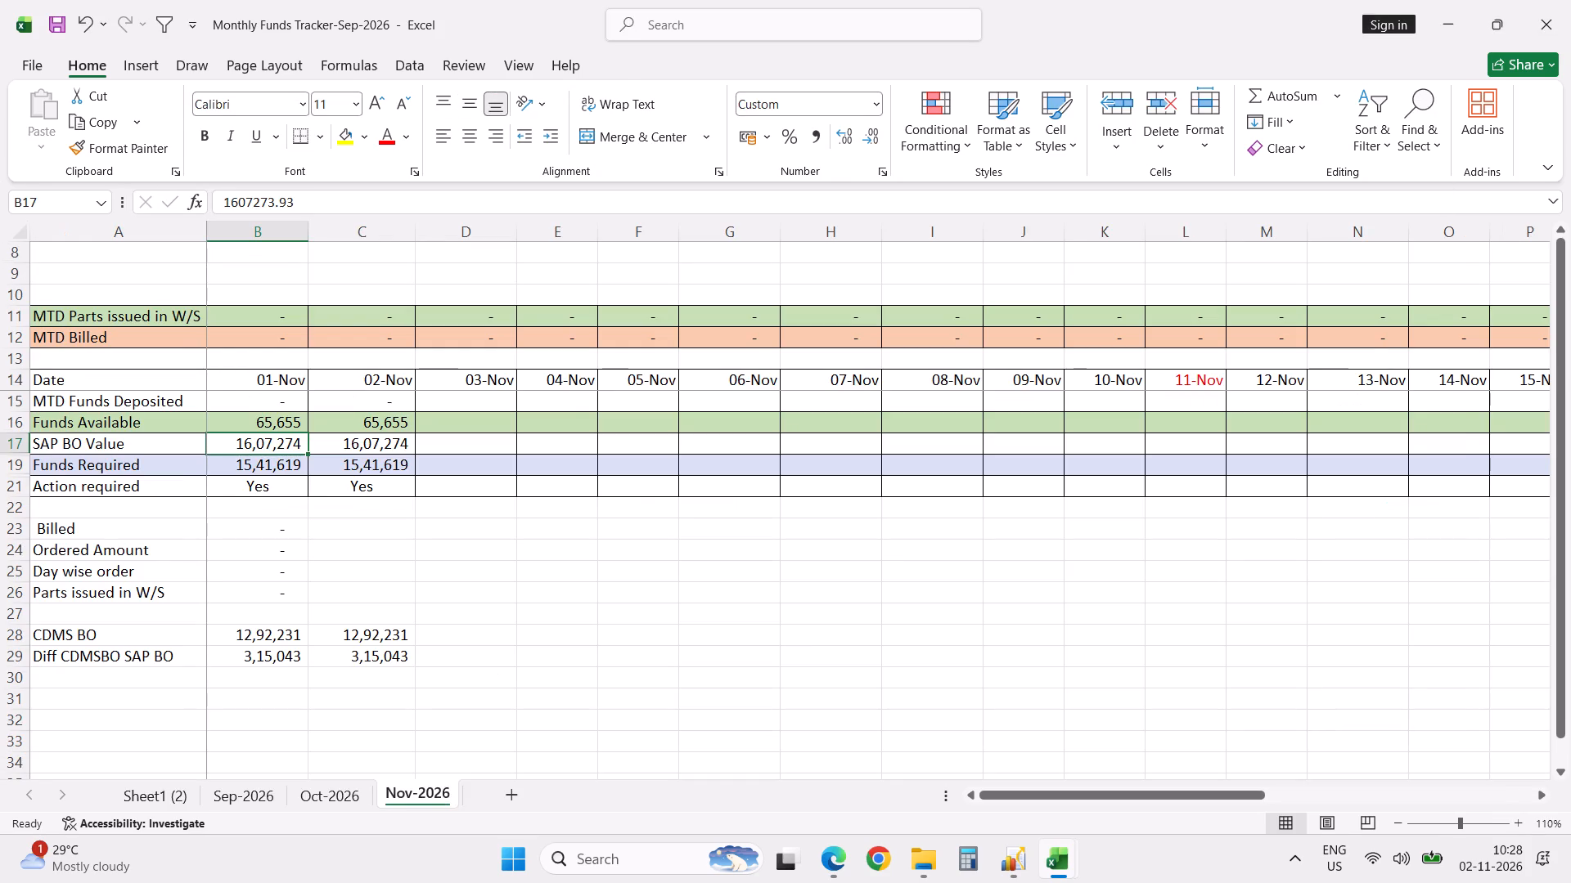
click(602, 773)
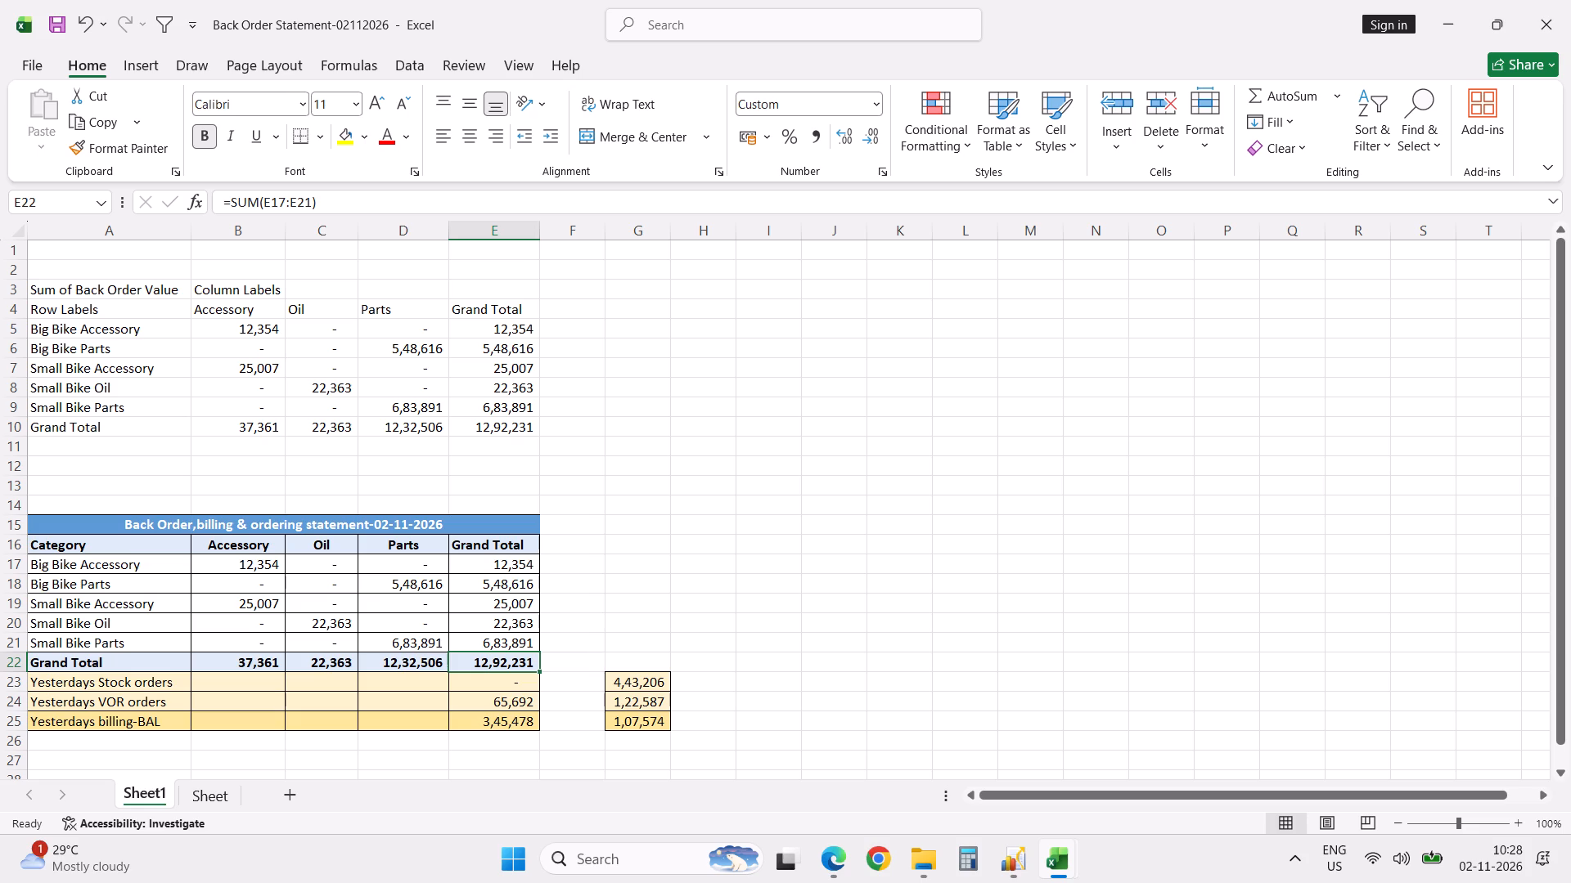
key(alt+Tab)
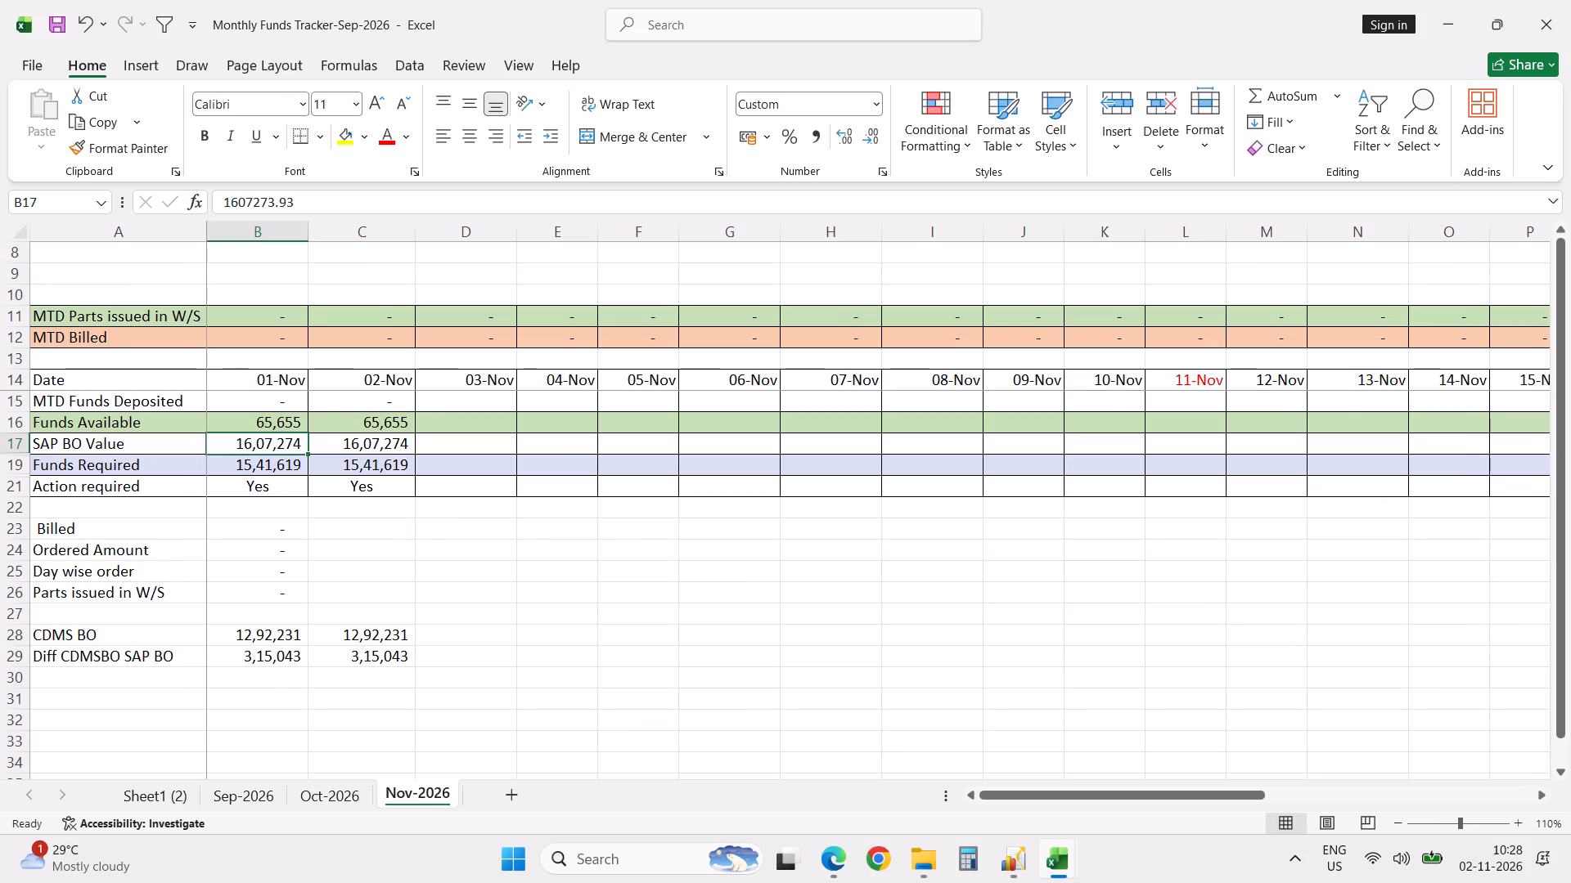
Switch to the Part Purchase Order Statement workbook, remove its existing filters and turn on fresh filters for the header row.
click(1013, 858)
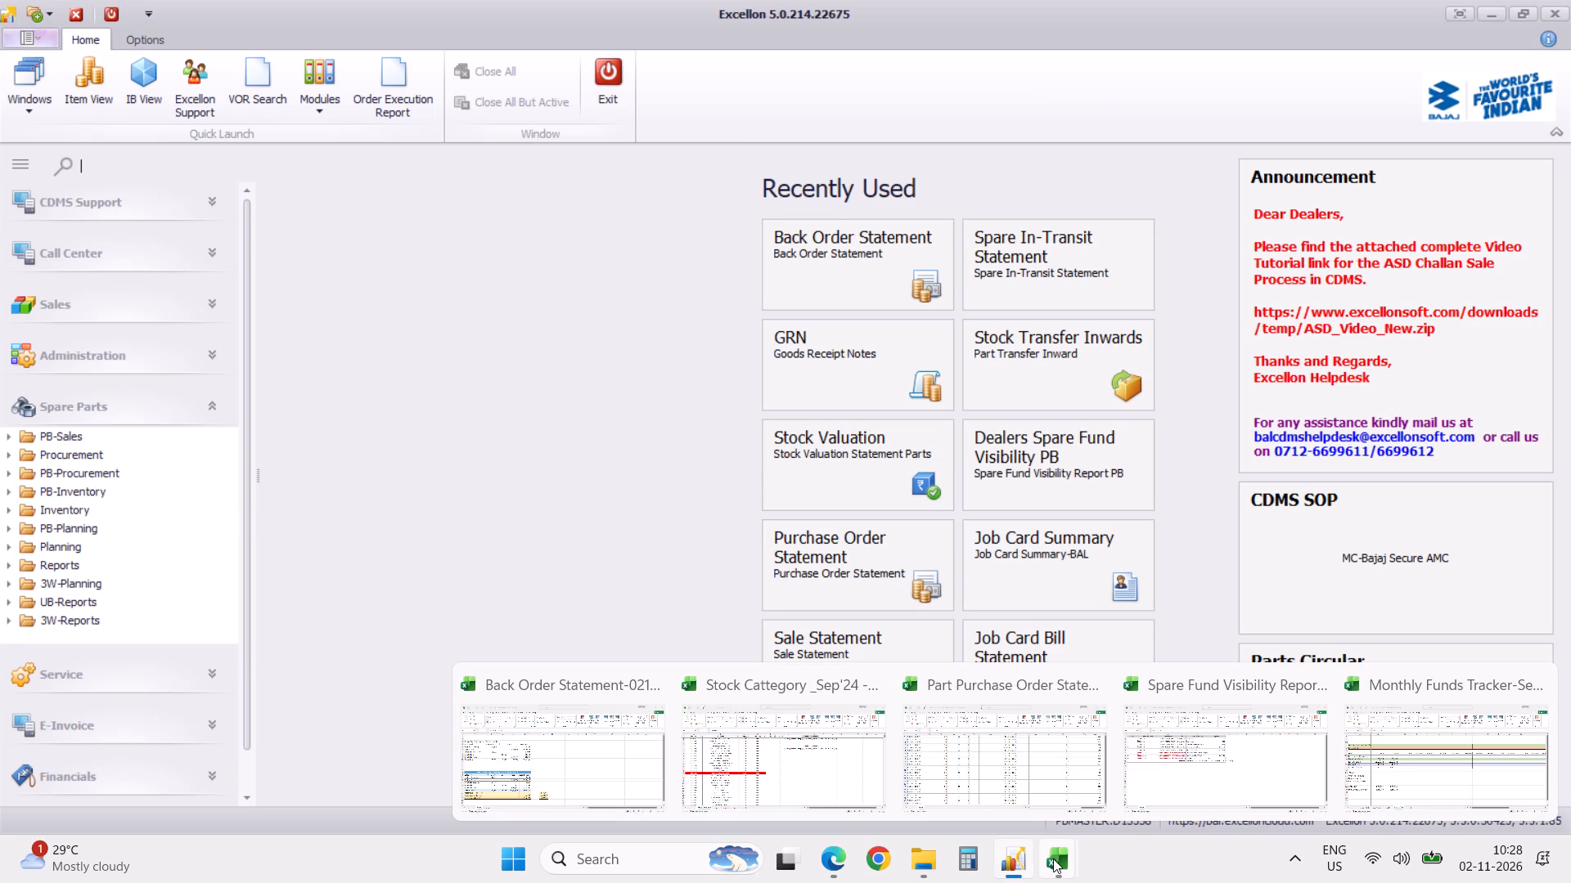
click(1029, 764)
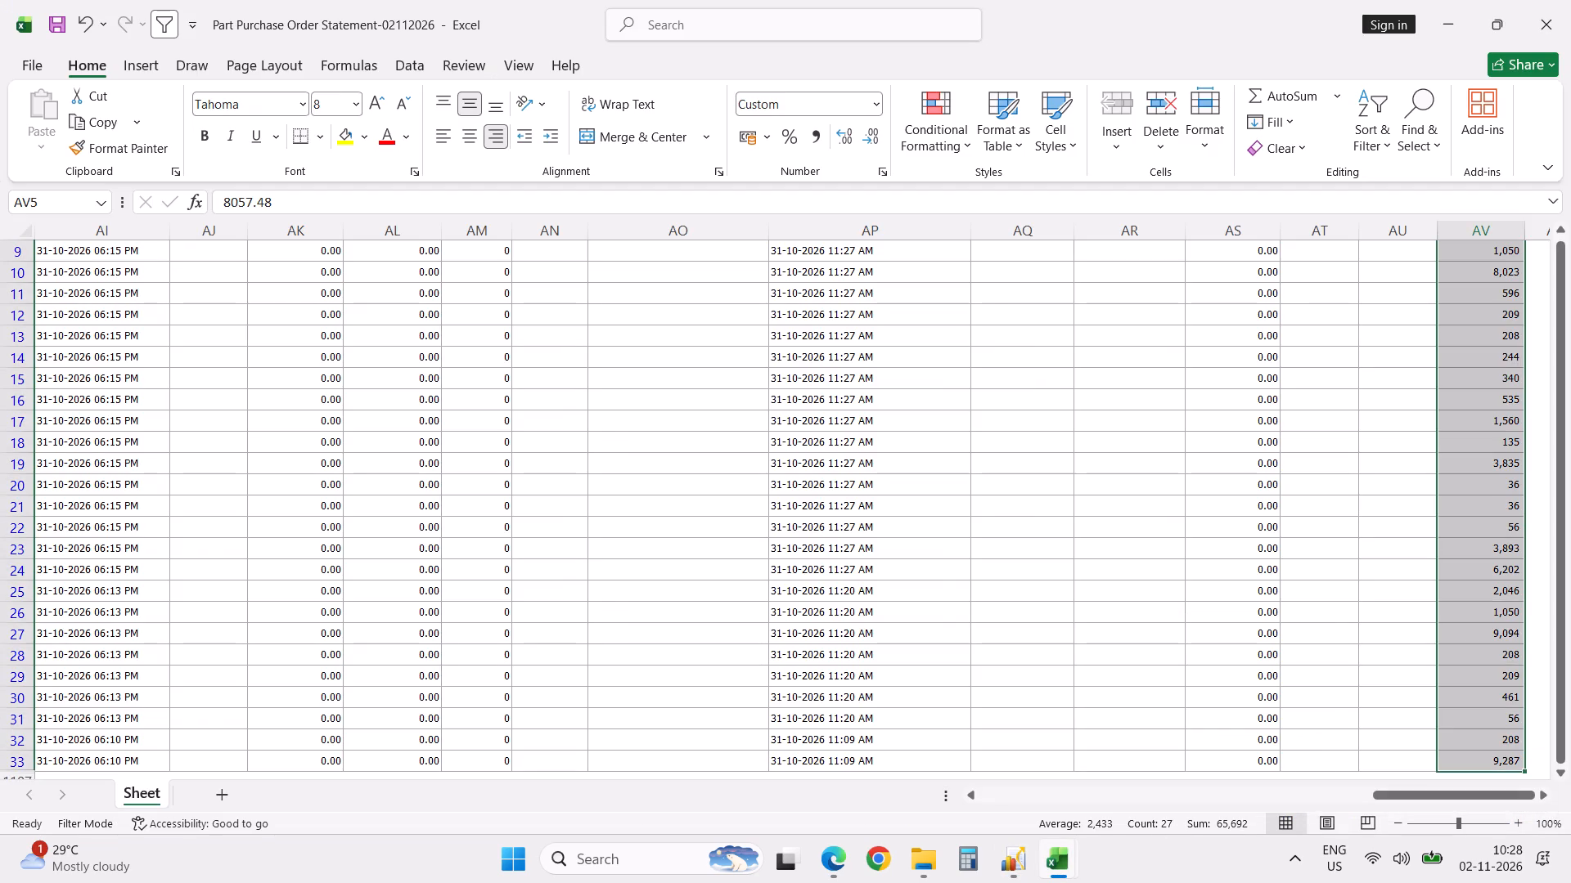
click(115, 483)
key(ctrl+Up)
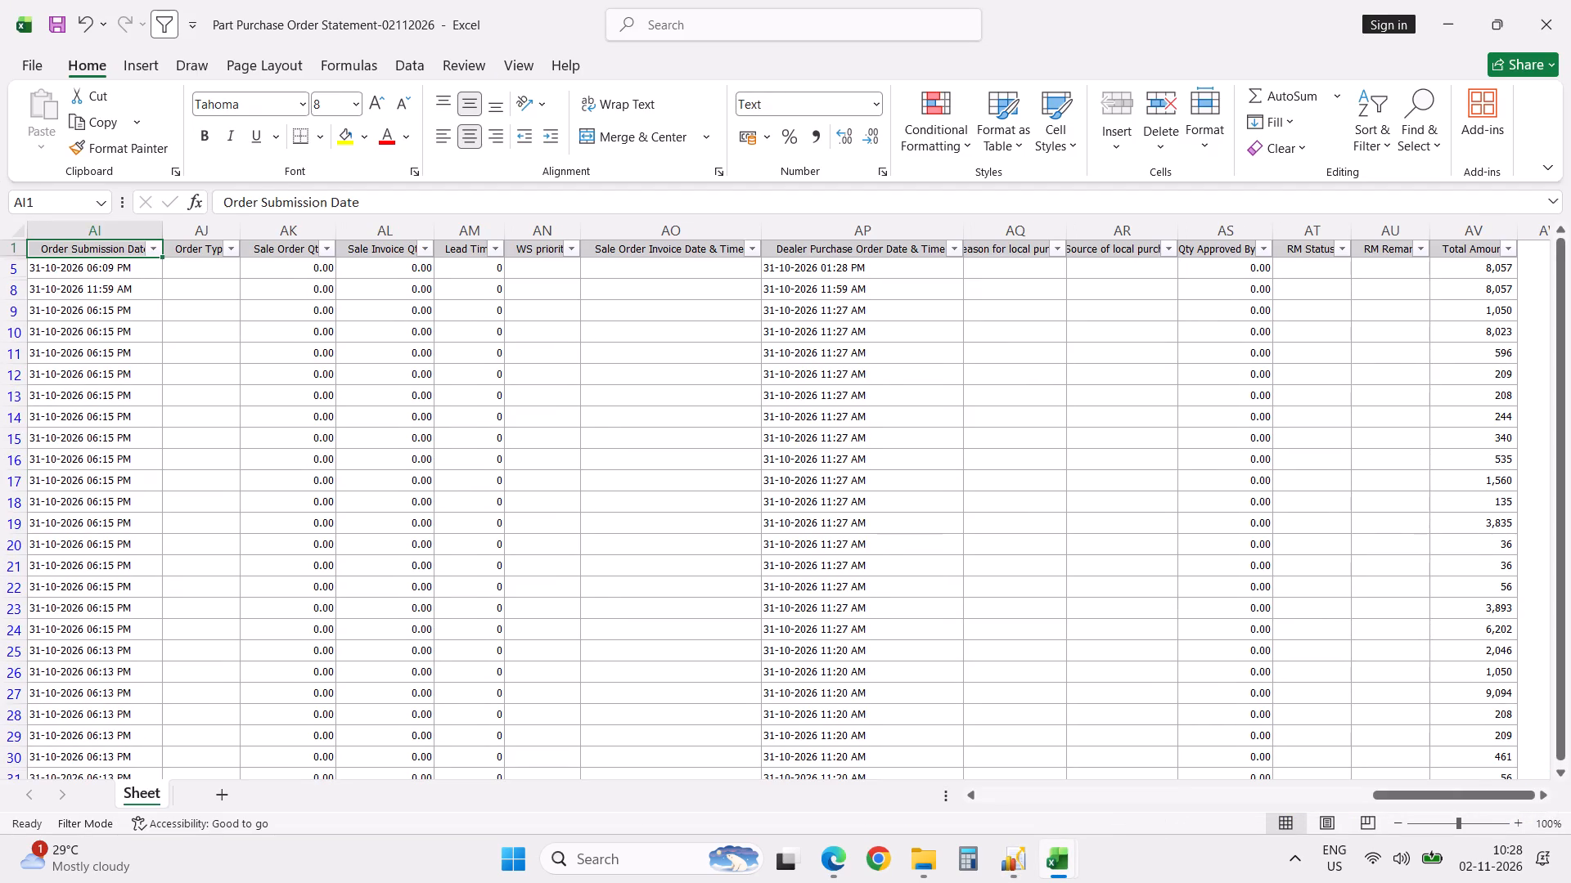
text(dff)
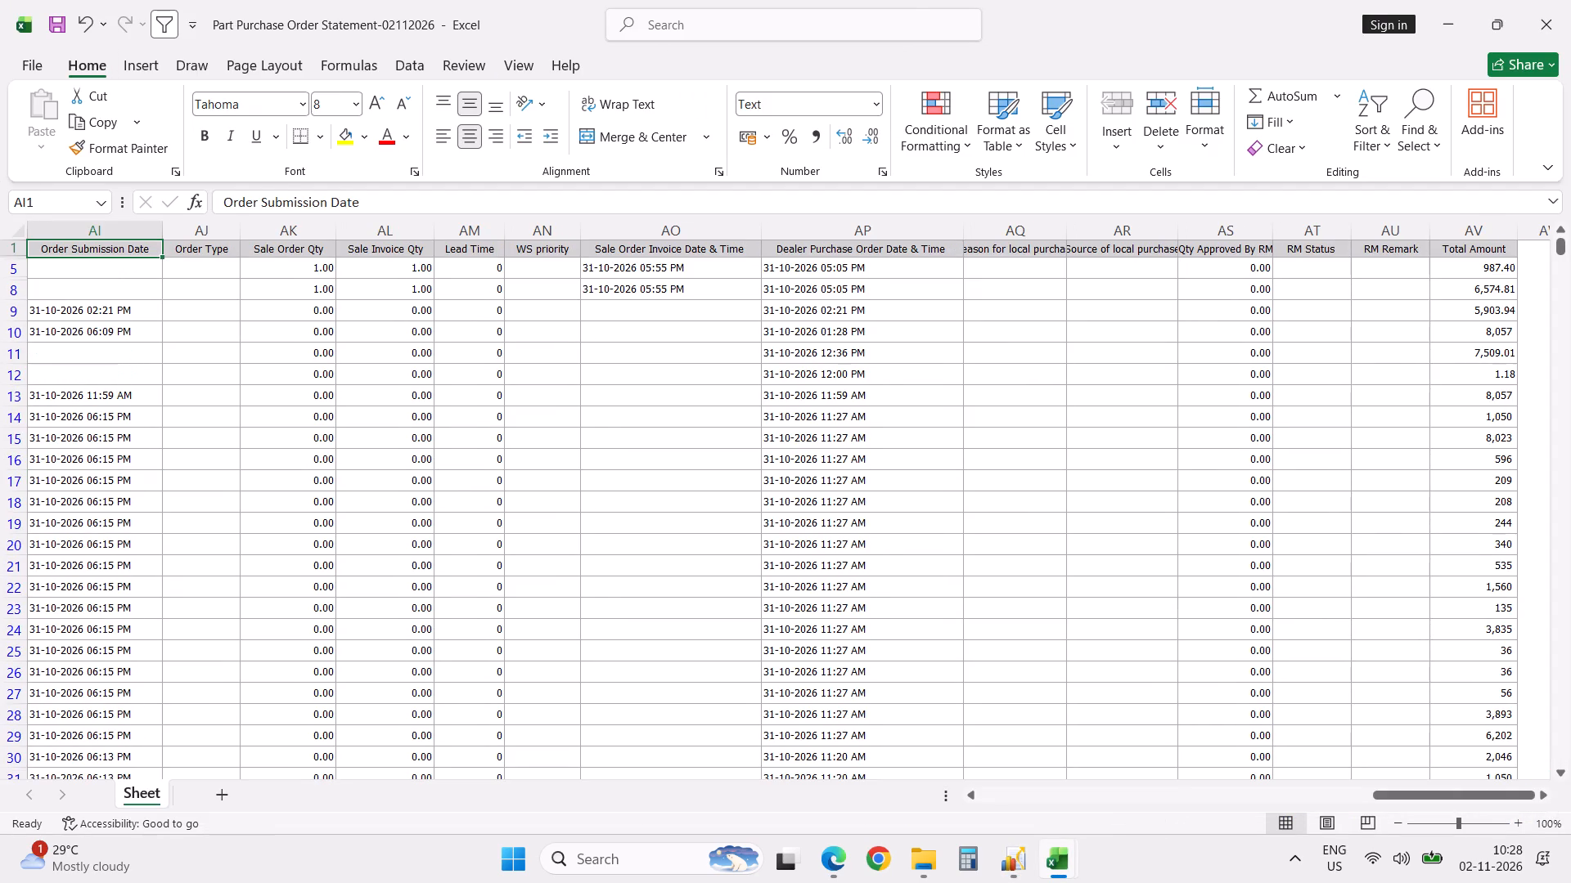
key(alt+d)
text(ff)
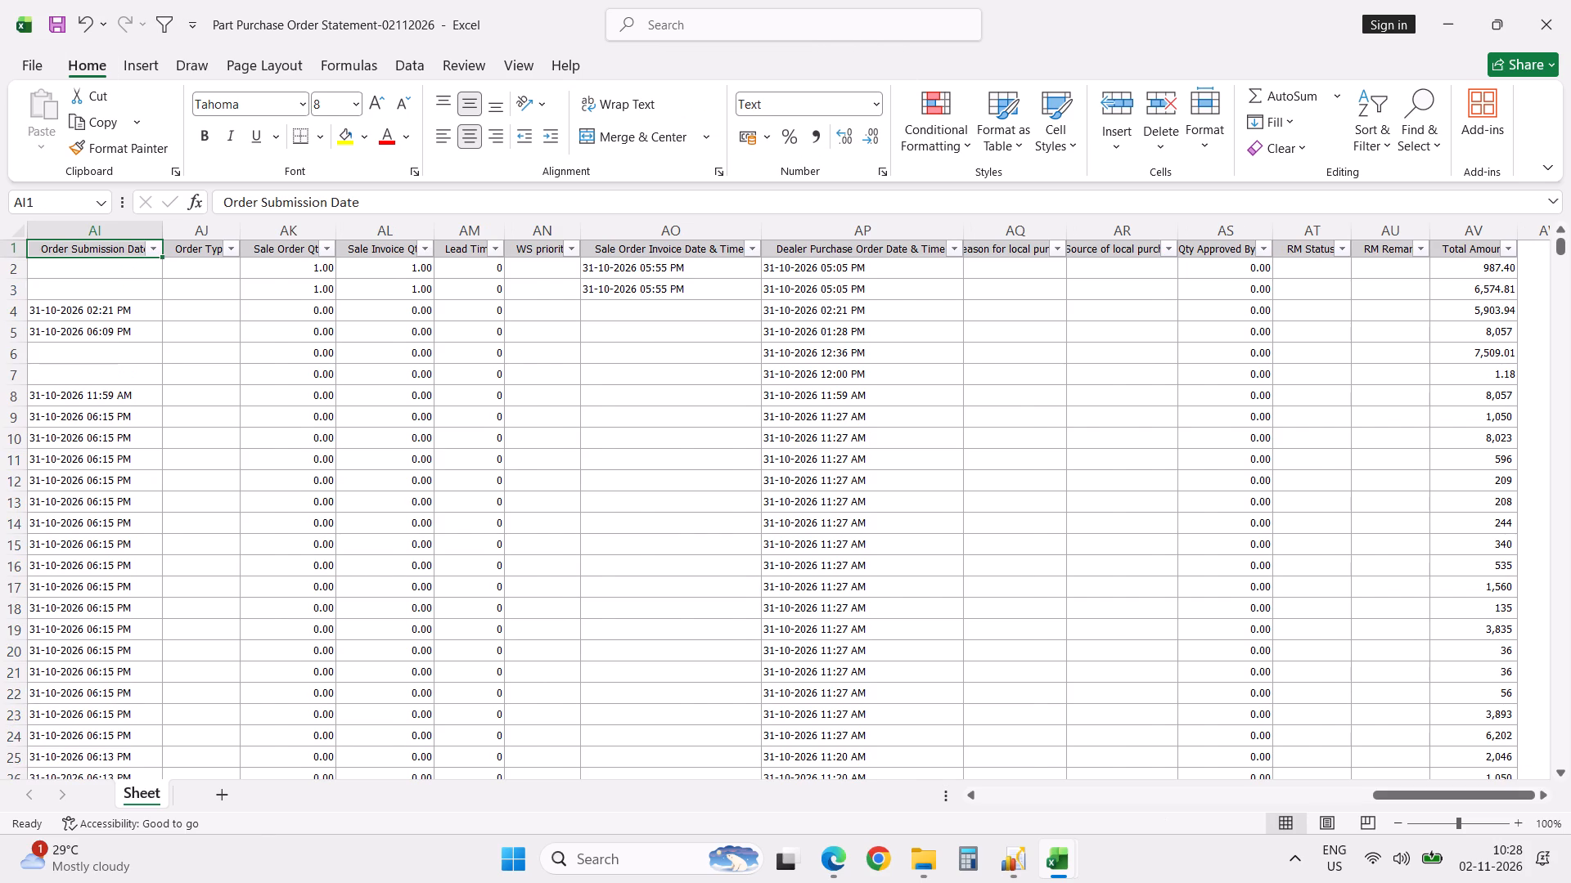
Filter the Undispatched Delivery Qty column to exclude 0.00 and look through the undispatched parts.
key(ctrl+Left)
key(Right)
key(Right)
key(Right)
key(Right)
key(Right)
key(Right)
key(Right)
key(Right)
key(Right)
key(Right)
key(Right)
key(Right)
key(Right)
key(Right)
key(Right)
key(Right)
key(Right)
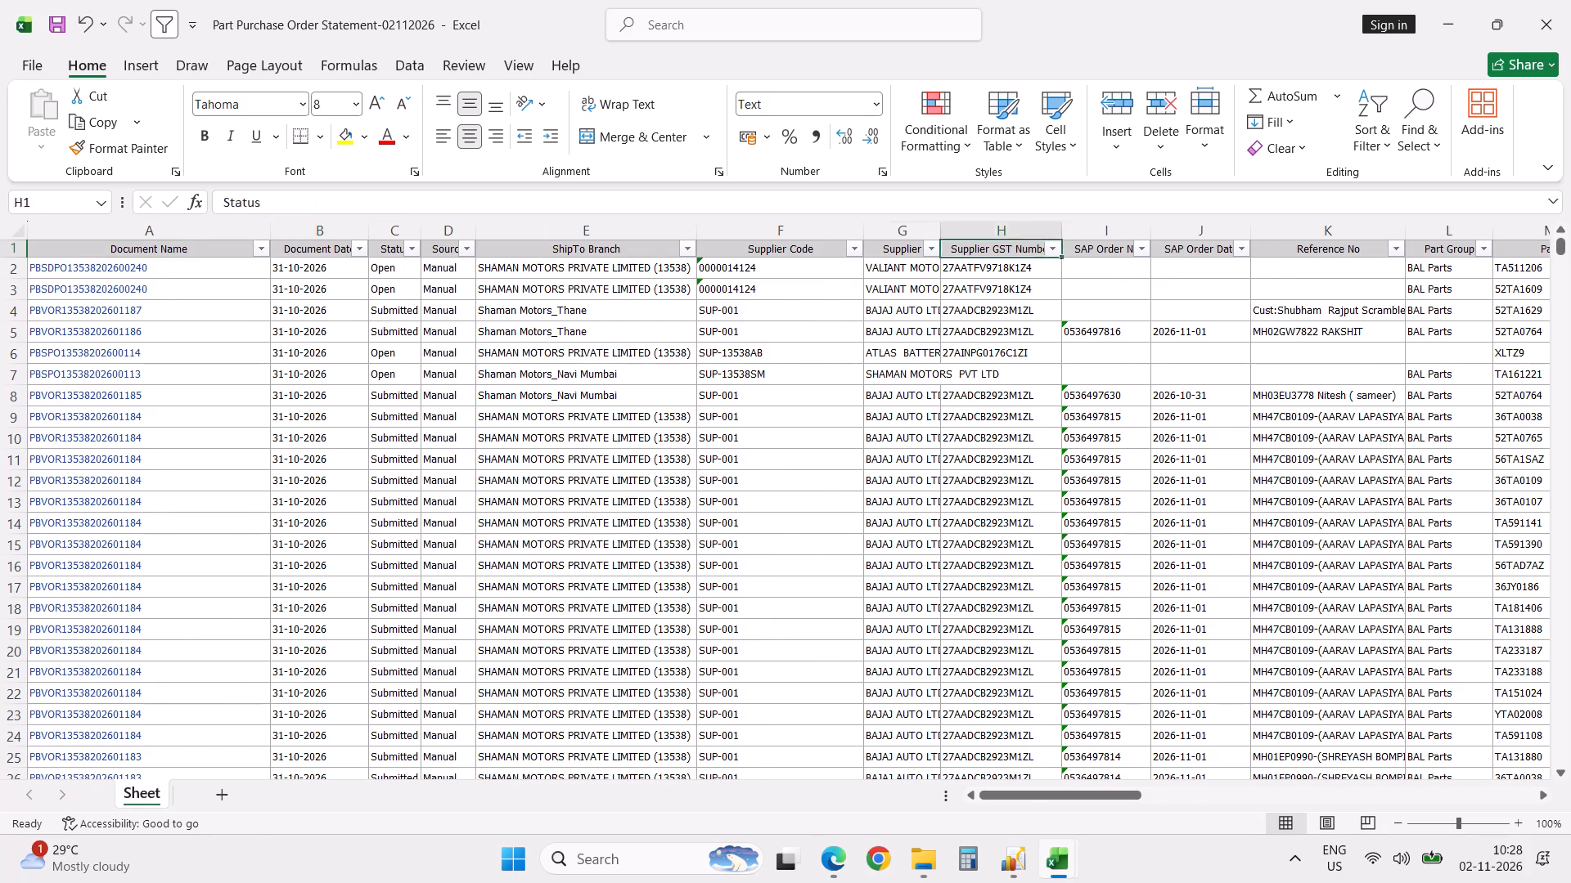
key(Right)
key(Right)
key(Right)
key(Right)
key(Right)
key(Right)
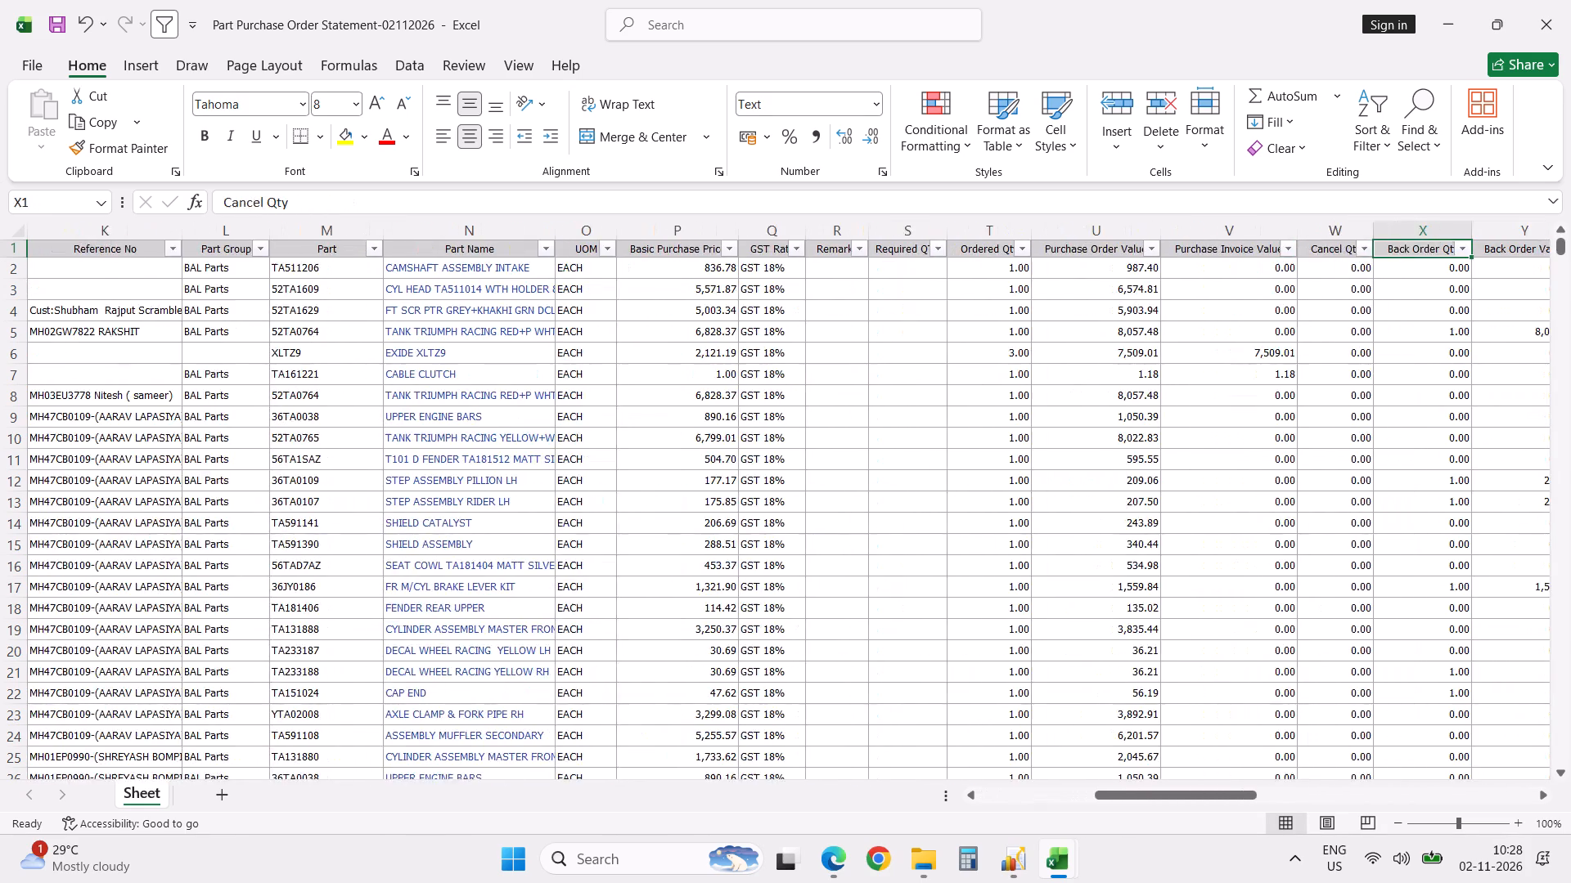
key(Right)
key(Right)
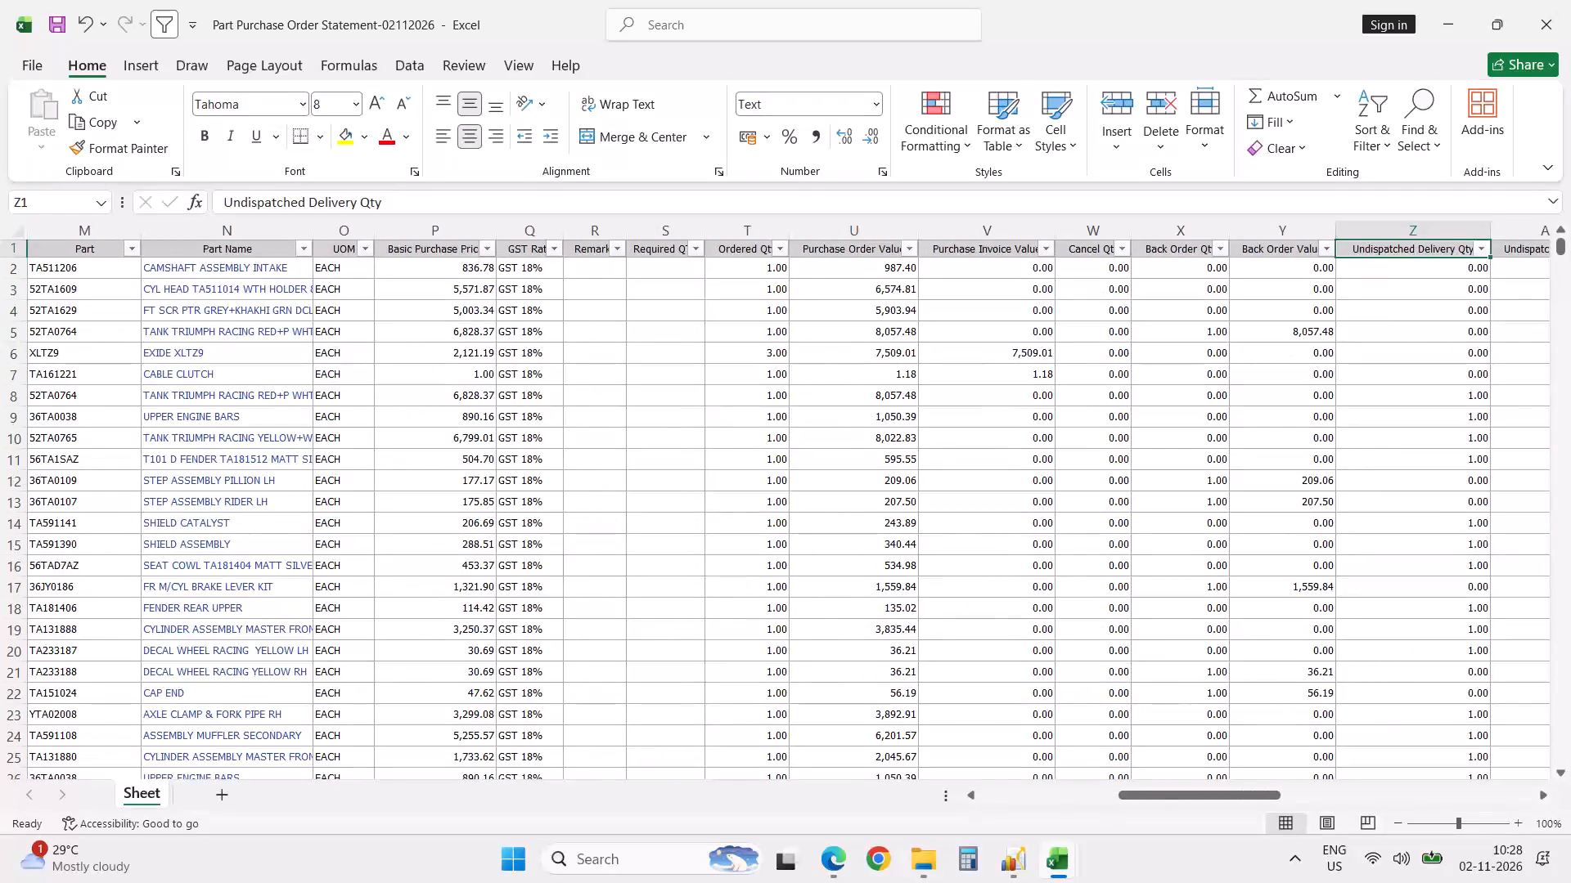
click(1487, 247)
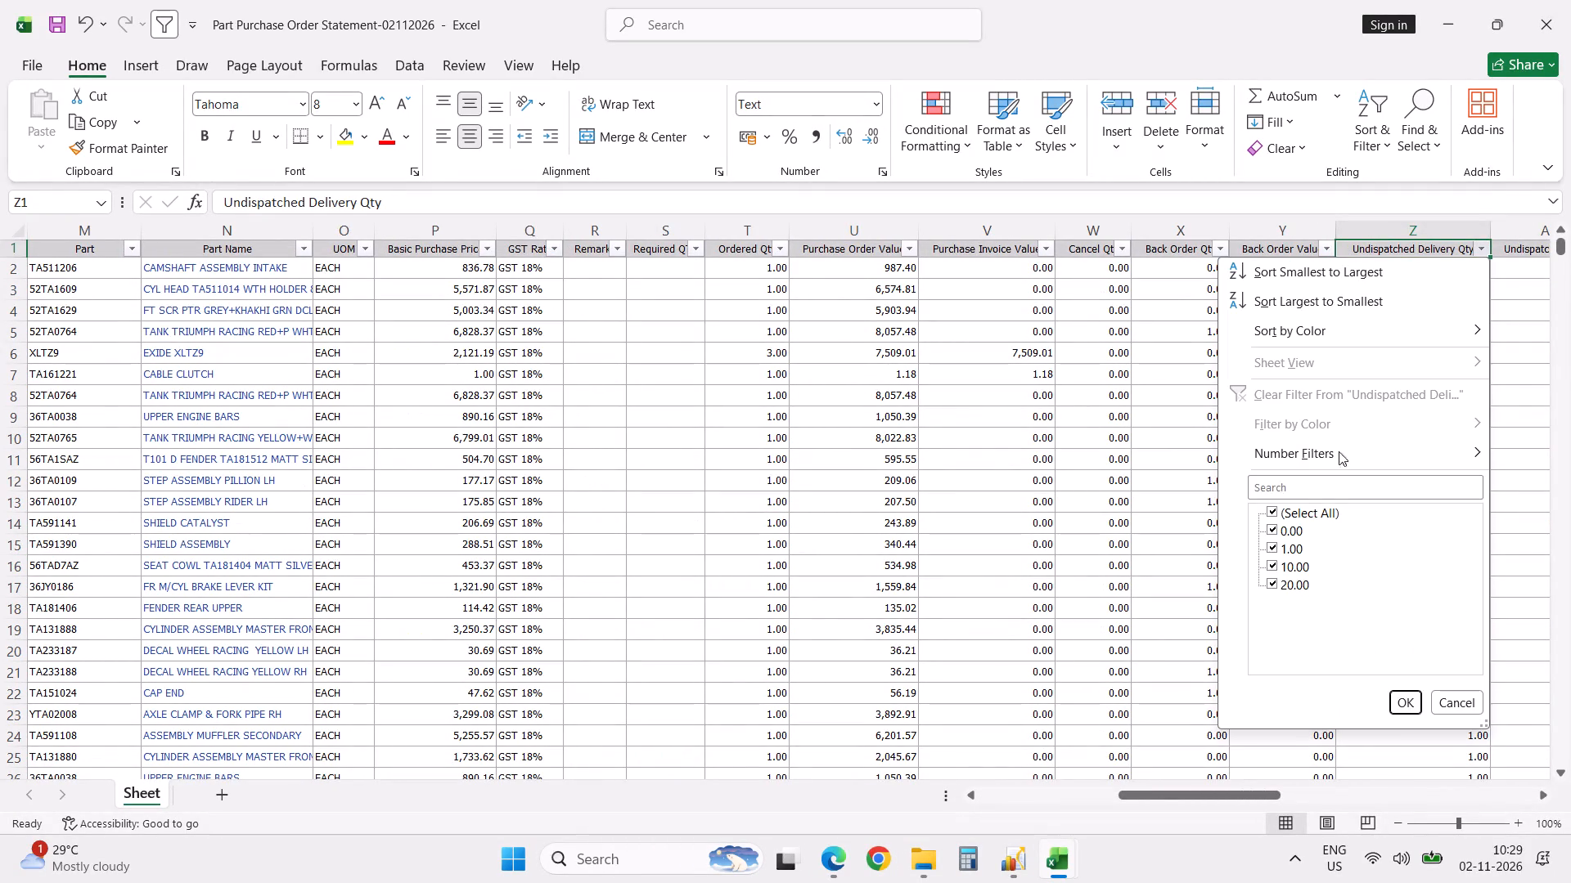
click(1291, 533)
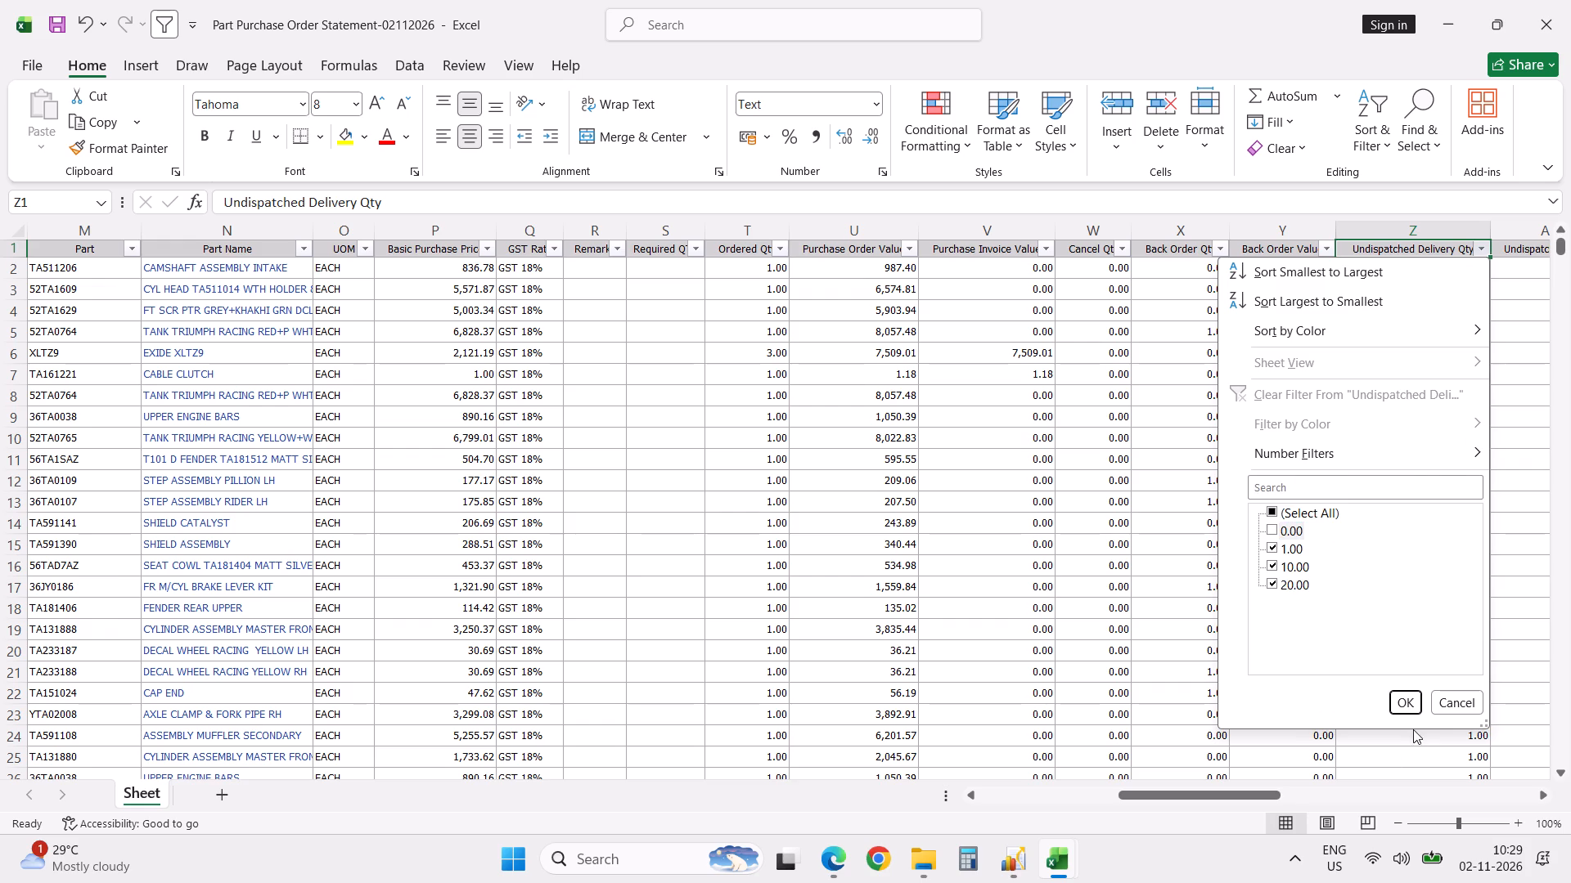
click(1402, 710)
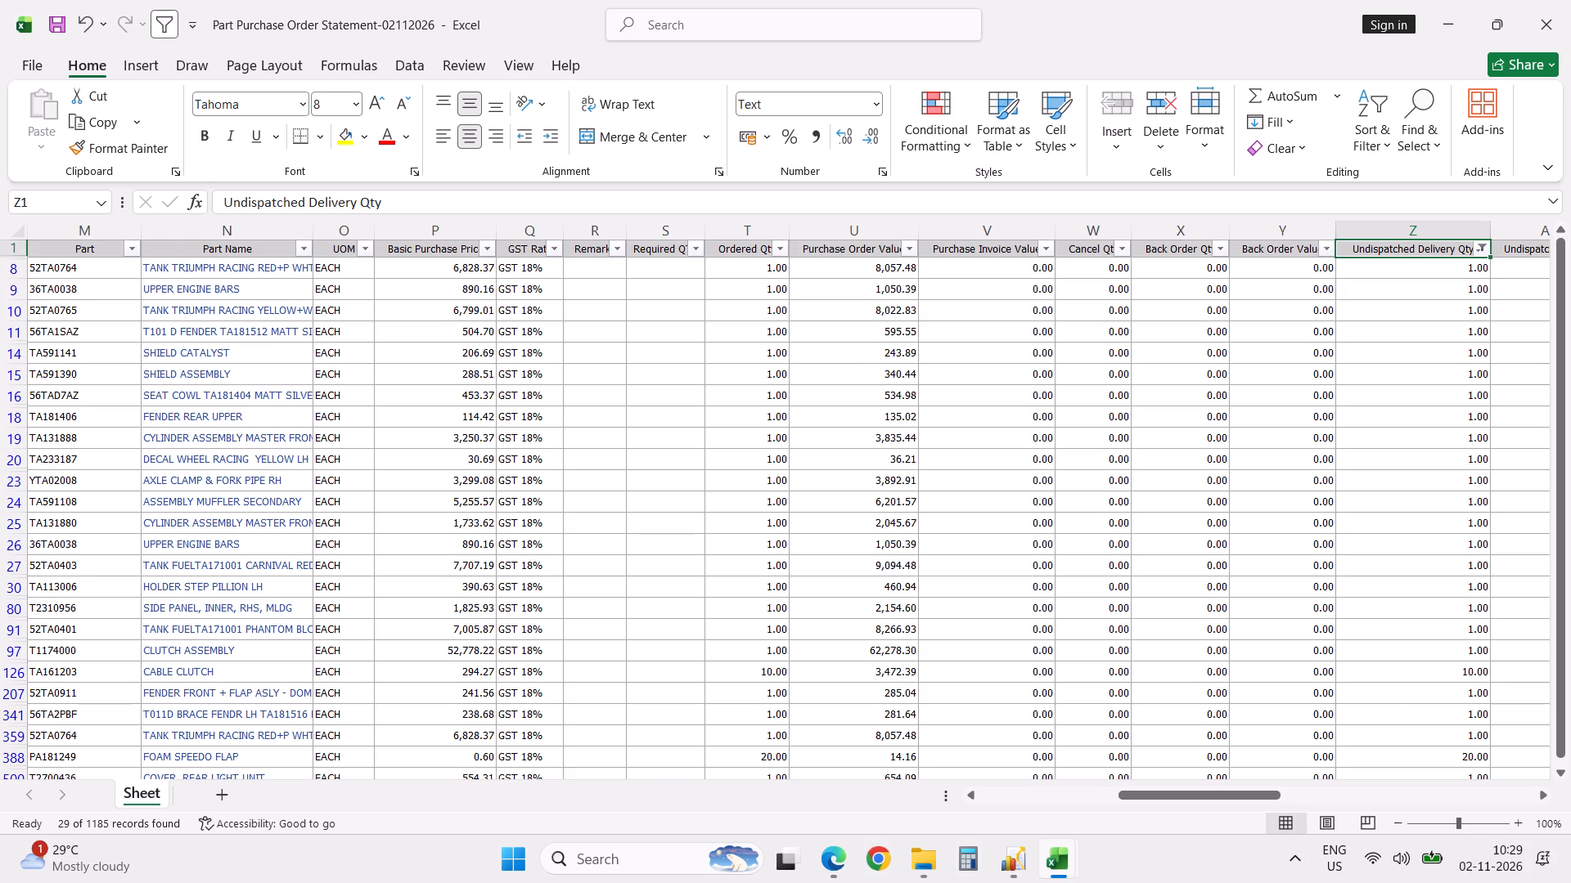
scroll(680, 608, down, 2)
scroll(680, 608, up, 6)
scroll(680, 608, down, 4)
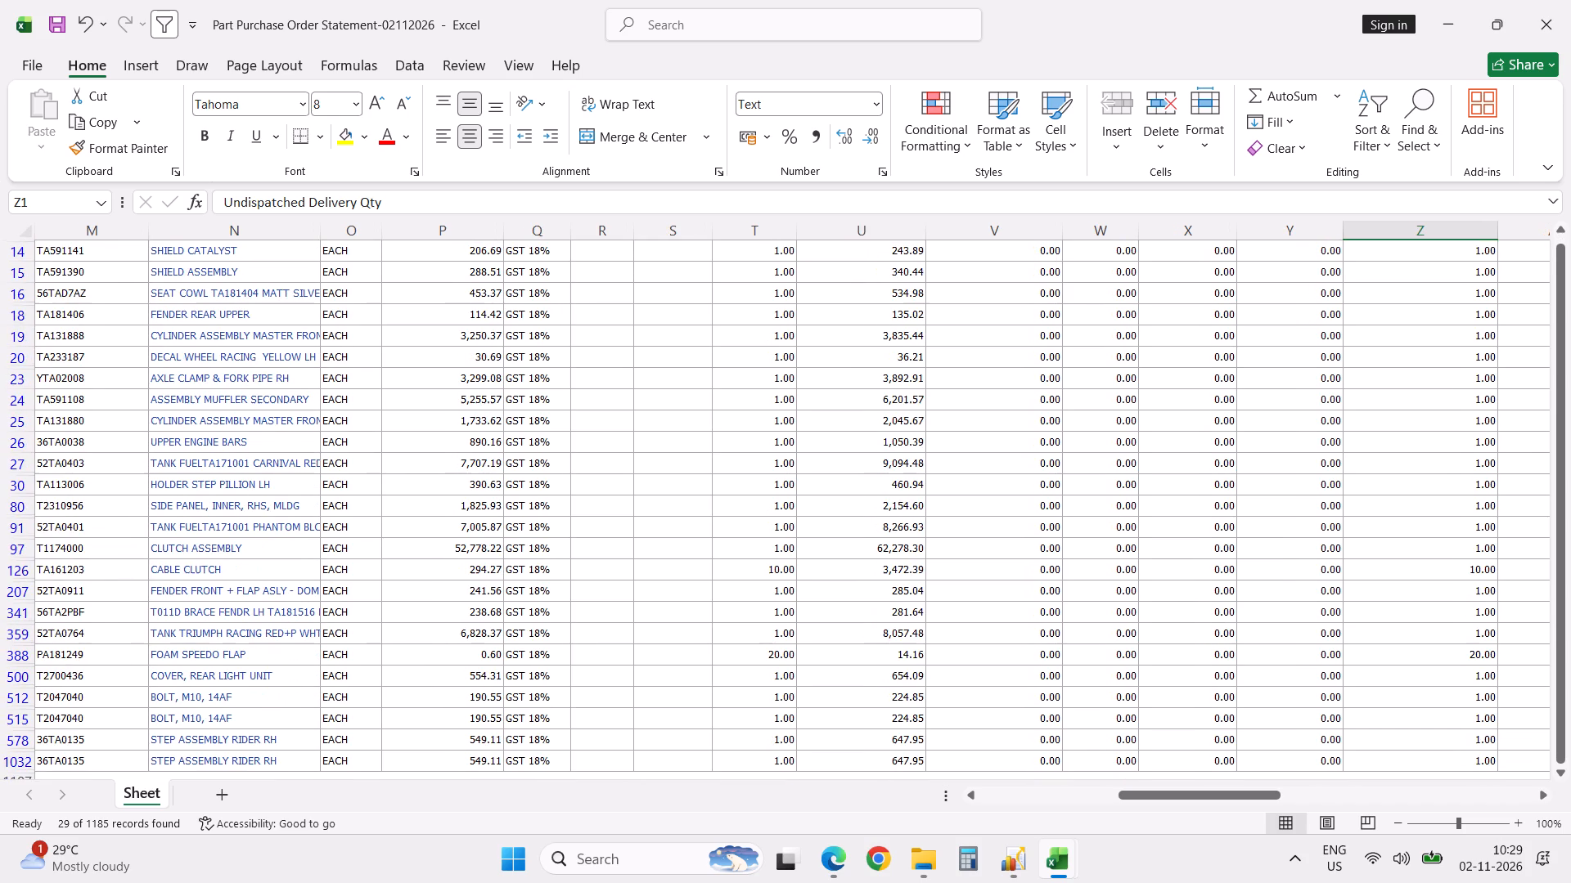
scroll(680, 608, down, 1)
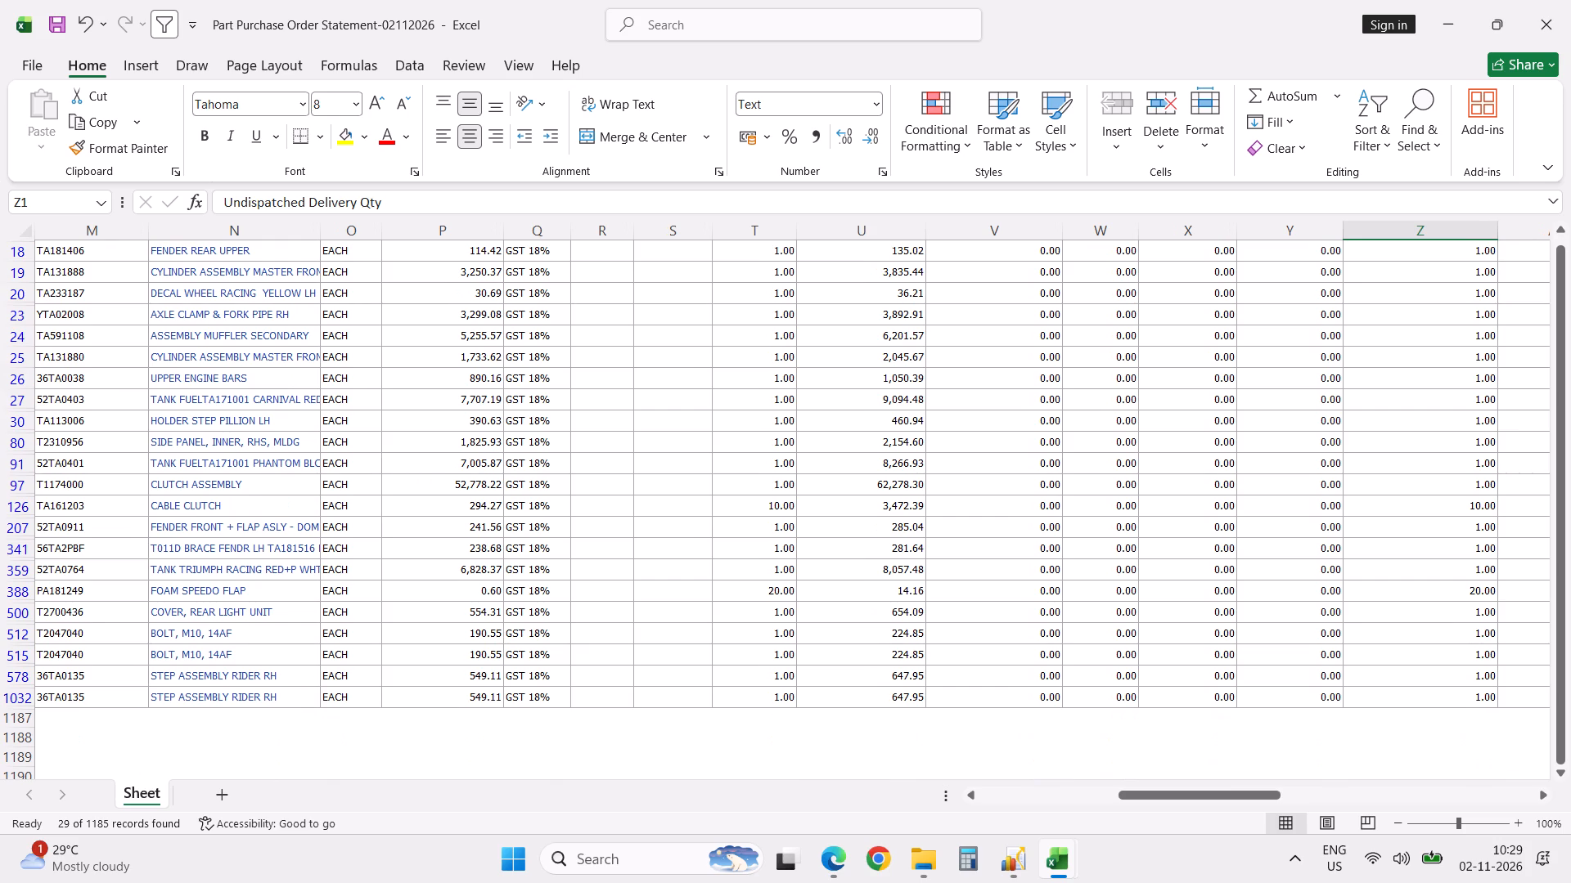
scroll(680, 608, up, 5)
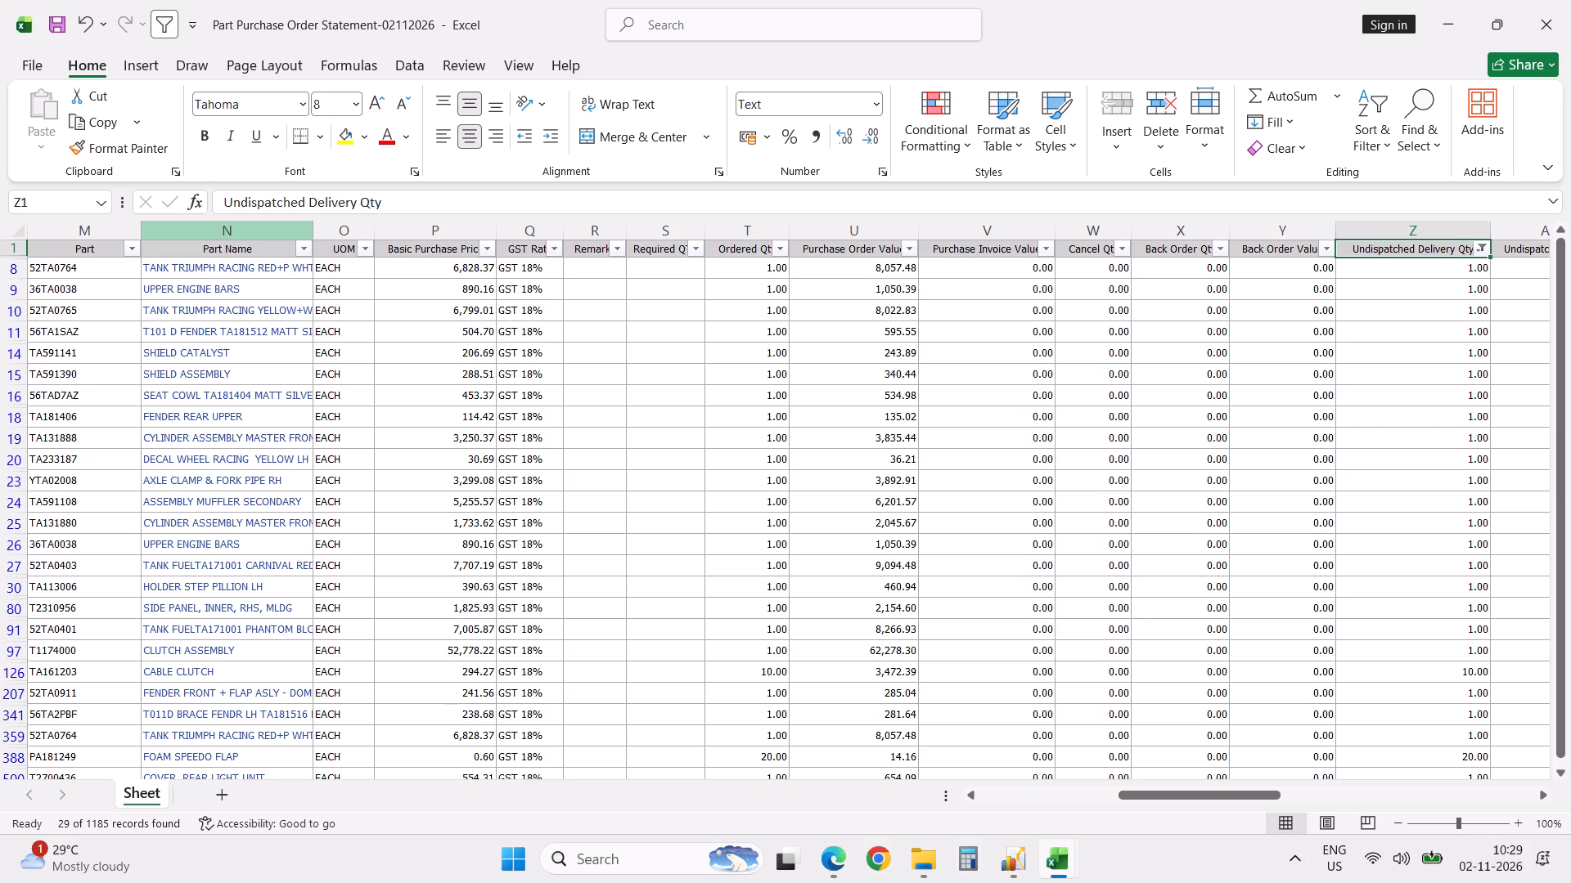
Filter the undispatched parts to those whose Part Name contains "tank".
click(302, 250)
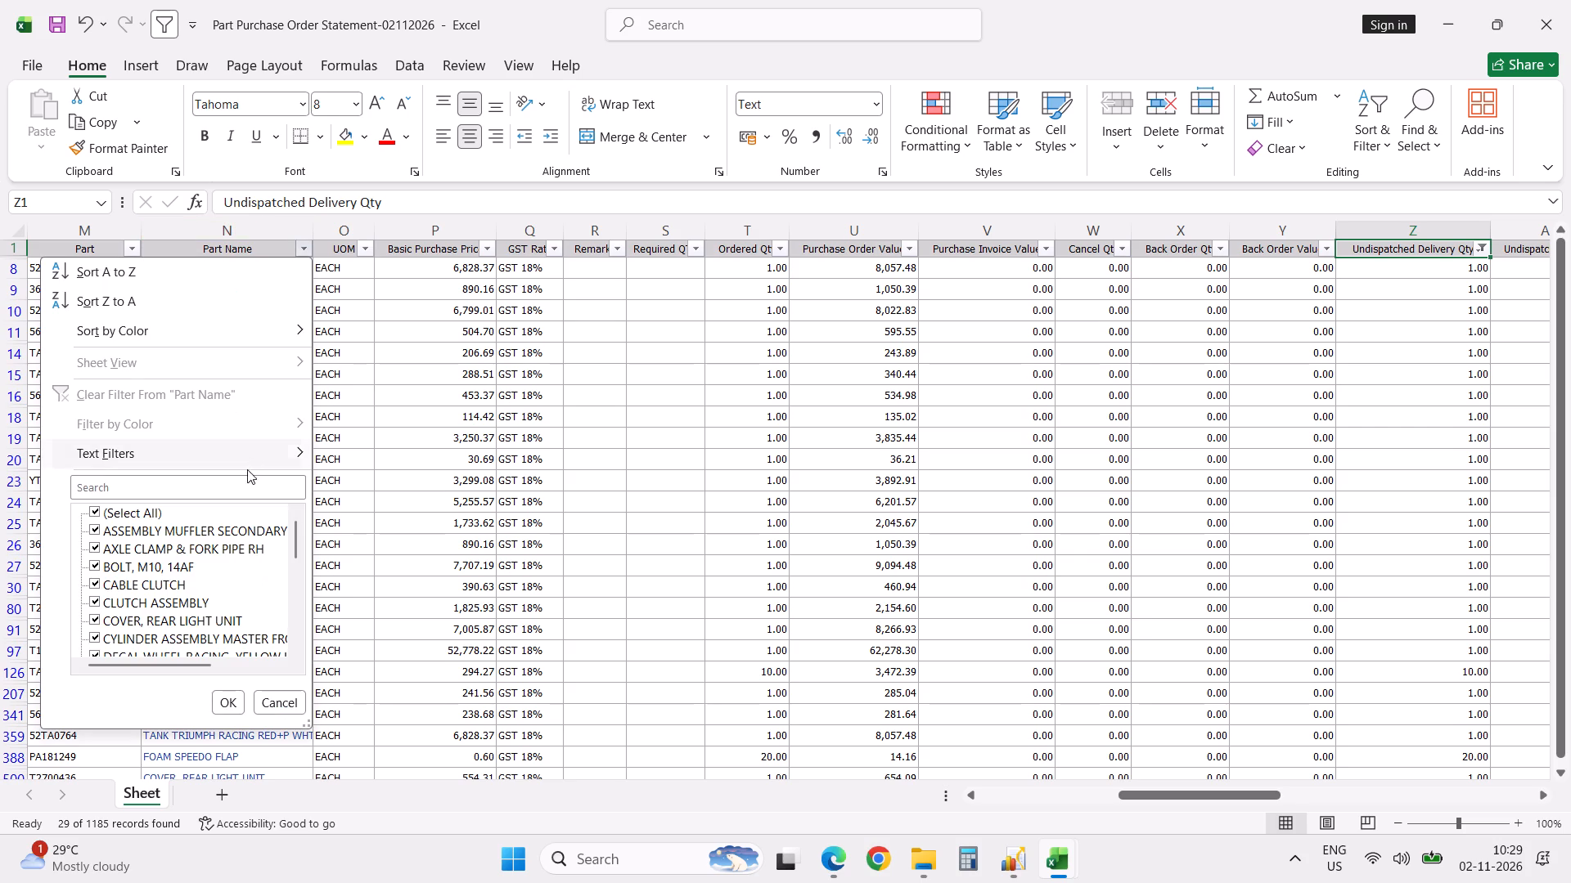
click(247, 485)
text(tank)
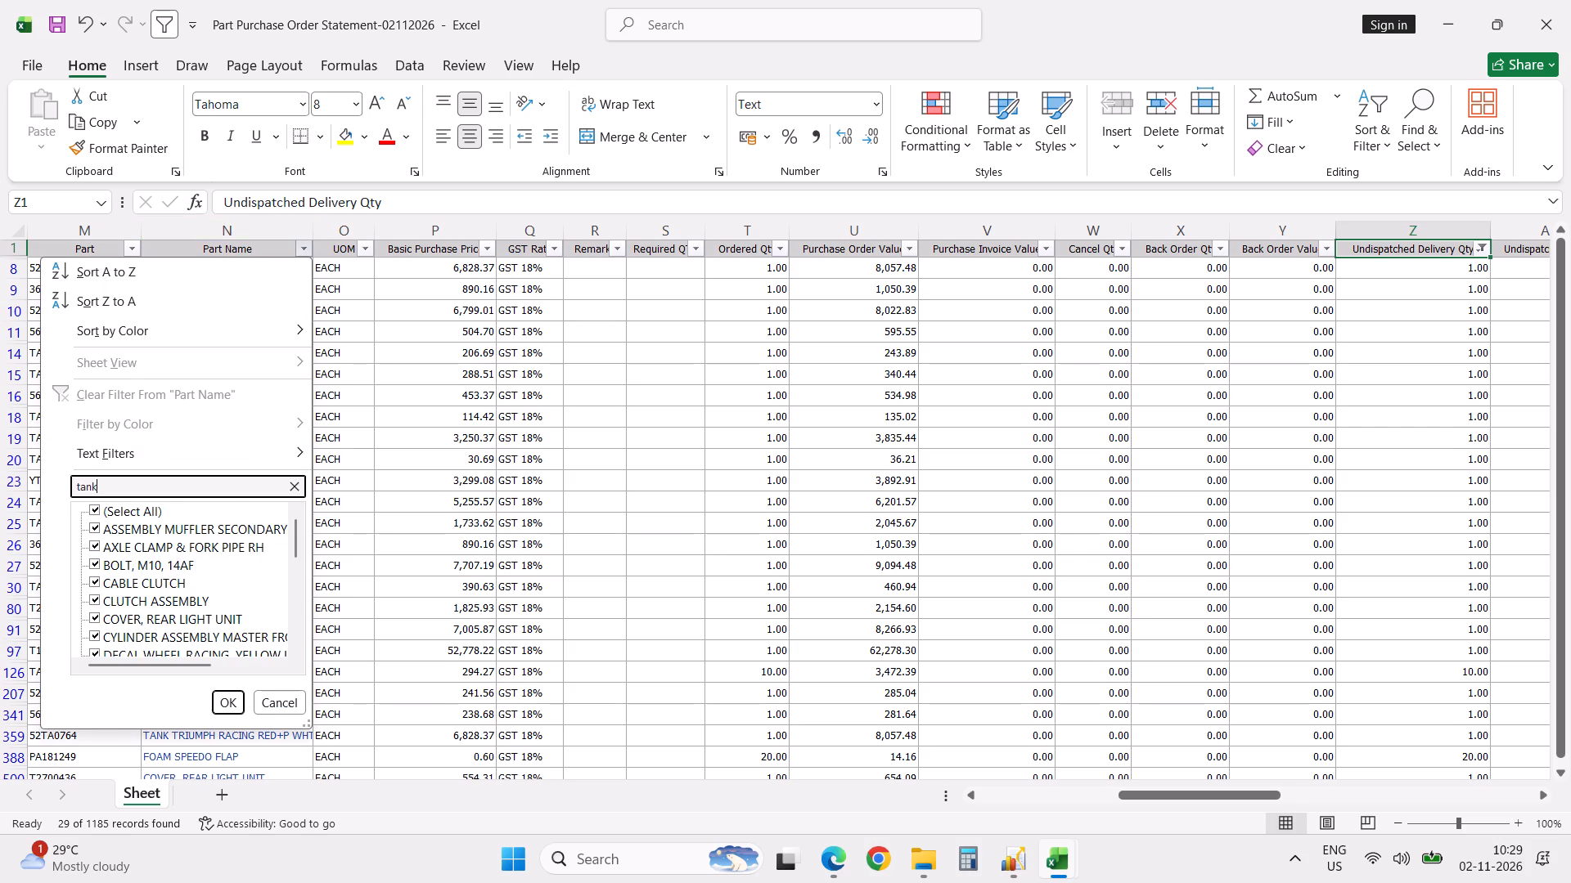
key(Return)
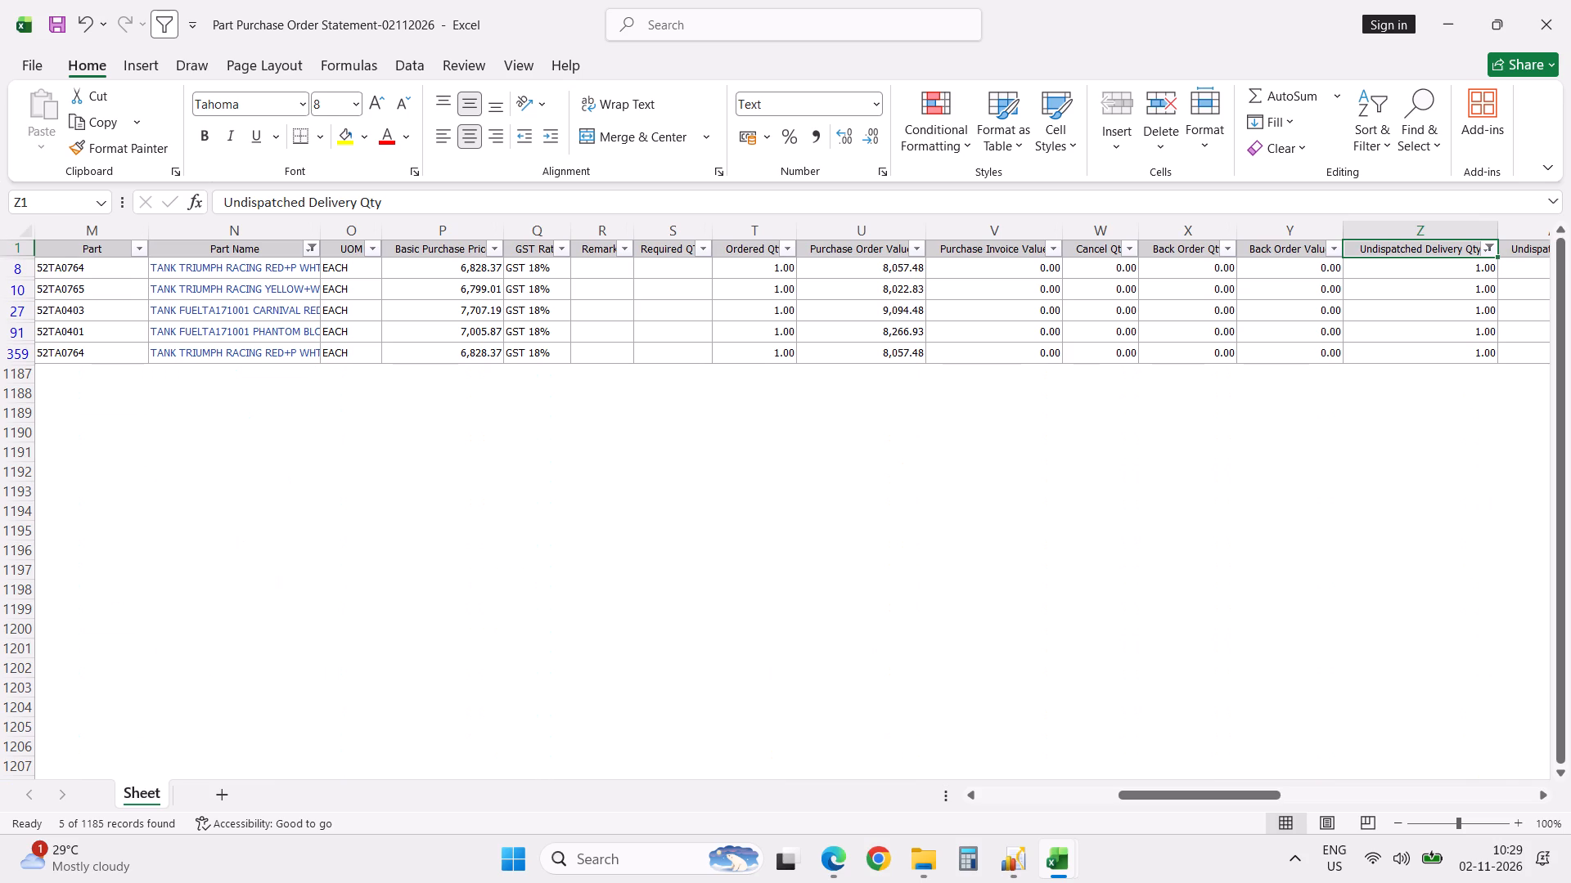
Reselect all values in the Part Name filter and look through the full list of undispatched parts.
click(312, 247)
click(149, 513)
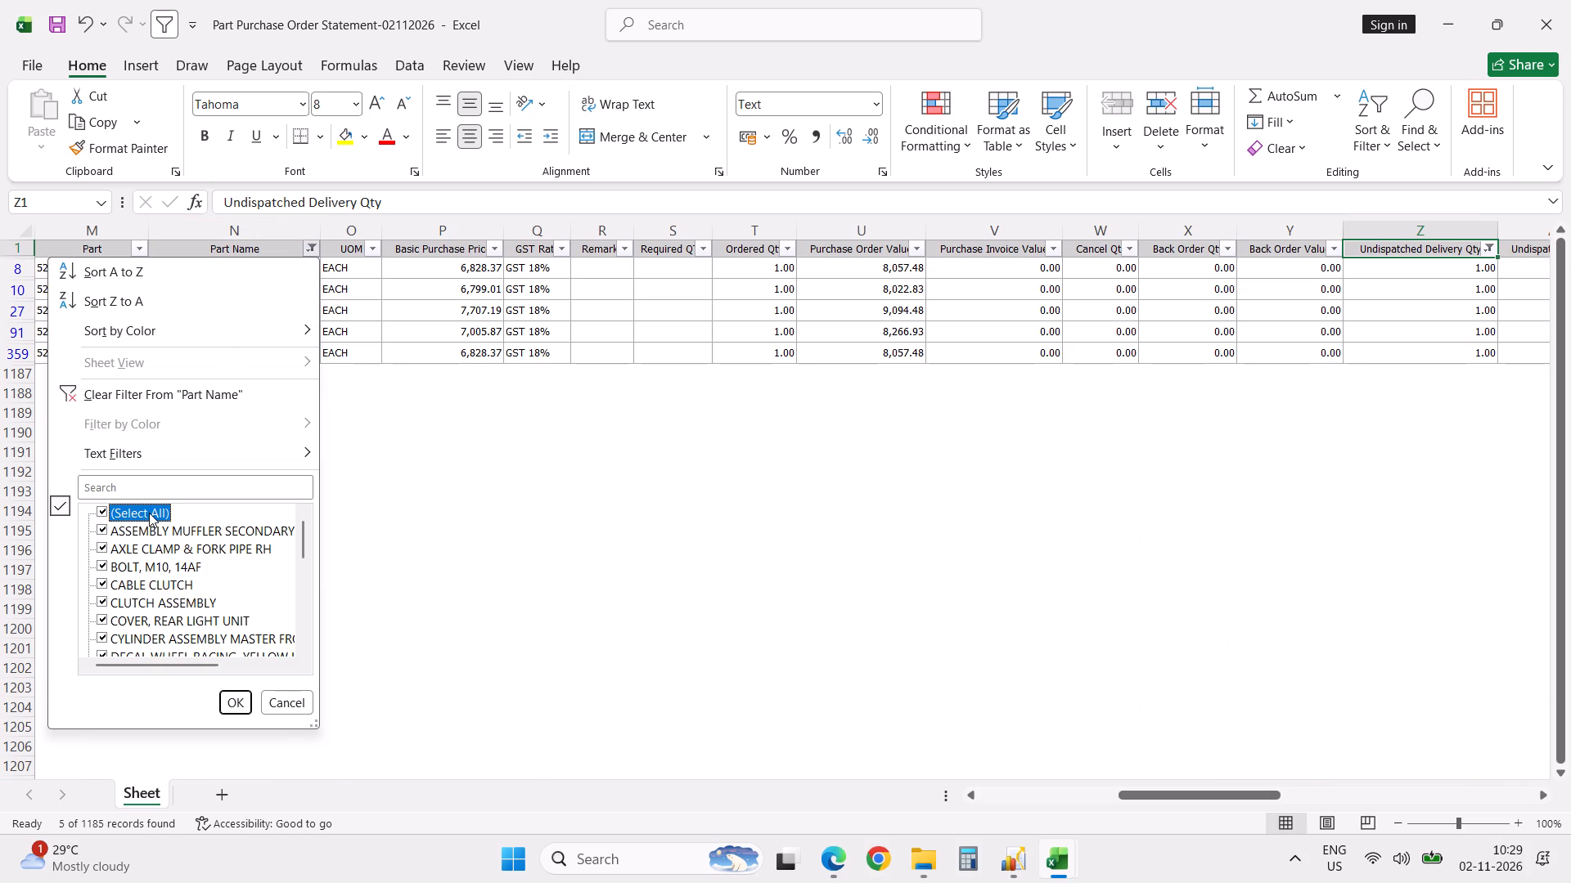
click(232, 693)
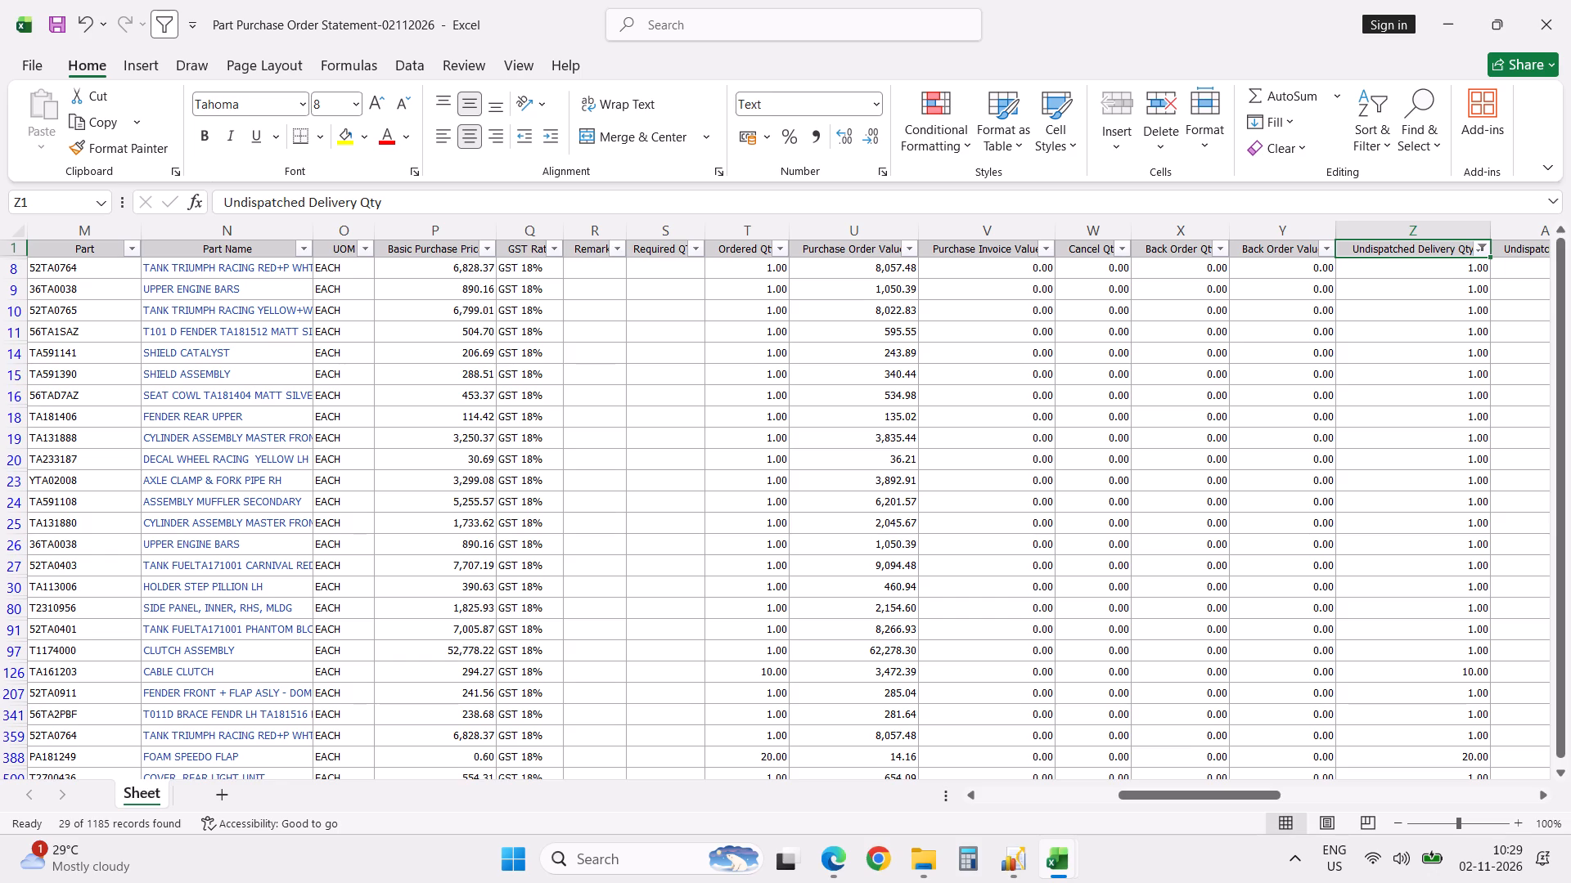
scroll(959, 529, down, 5)
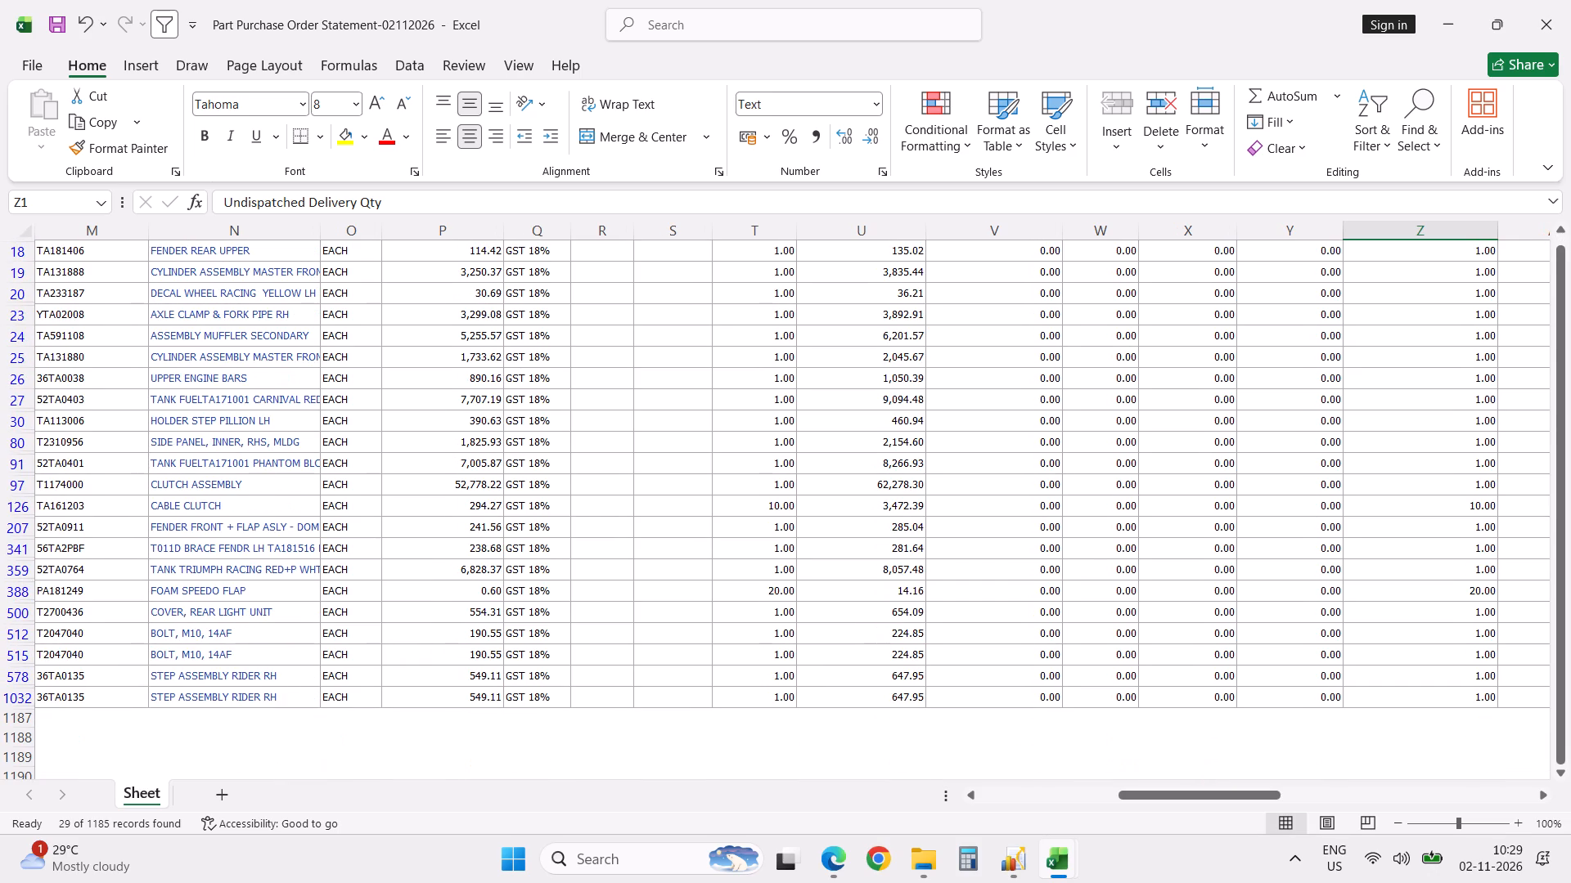
scroll(959, 529, up, 14)
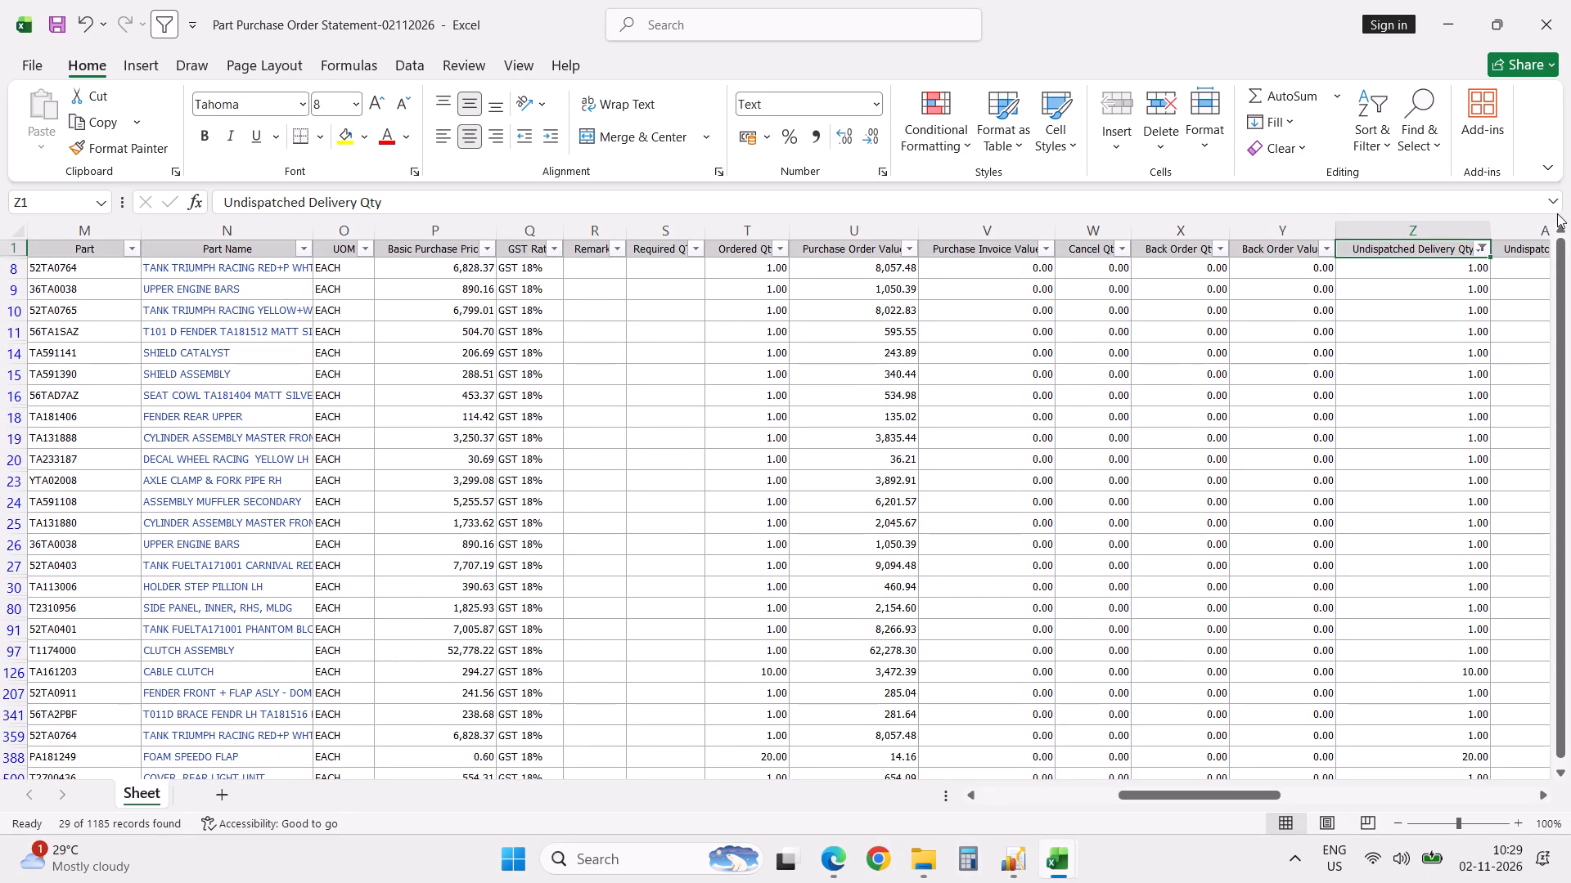
Reselect all values in the Undispatched Delivery Qty filter.
click(1486, 251)
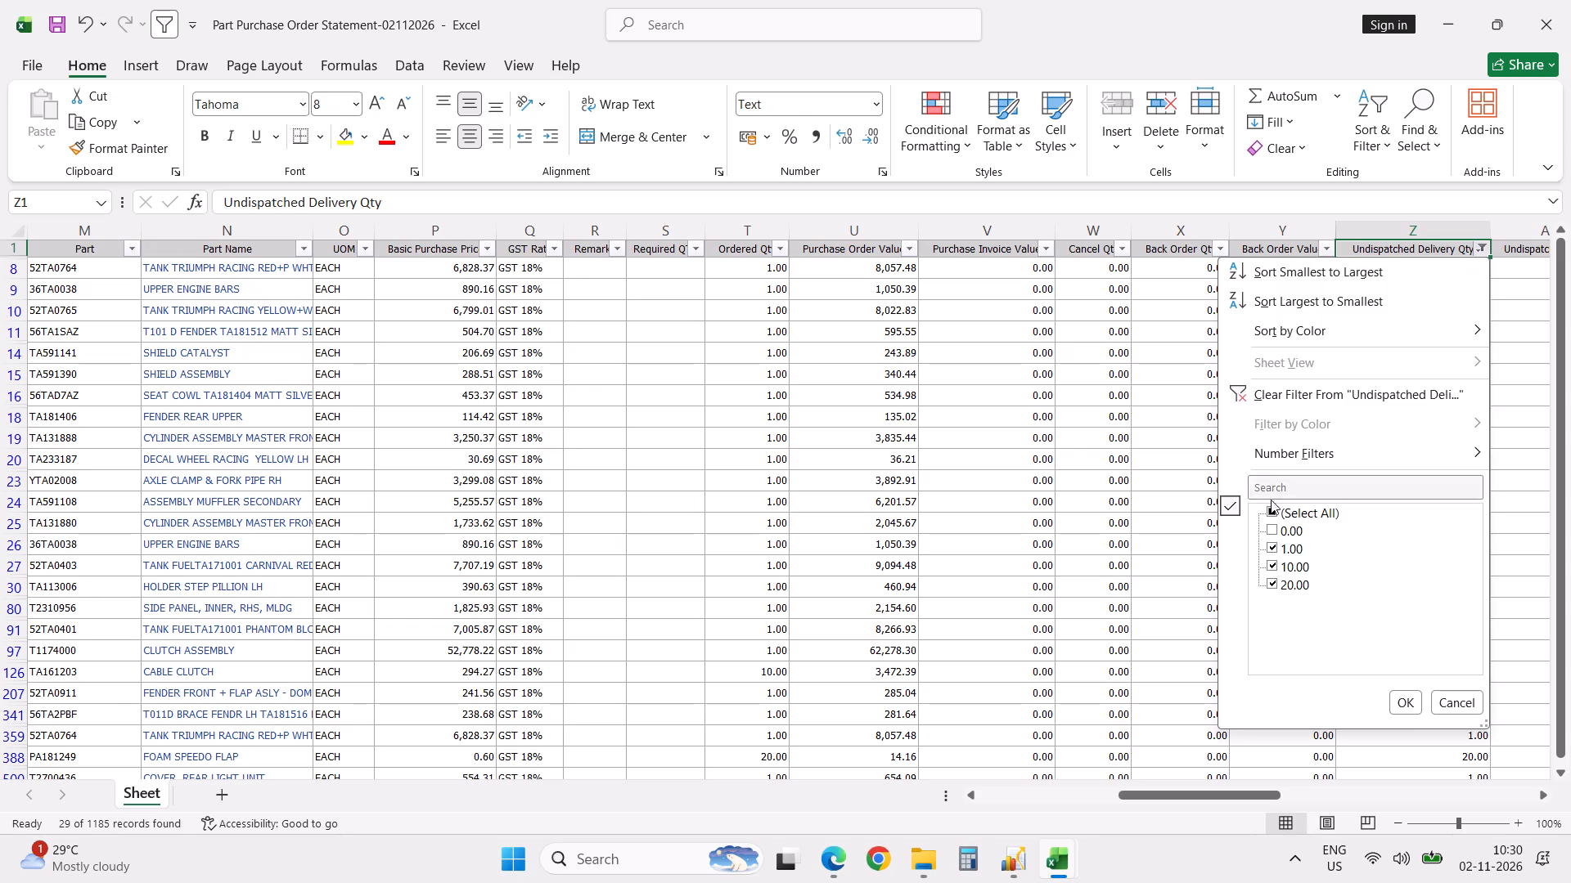
click(1283, 509)
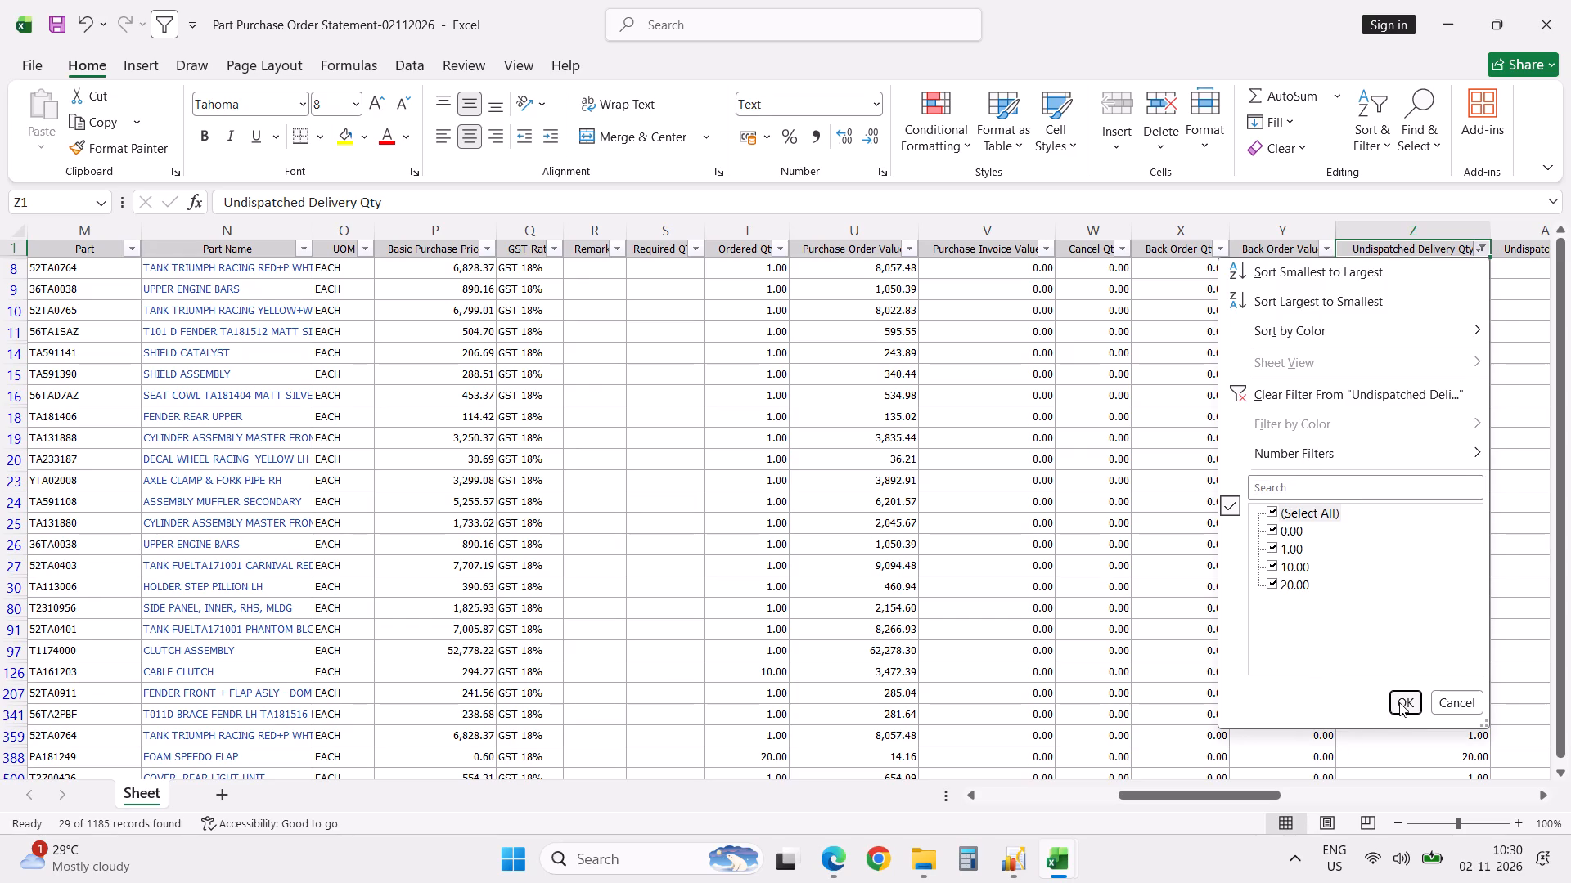
click(1399, 702)
Filter the In Transit column to exclude 0.00.
key(Right)
key(Right)
key(Right)
key(Right)
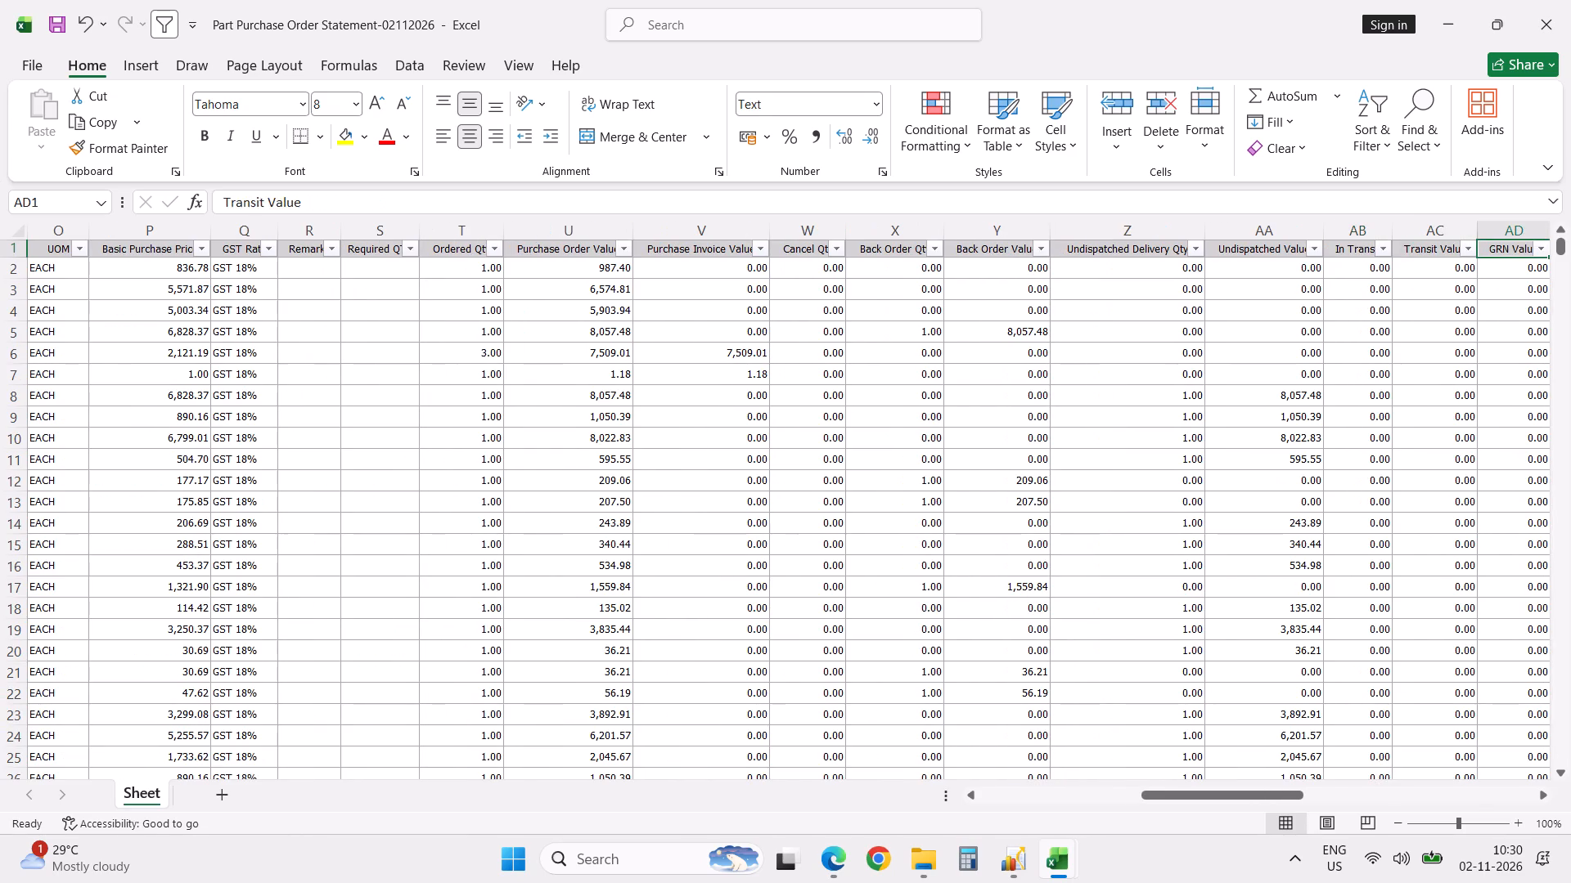
click(1385, 251)
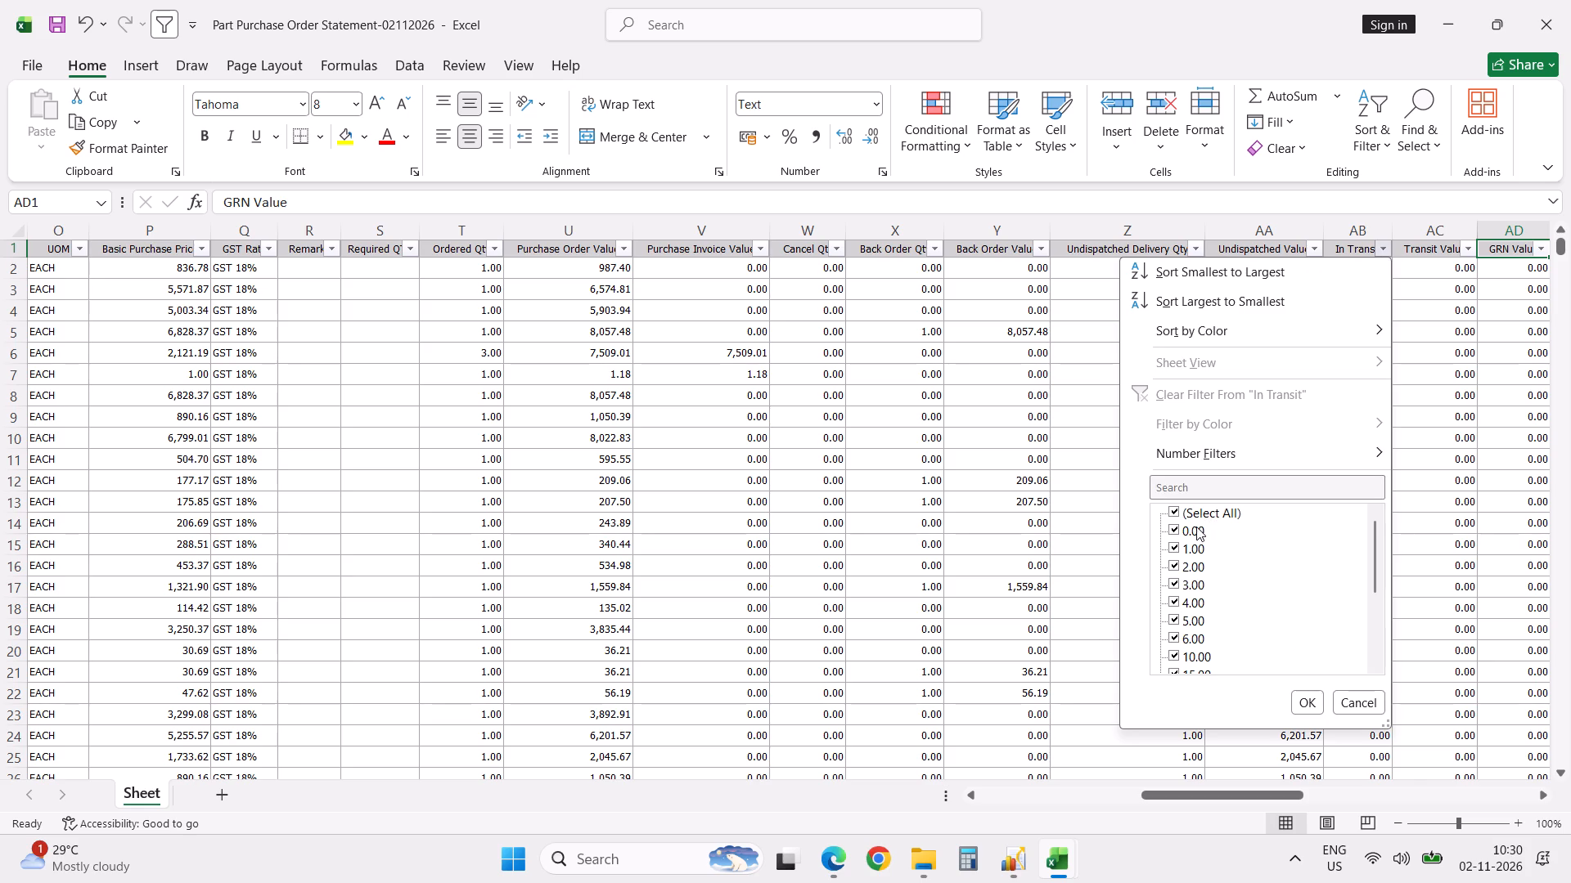
click(1196, 527)
click(1303, 702)
Look across the columns of the in-transit parts, including order number, order date, reference, branch and part name.
click(384, 565)
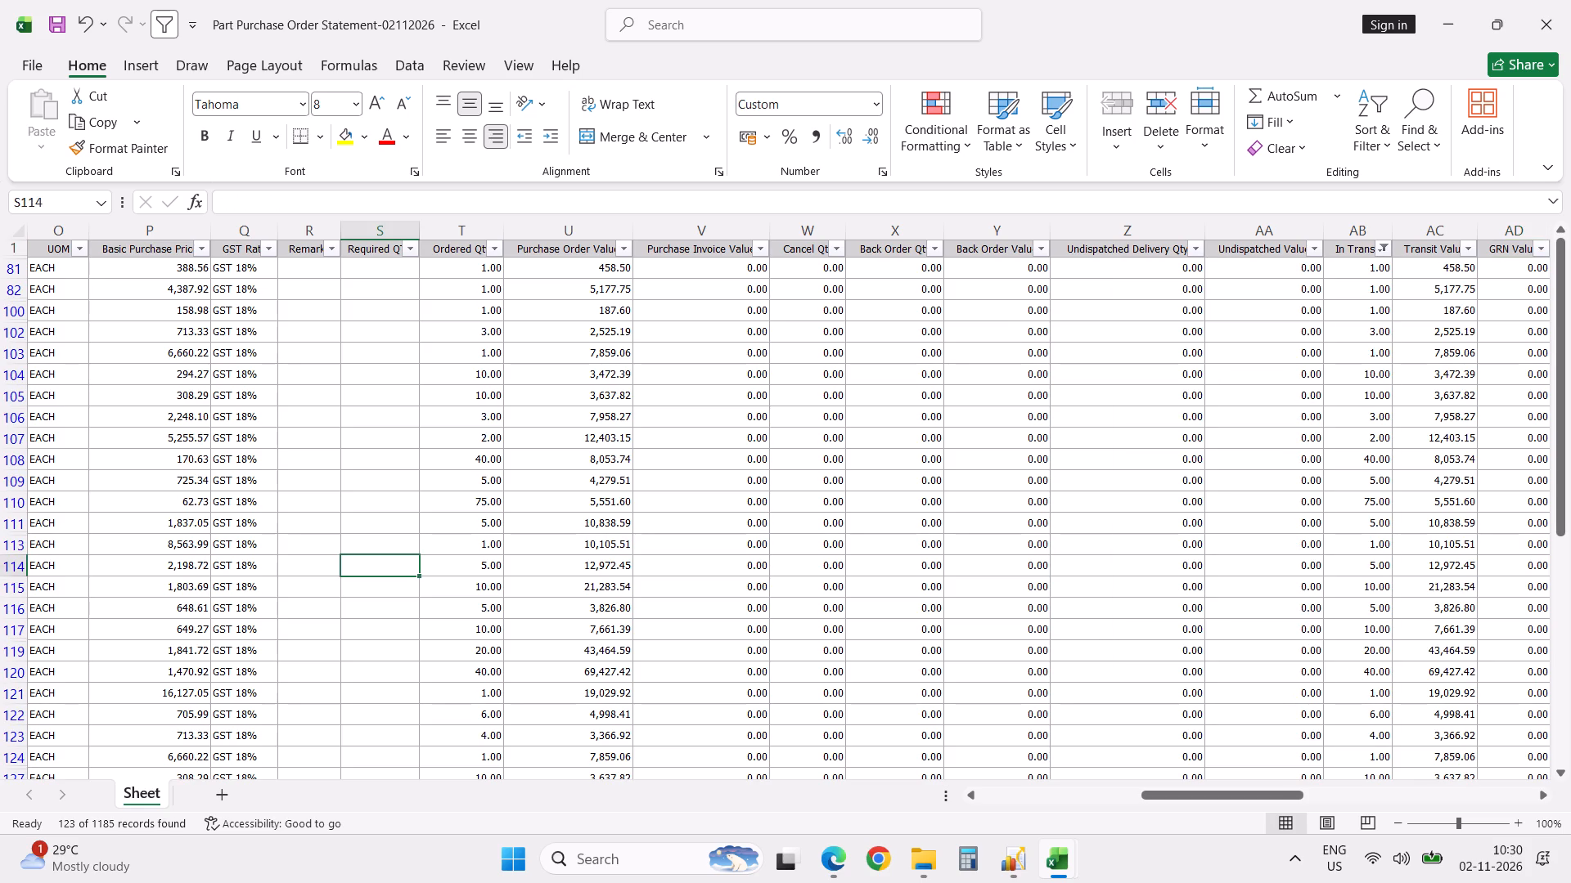
key(Left)
key(Left)
key(Left)
key(Left)
key(Left)
key(Left)
key(Left)
key(Left)
key(Left)
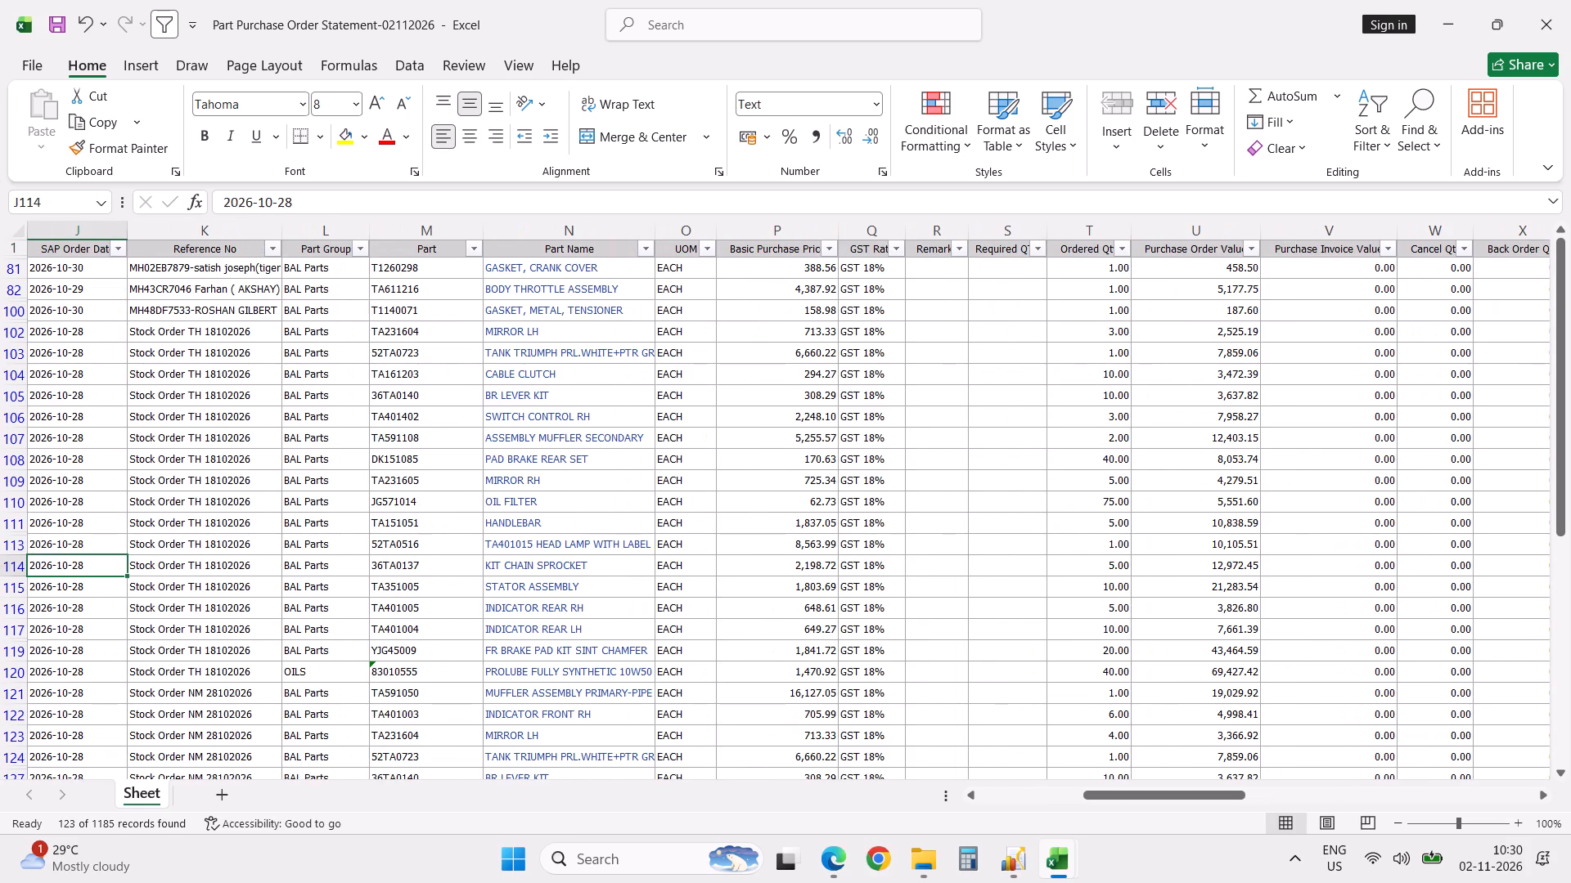
key(Left)
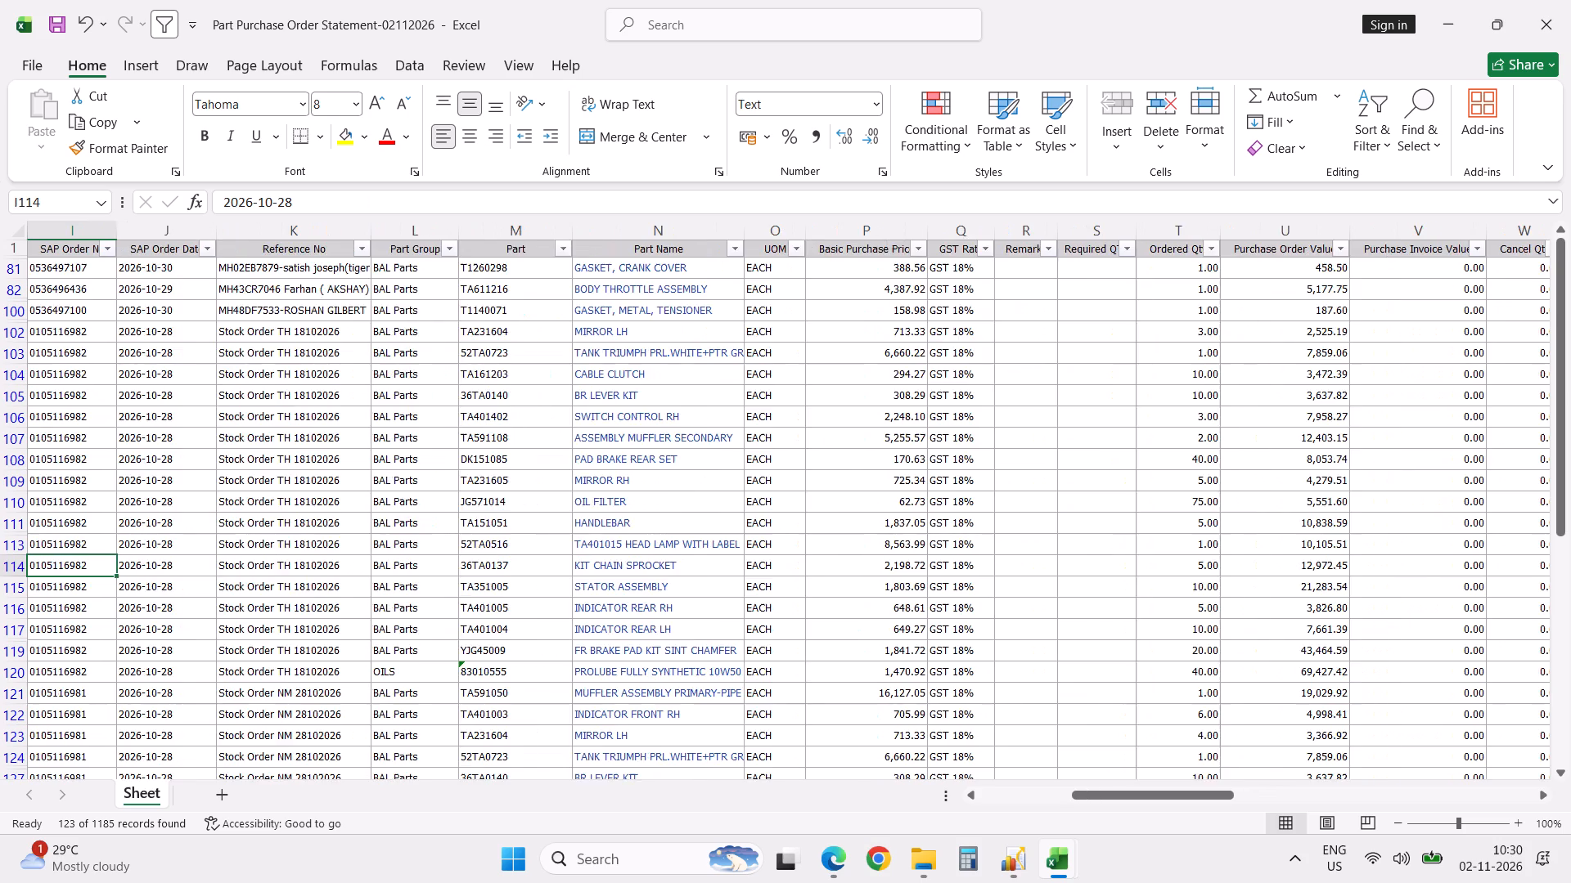
key(Left)
key(Left)
key(Left)
key(Left)
key(Left)
key(Left)
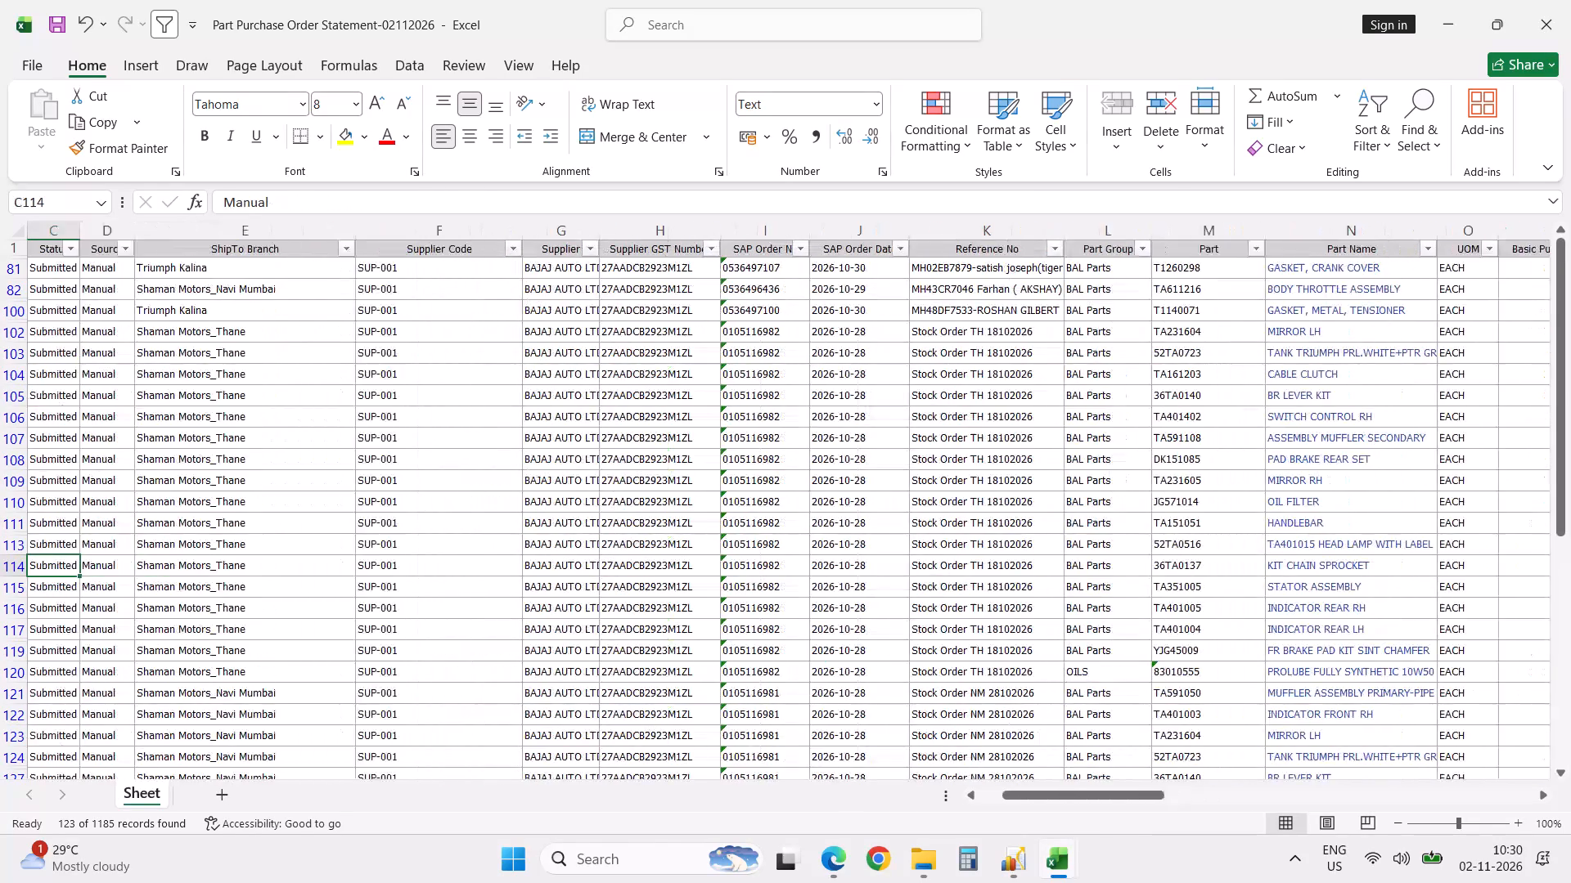
key(Left)
key(Left)
key(Left)
key(Left)
key(Left)
key(Right)
key(Right)
key(Right)
key(Right)
key(Right)
key(Right)
key(Right)
key(Right)
key(Right)
key(Right)
key(Right)
key(Right)
key(Right)
key(Right)
key(Right)
key(Right)
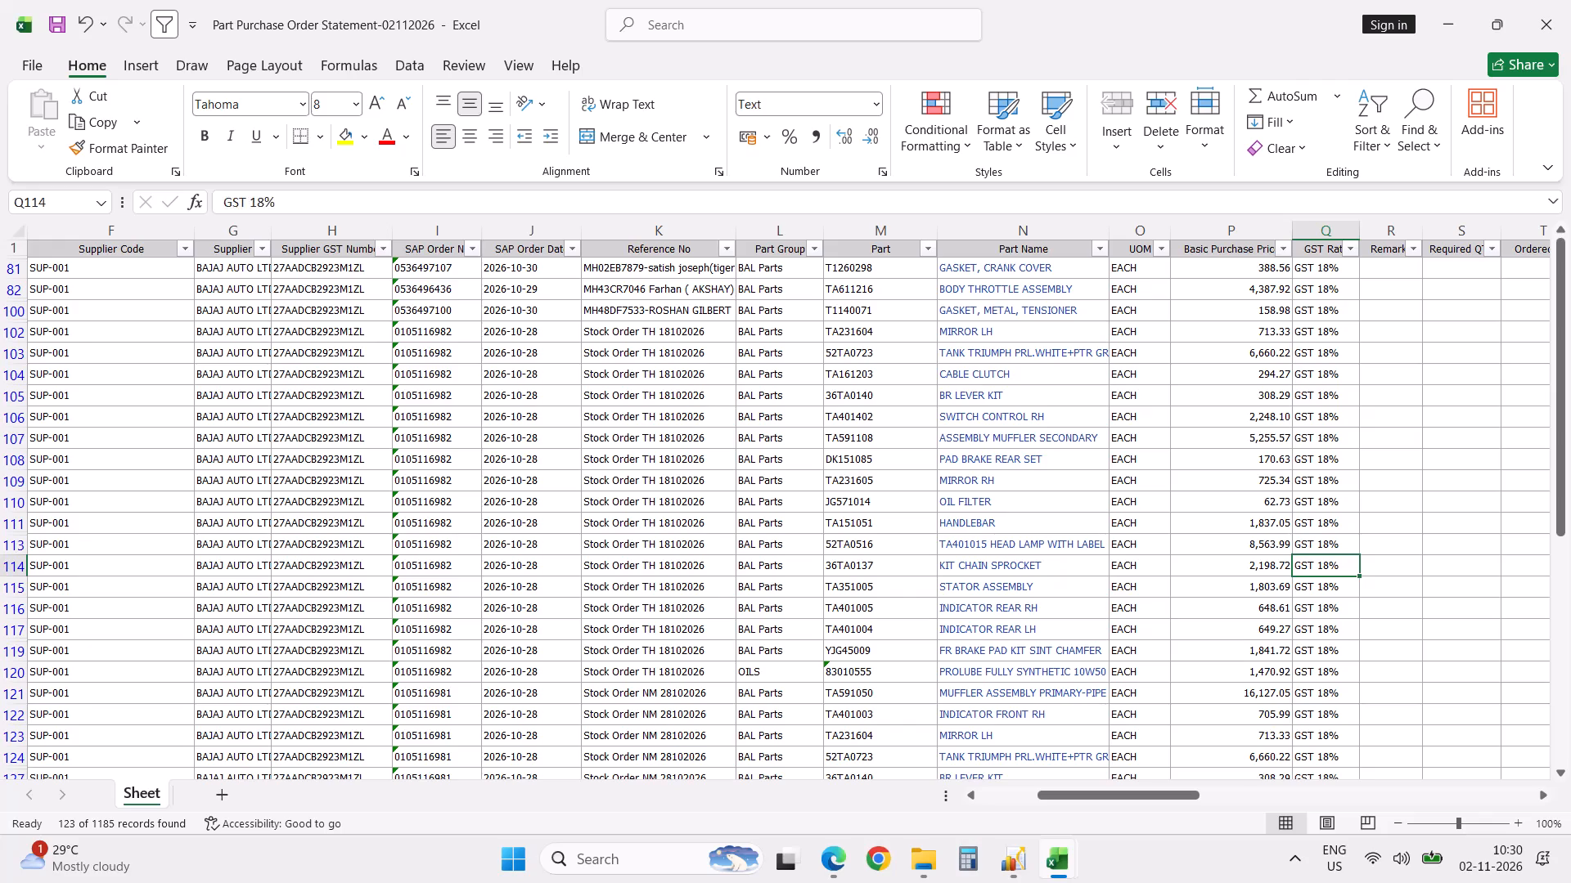
Filter the in-transit parts to those whose Part Name contains "tank".
click(1101, 249)
click(972, 486)
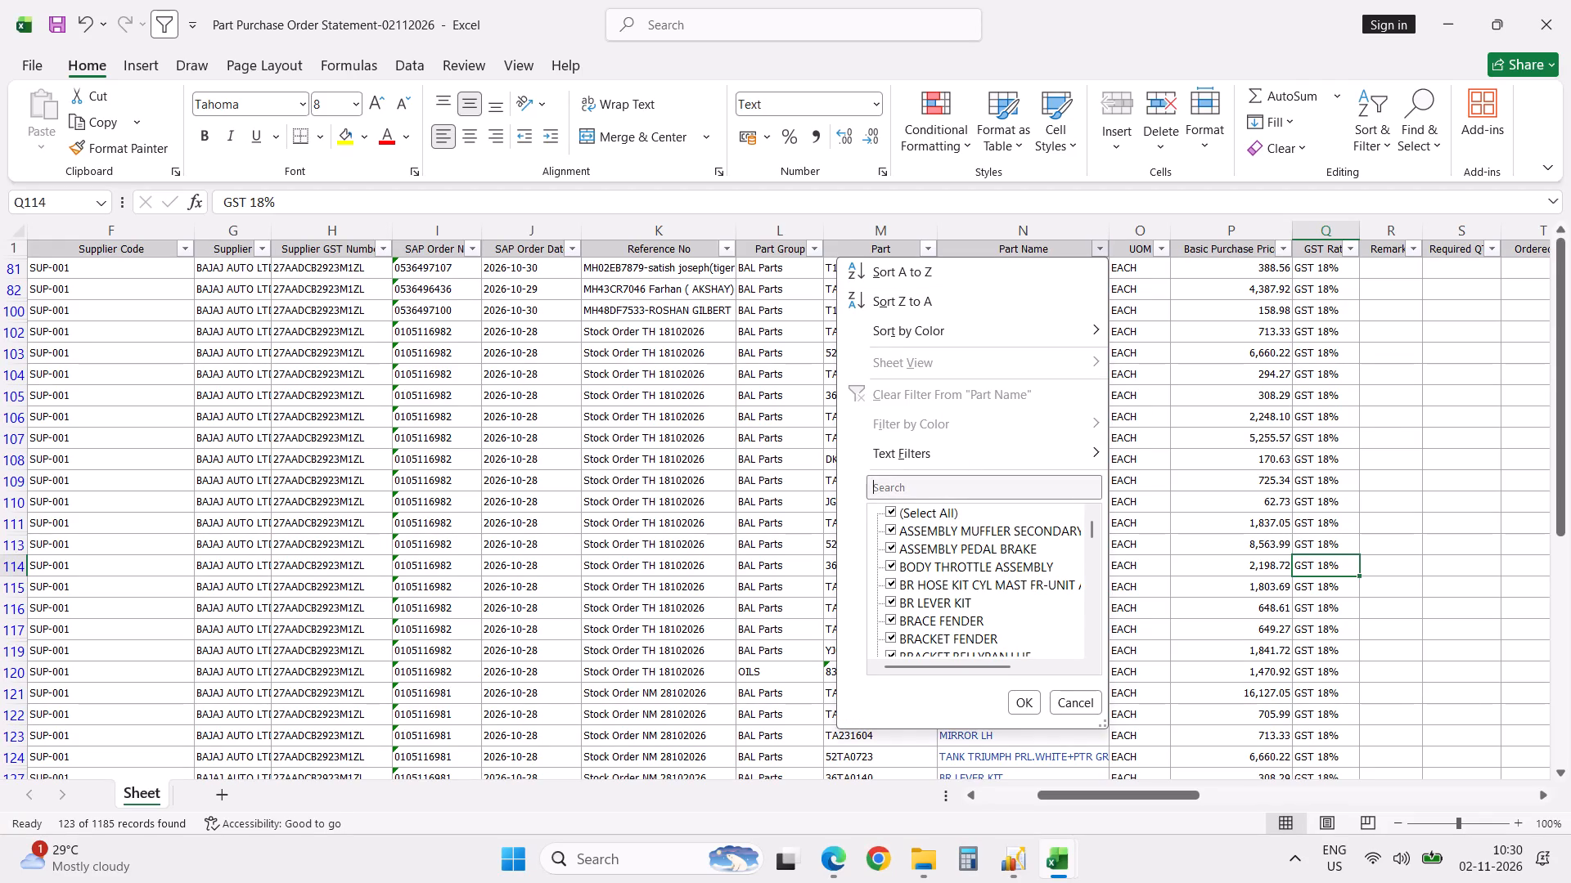
text(tank)
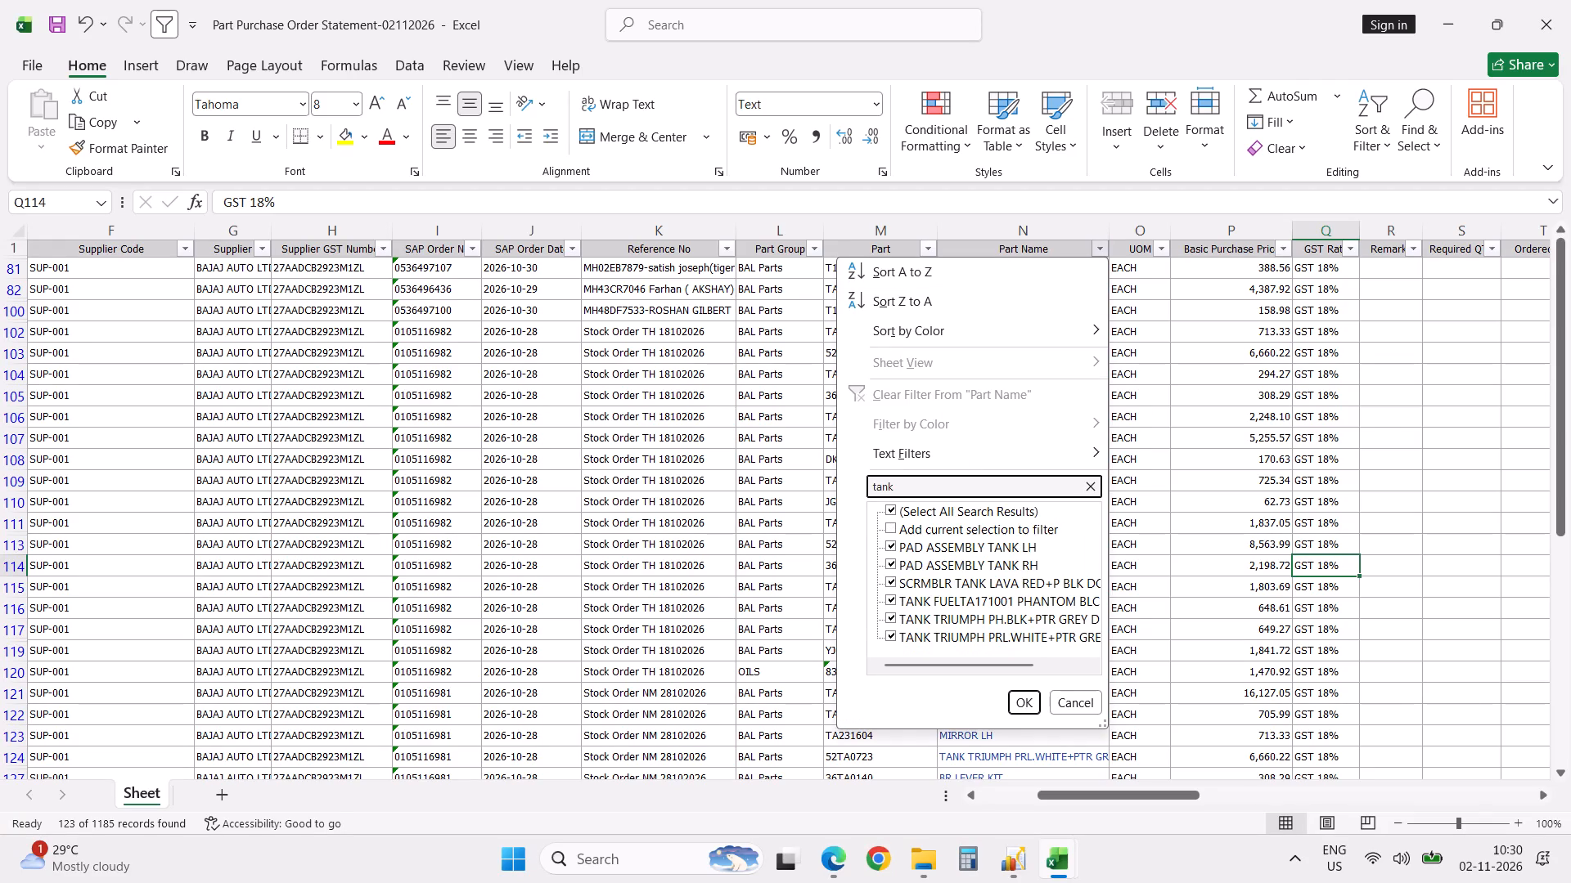
key(Return)
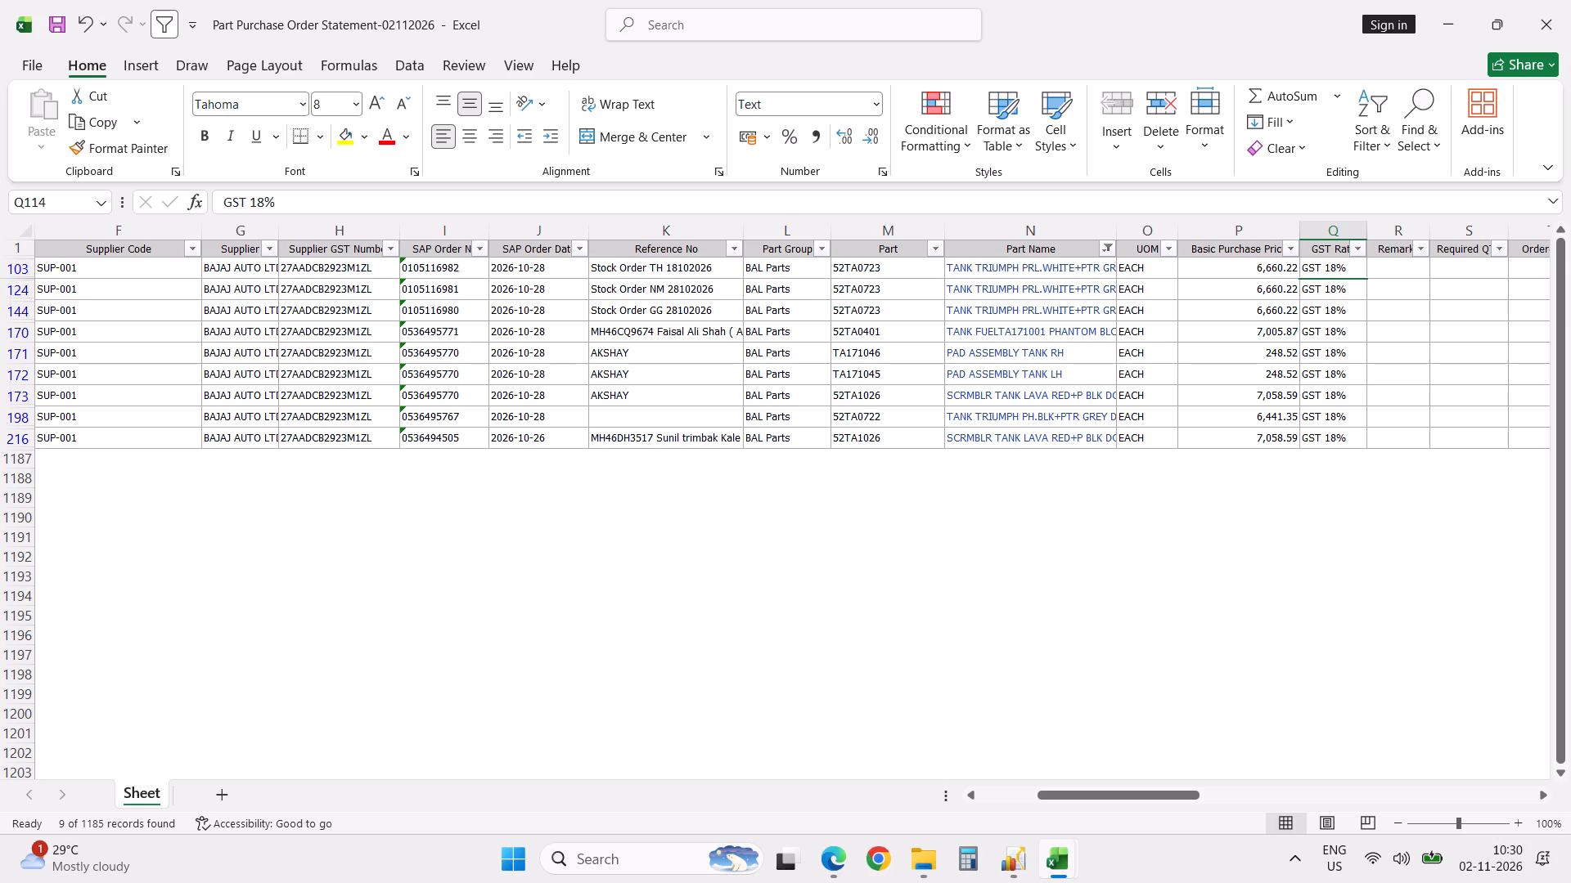
Reselect all values in the Part Name filter.
click(1109, 250)
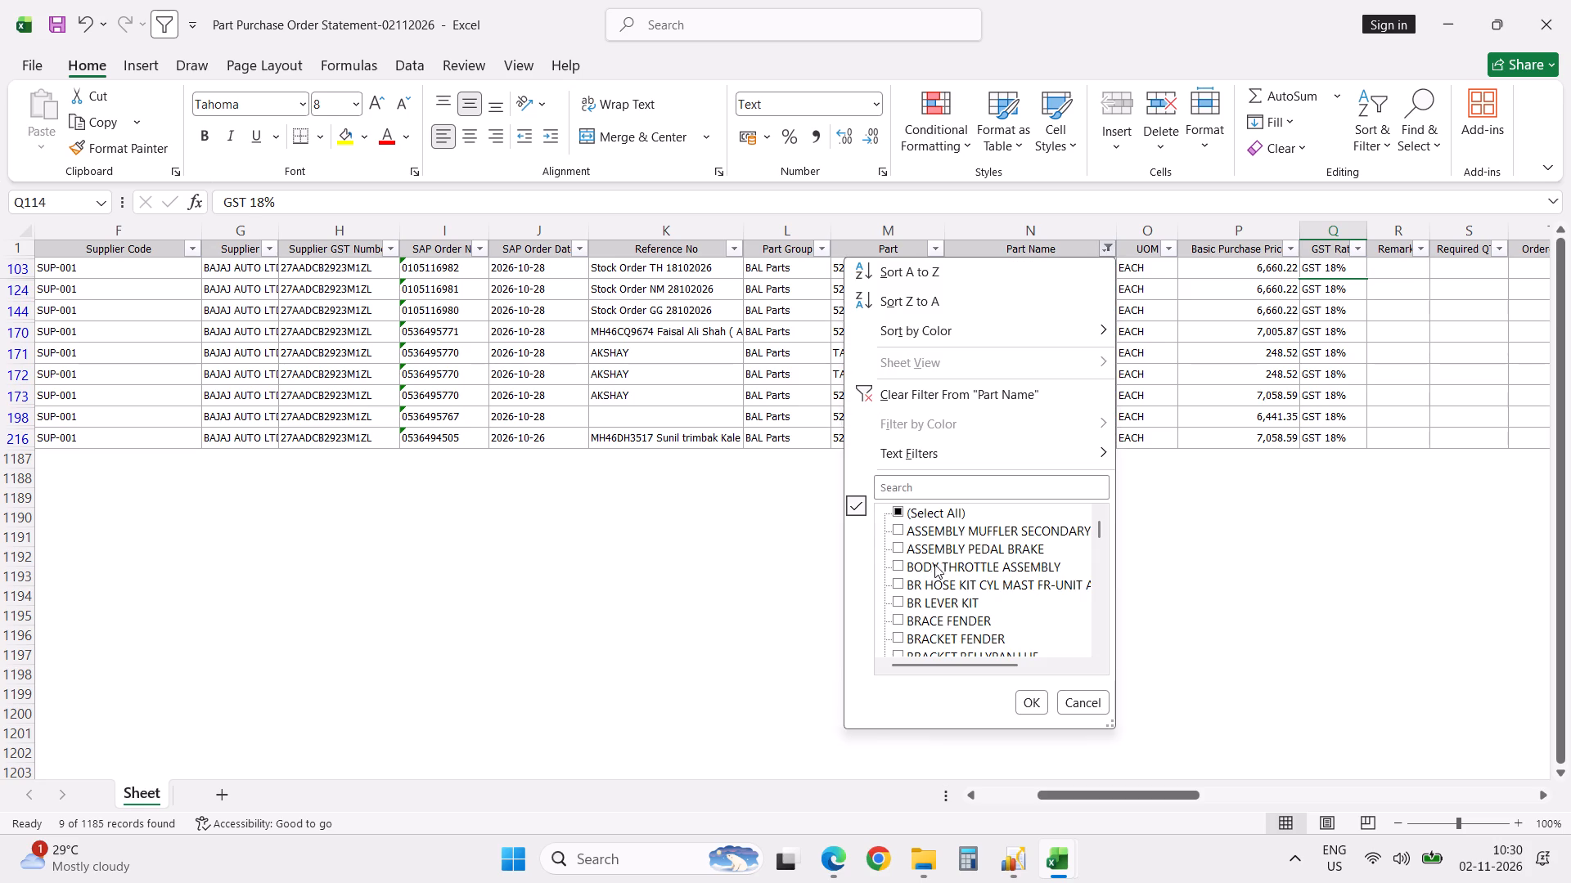
click(939, 517)
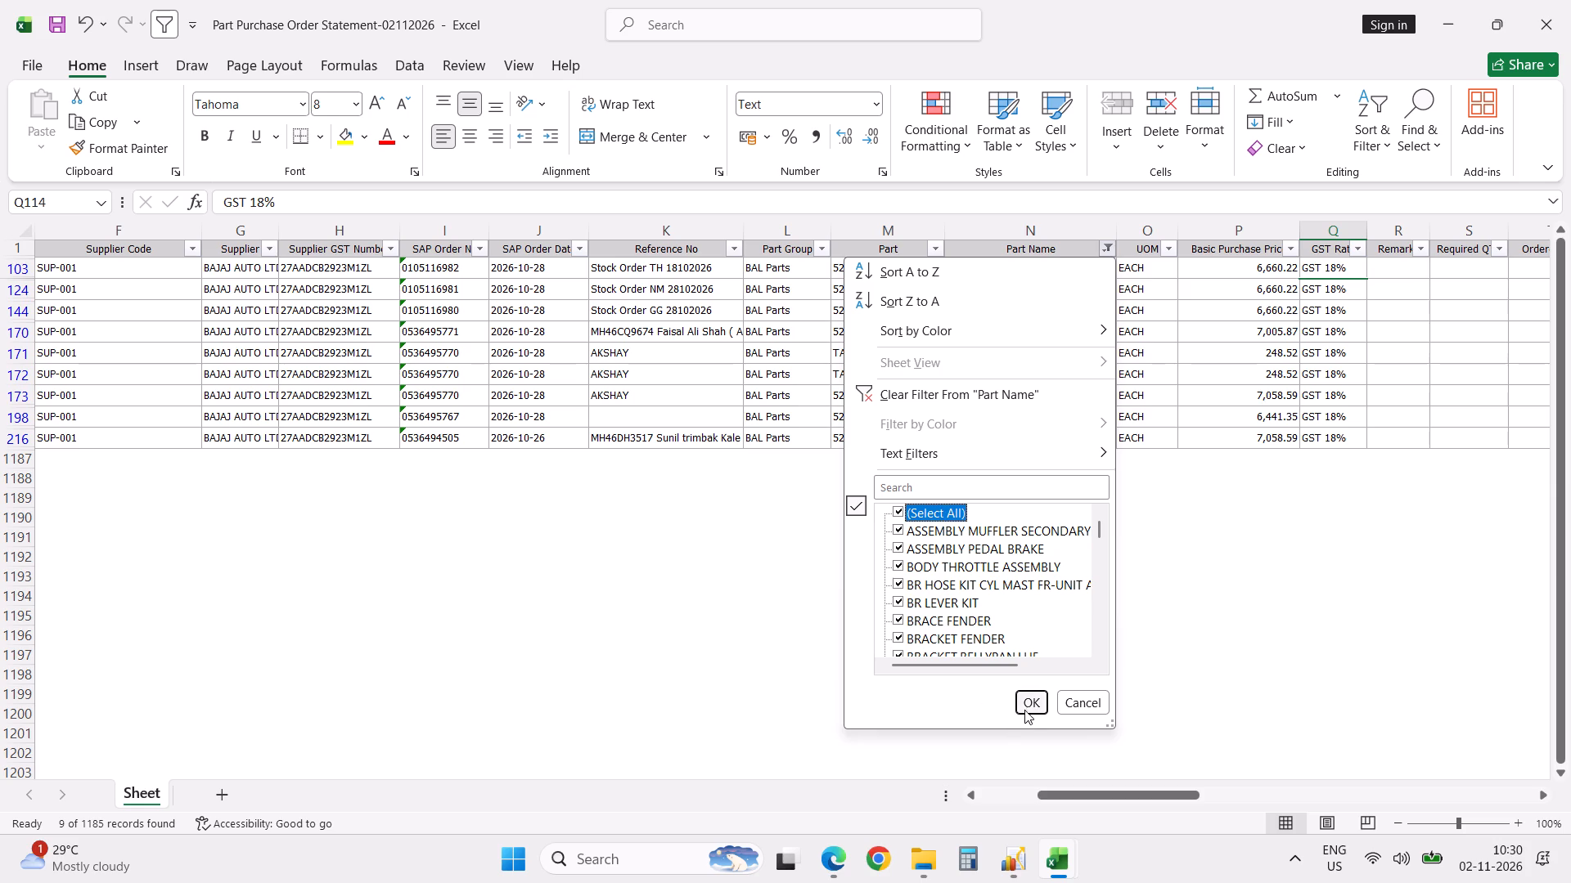
click(1027, 709)
click(1027, 709)
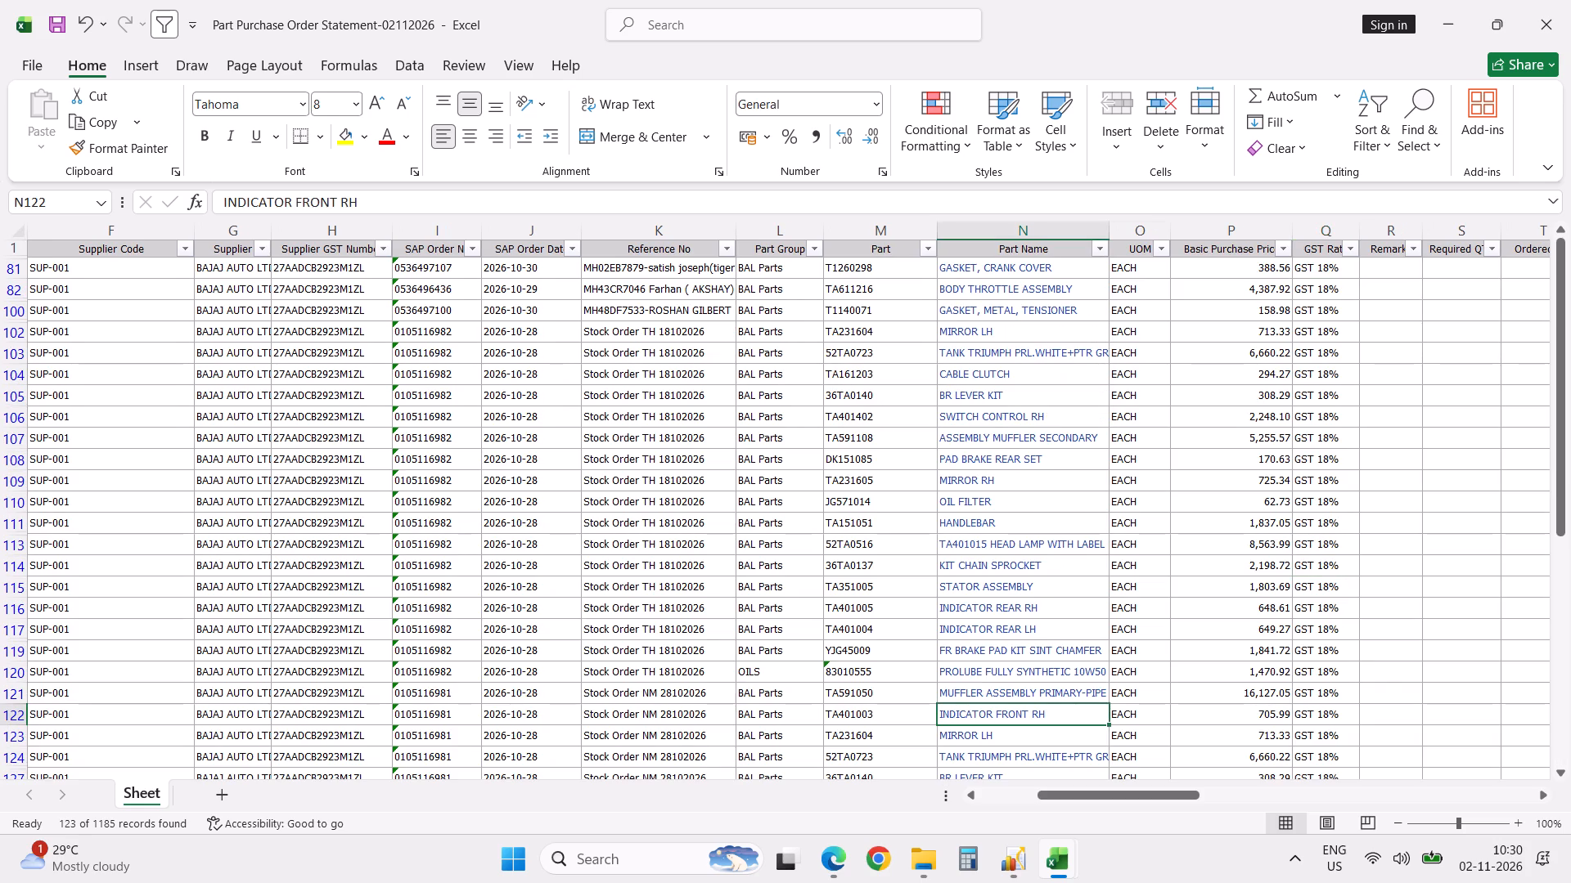
Look through the full list of in-transit parts down to the last row, checking references, part names and order values.
key(Right)
key(Right)
key(Right)
key(Right)
key(Right)
key(Right)
key(Right)
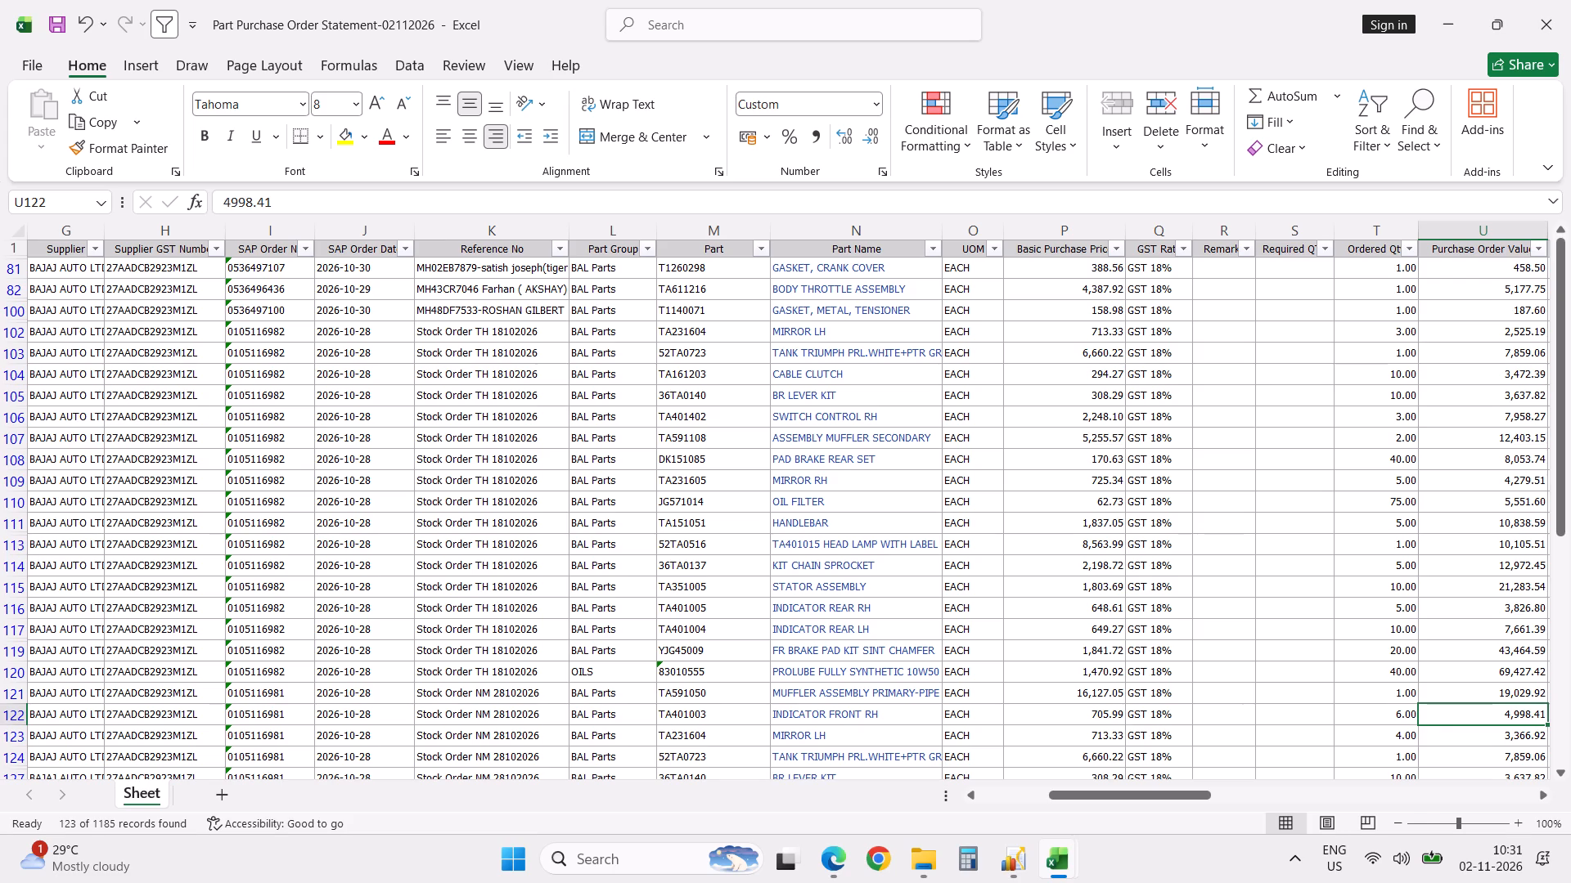
scroll(1027, 709, down, 6)
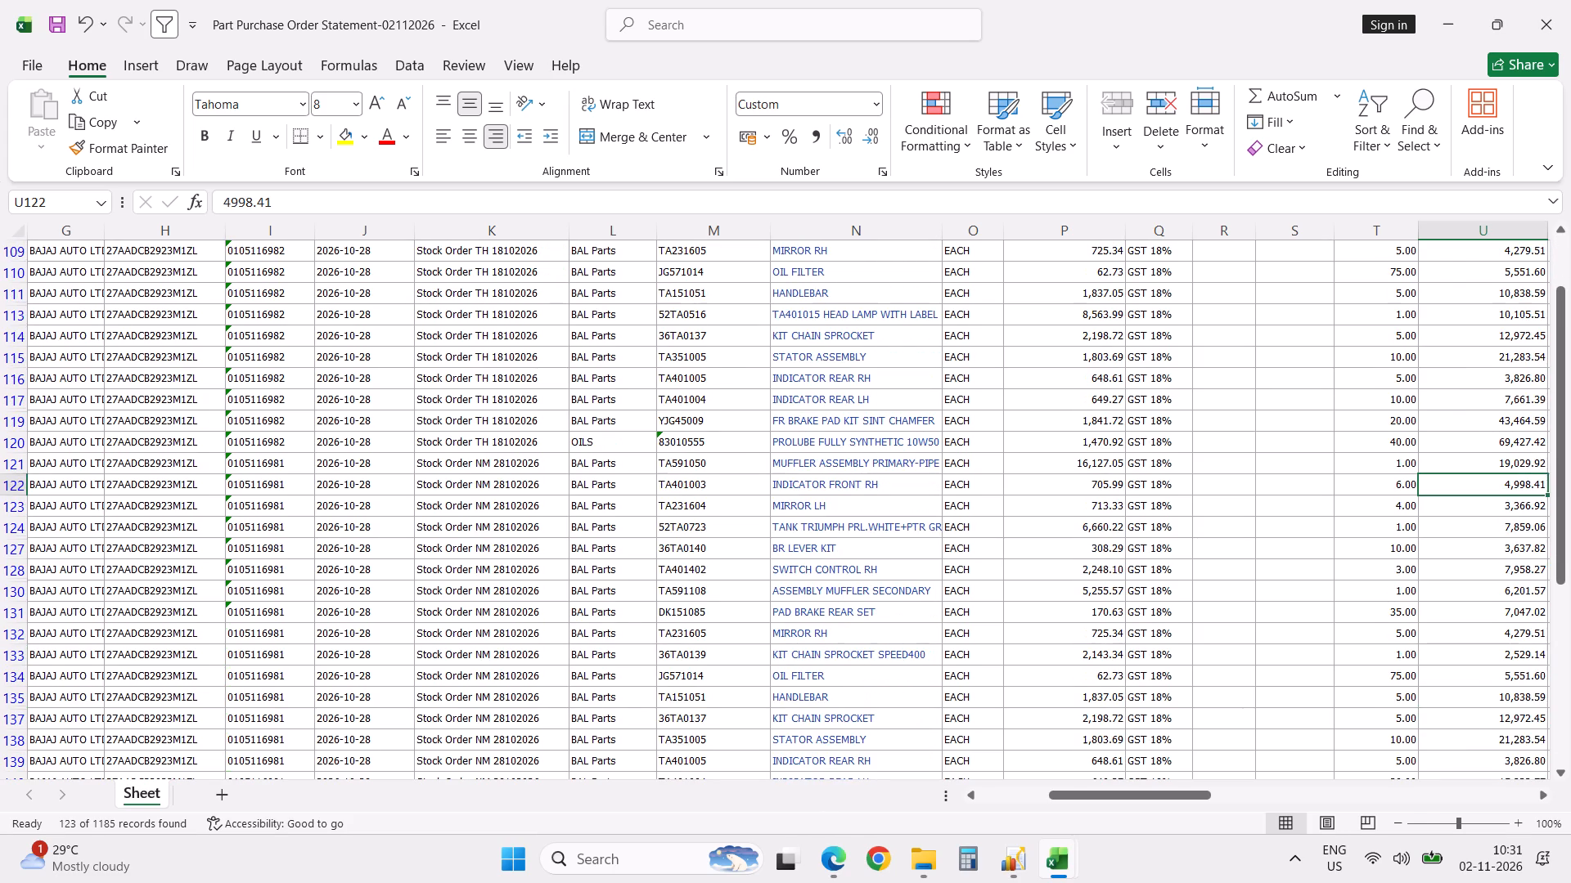
scroll(1027, 709, down, 3)
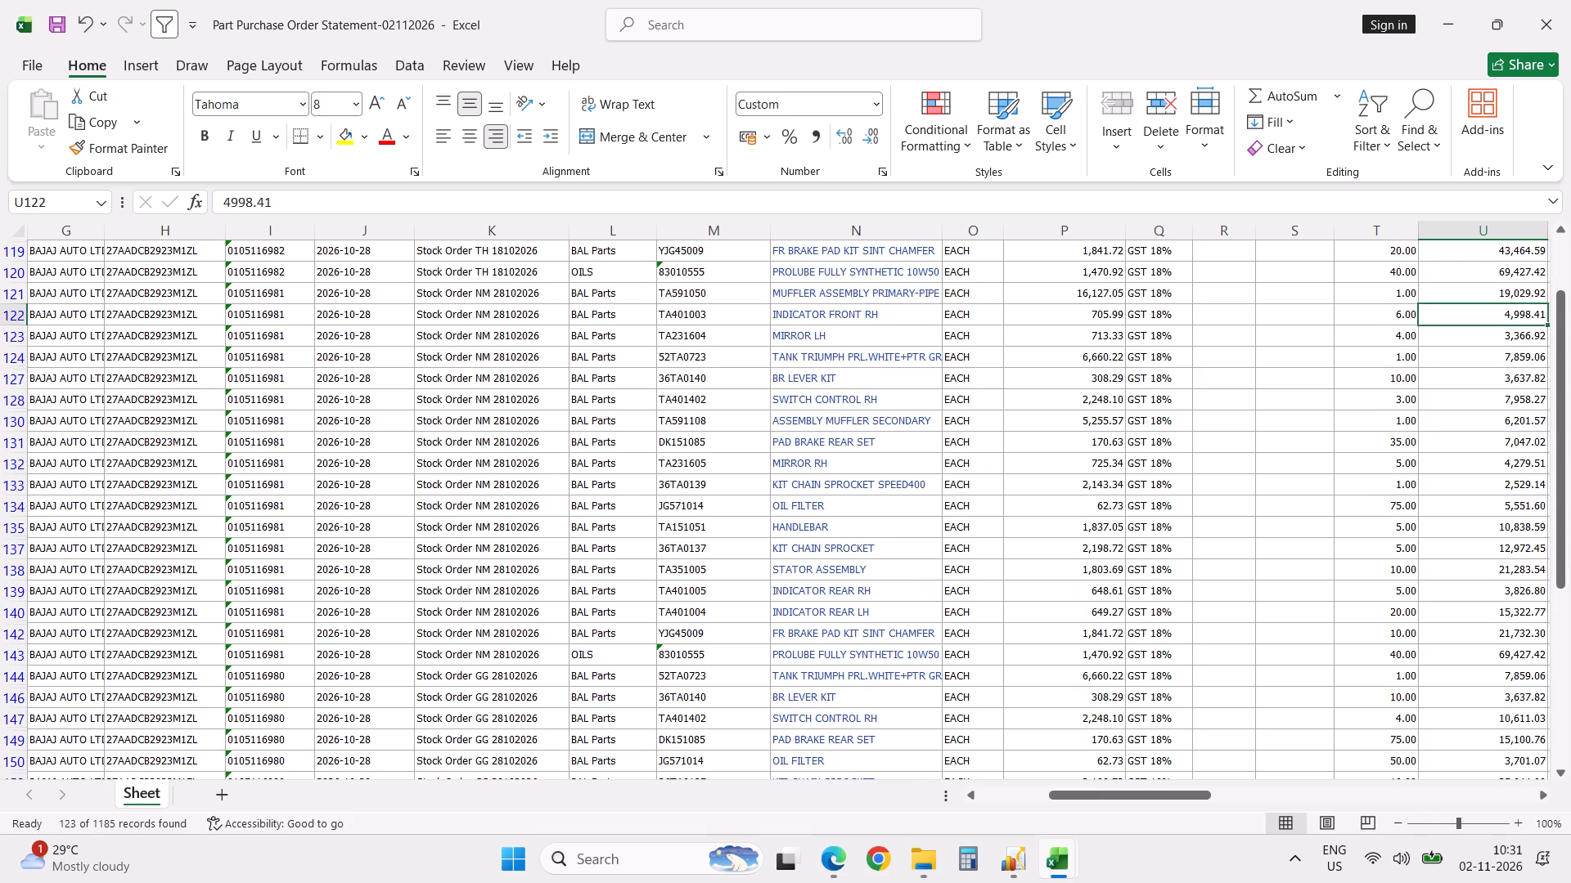
scroll(1027, 709, down, 3)
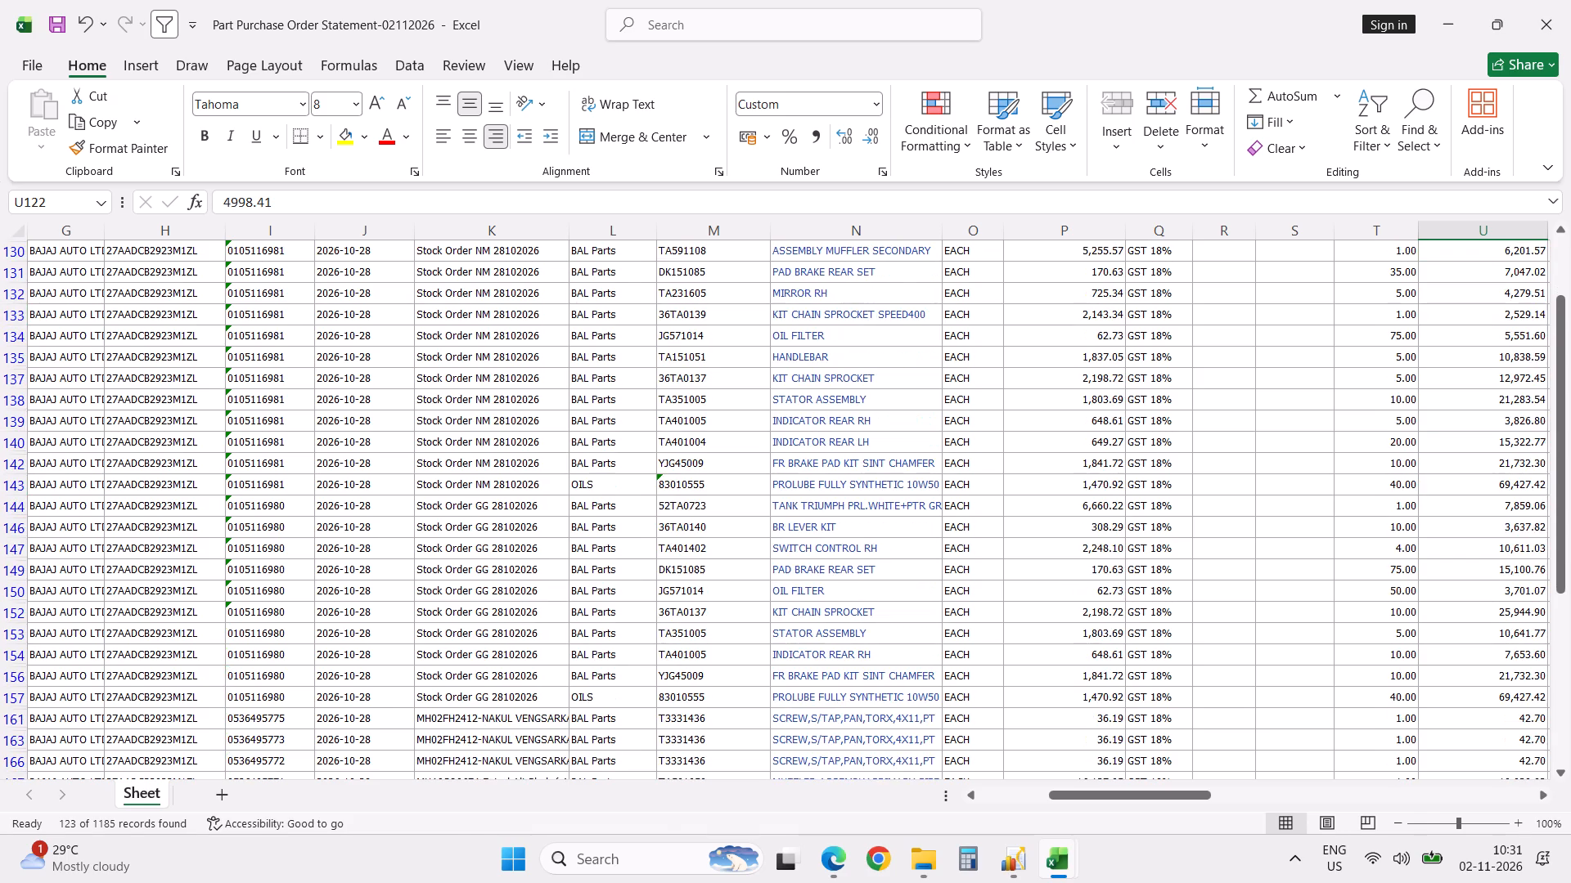
scroll(1027, 709, down, 3)
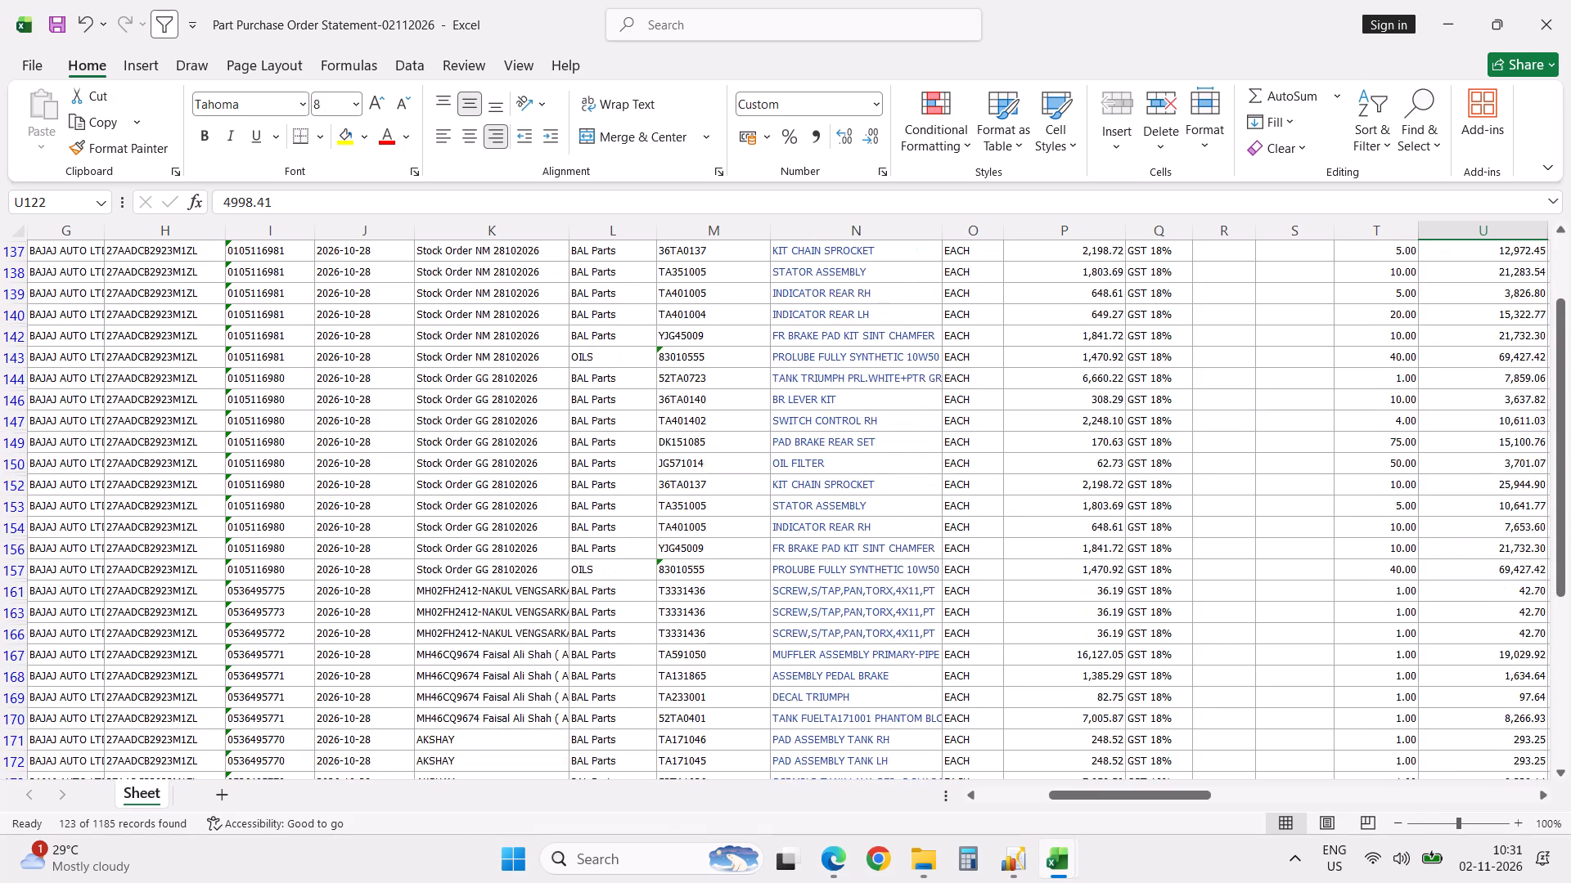
scroll(1027, 709, down, 2)
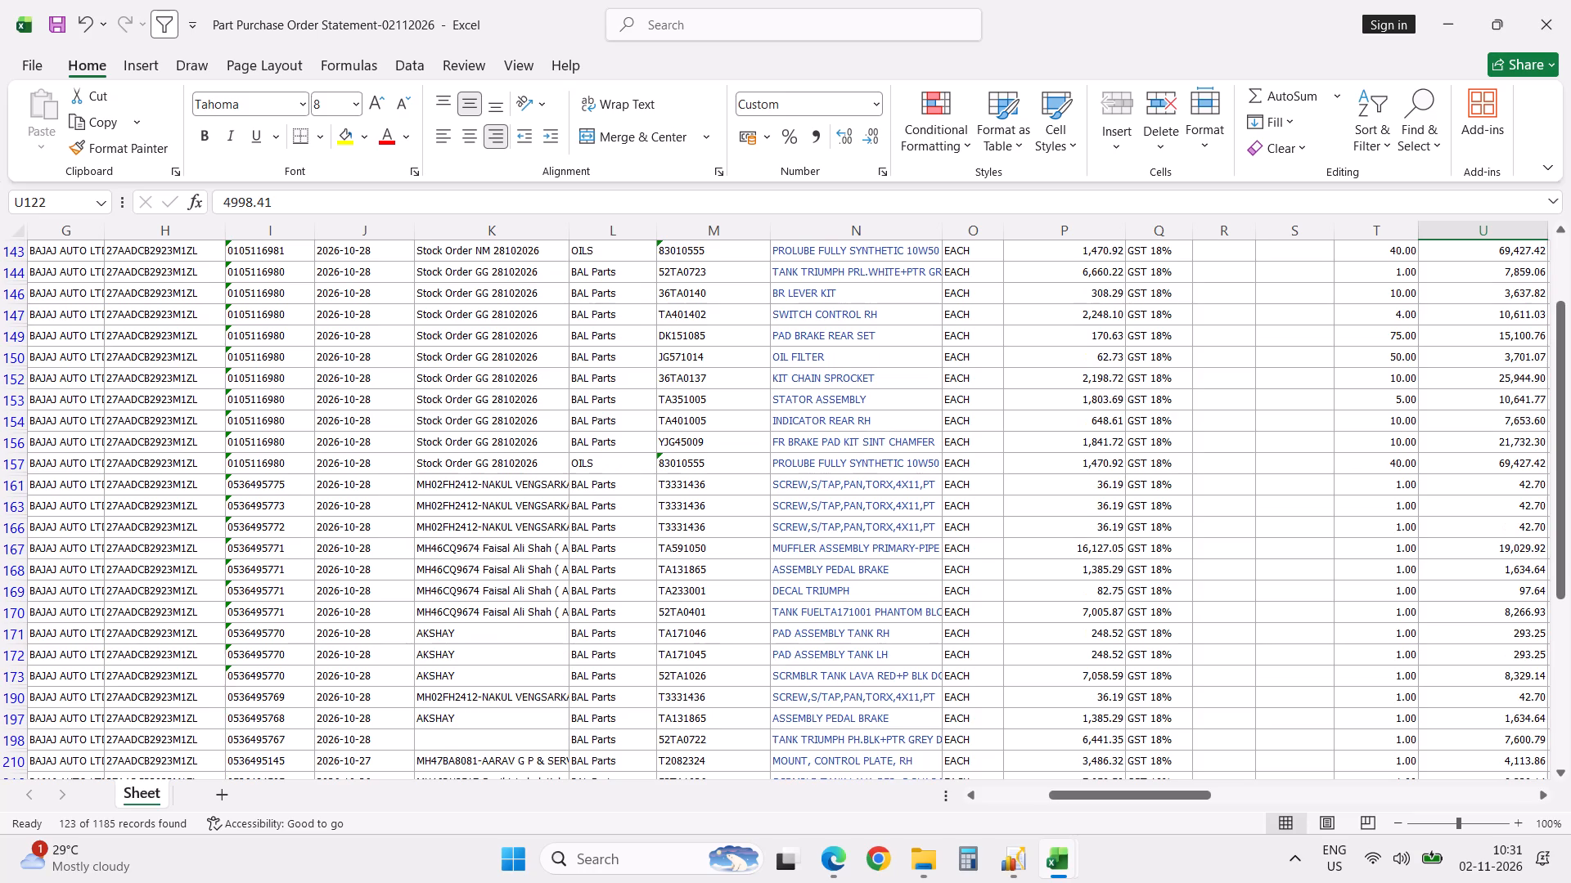
scroll(1027, 709, down, 4)
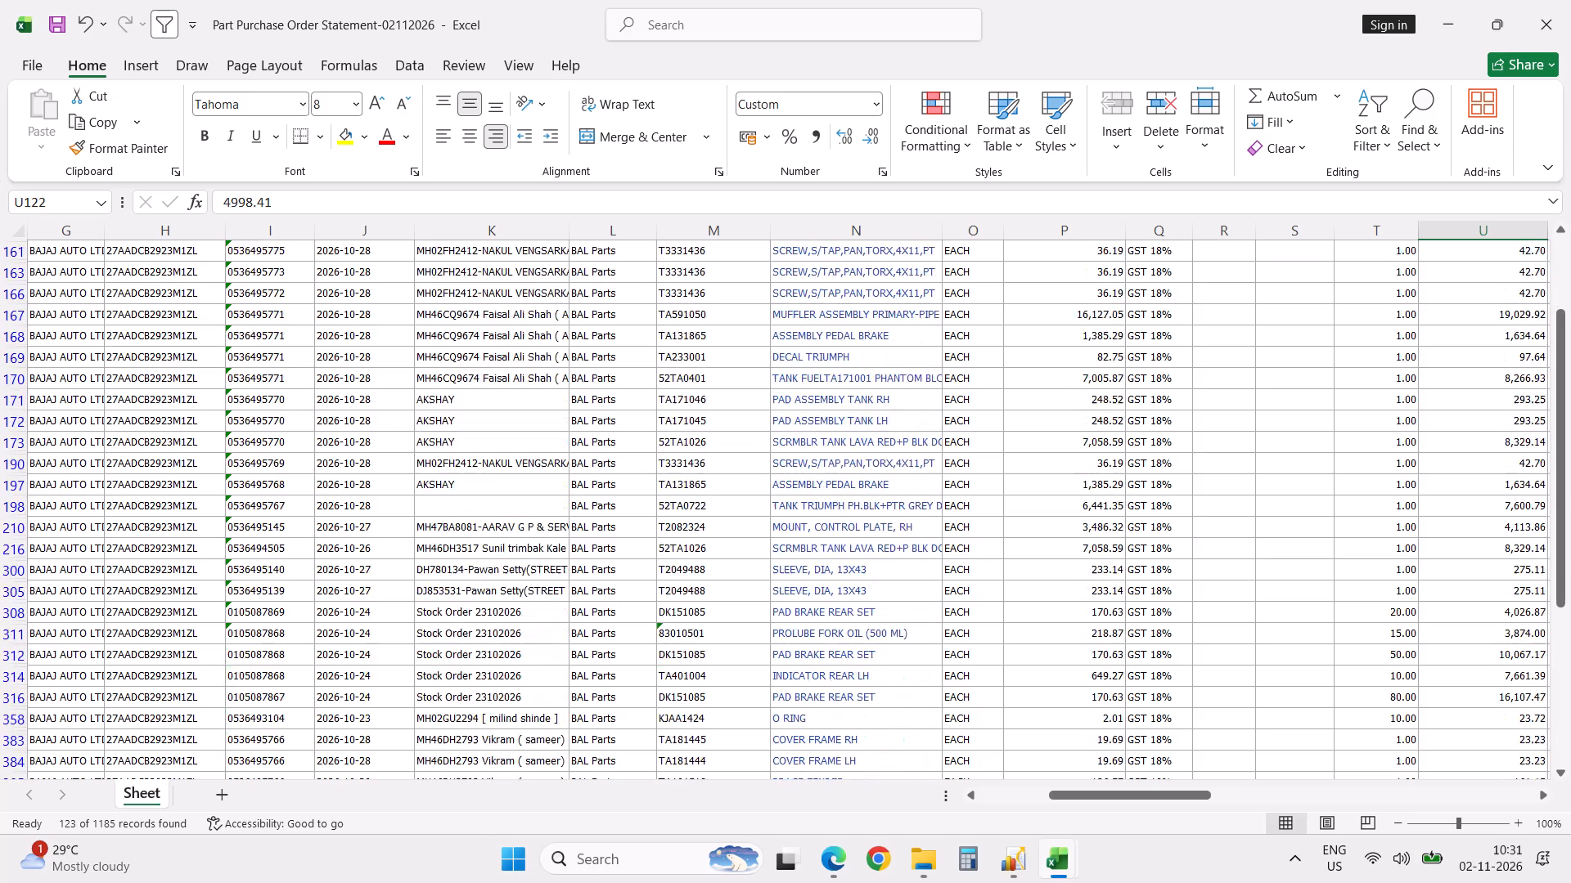
scroll(1027, 709, down, 3)
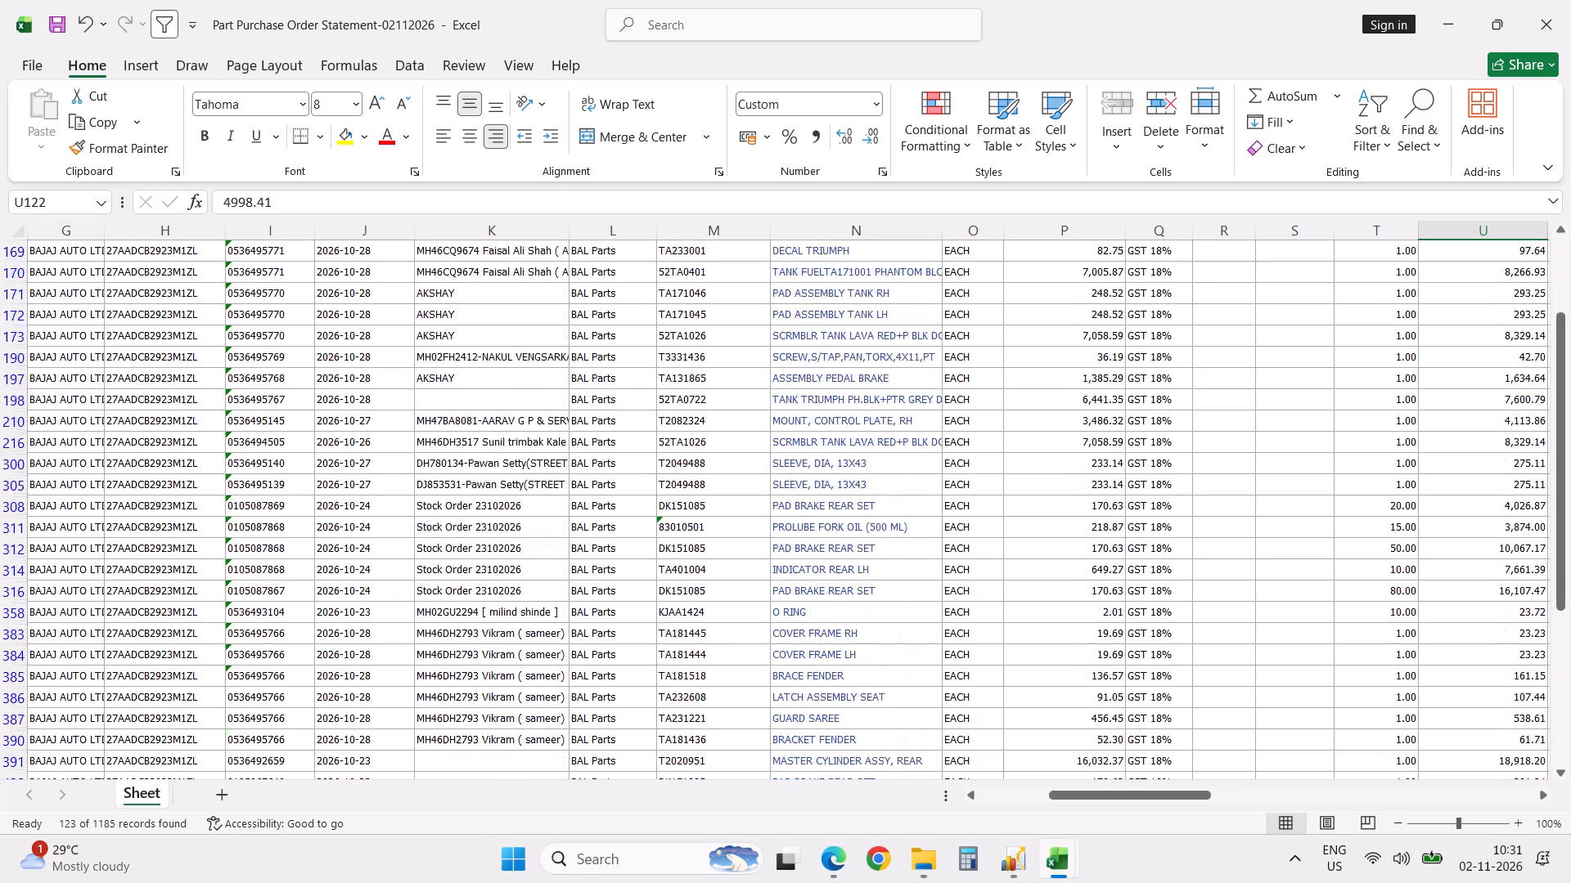
scroll(1027, 709, down, 15)
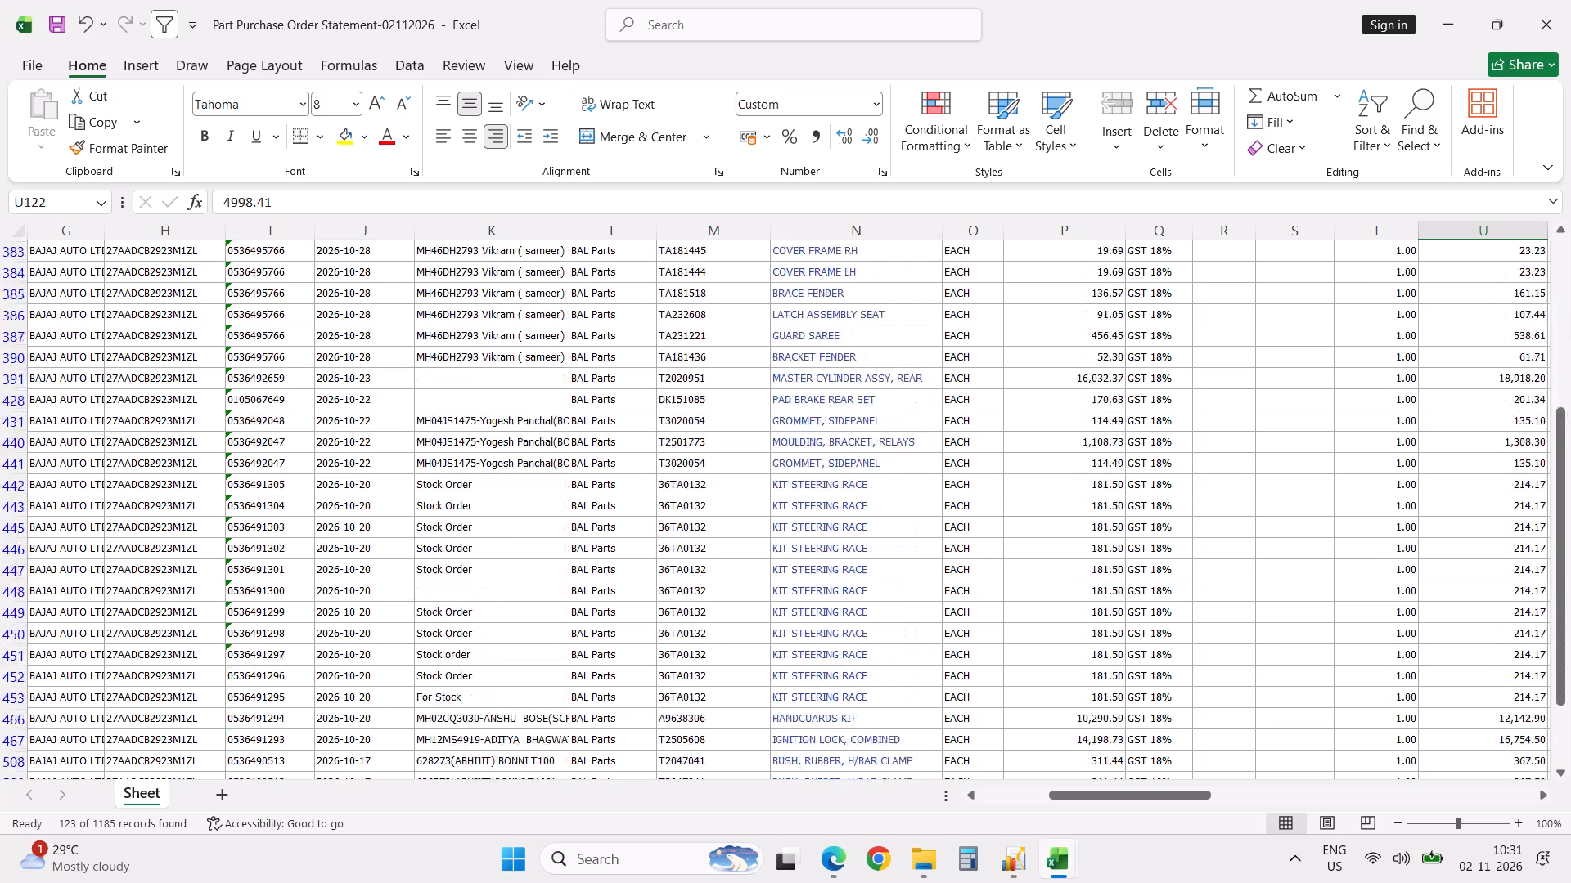
scroll(1027, 709, down, 11)
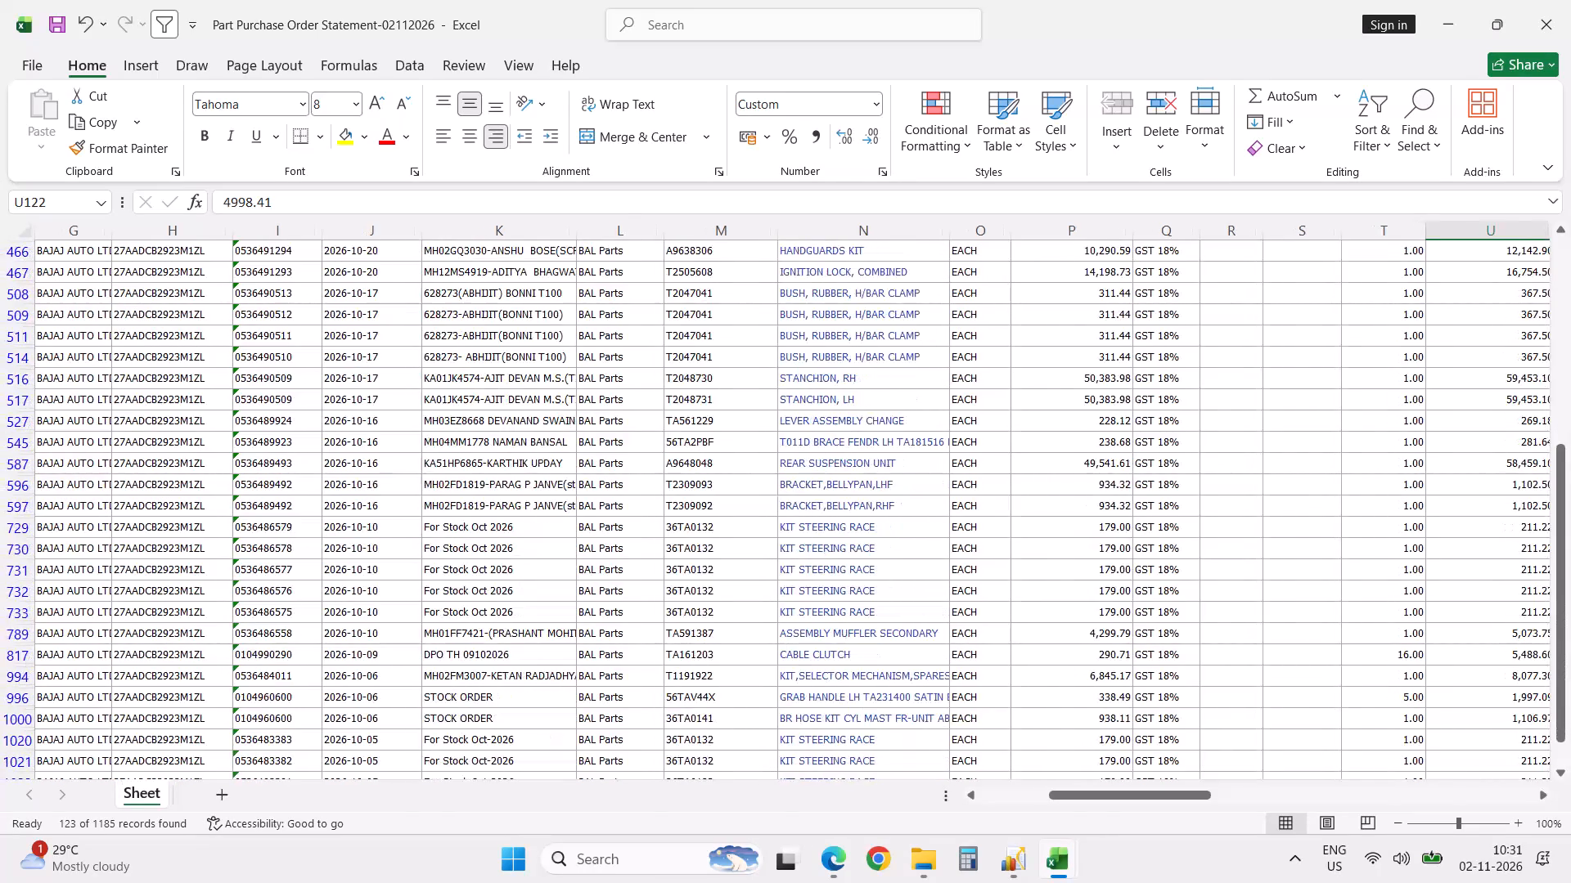
scroll(1027, 709, down, 4)
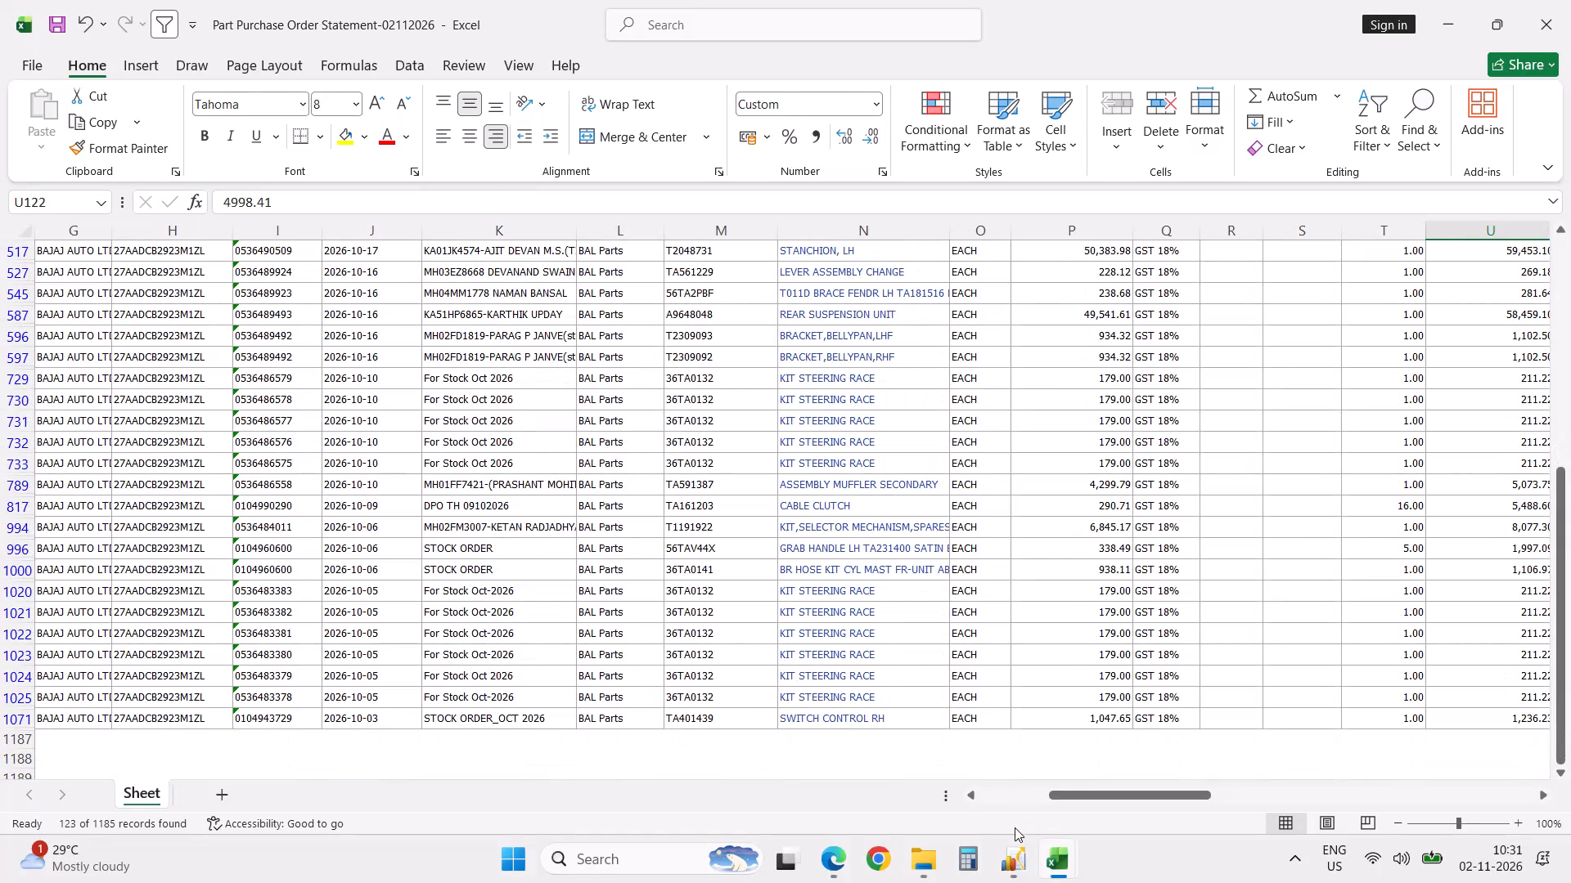
Switch to Excellon, find the Stock Valuation report by searching for "val", and generate it as on 02-11-2026.
click(1014, 858)
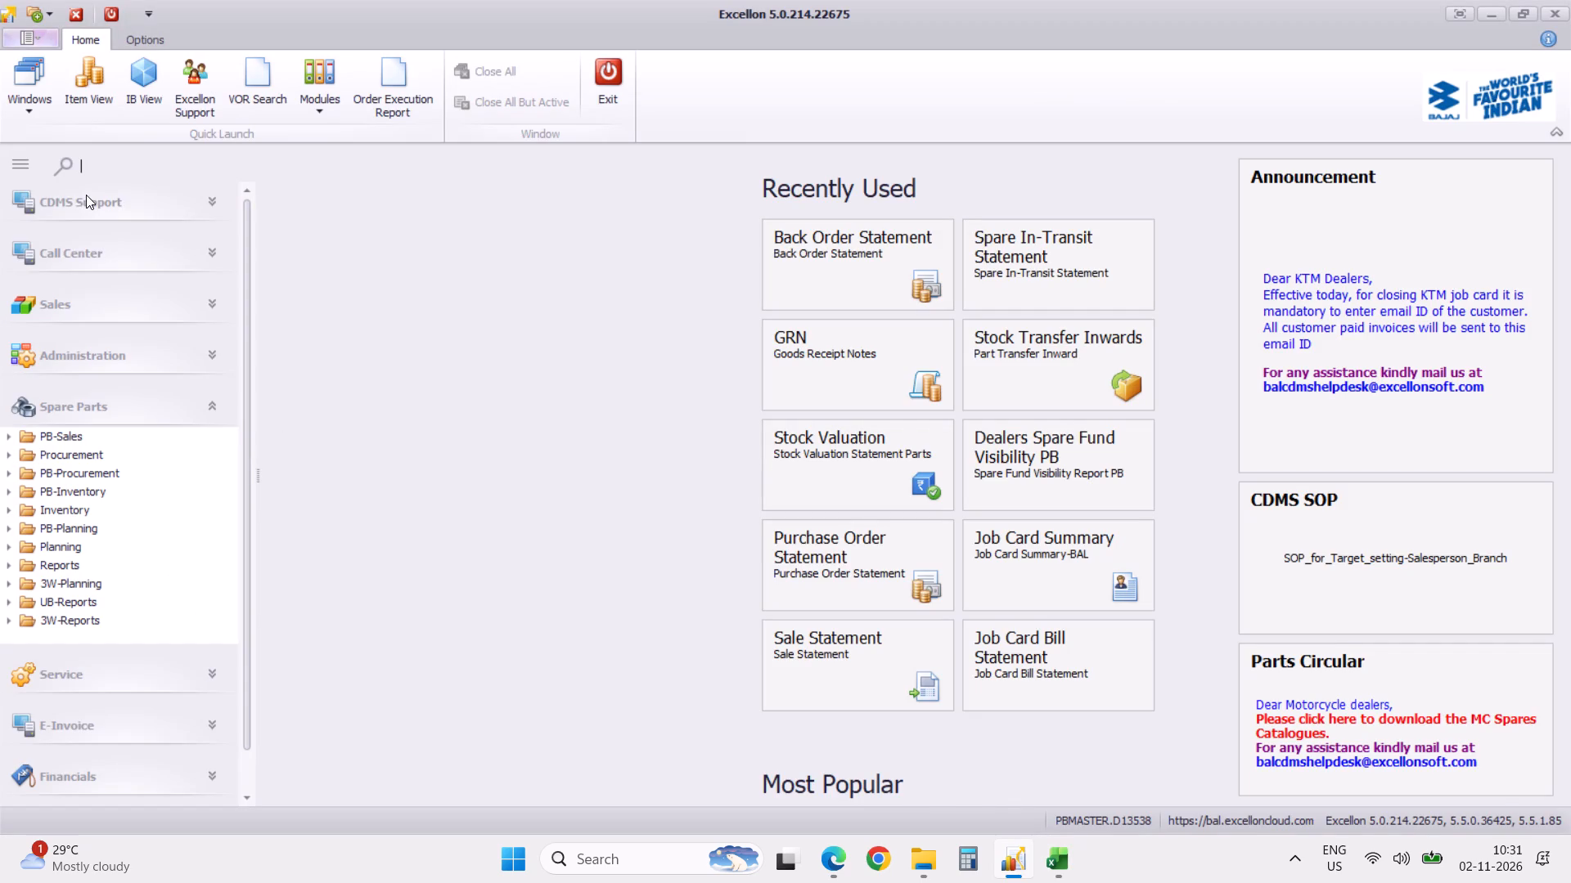
text(val)
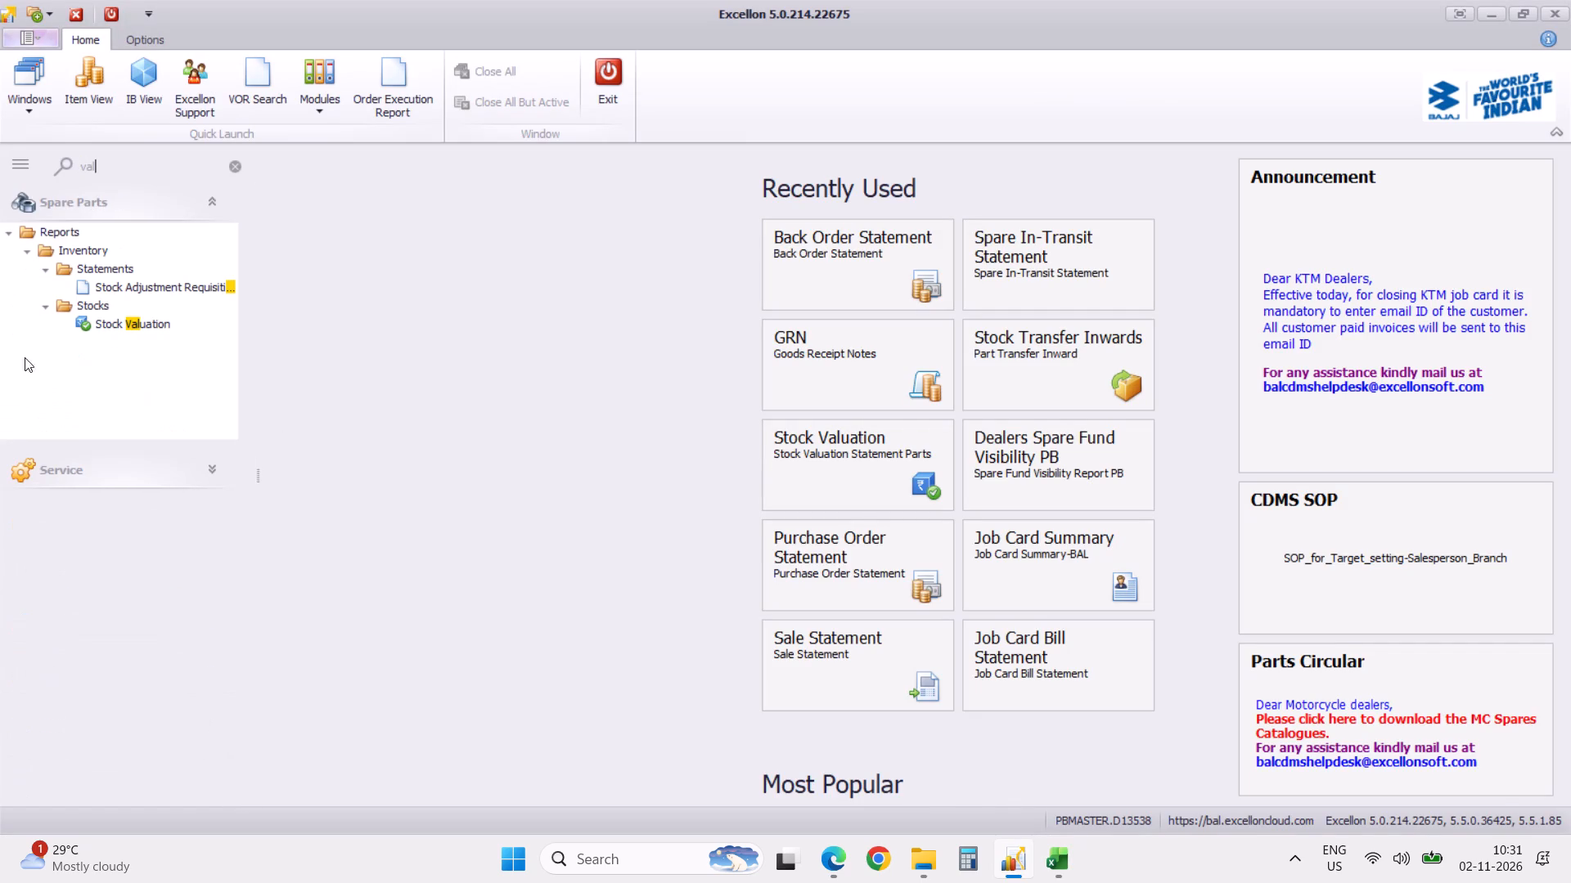
click(159, 321)
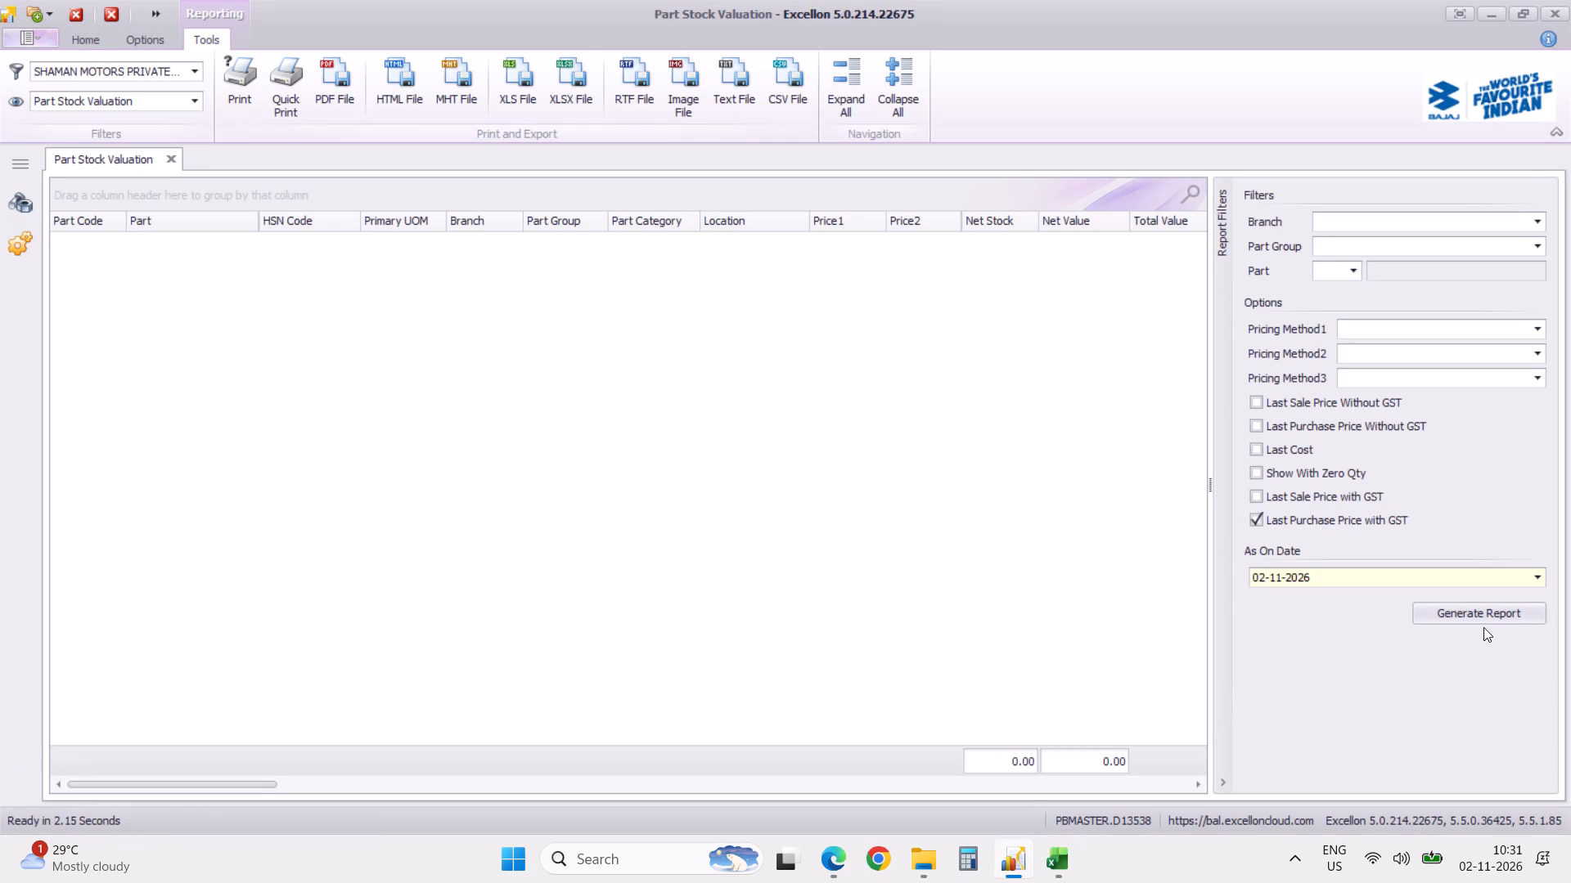
click(1483, 612)
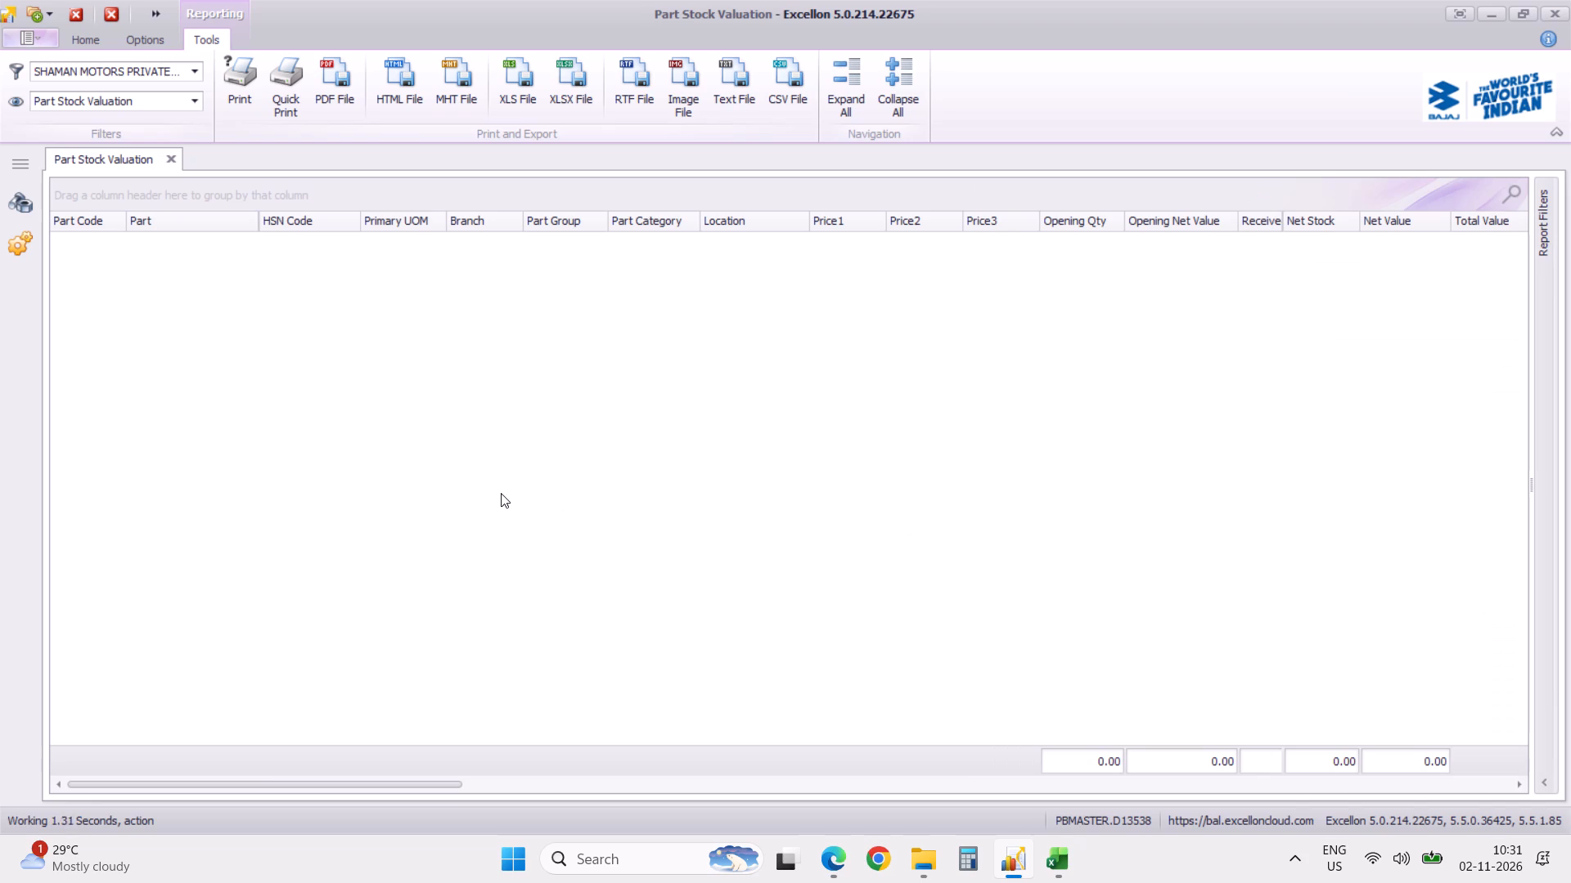
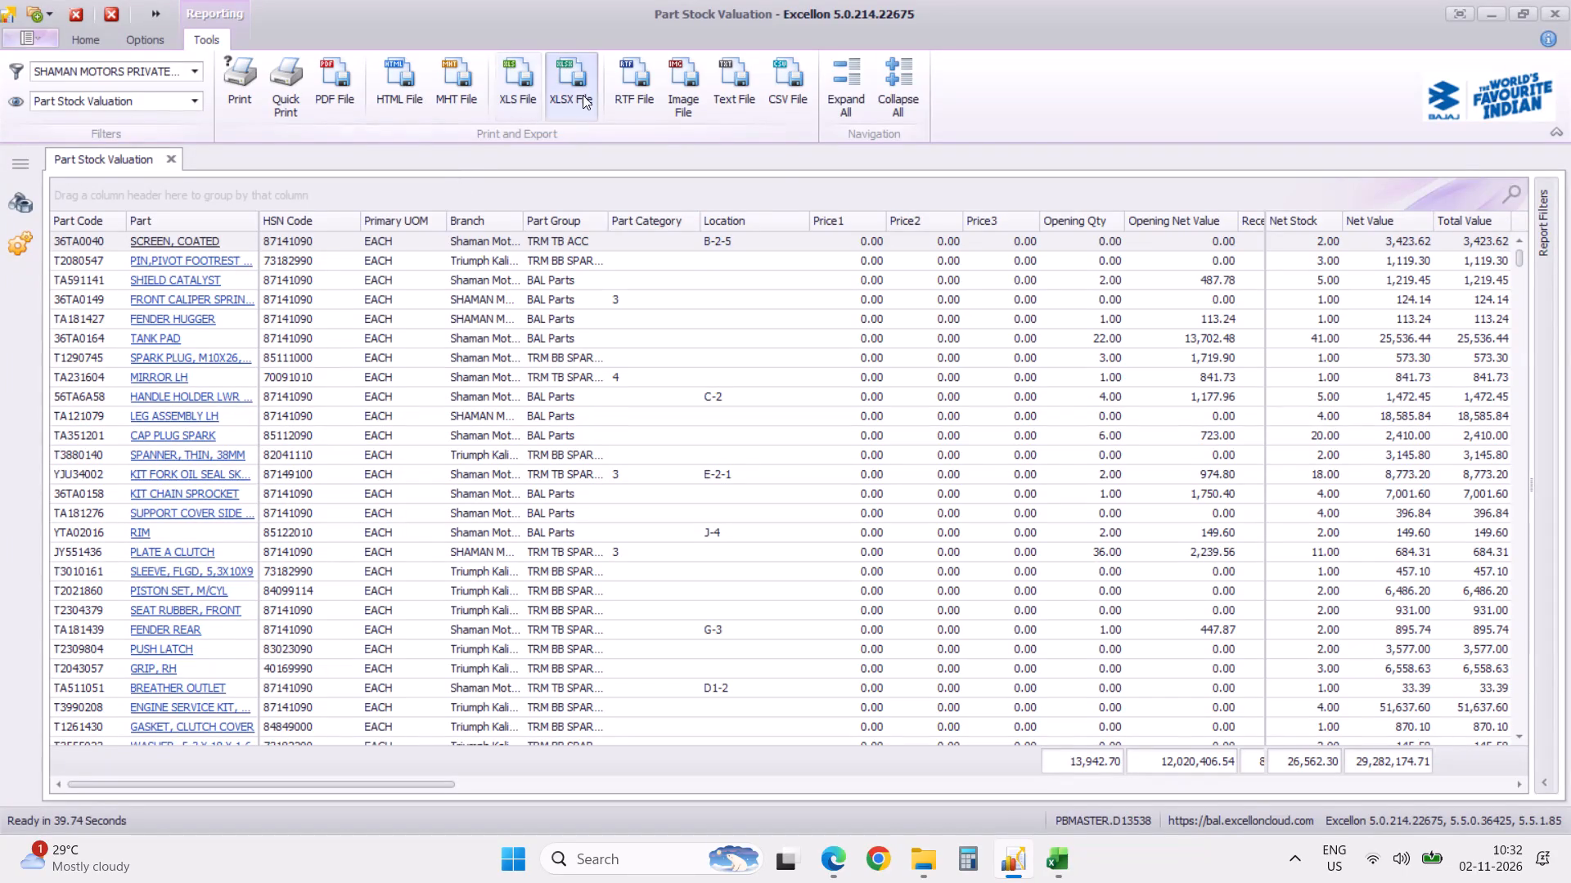
Export the stock valuation as XLSX without hyperlinks, saved as Part Stock Valuation-02112026 in the Funds Statement folder, and open the file.
click(574, 92)
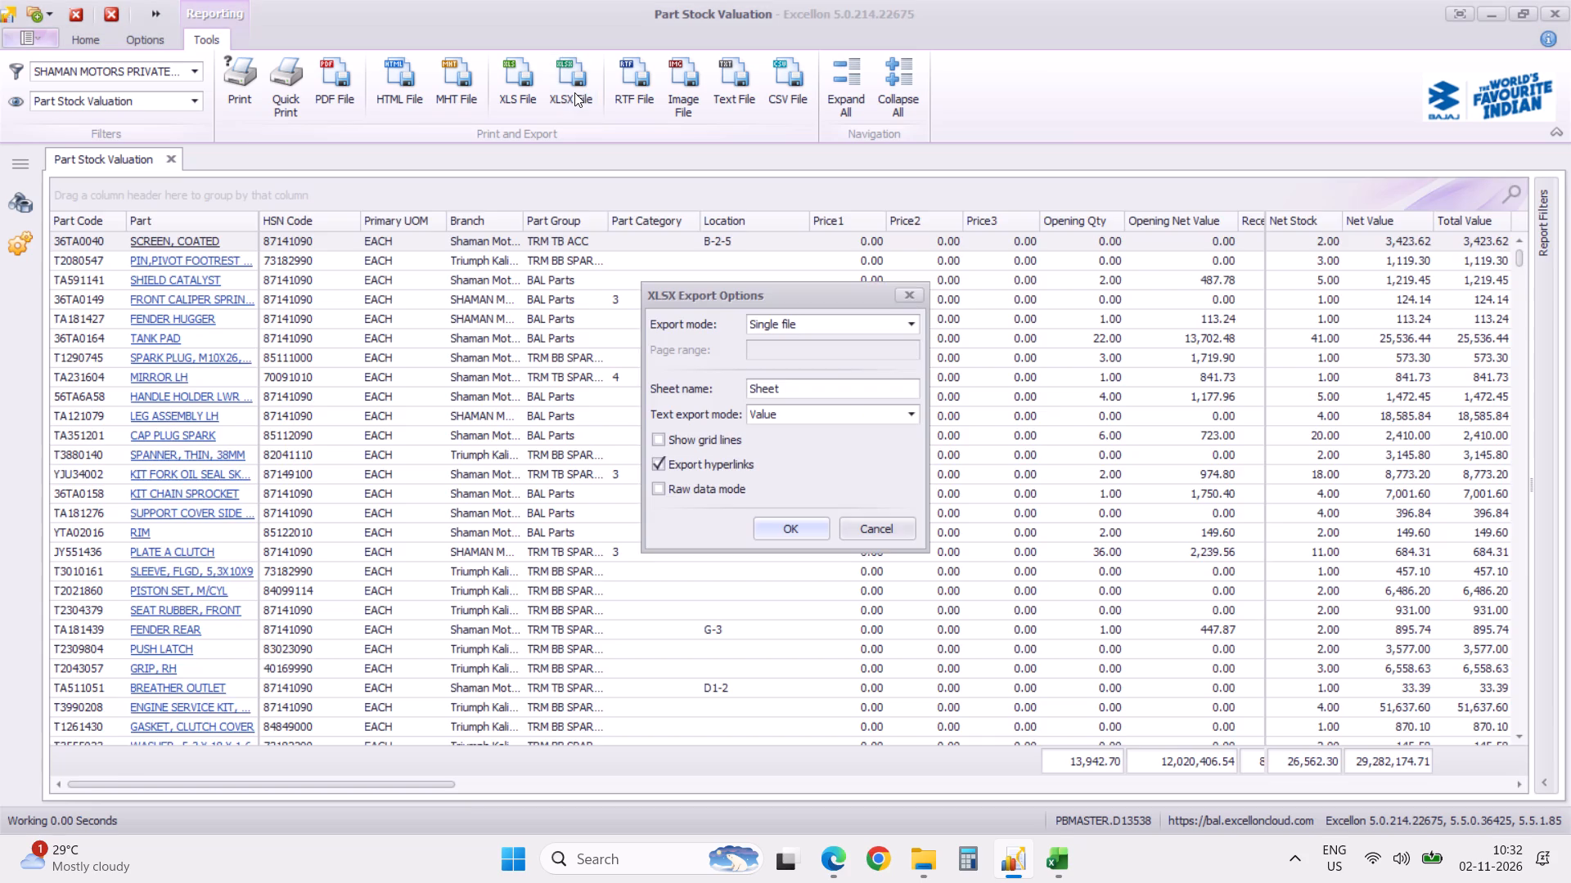
click(656, 466)
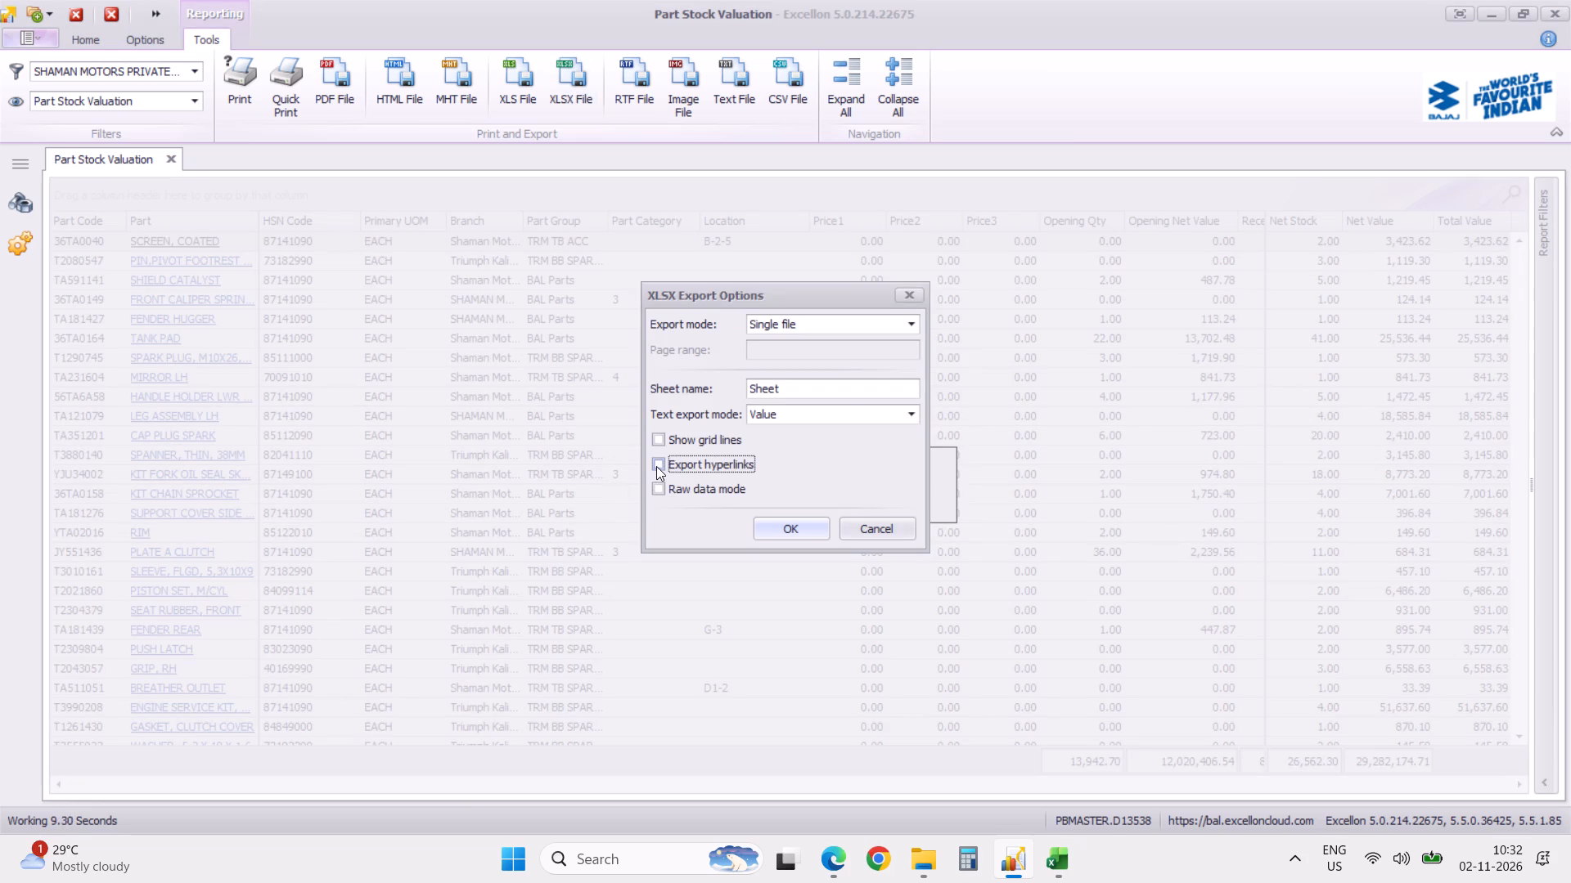
click(769, 530)
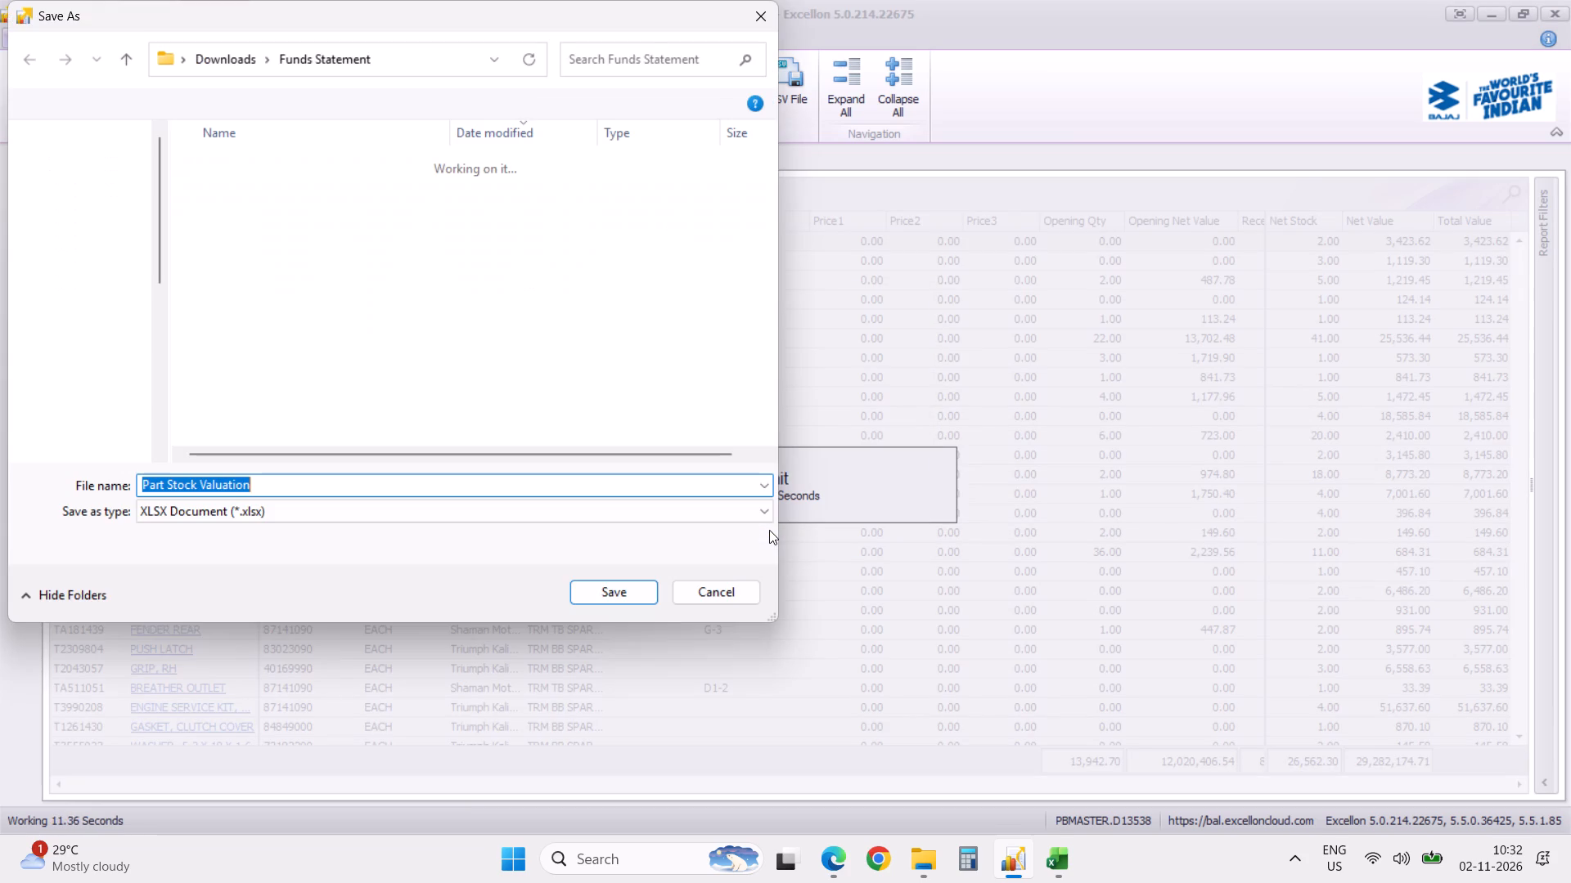
key(Right)
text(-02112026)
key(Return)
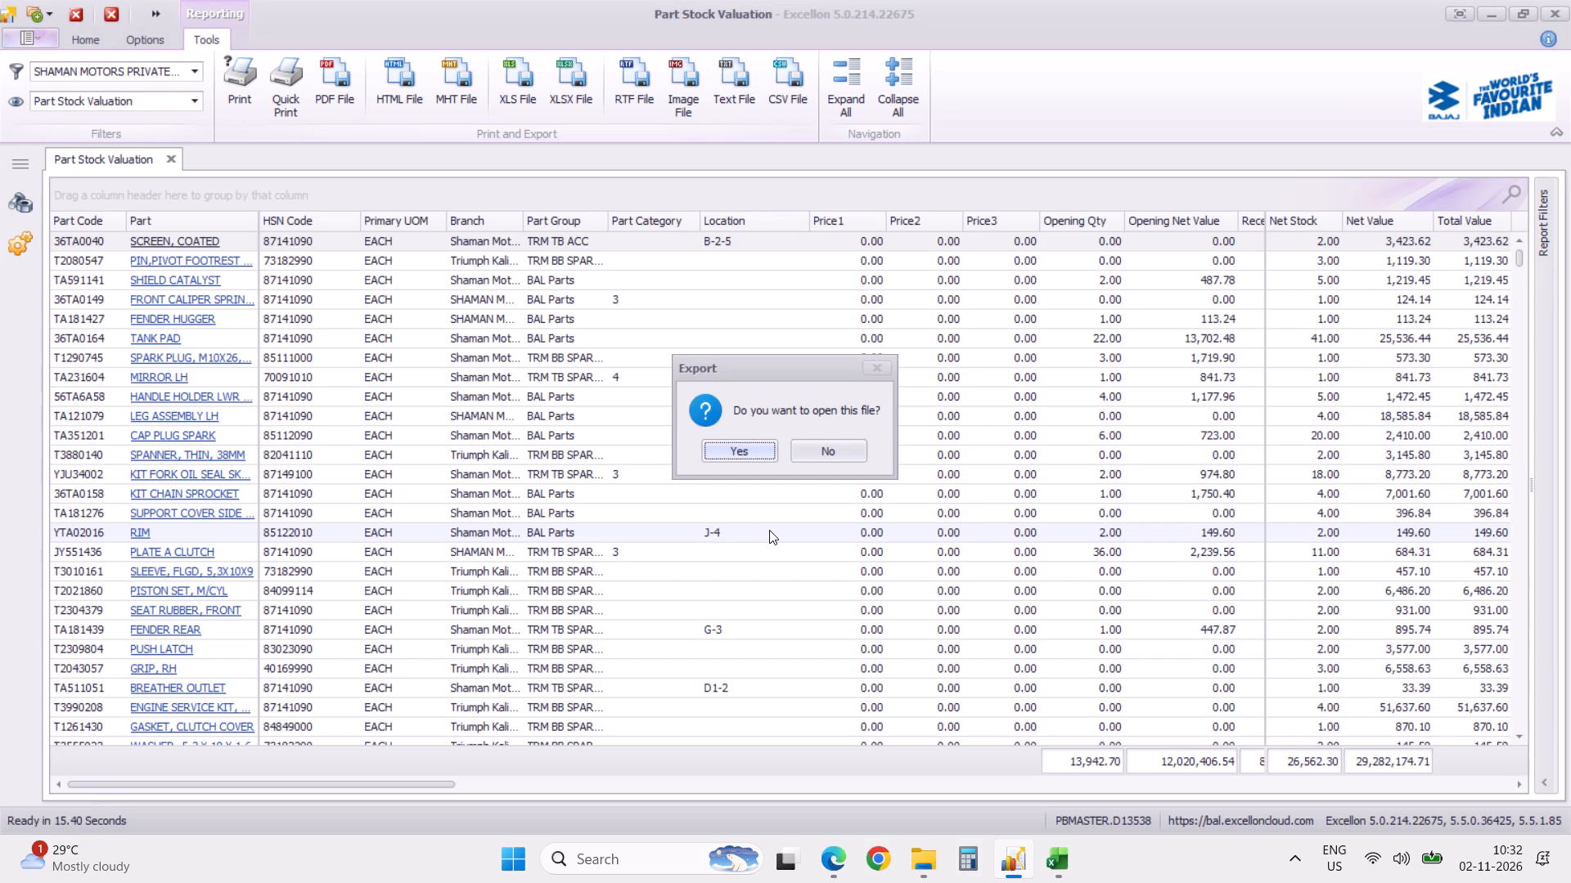
click(750, 454)
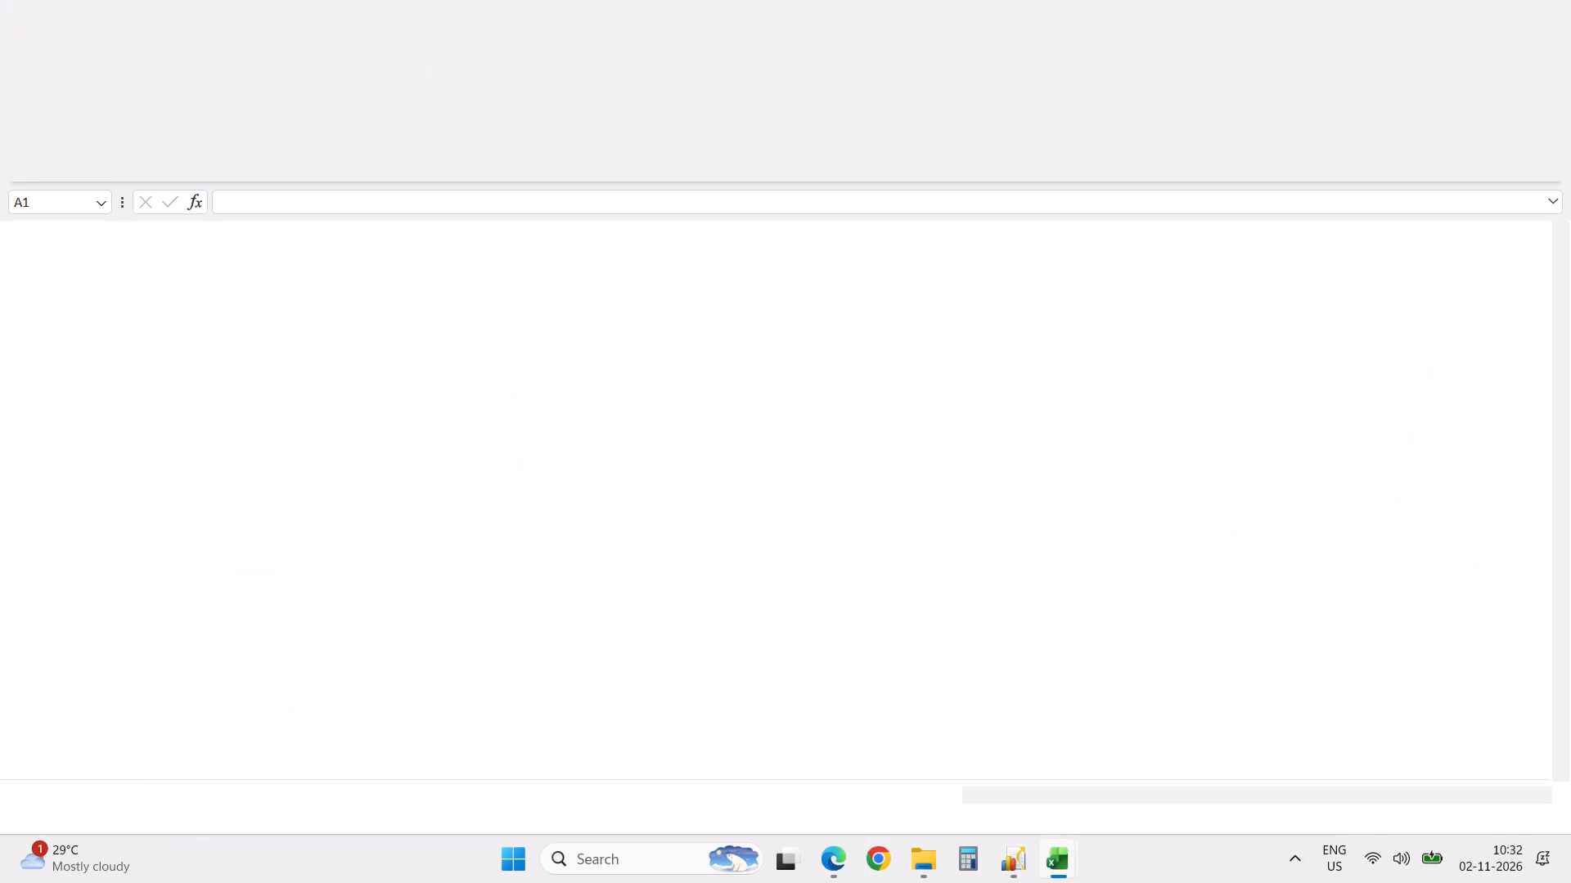
Delete the totals row below the last part in the exported stock valuation sheet and return to the top.
key(ctrl+Down)
key(Down)
key(shift+space)
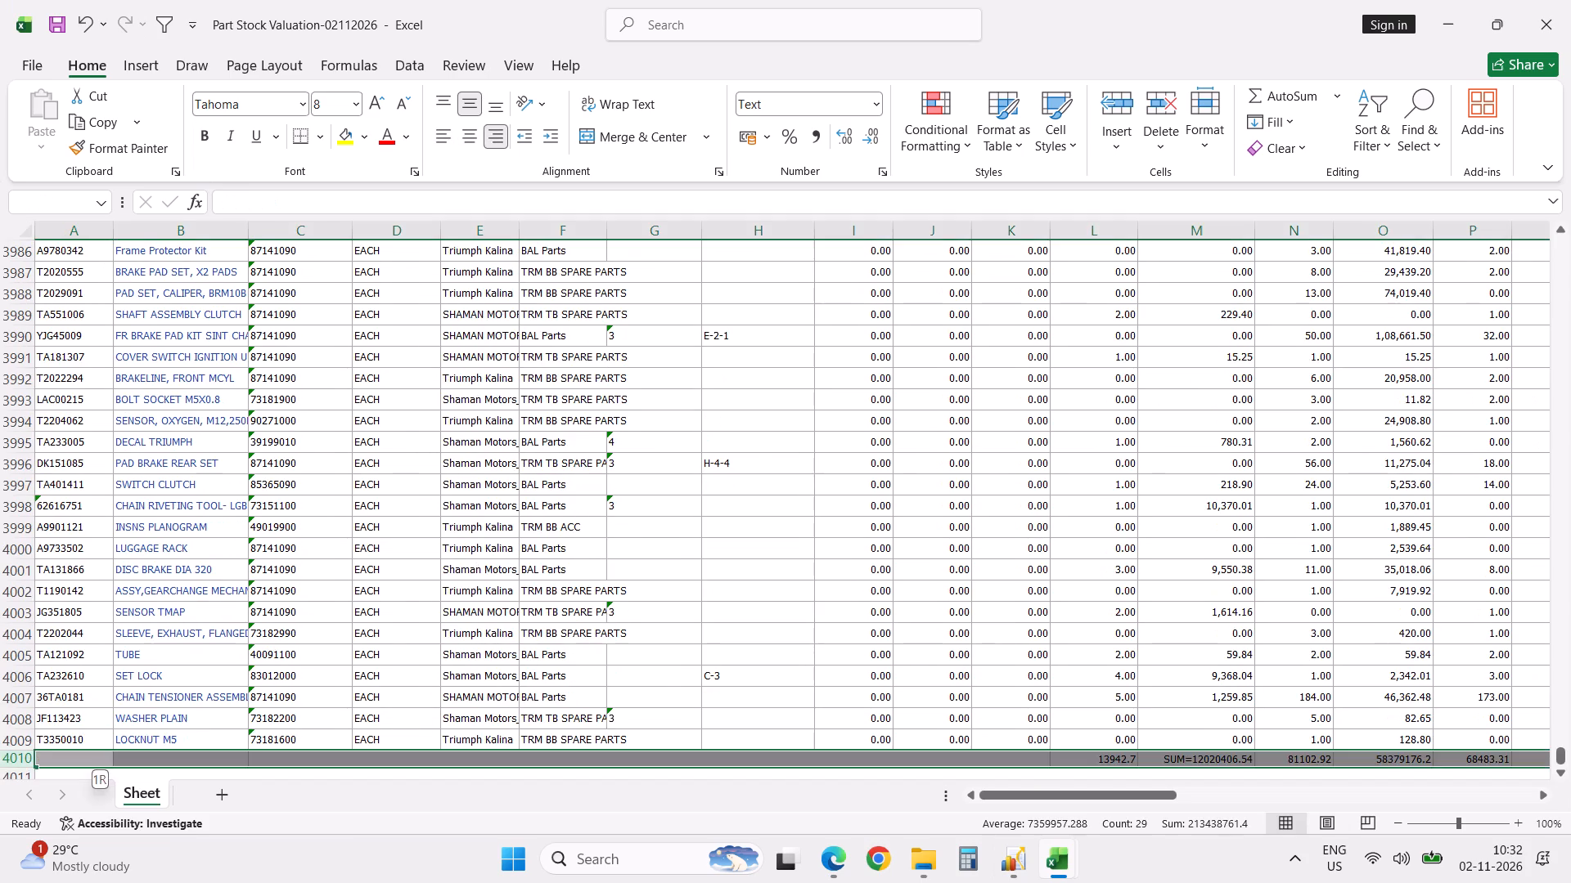
key(ctrl+minus)
key(ctrl+Up)
key(ctrl+Up)
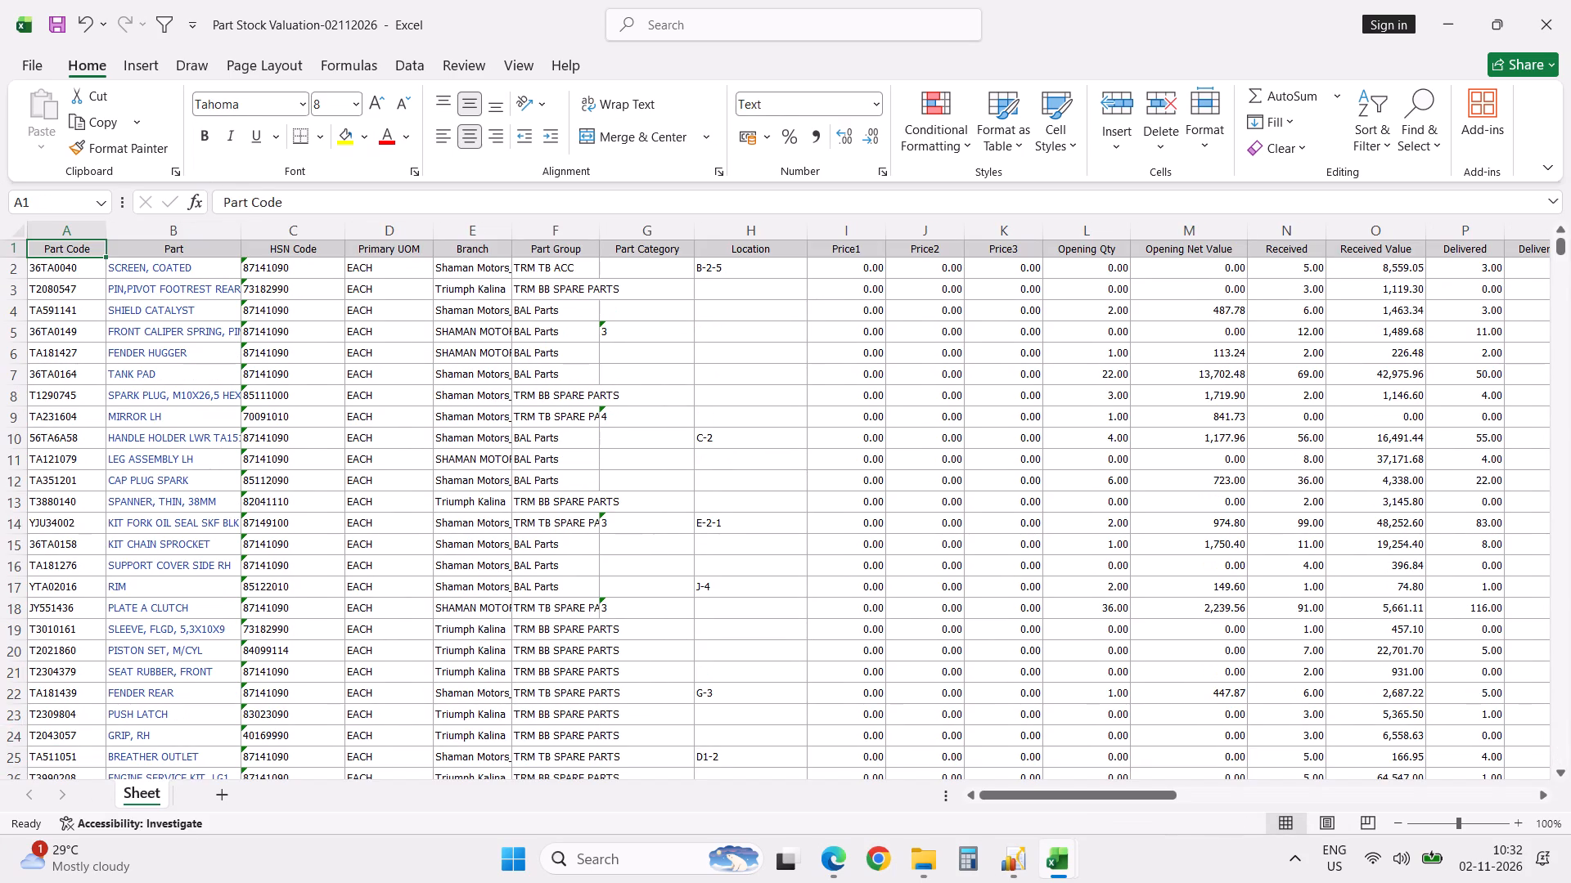
Switch back to Excellon, close the Part Stock Valuation report and clear the "val" search.
click(1019, 861)
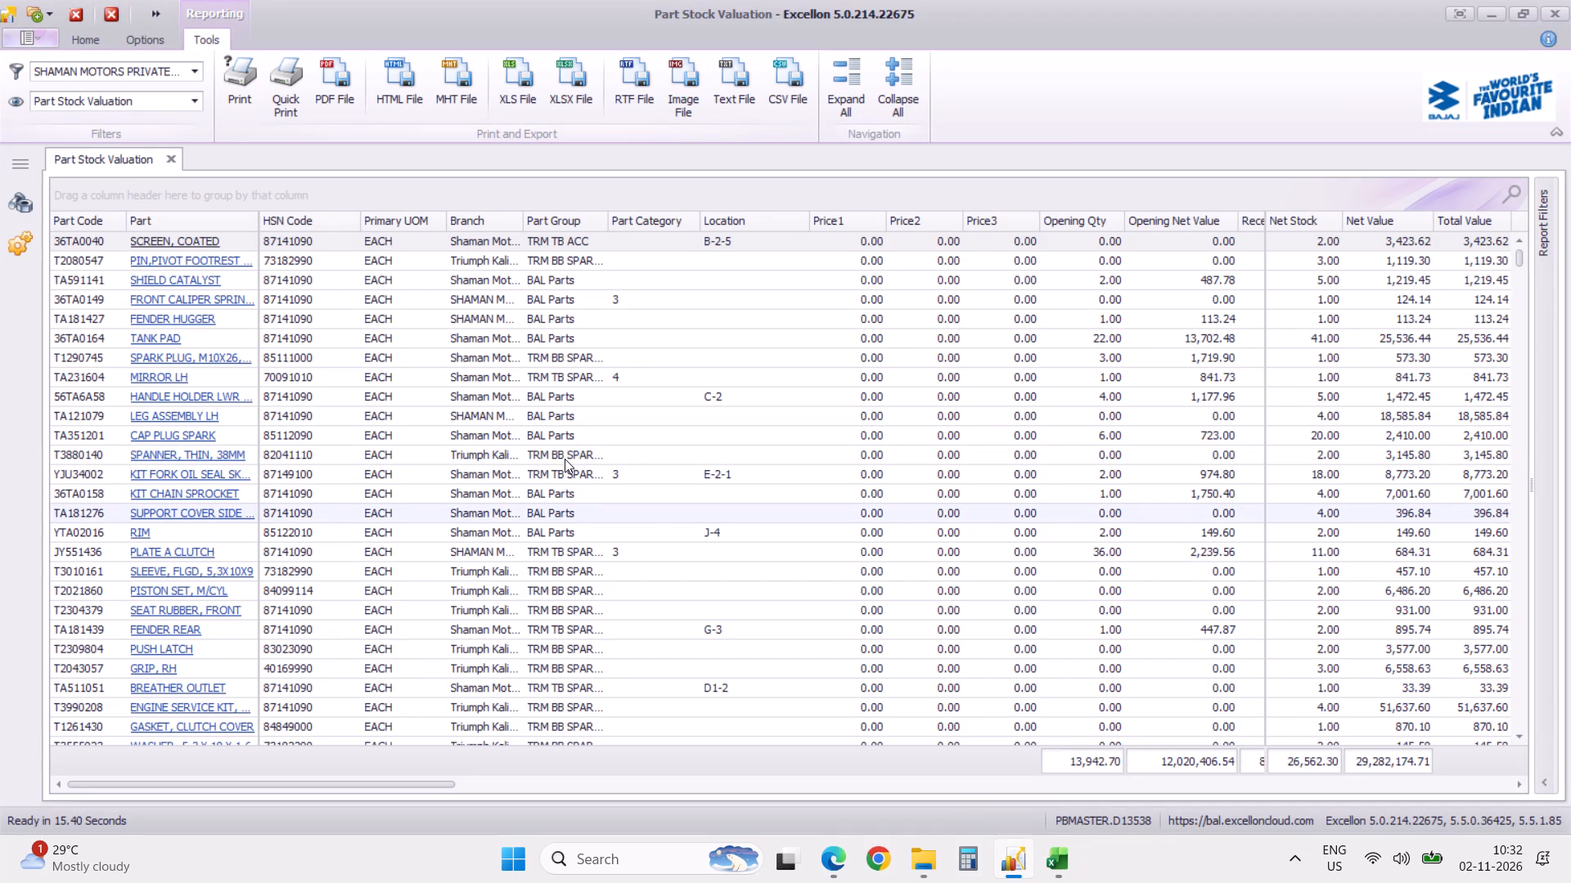
click(173, 159)
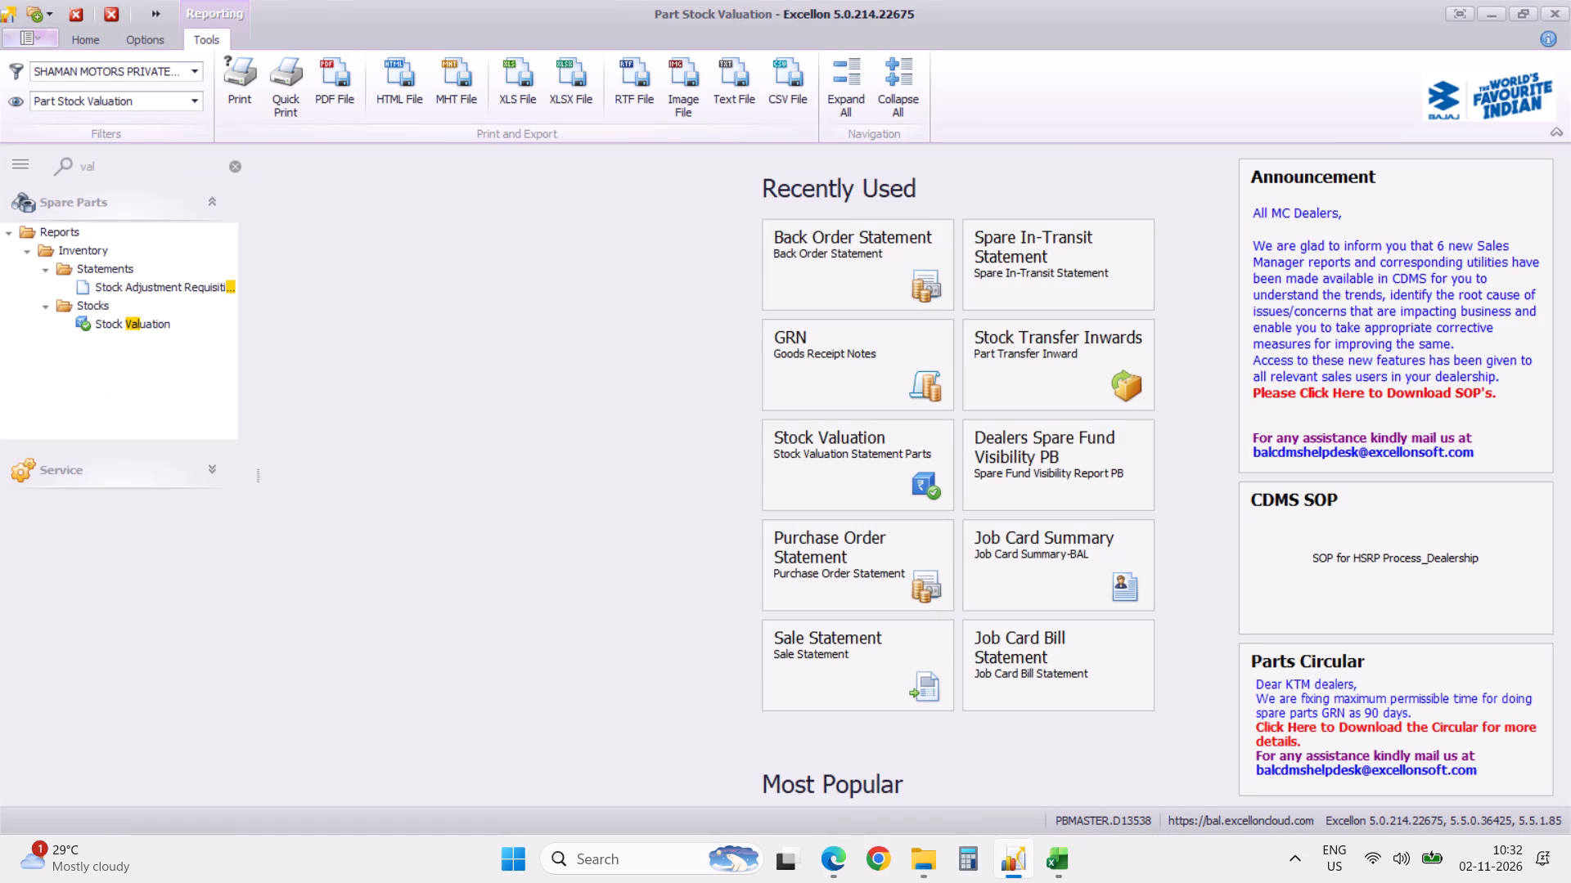
click(237, 167)
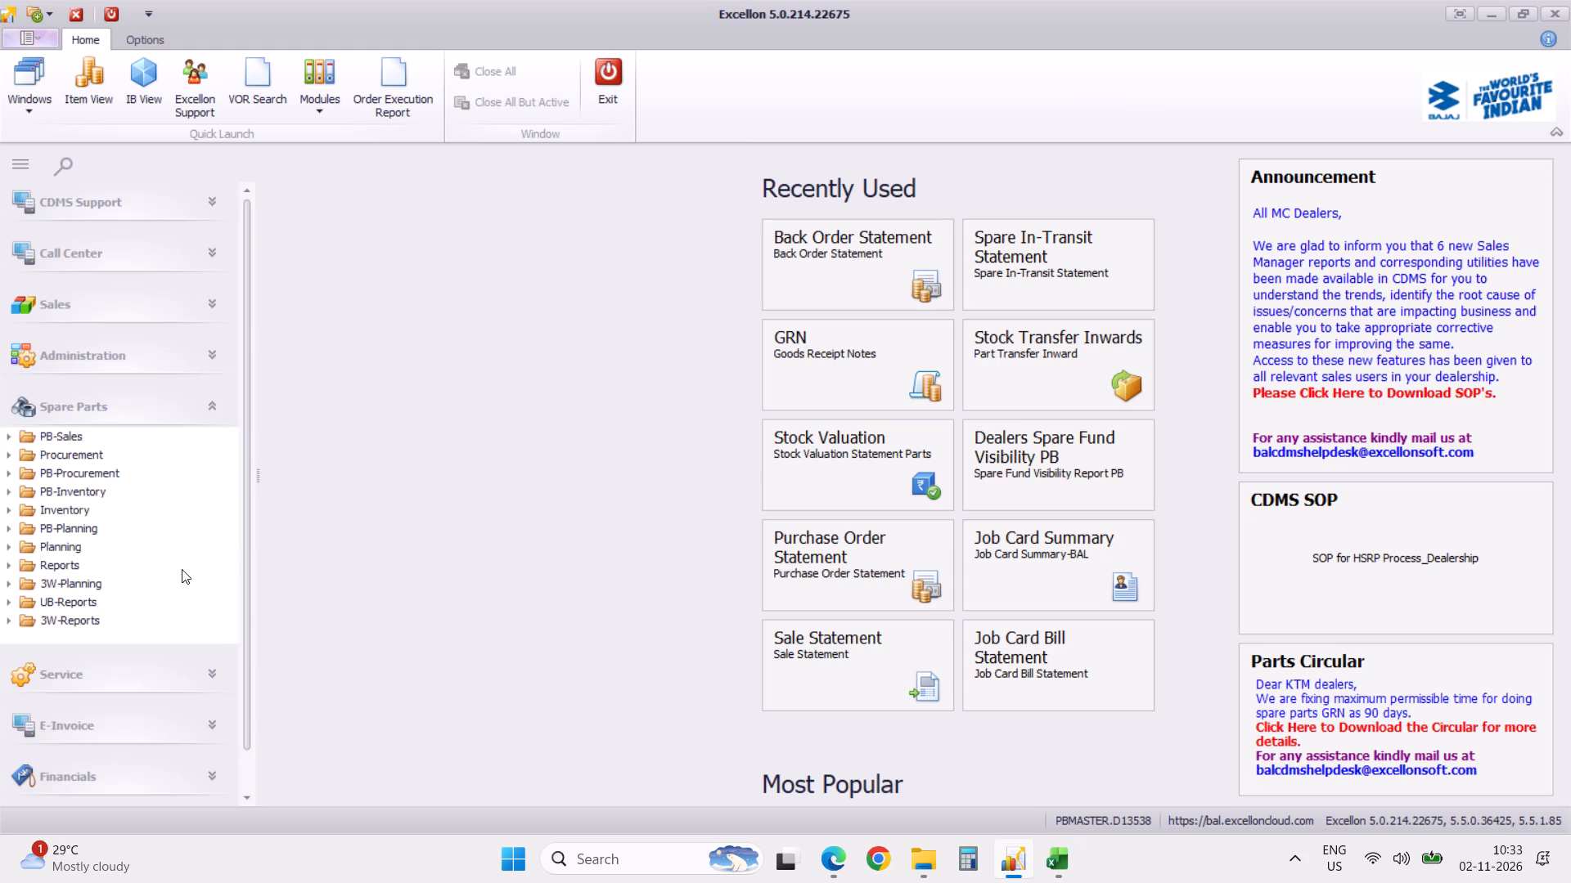
Open the Job Card Bill Statement from the Service module's service reports.
click(212, 402)
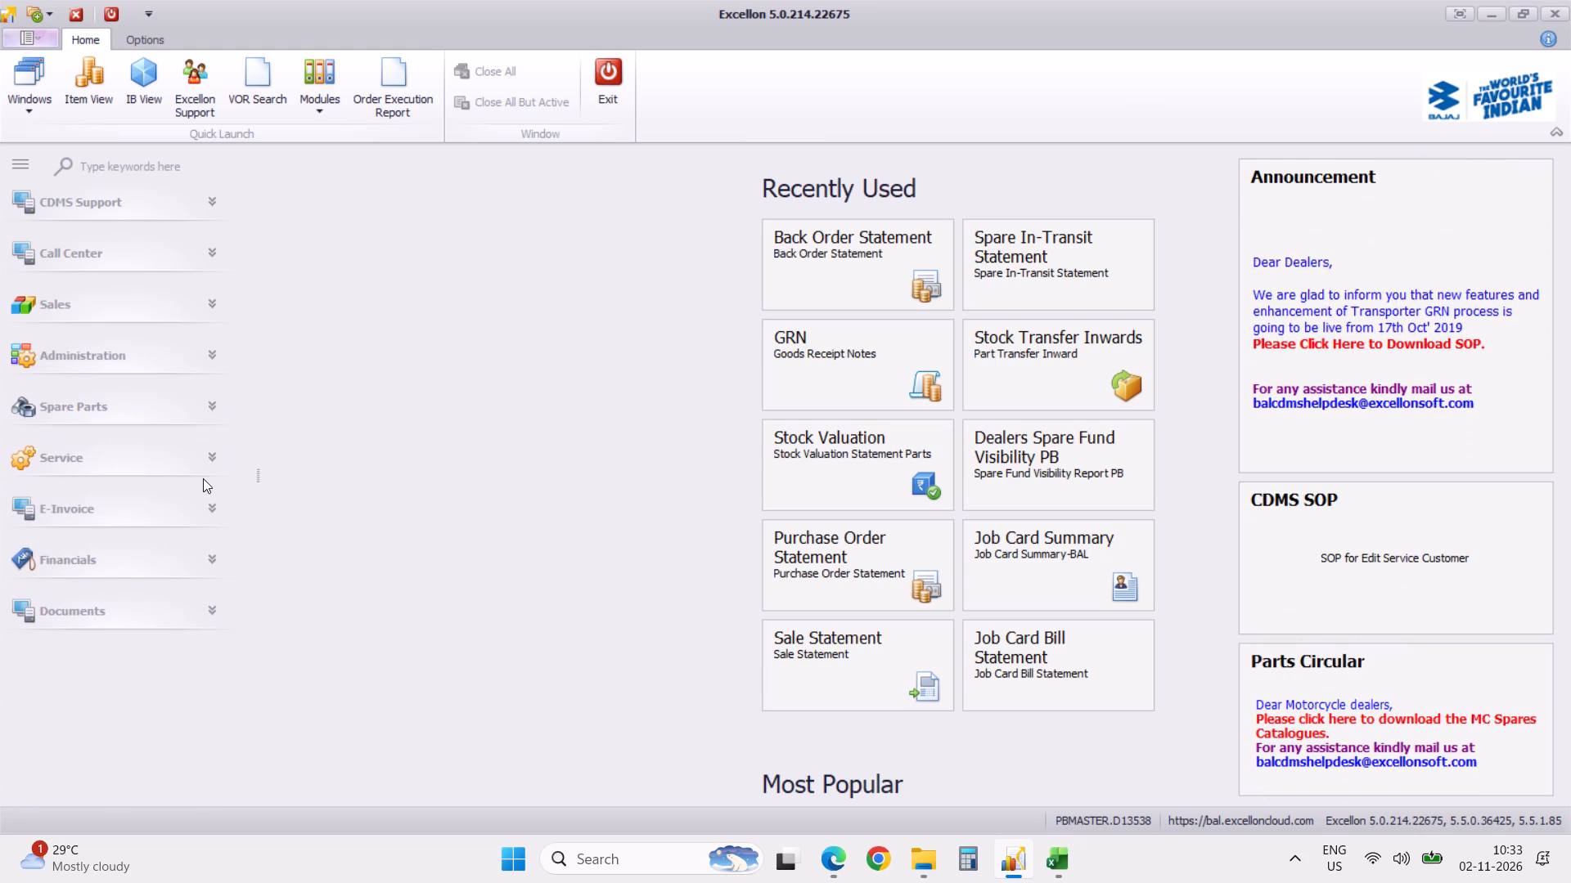
click(212, 463)
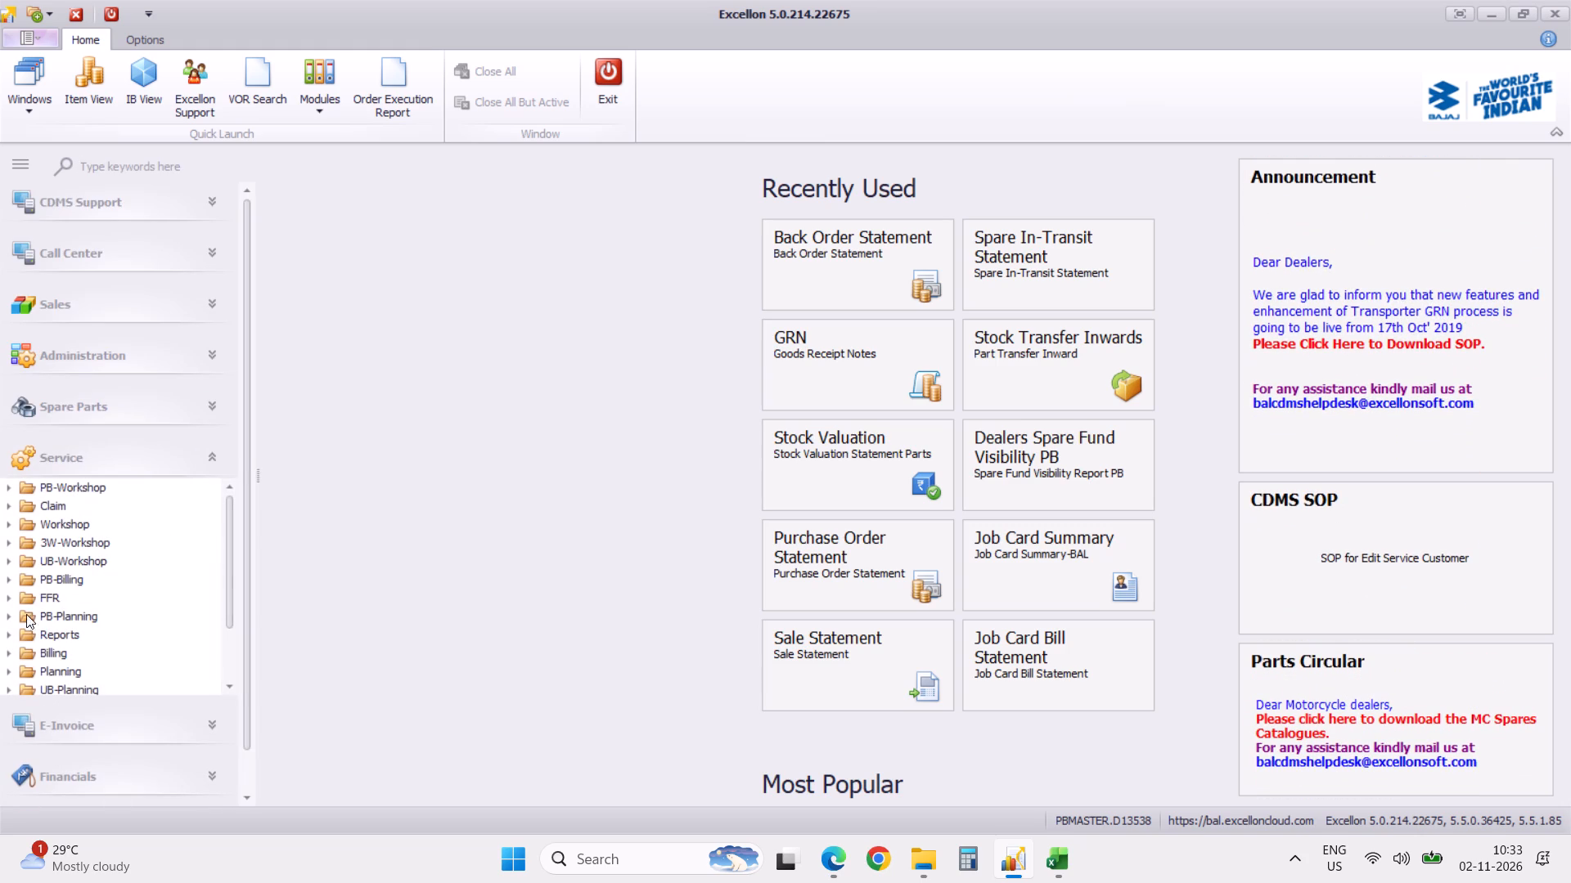
click(9, 635)
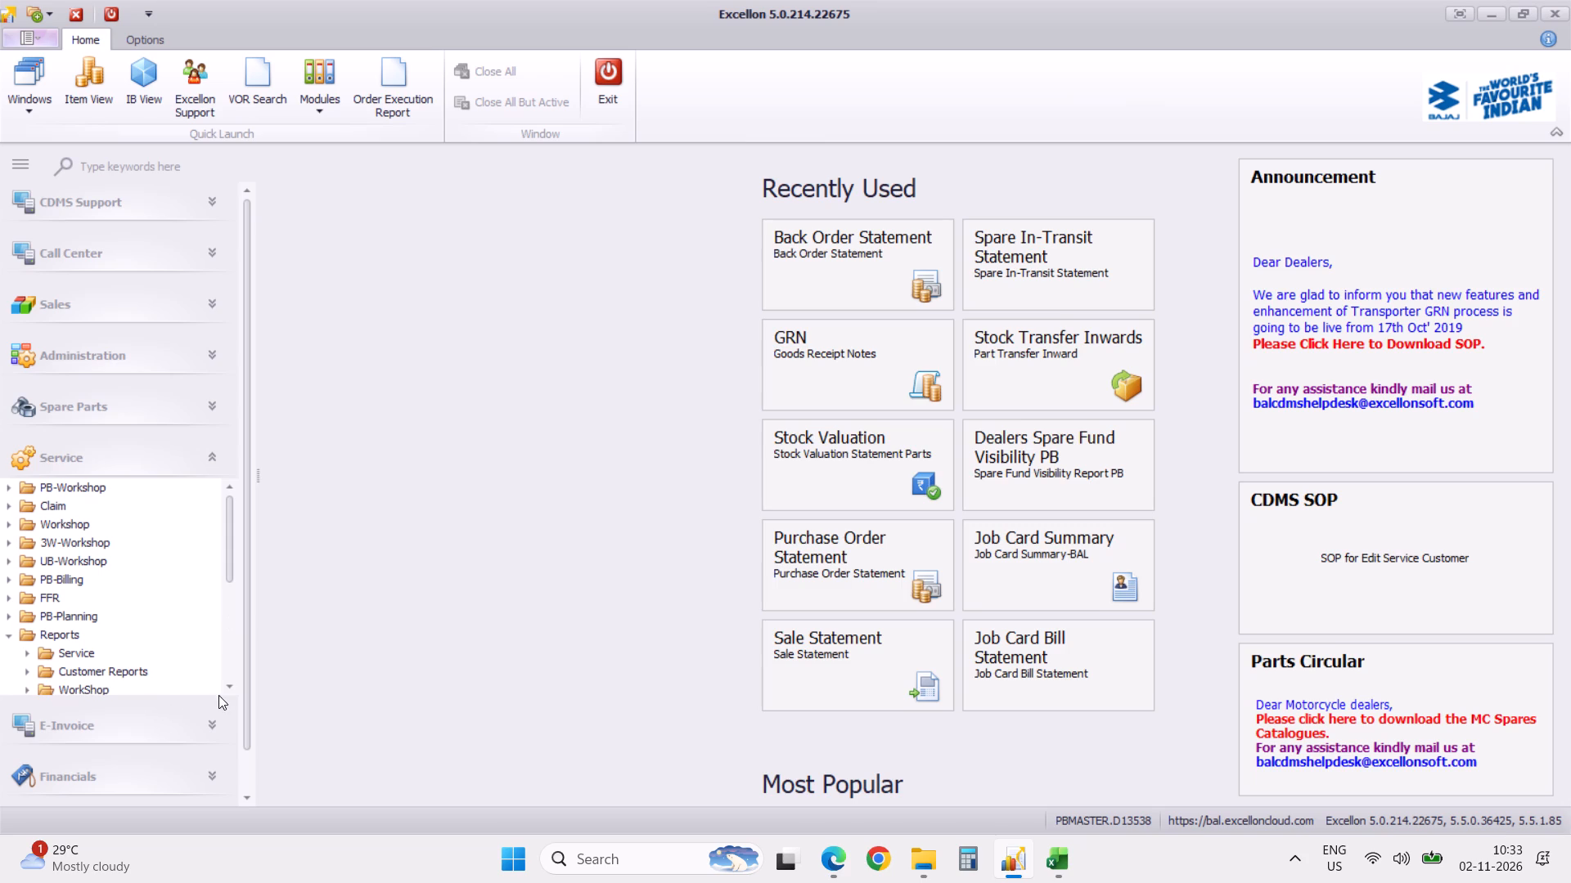
triple_click(230, 684)
click(230, 684)
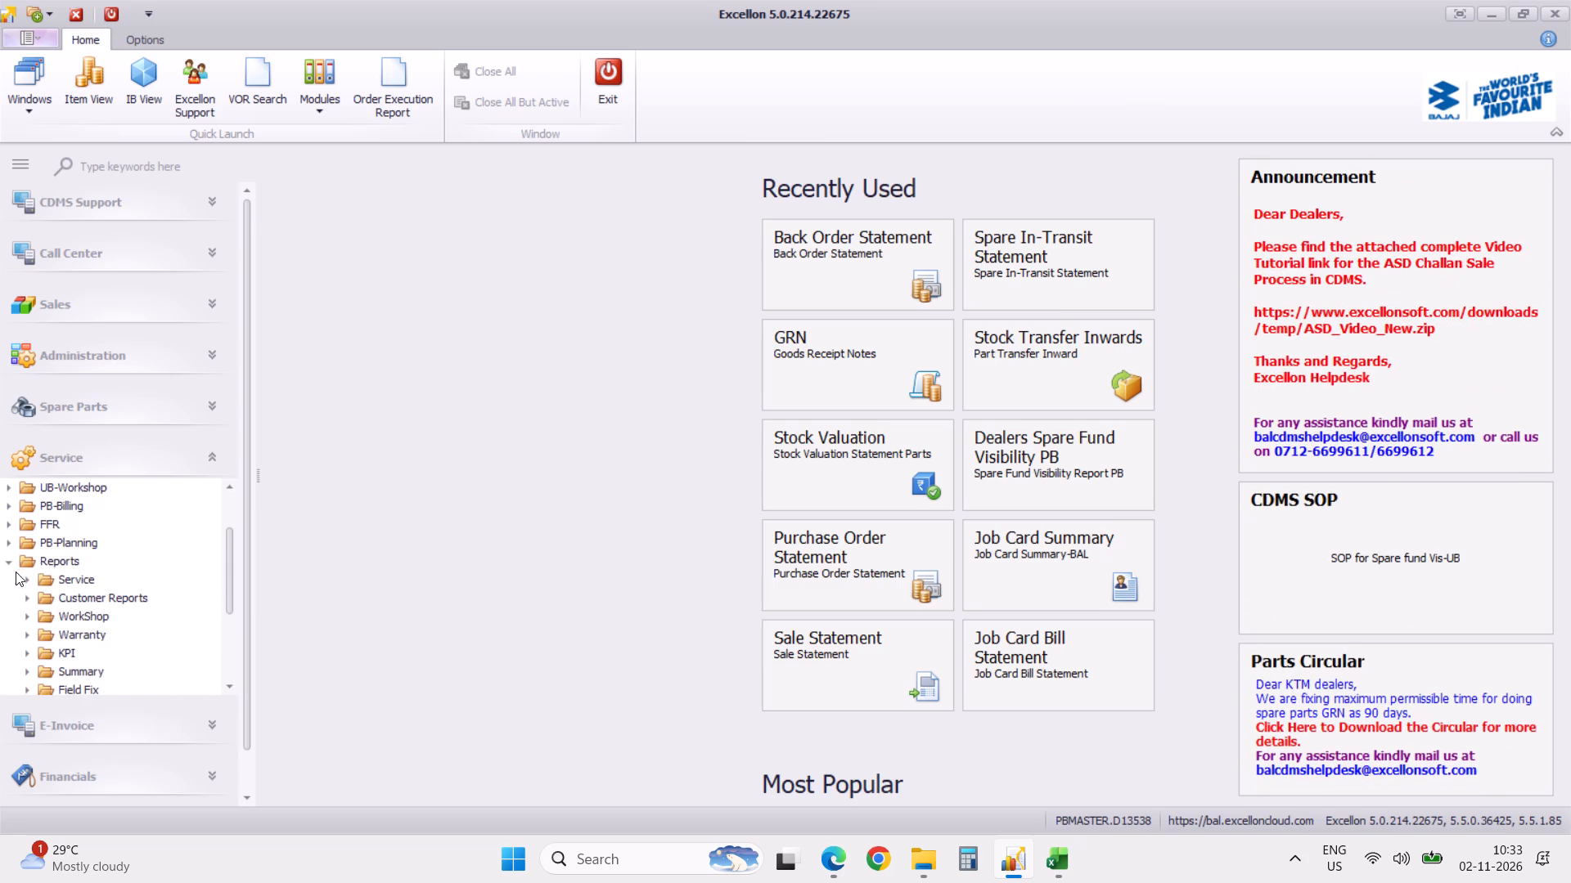
click(25, 578)
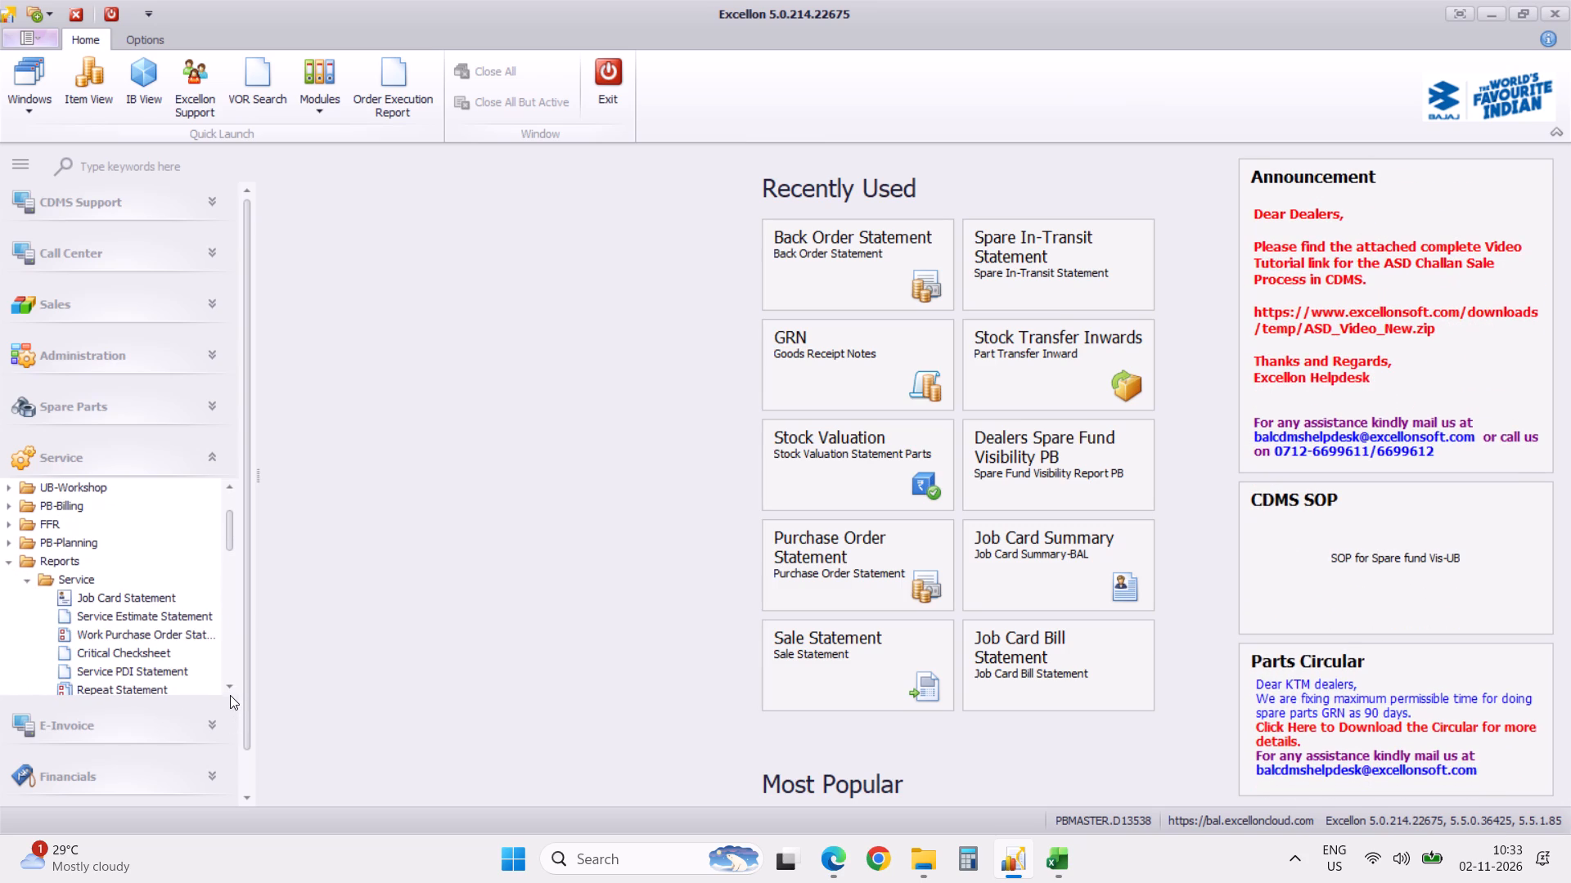
triple_click(230, 688)
click(230, 688)
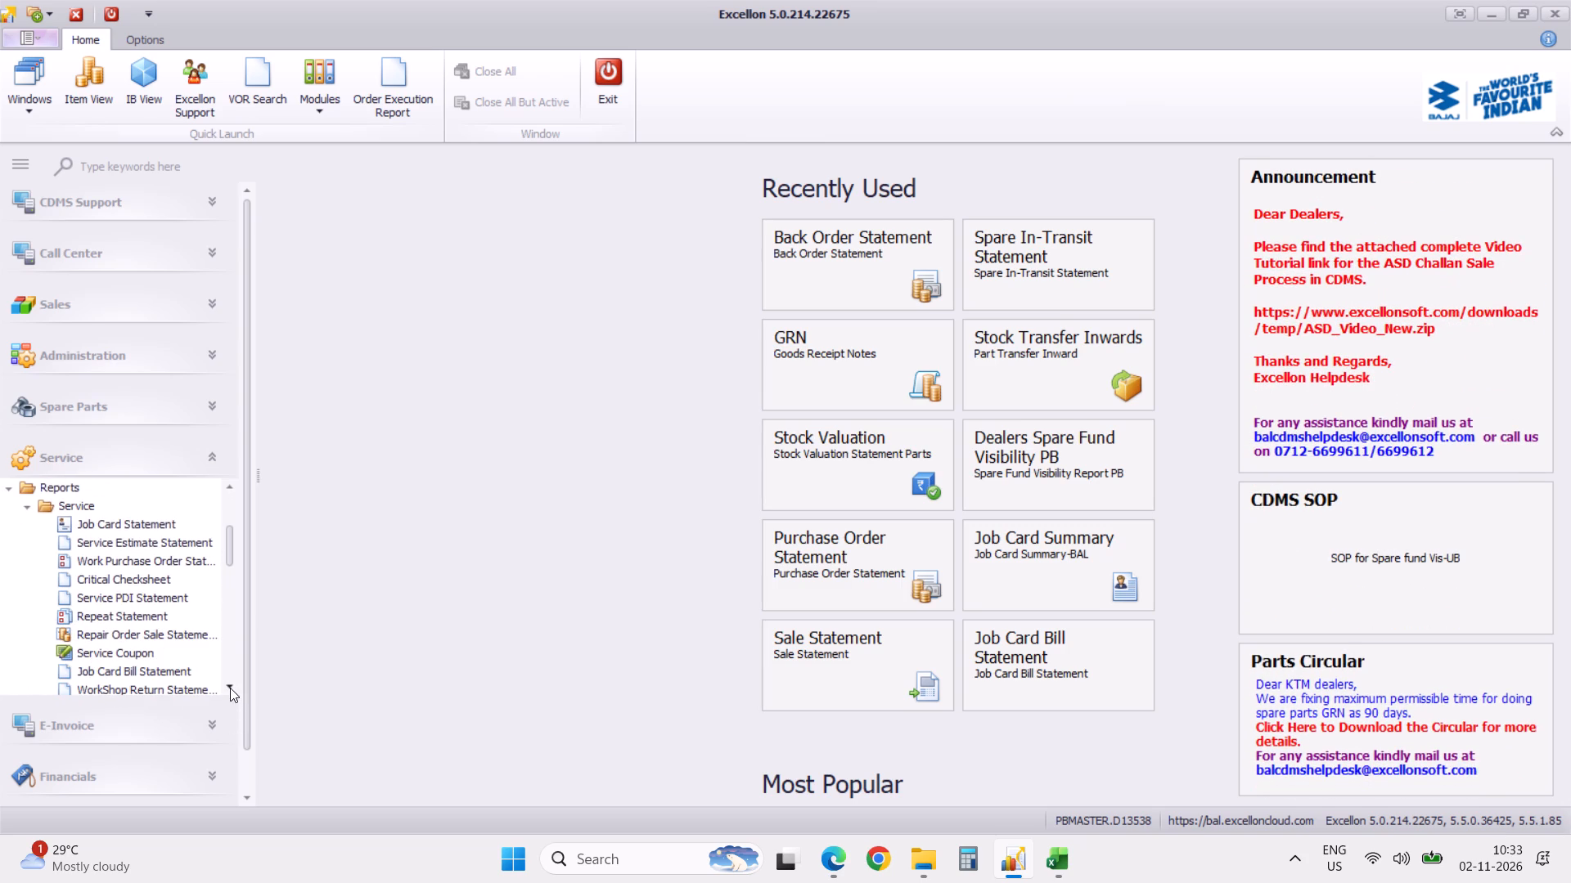
click(182, 674)
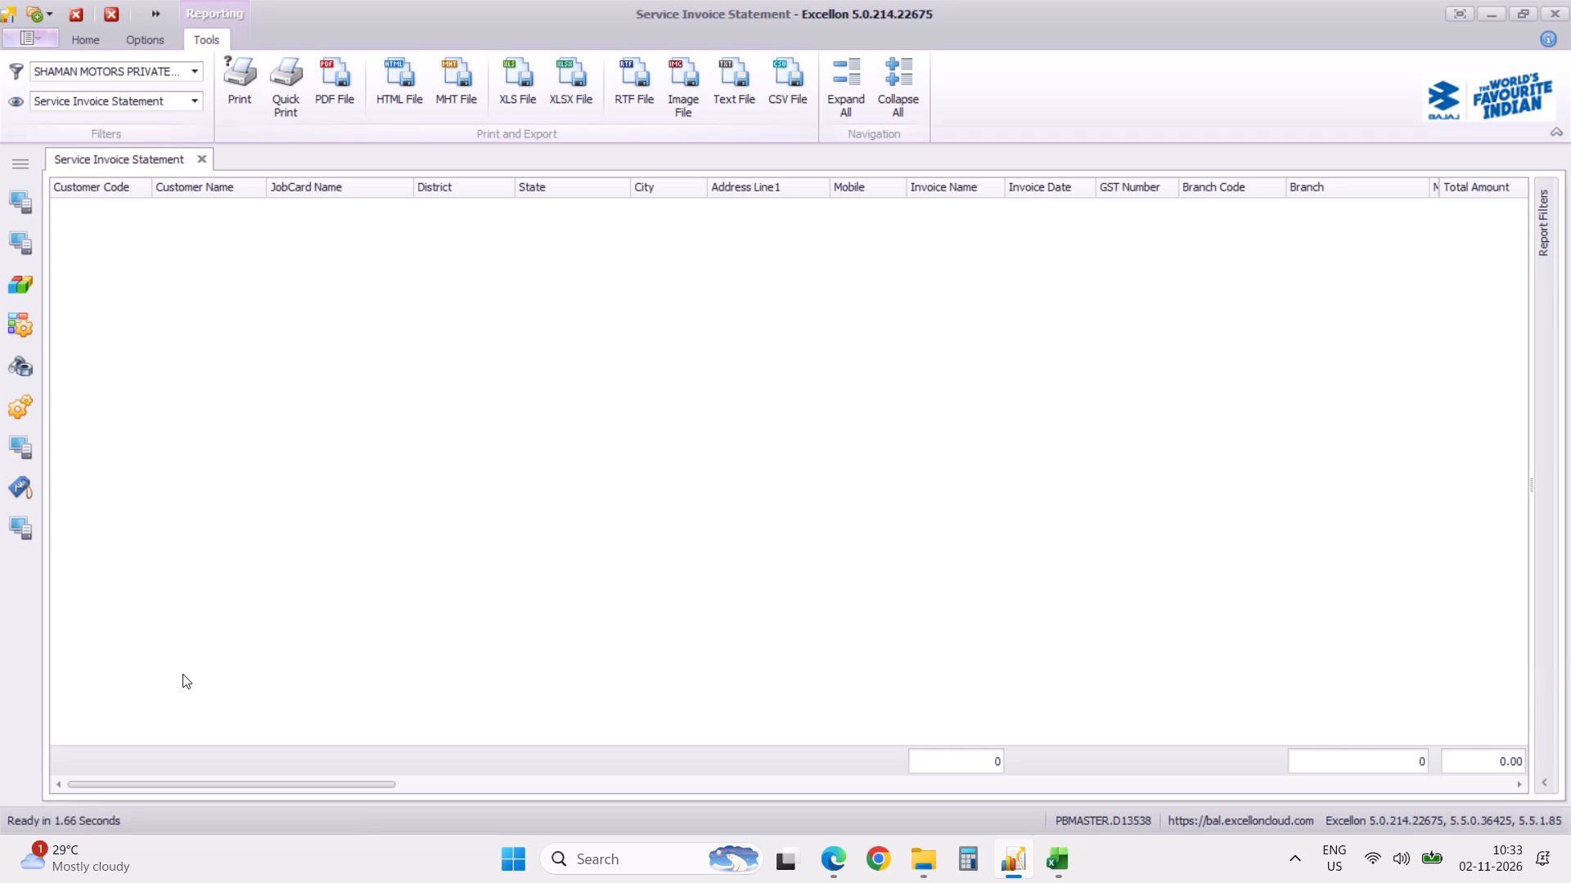
Generate the service invoice statement with the date range set to Previous Month.
click(1545, 785)
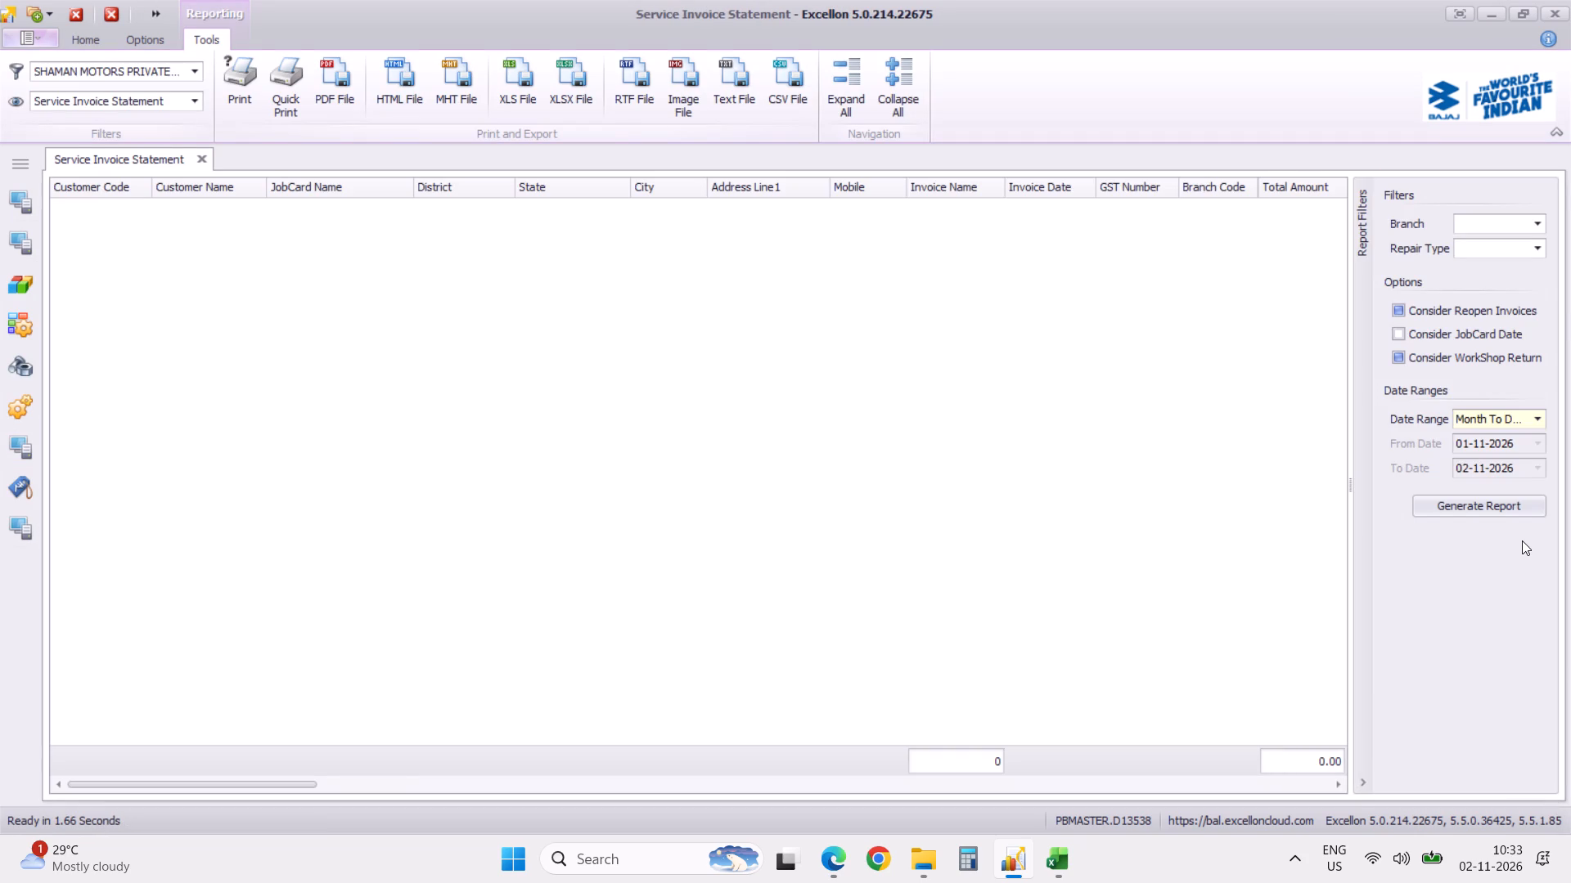
click(1535, 419)
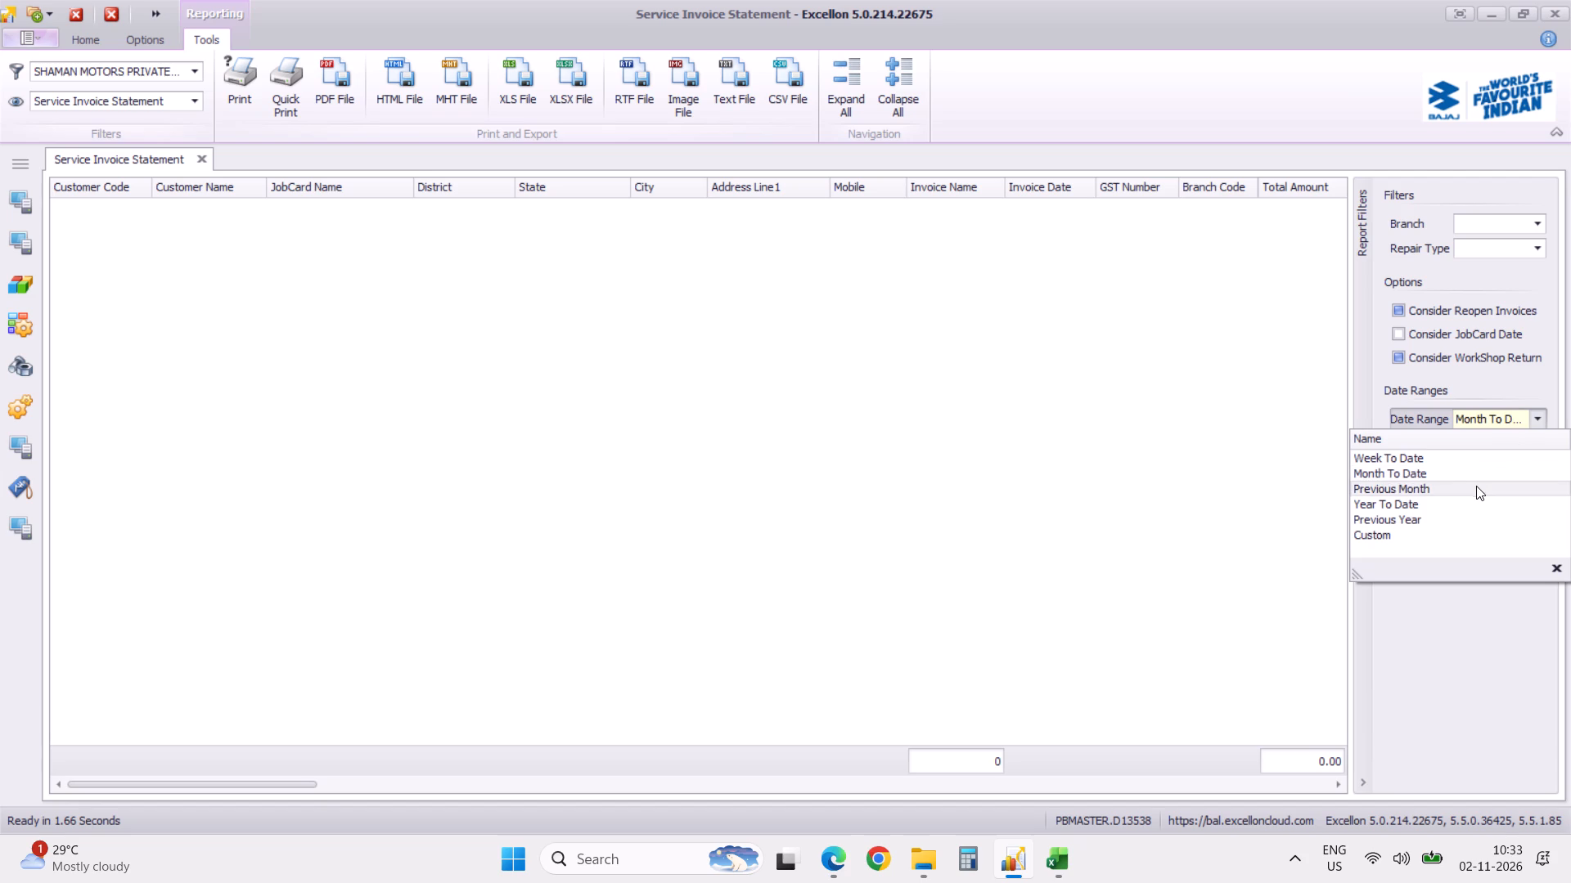
click(1475, 488)
click(1469, 506)
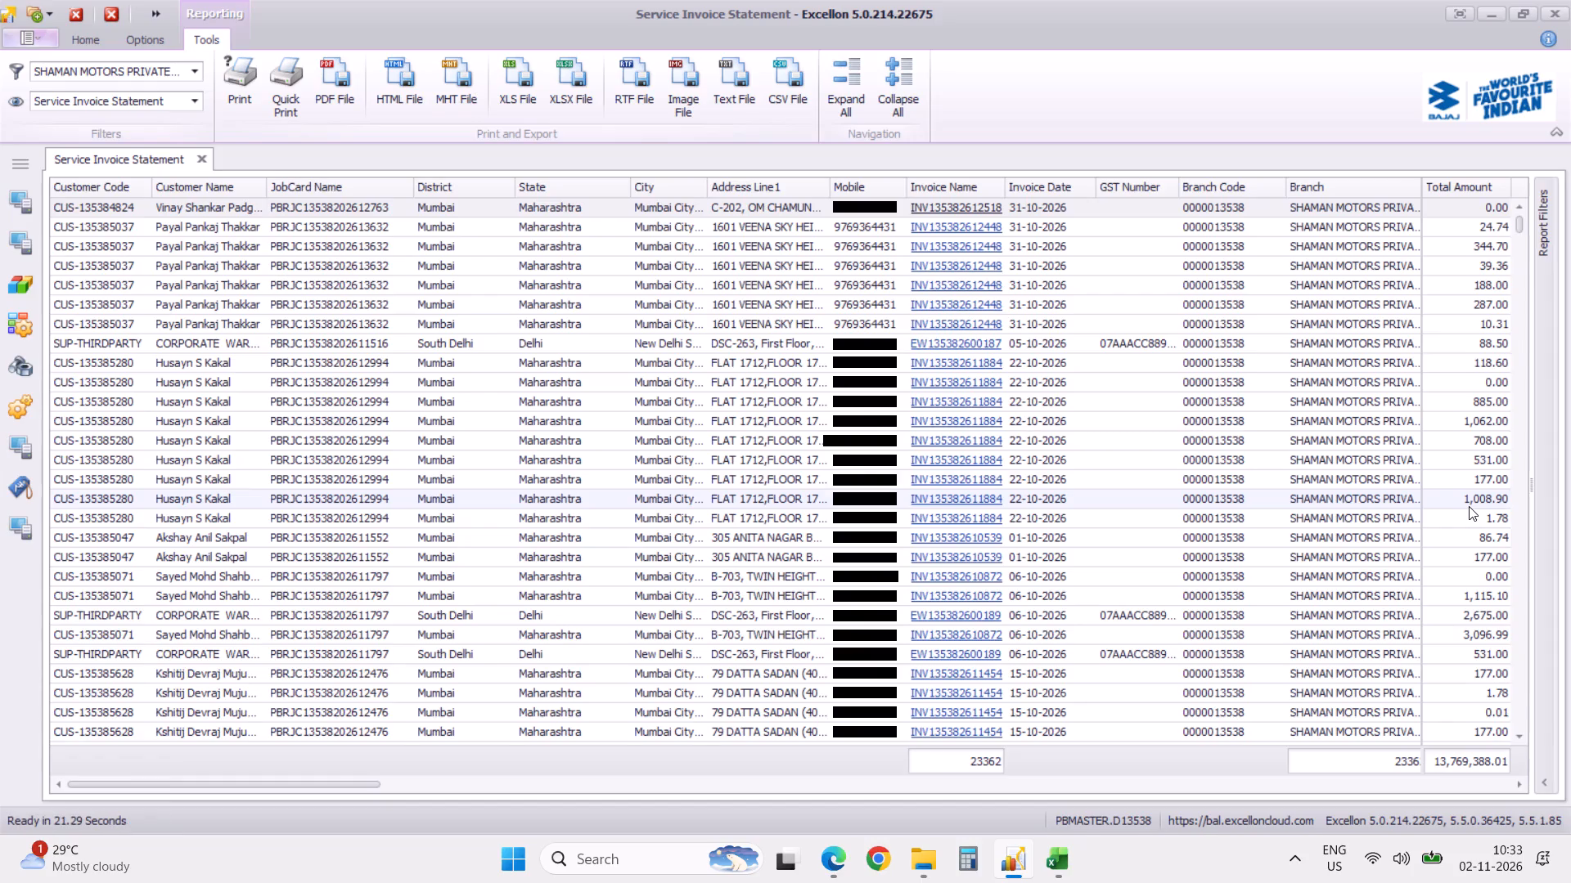
Start exporting the previous month's service invoice statement as an XLSX file.
click(574, 82)
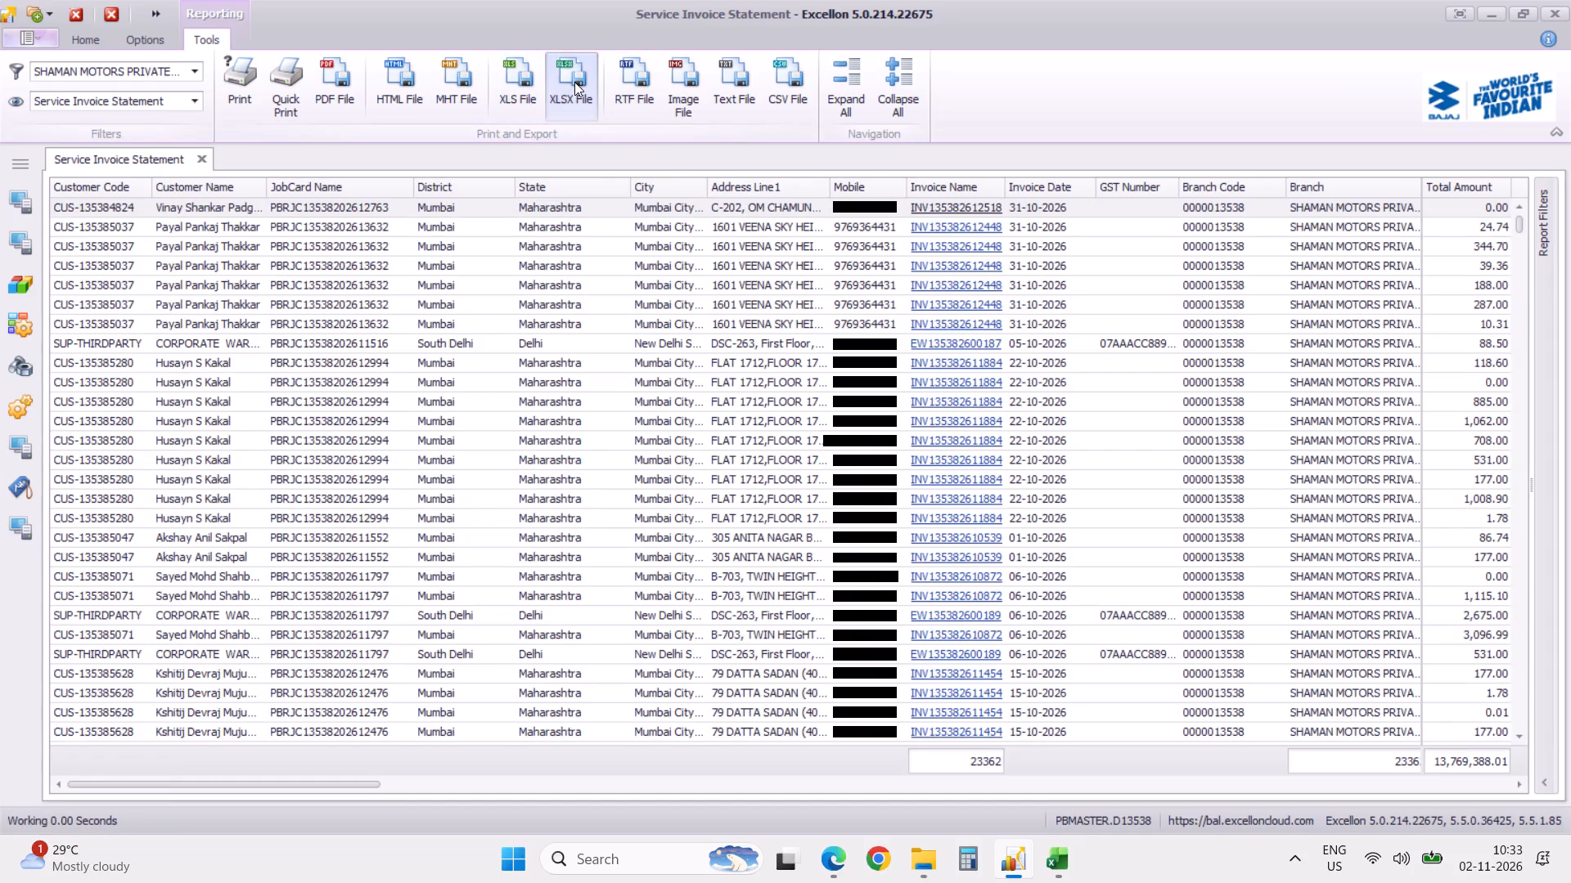
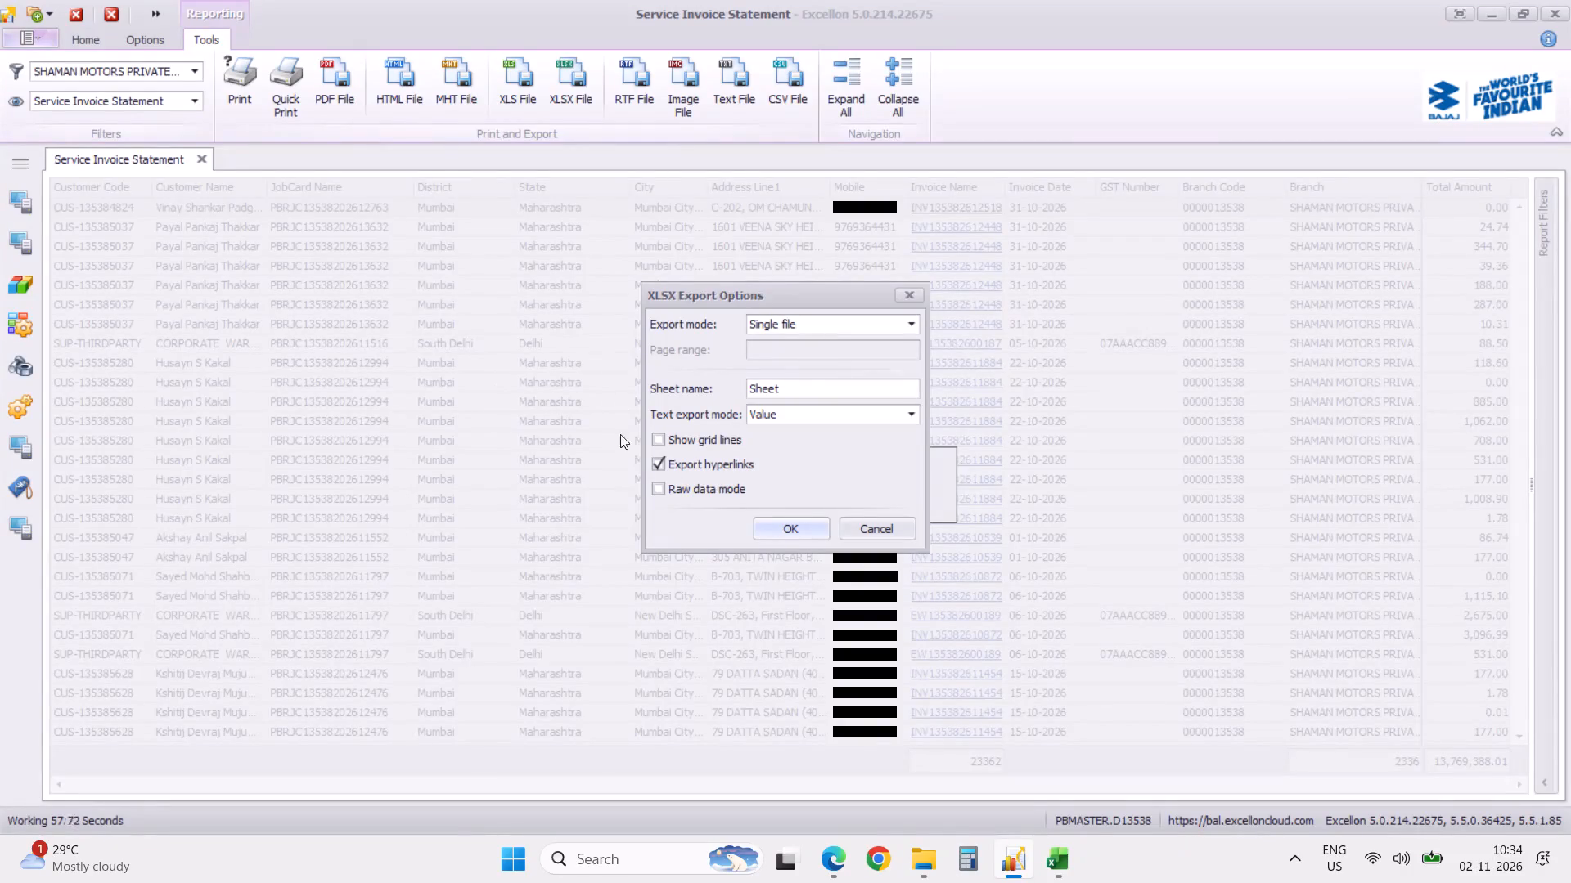
Export the statement without hyperlinks, save it as Service Invoice Statement-02112026 in the Funds Statement folder and open it.
click(659, 463)
click(769, 530)
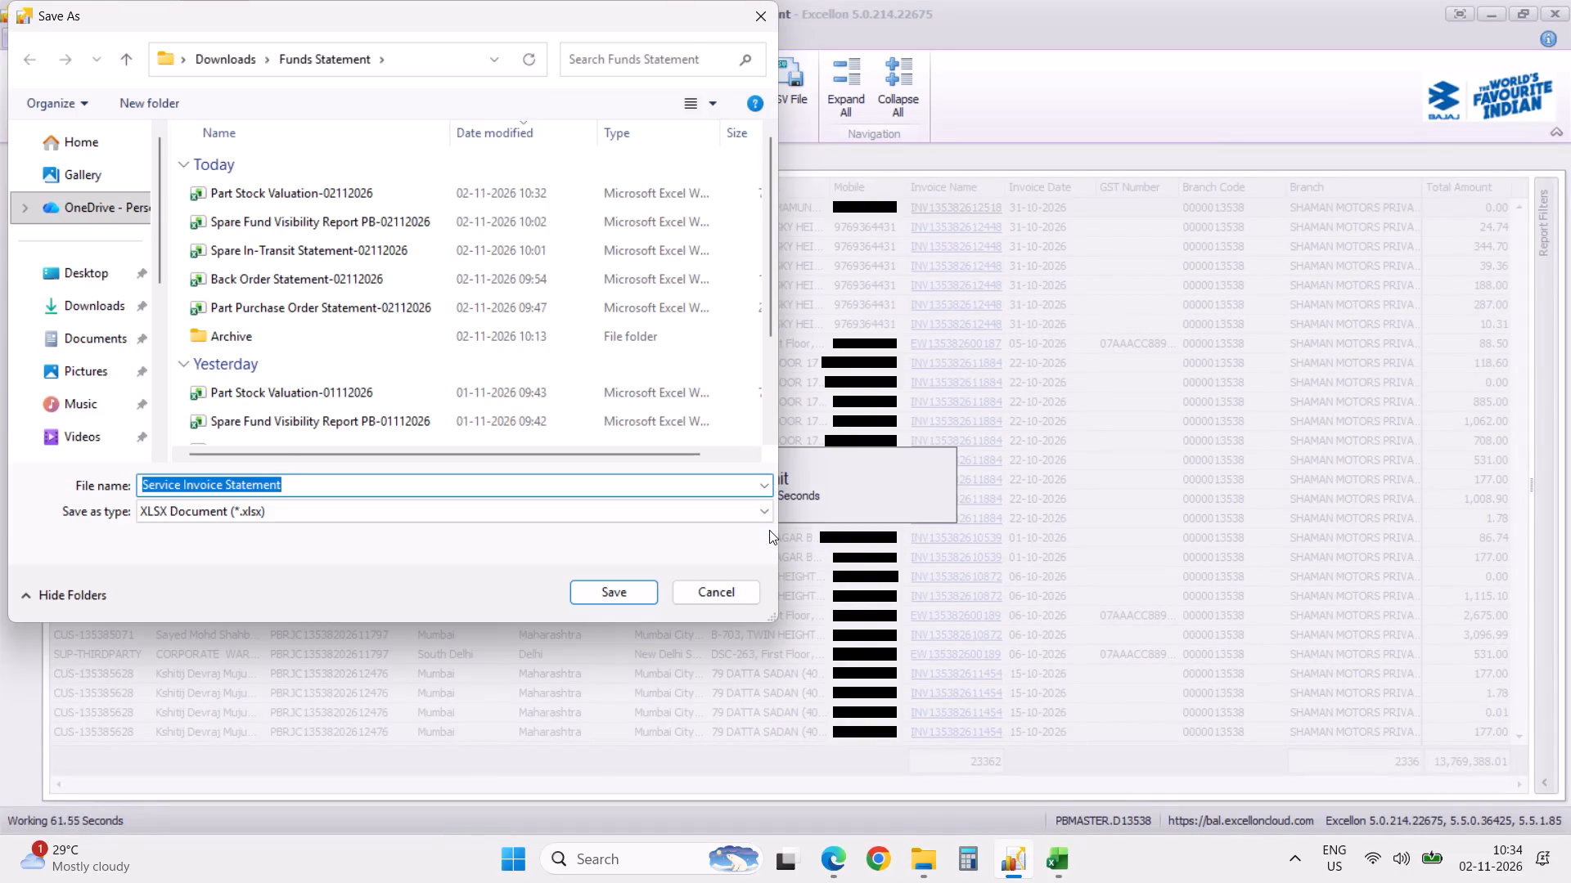
key(Right)
key(minus)
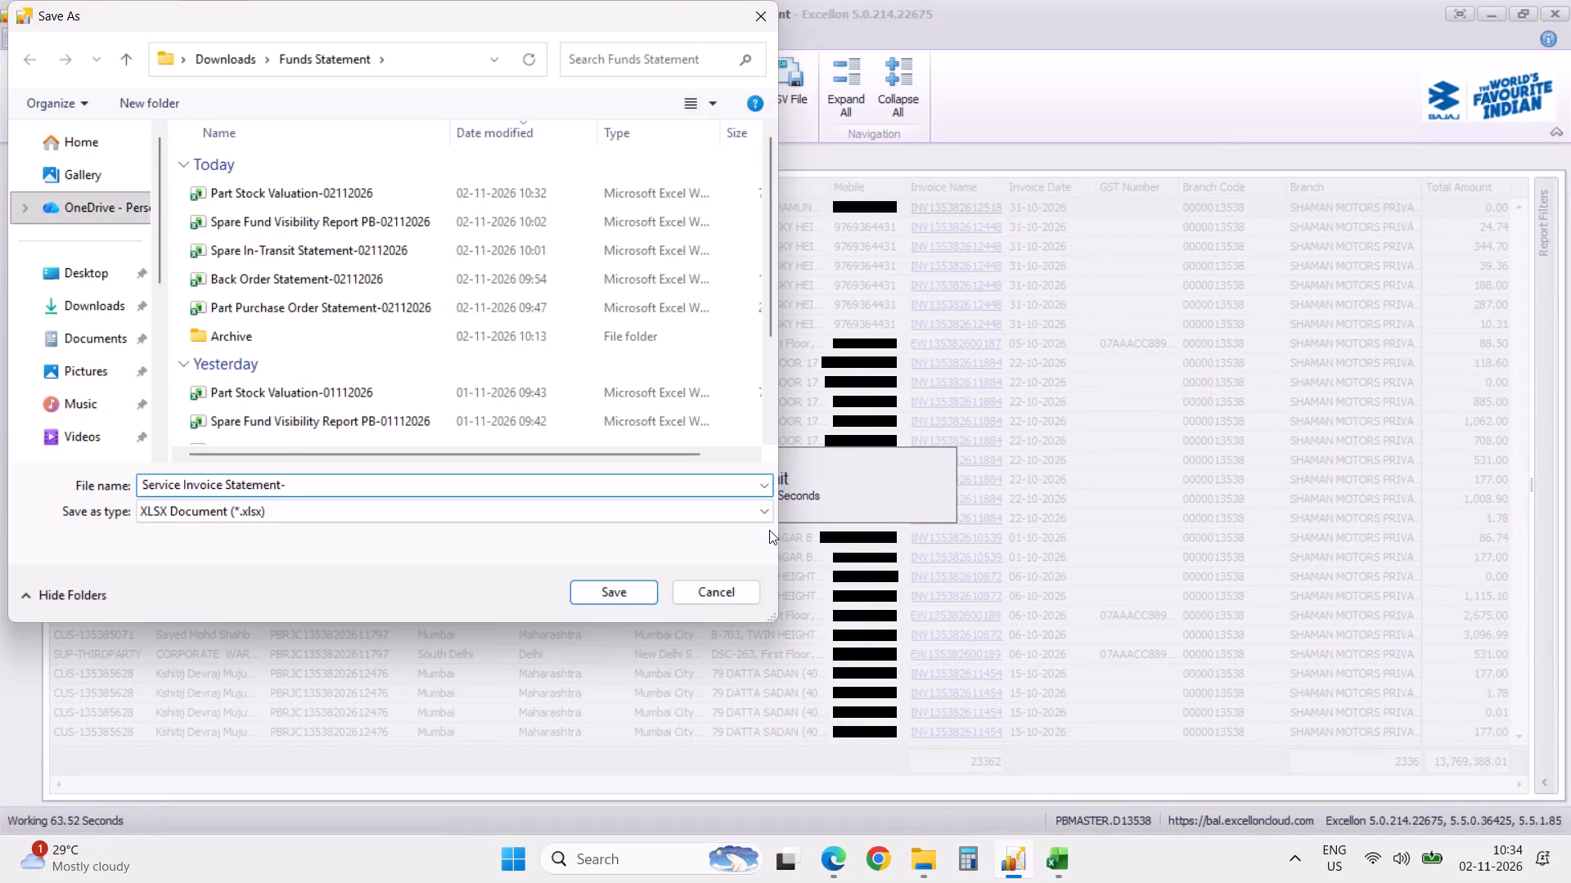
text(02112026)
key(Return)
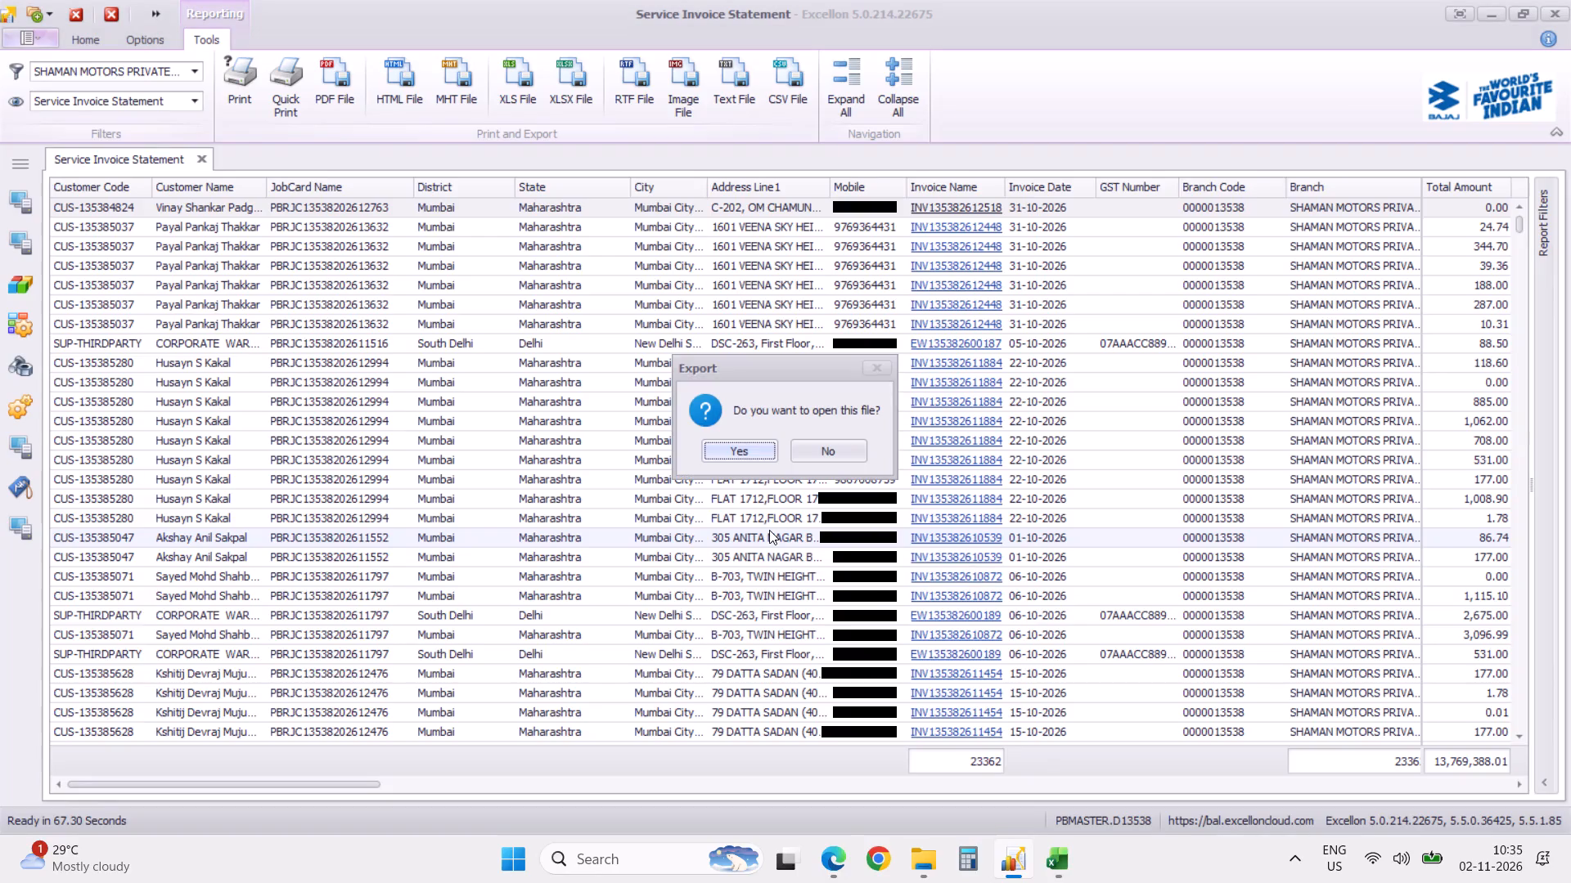
click(729, 446)
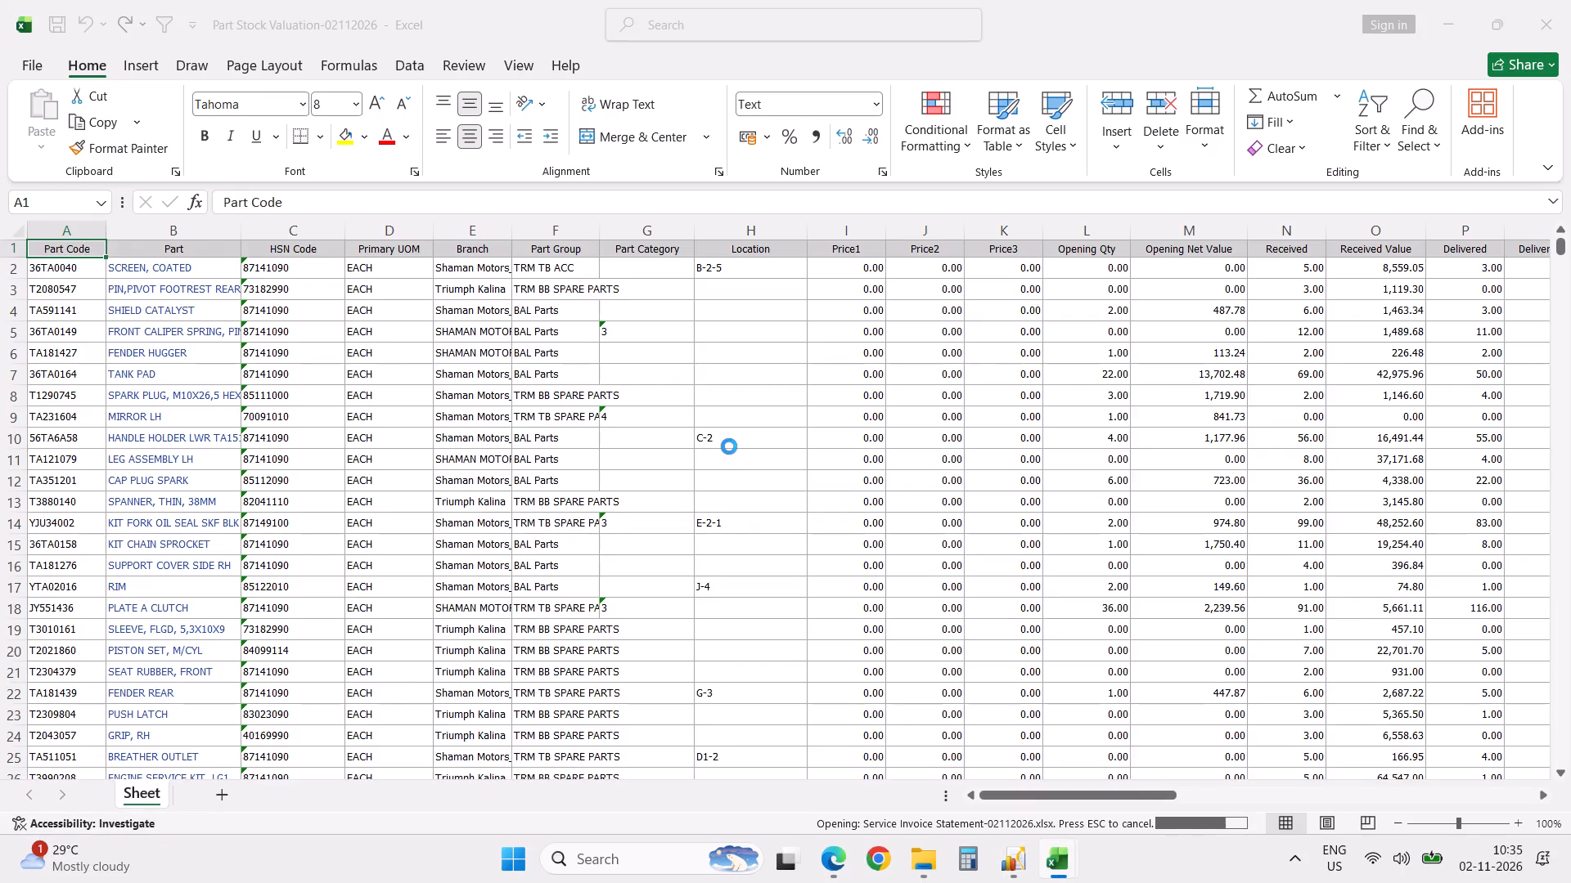
Delete the totals row below the last record of the service invoice sheet and return to the header row.
key(ctrl+Down)
key(Down)
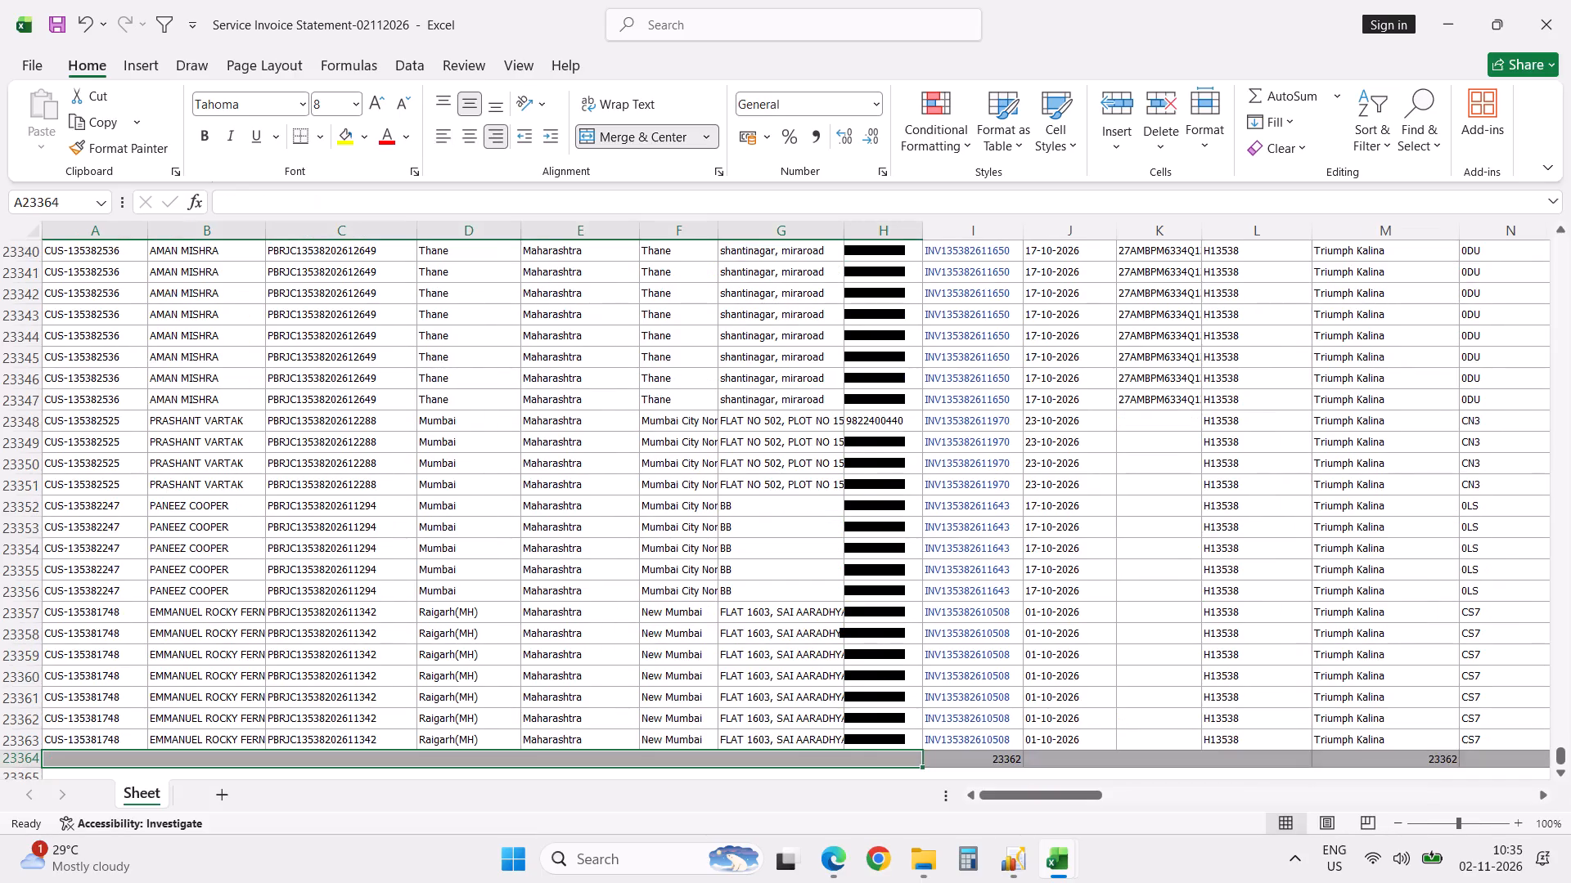
key(shift+space)
key(ctrl+minus)
key(Up)
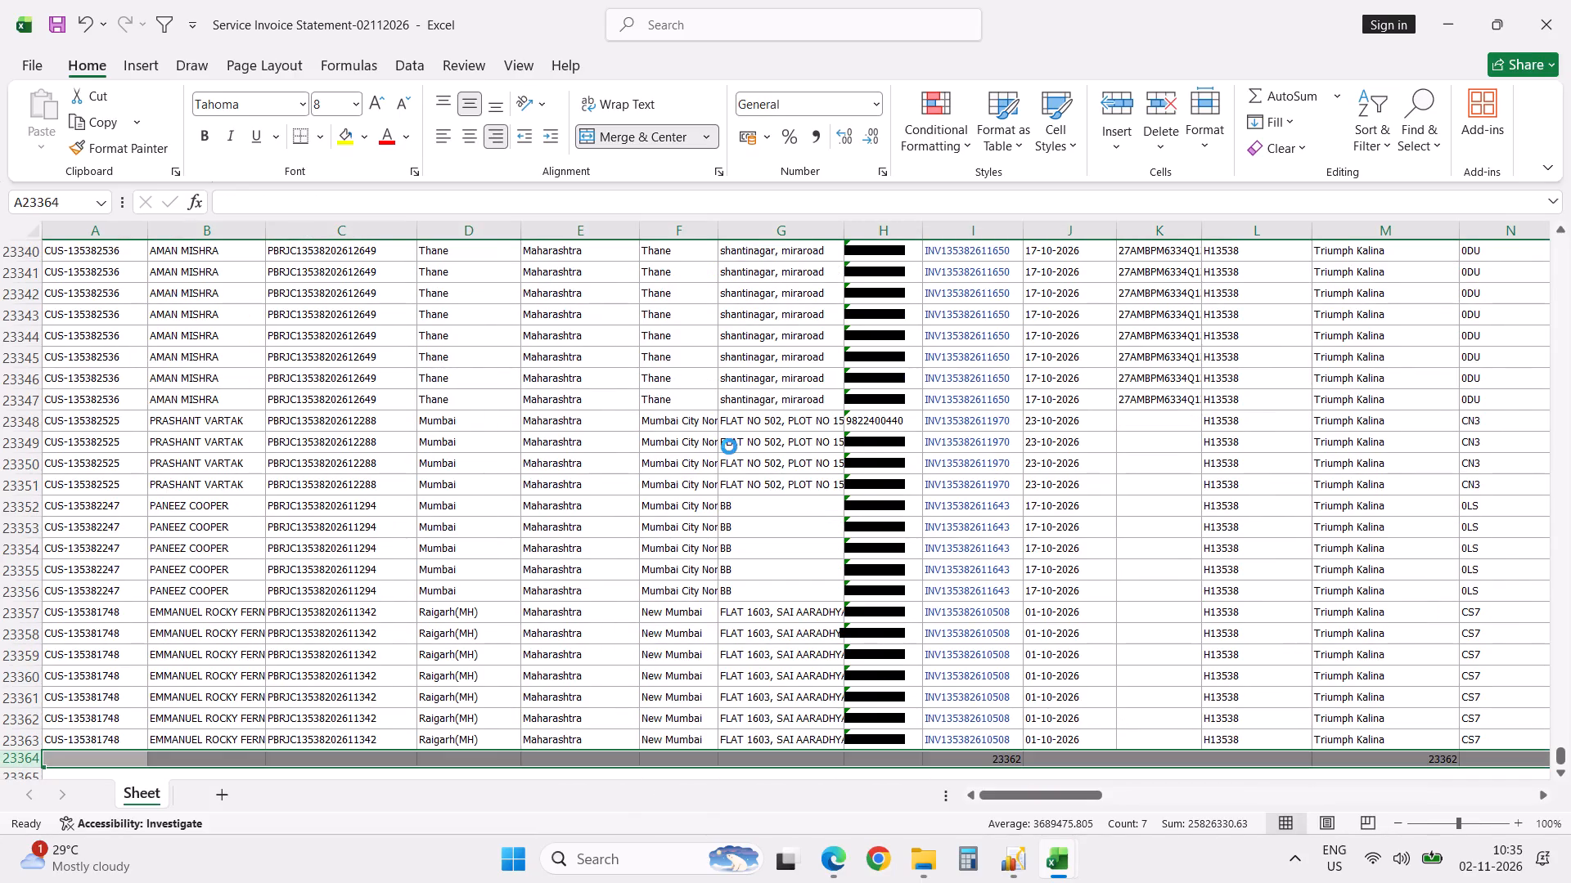
key(ctrl+Up)
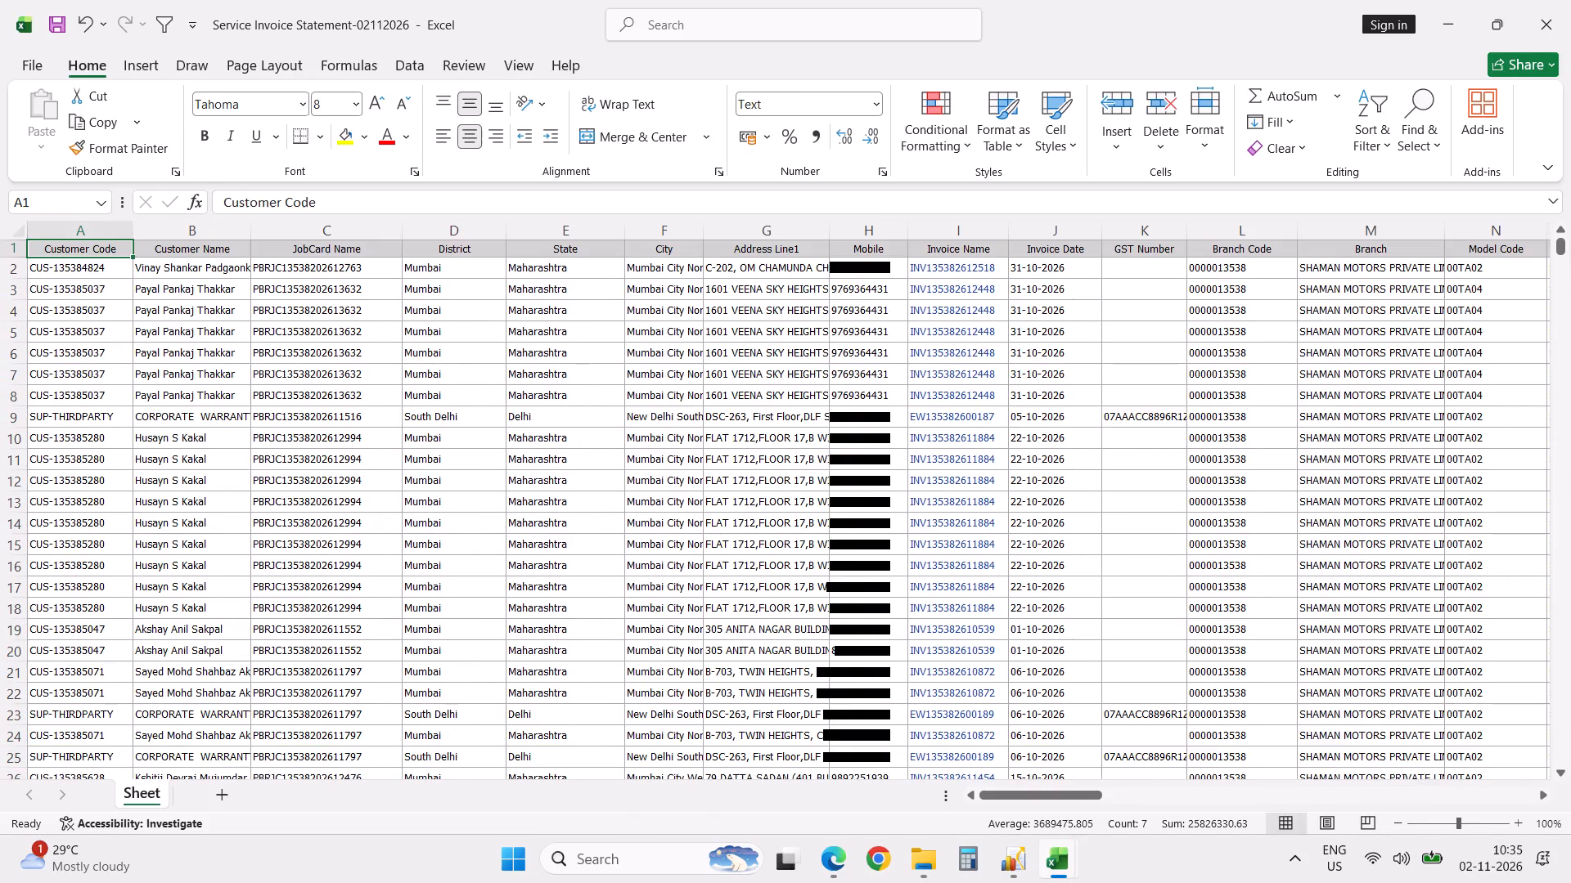
Add filters to the header row and filter Invoice Date to 31 October 2026 only.
text(dff)
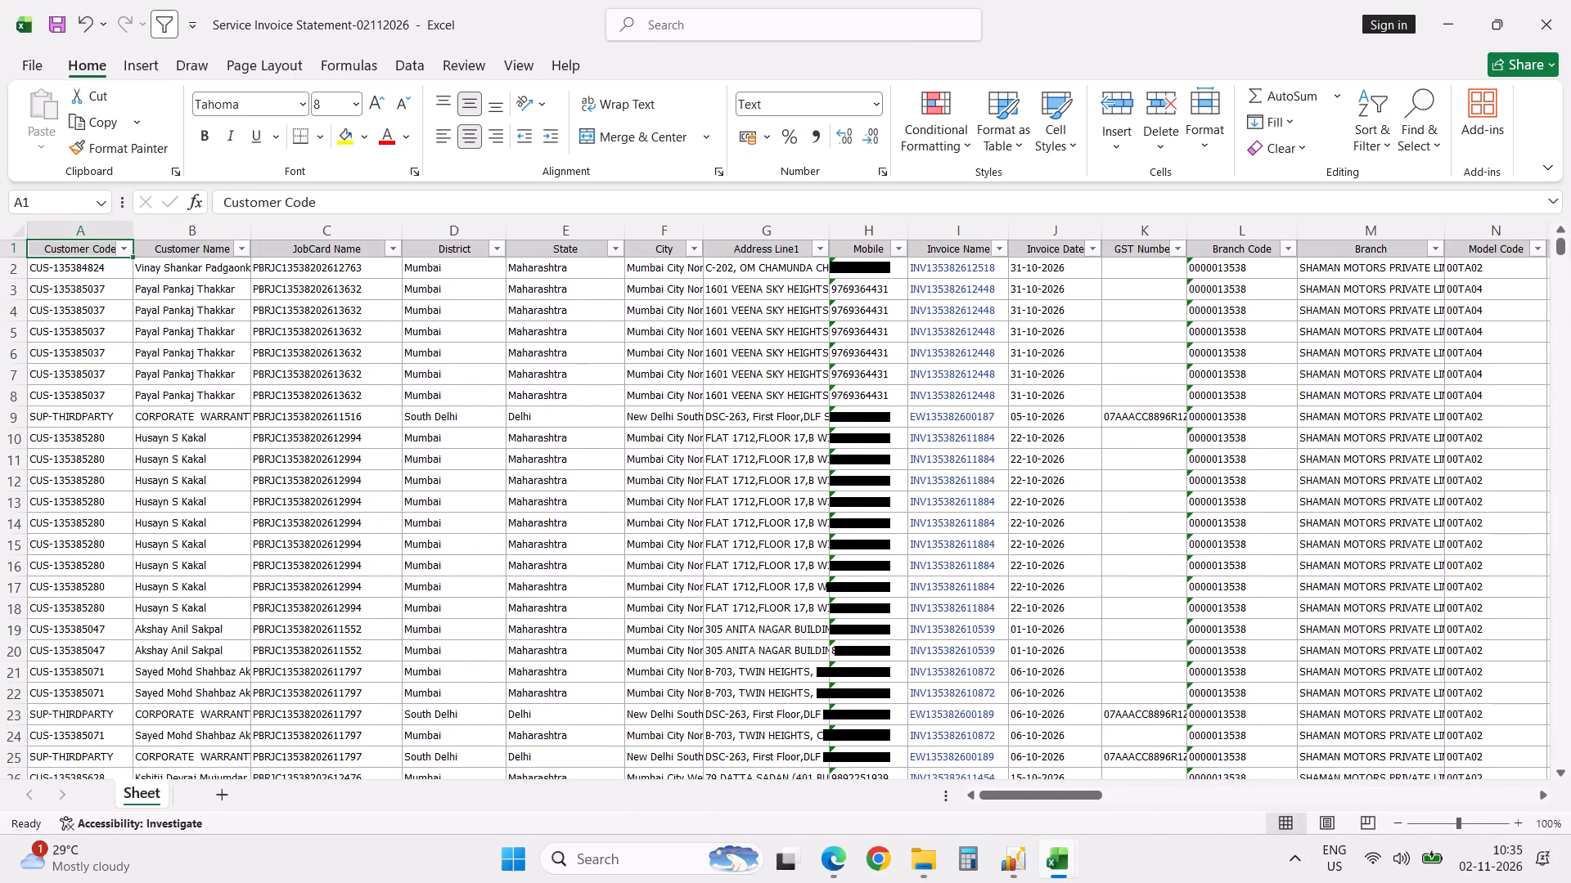
click(1091, 246)
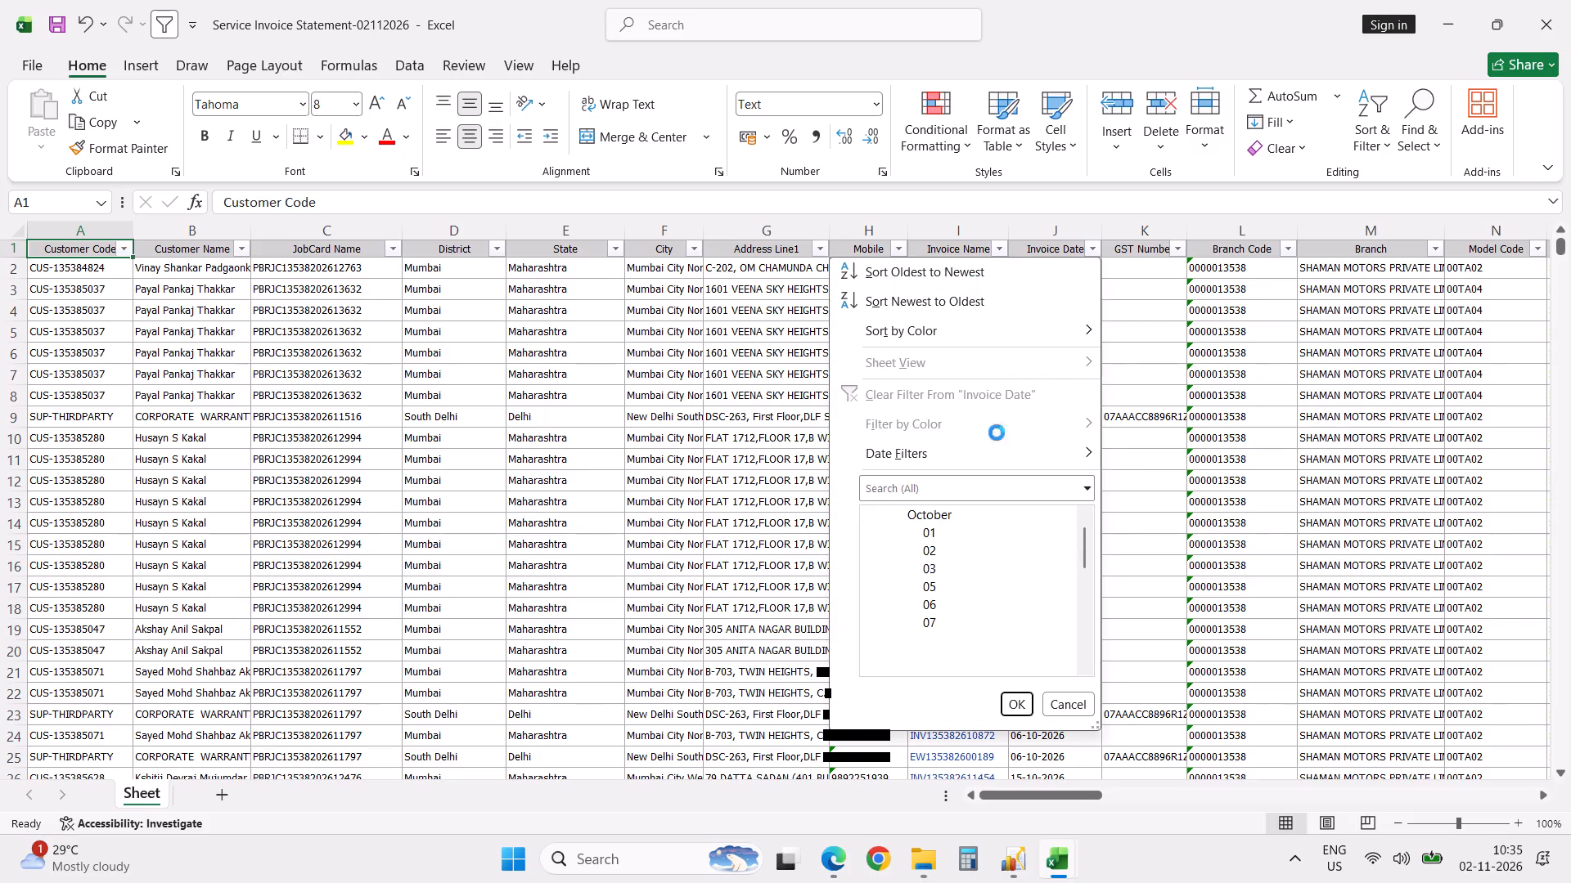
click(909, 514)
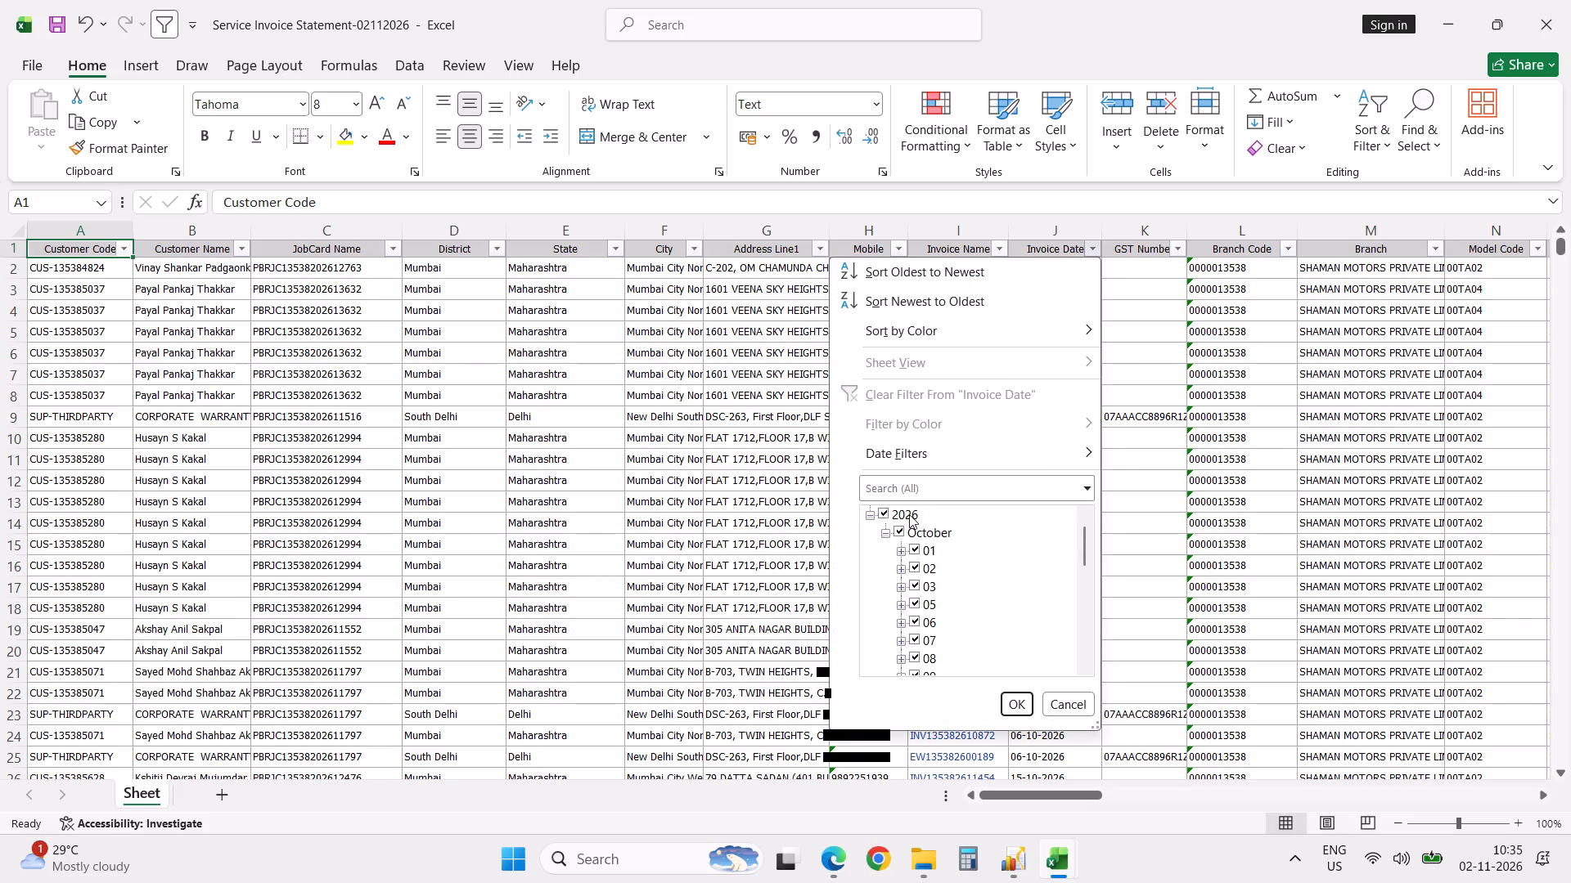
drag(1083, 539, 1088, 586)
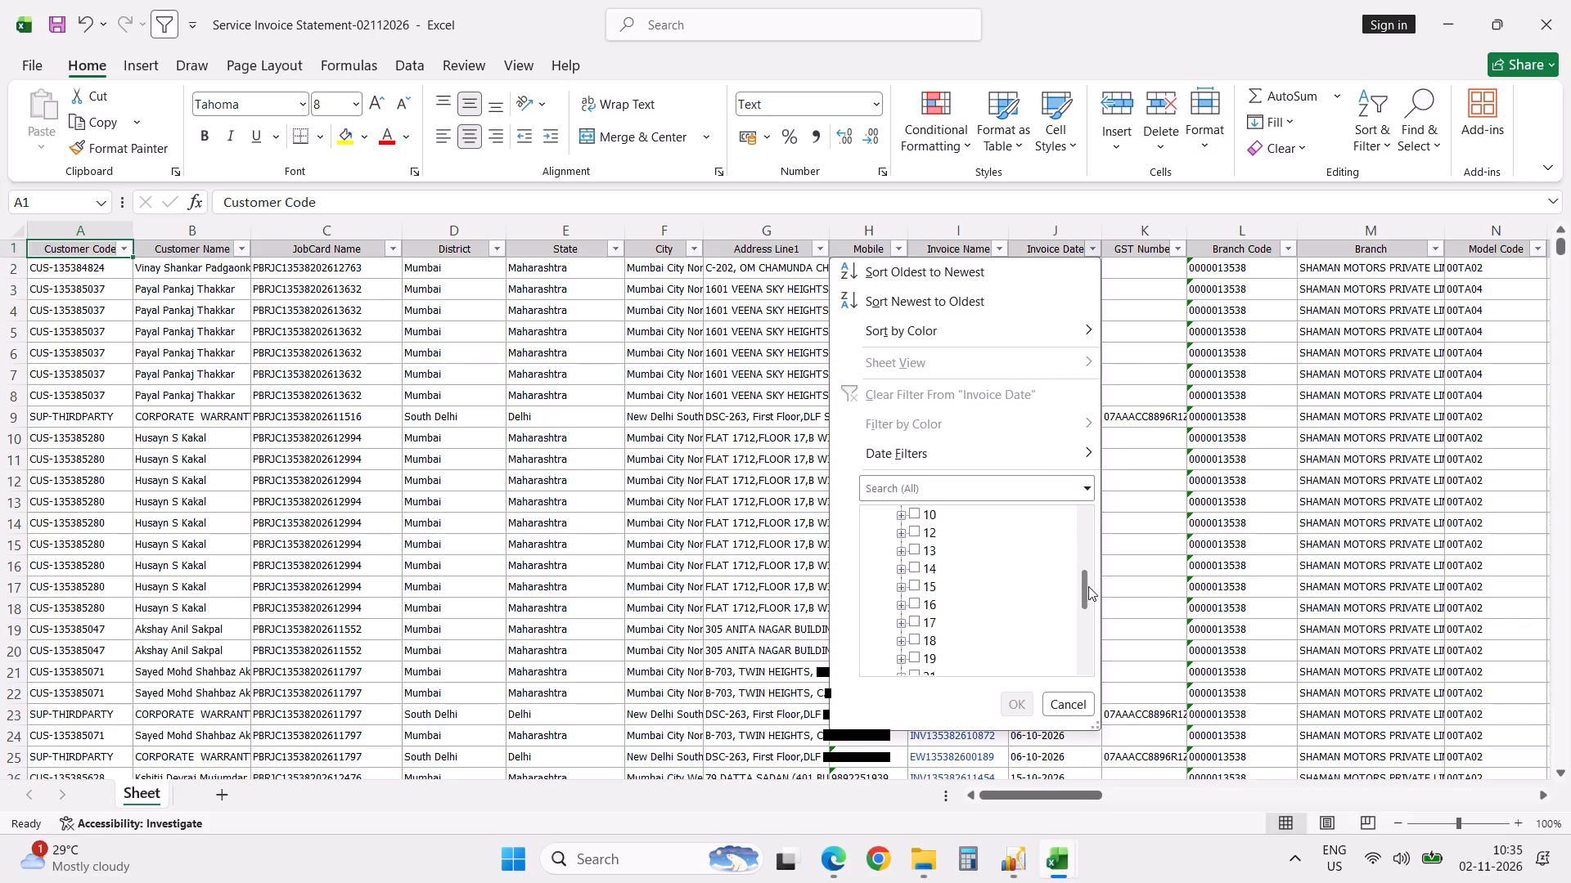
drag(1088, 586, 1089, 664)
click(916, 658)
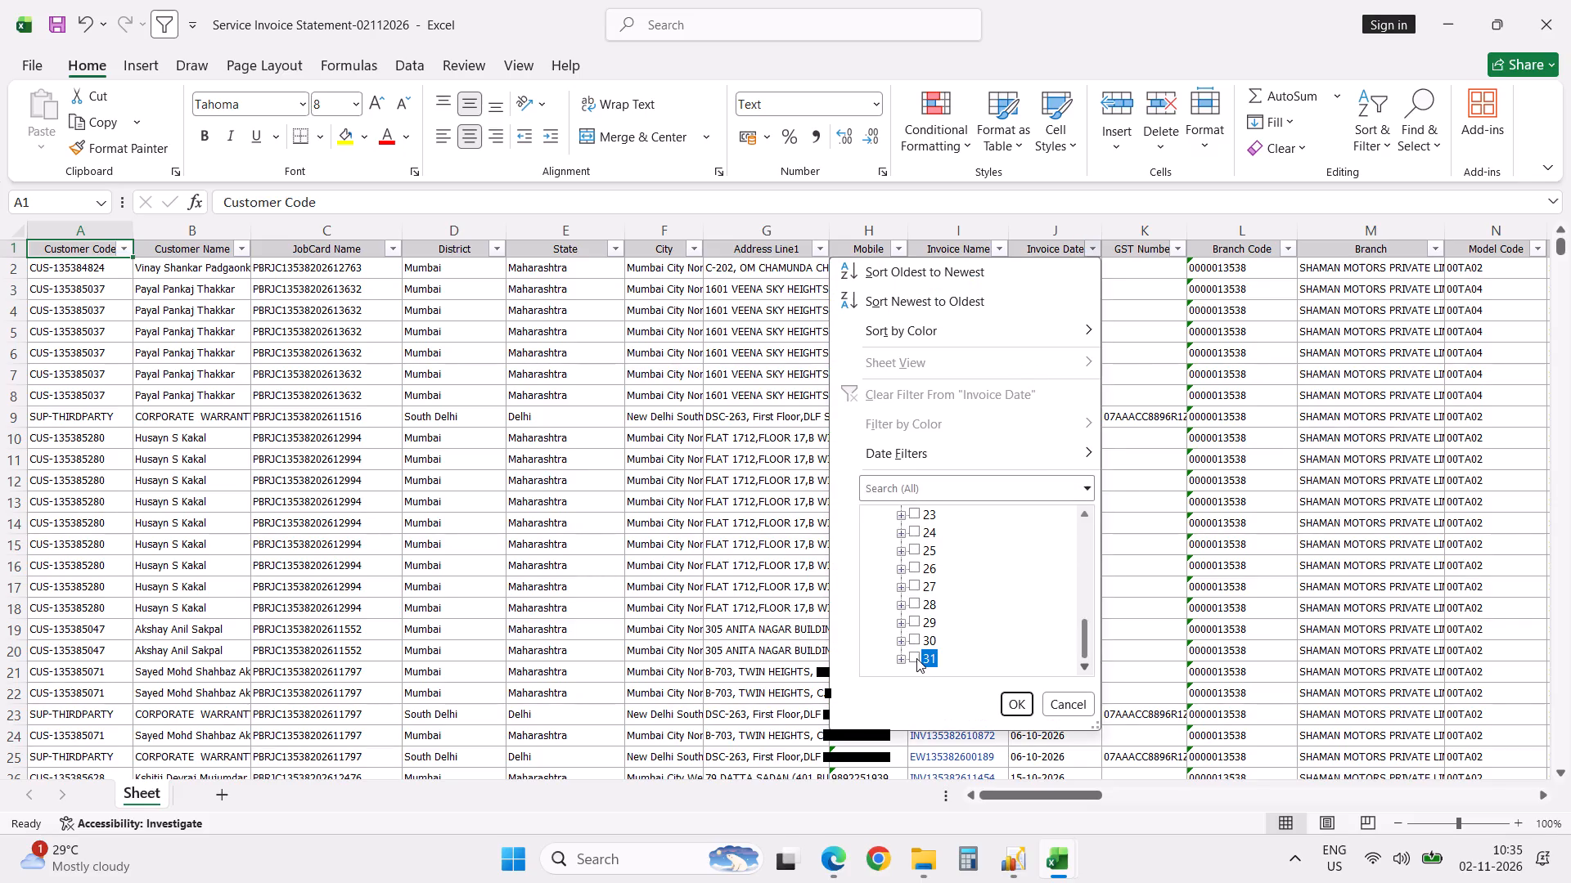
click(1012, 706)
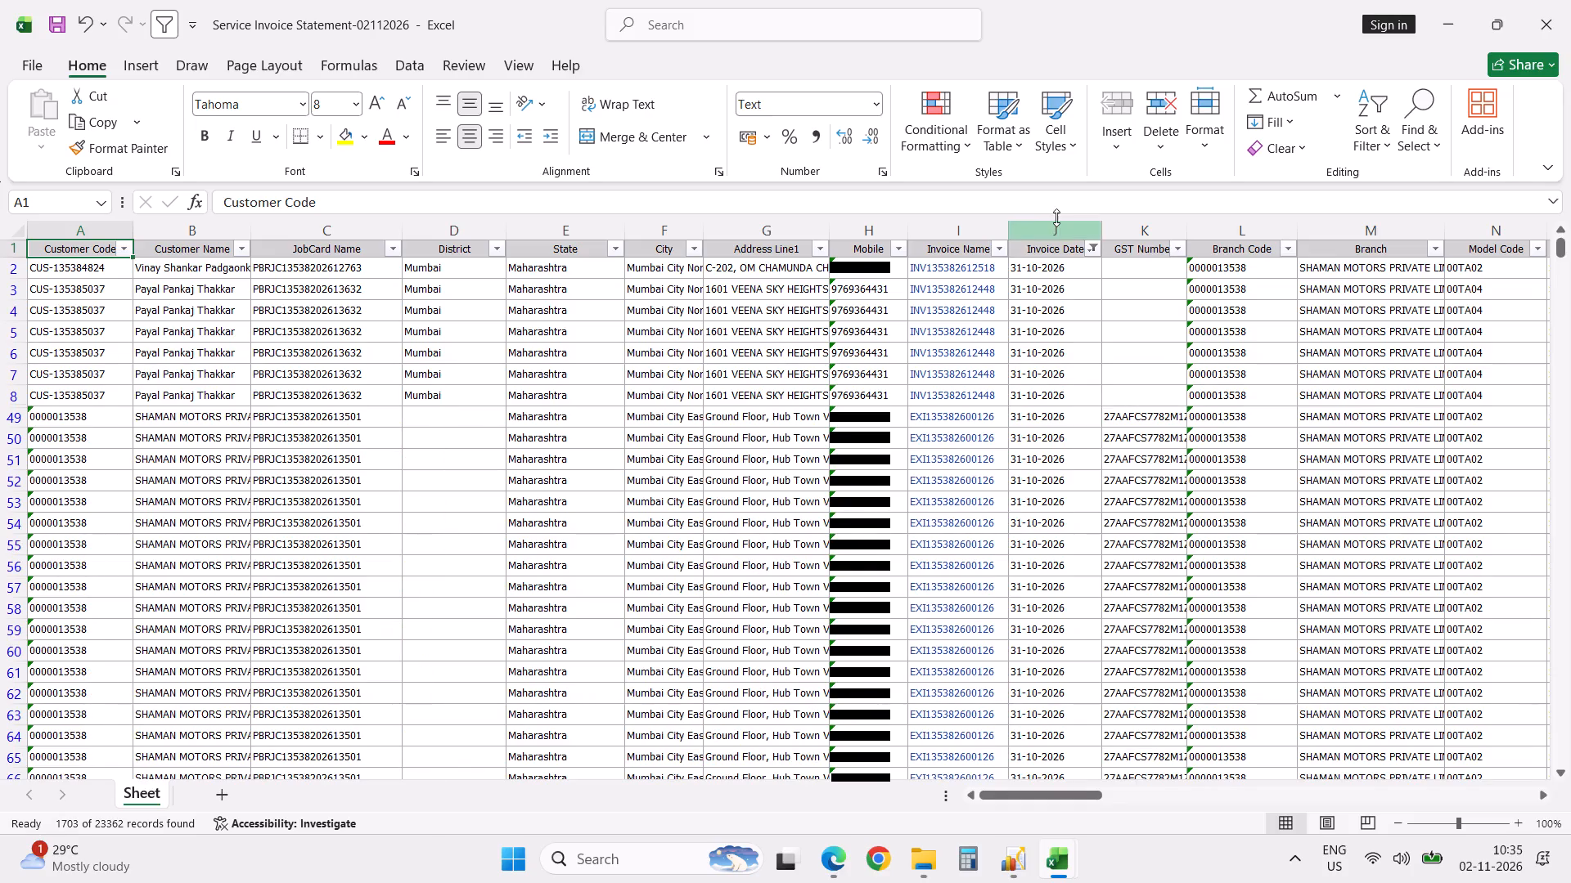
Check the sum of the Total Amount column for the filtered invoices.
click(1042, 245)
key(ctrl+Right)
key(Down)
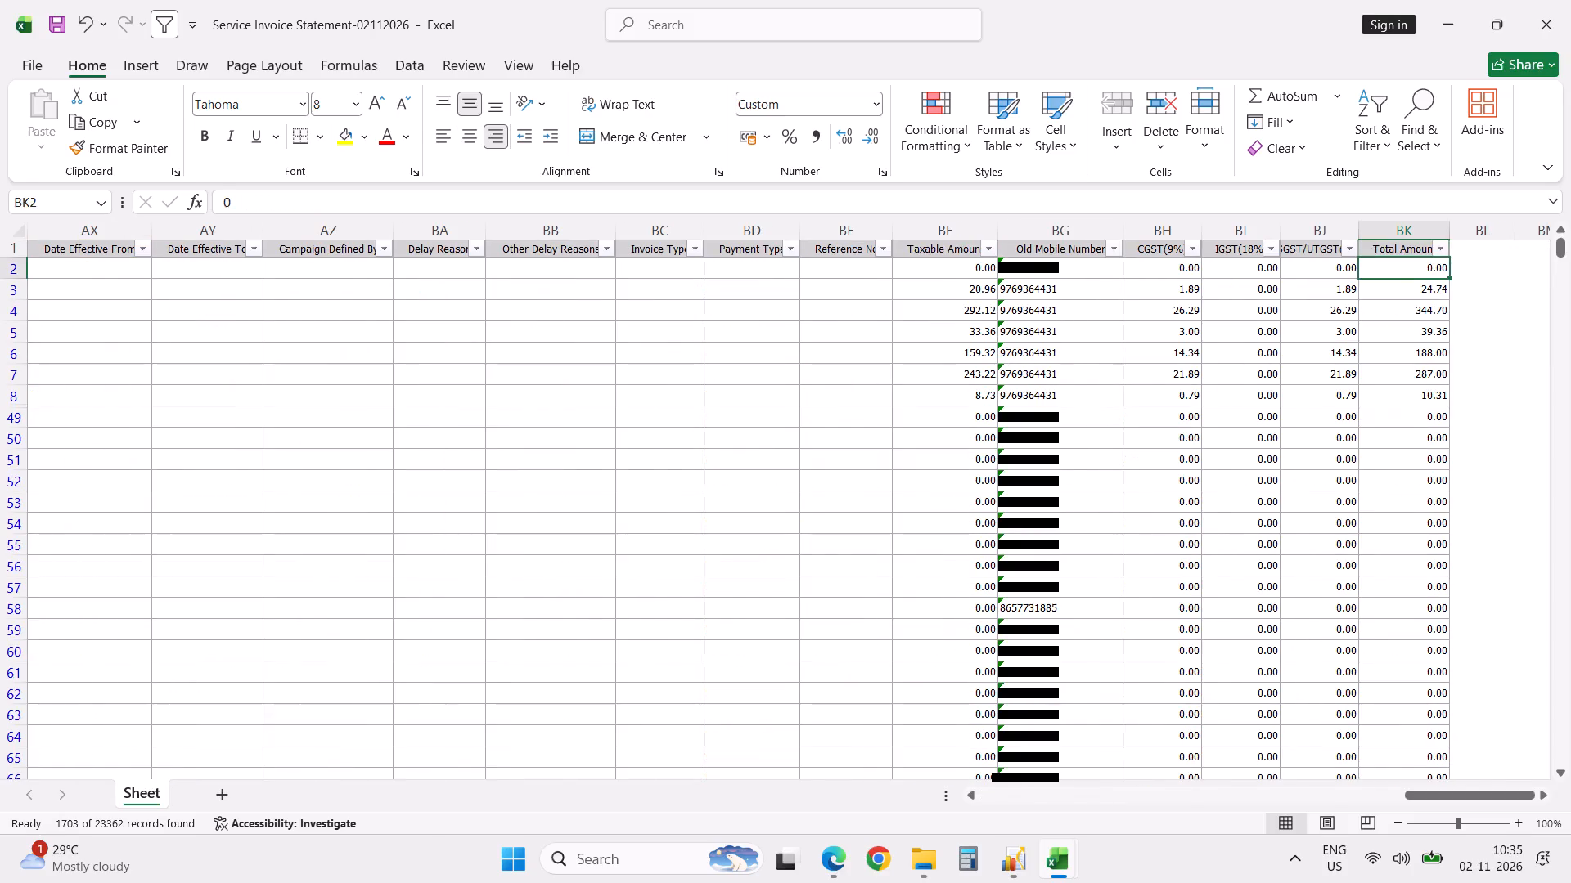
key(ctrl+shift+Down)
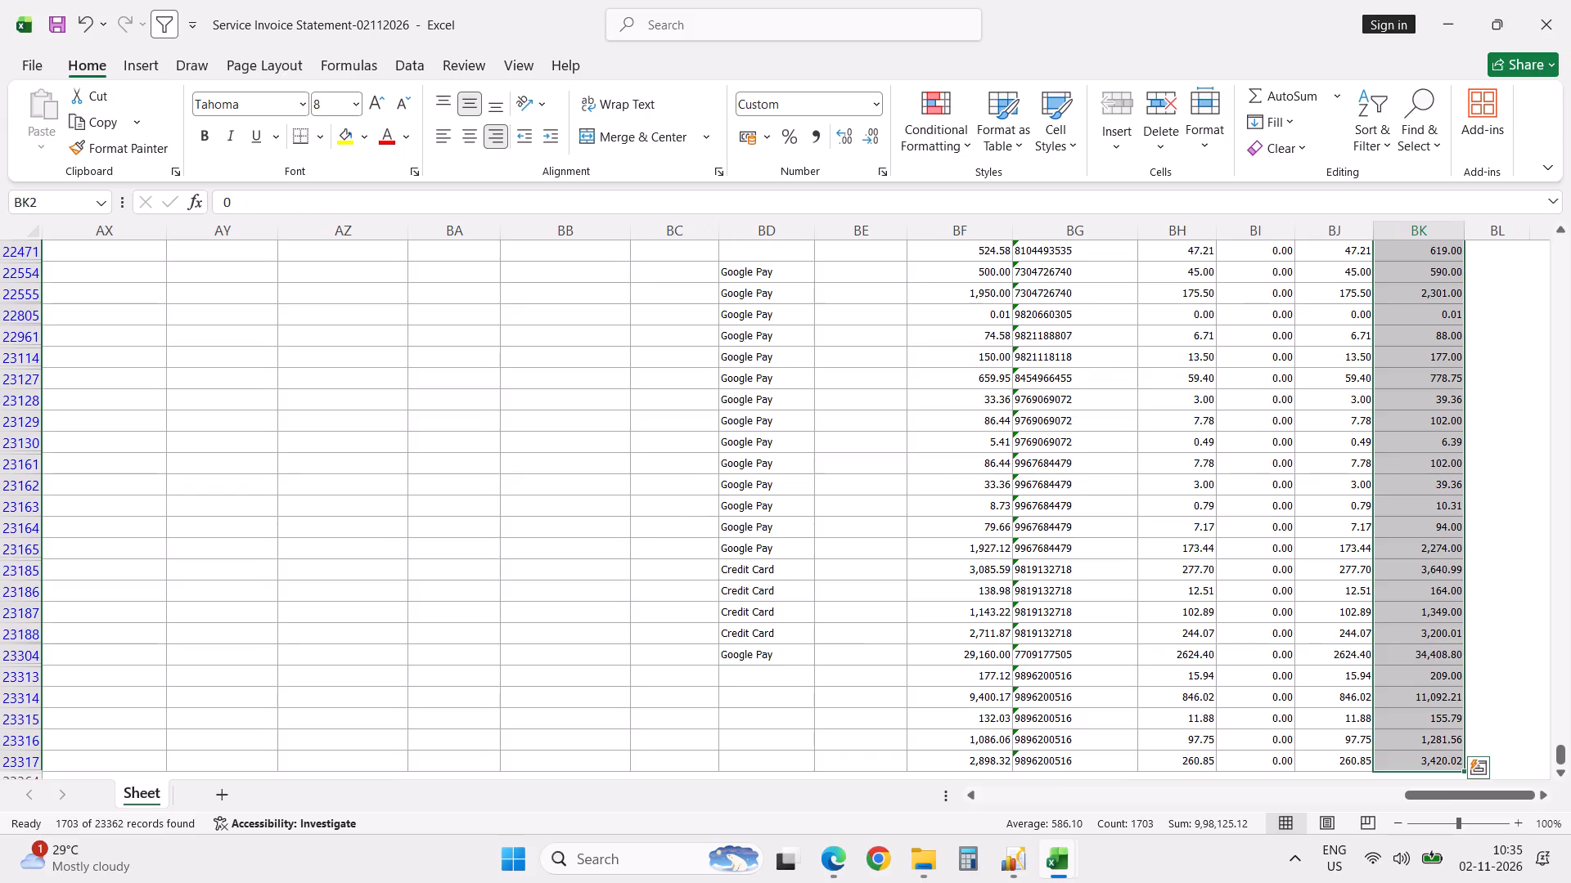
key(Up)
key(ctrl+Left)
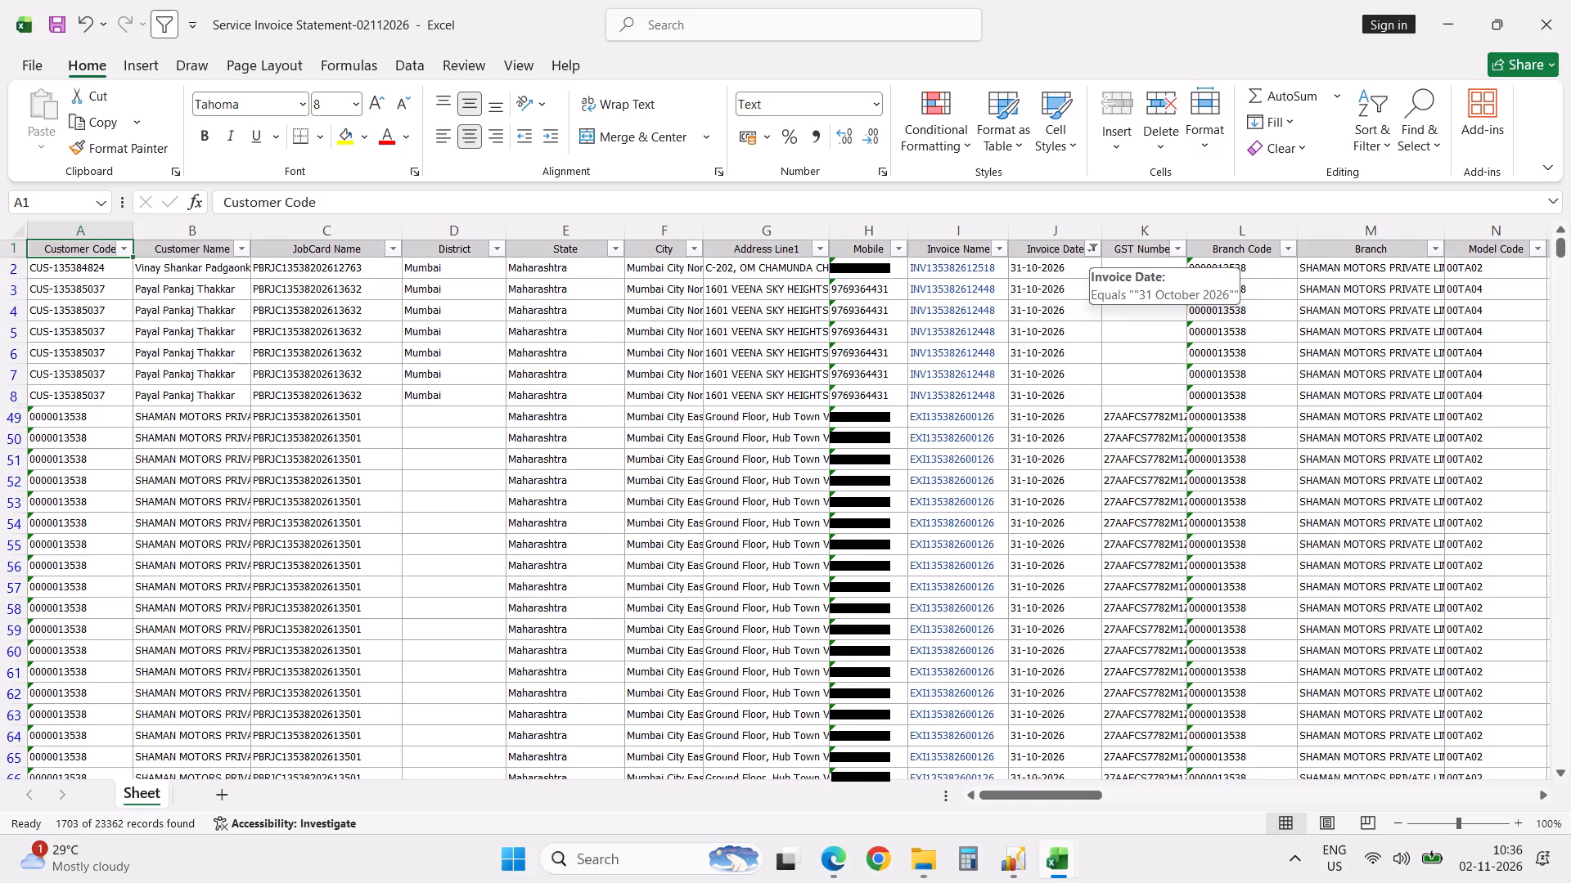
Filter the Item Type column to Part only, excluding Service.
click(938, 543)
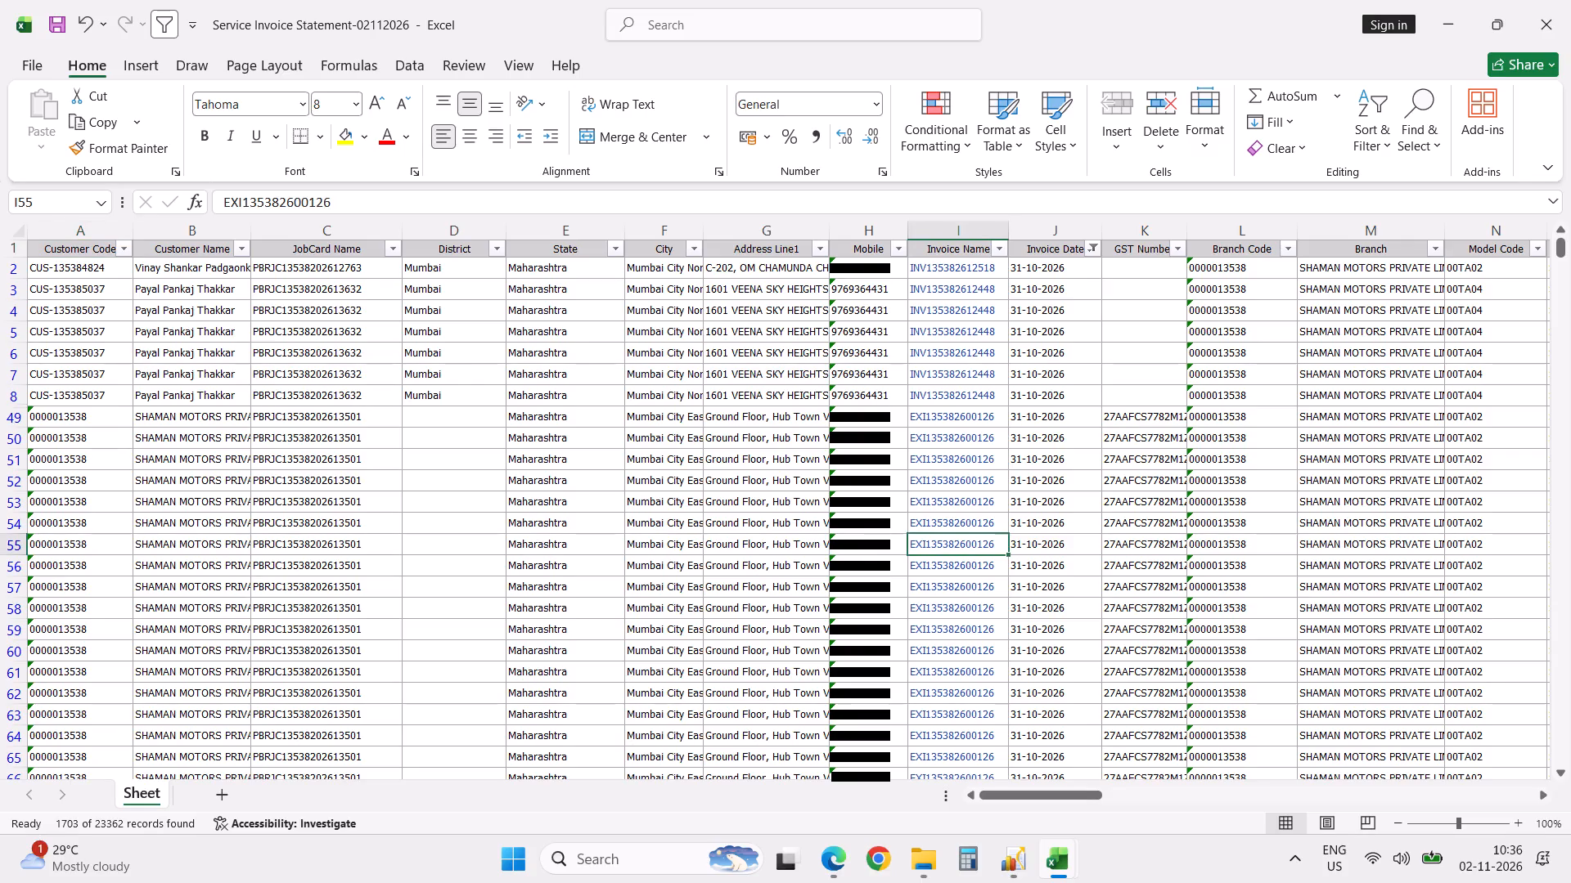
key(Right)
key(Right)
key(Right)
key(Right)
key(Right)
key(Right)
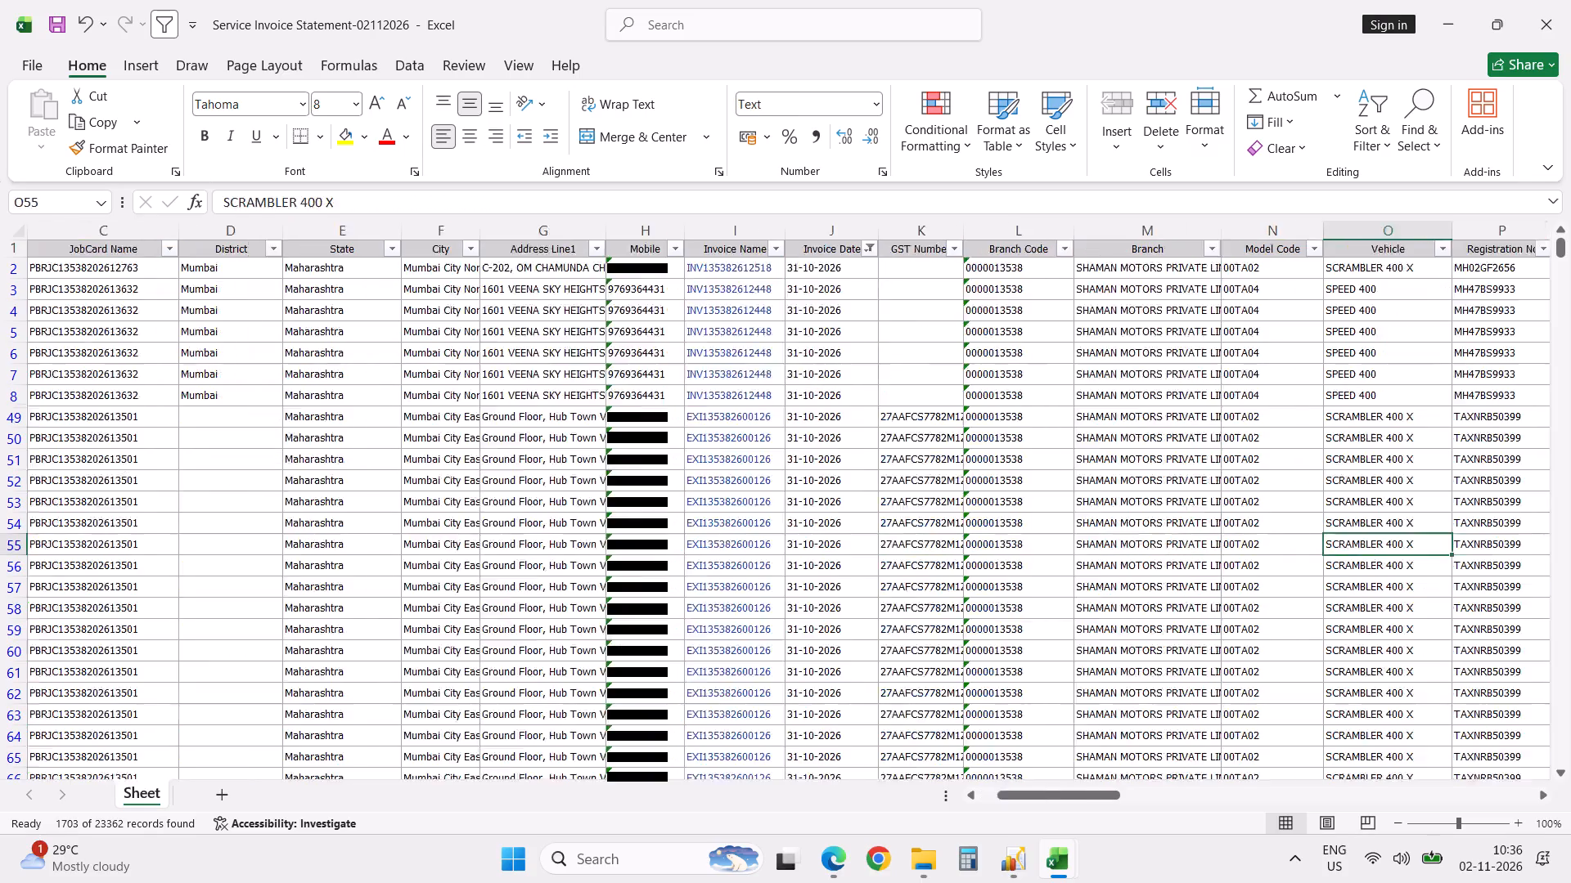
key(Right)
key(Right)
key(Right)
key(Right)
key(Right)
key(Right)
key(Right)
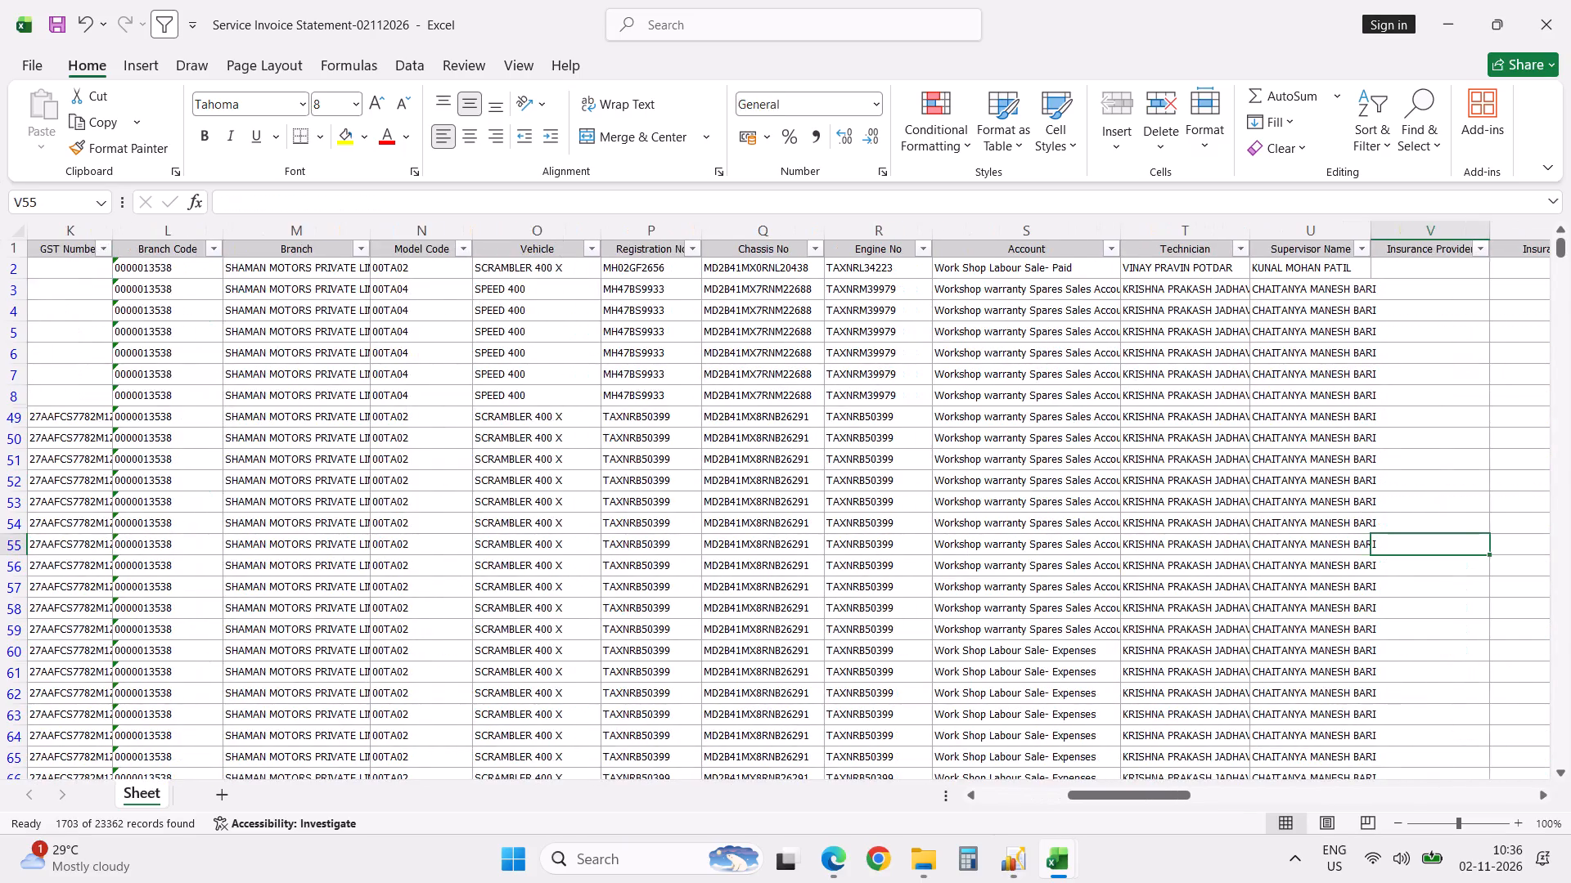
key(Right)
key(Right)
key(Right)
key(Right)
key(Right)
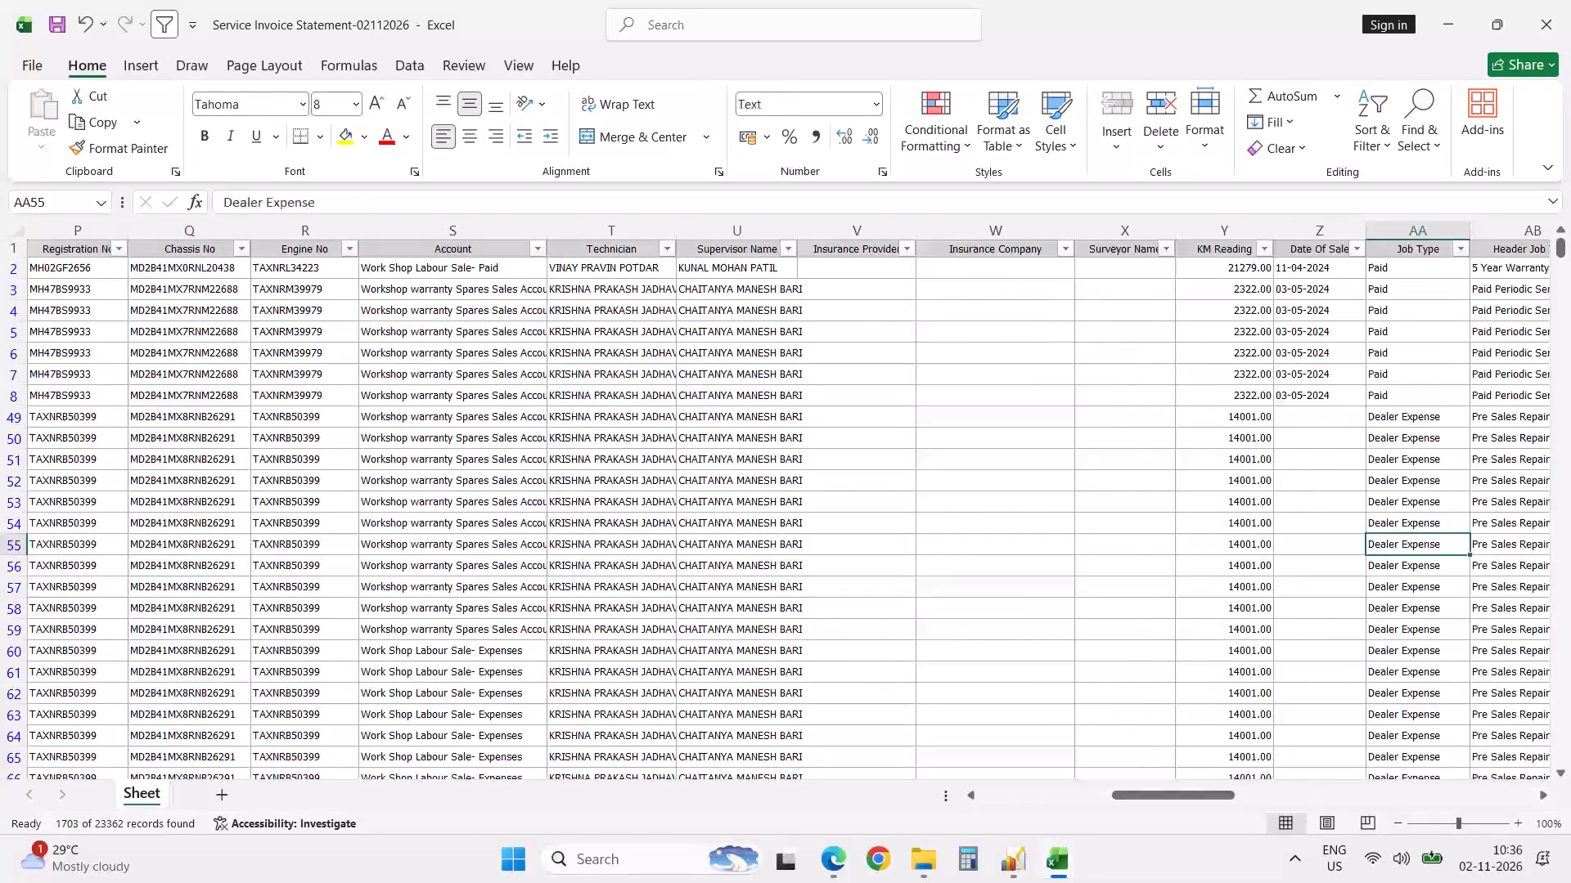
key(Right)
key(Right)
key(Right)
key(Right)
key(Right)
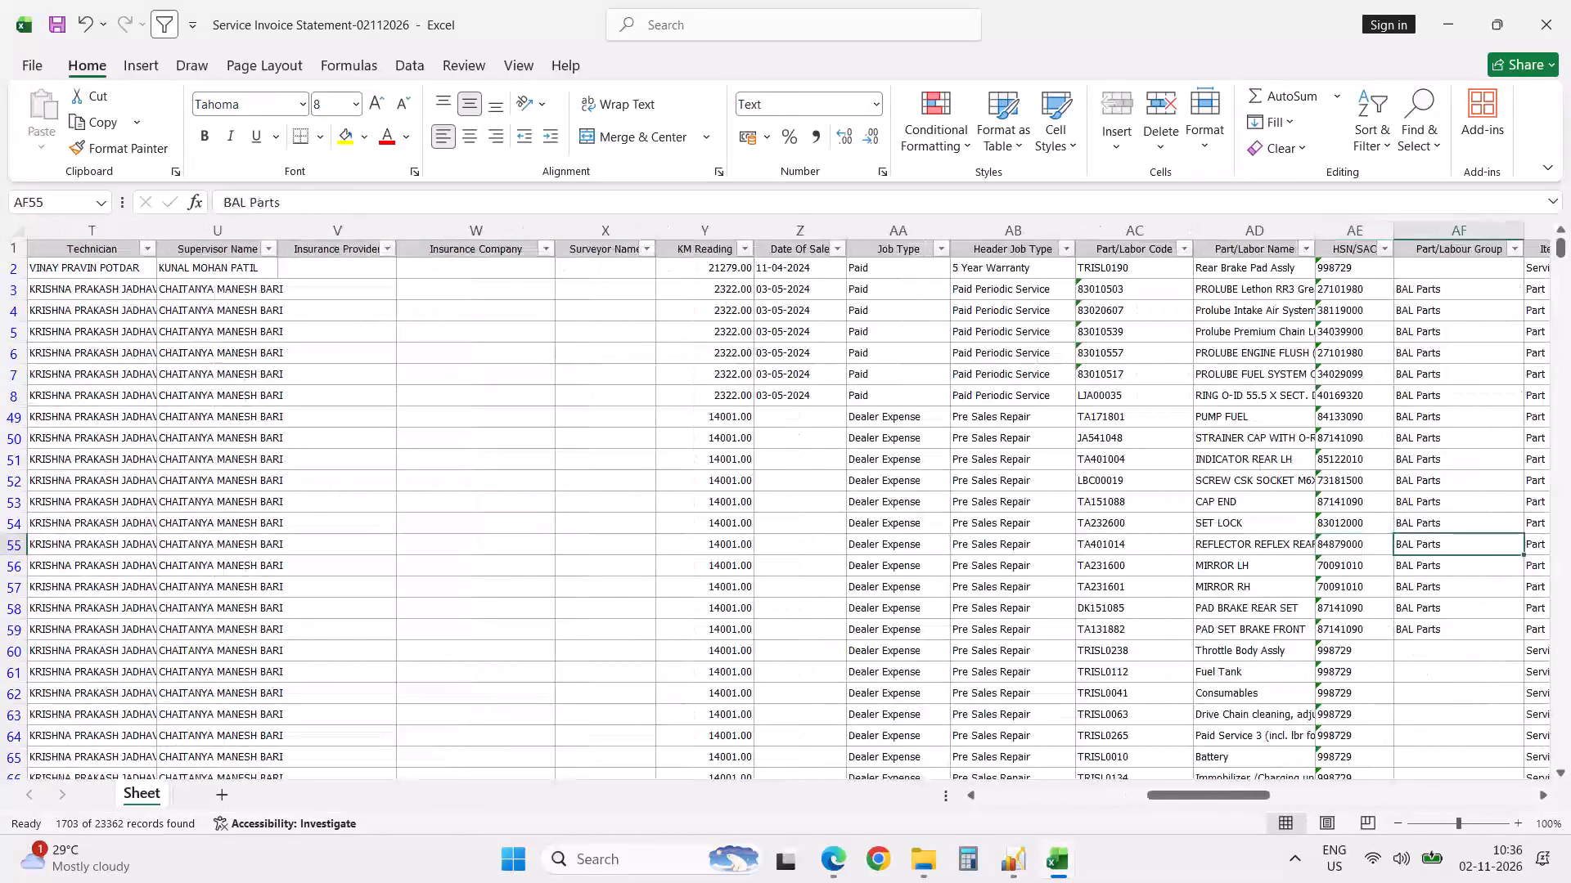
key(Right)
key(Right)
key(Right)
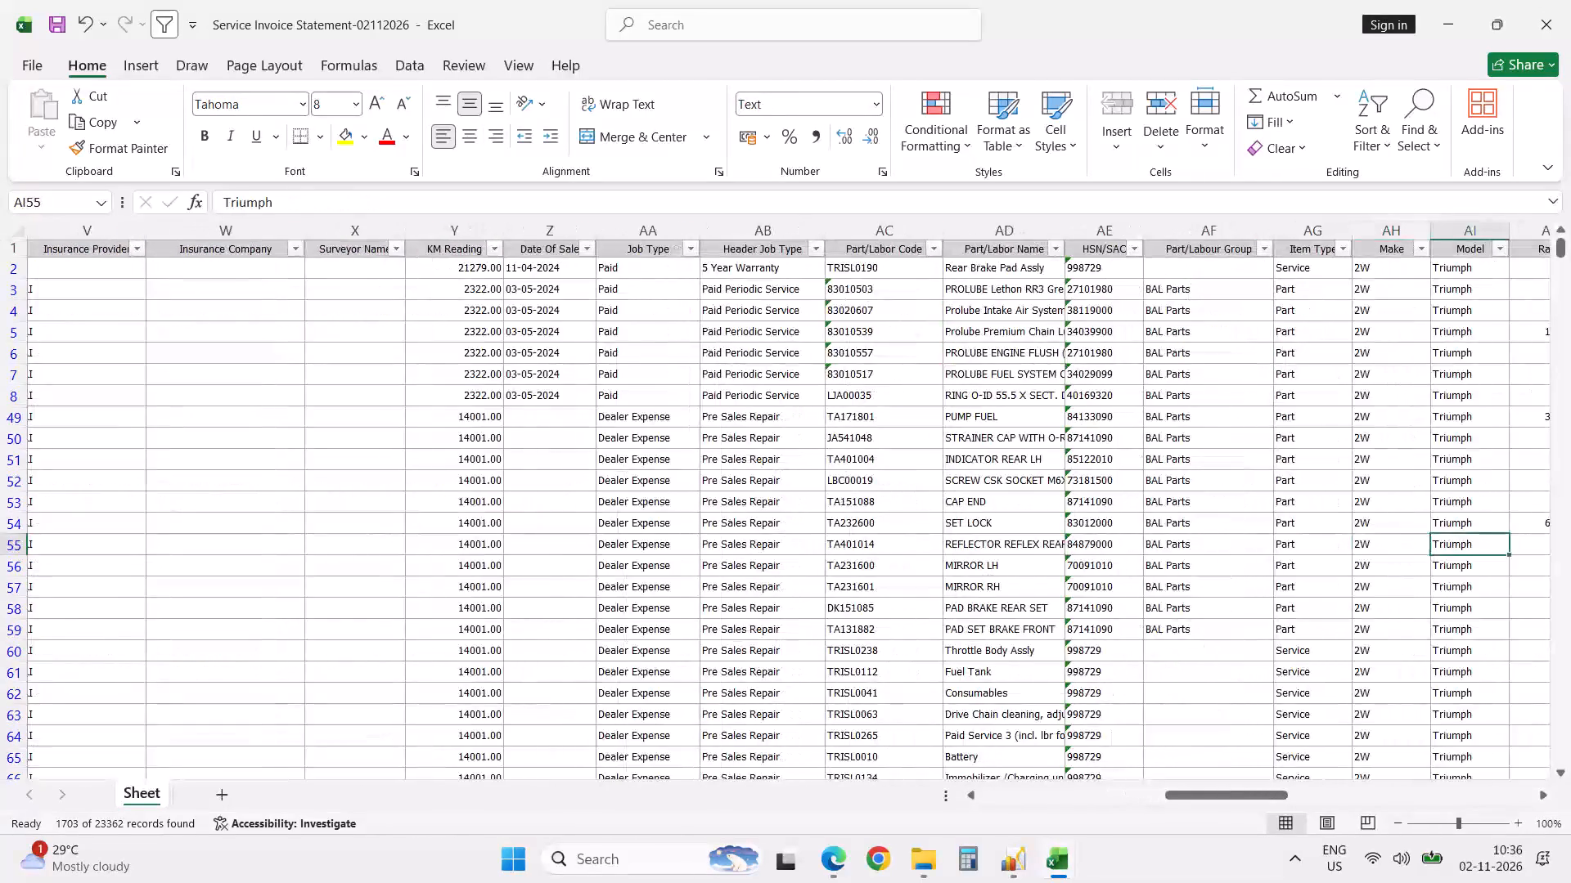
click(1347, 249)
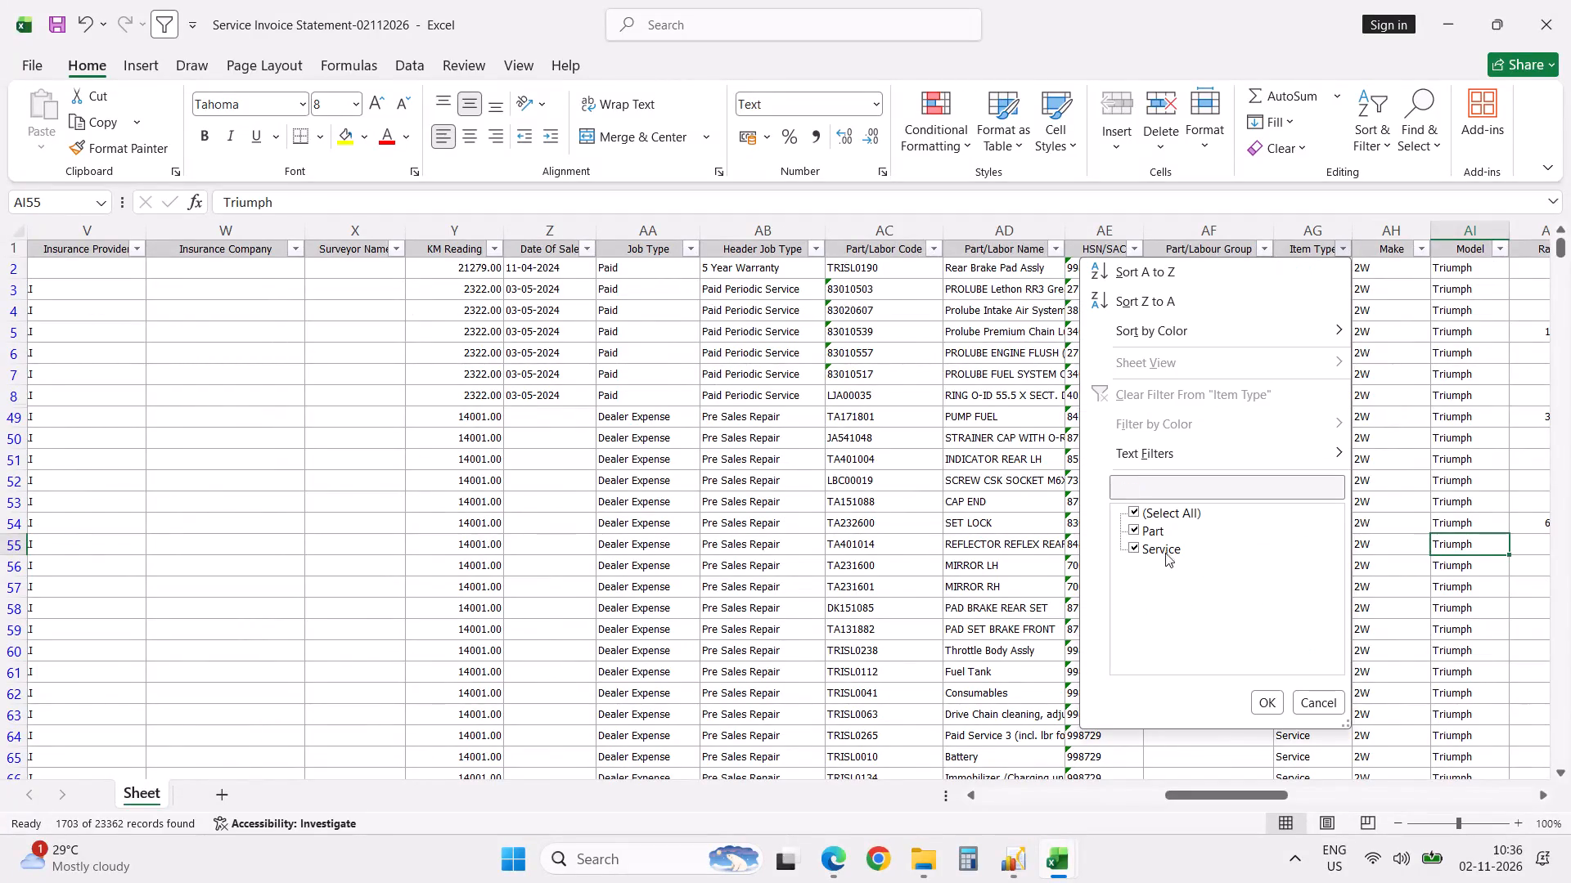
click(1163, 552)
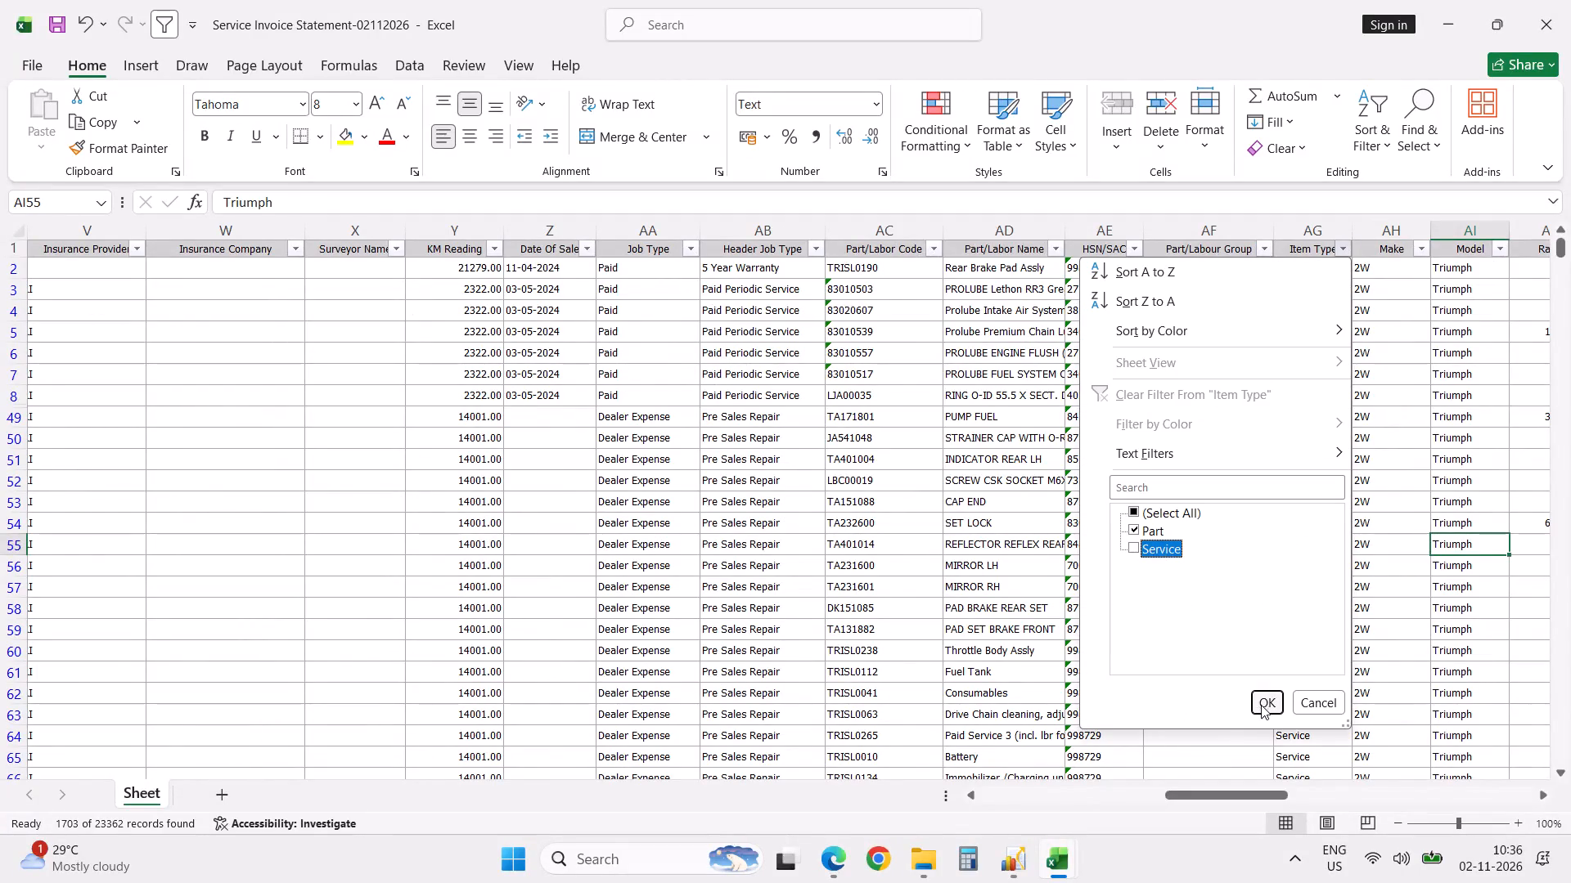
click(1263, 703)
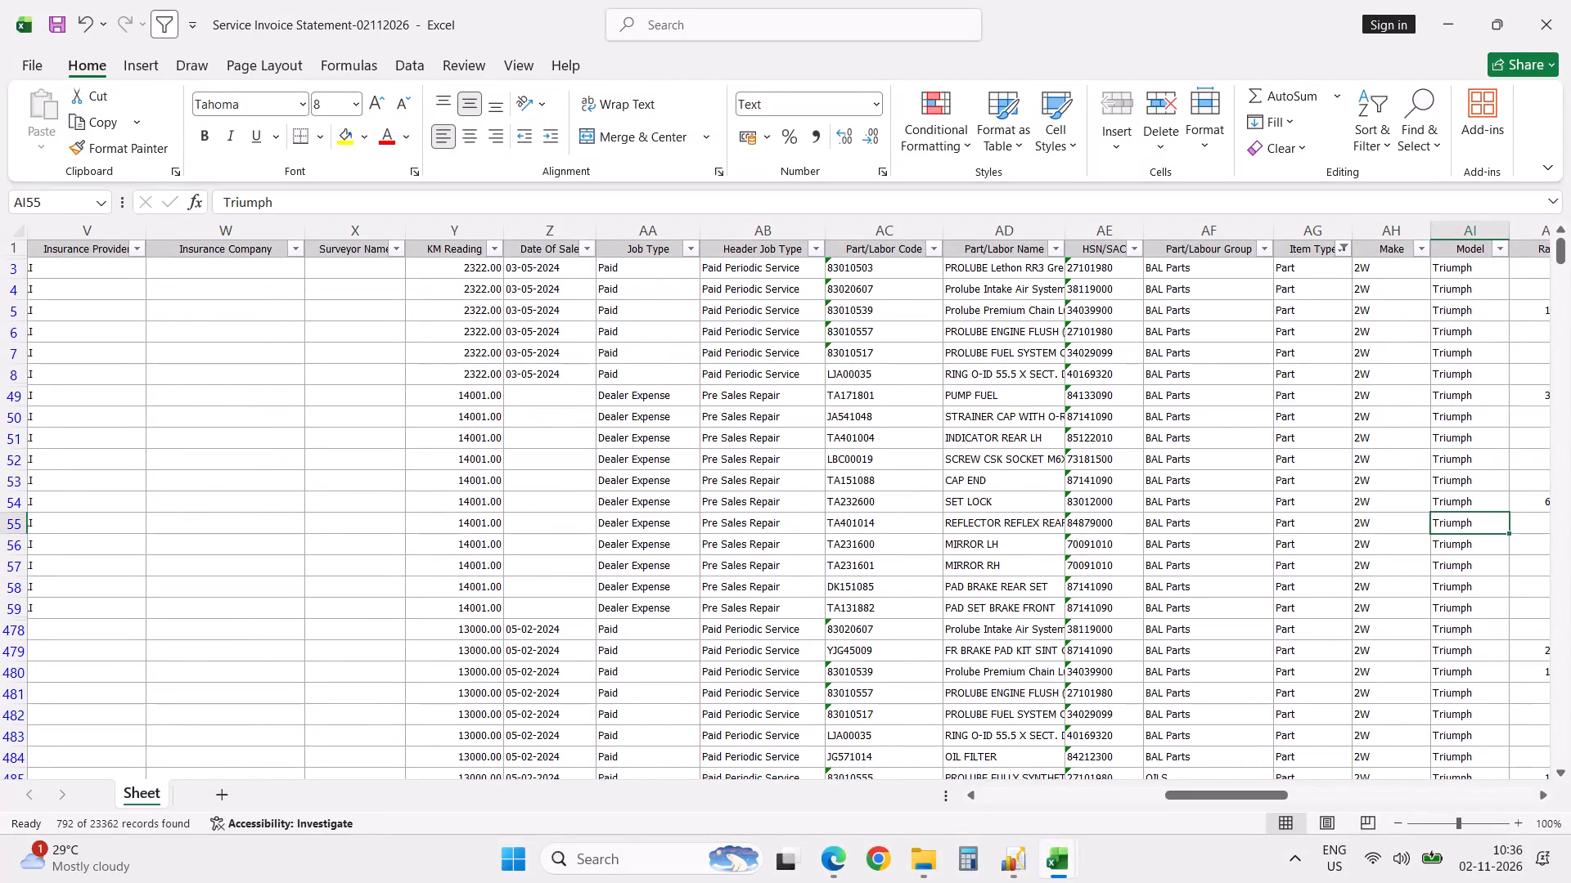
Select the filtered Total Amount values to sum them and format them with no decimal places.
click(1299, 252)
key(ctrl+Right)
key(Down)
key(ctrl+shift+Down)
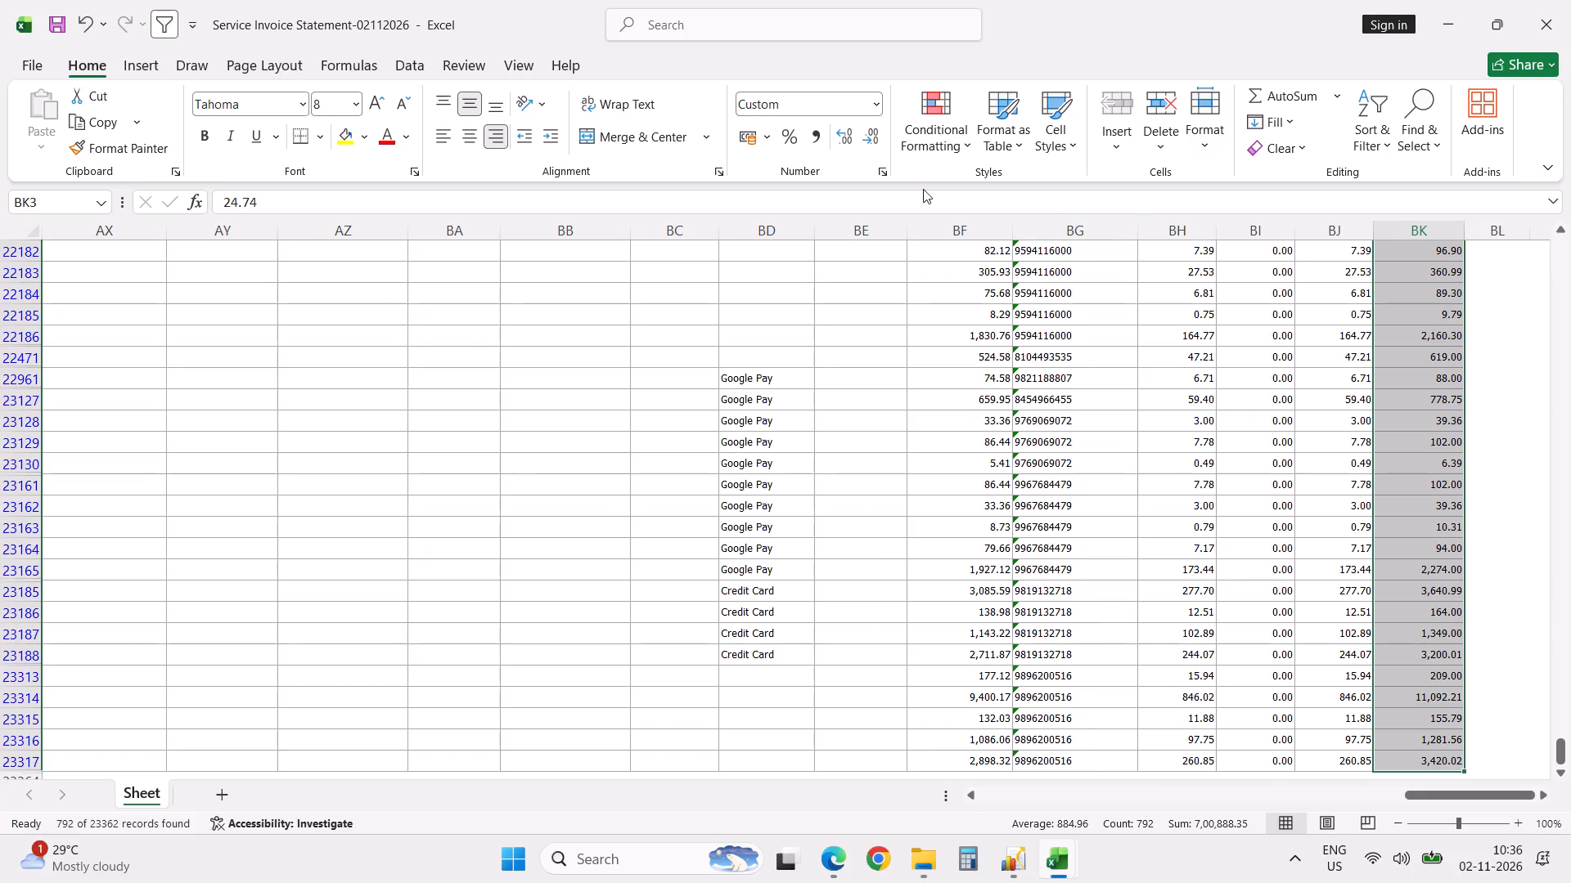
triple_click(876, 141)
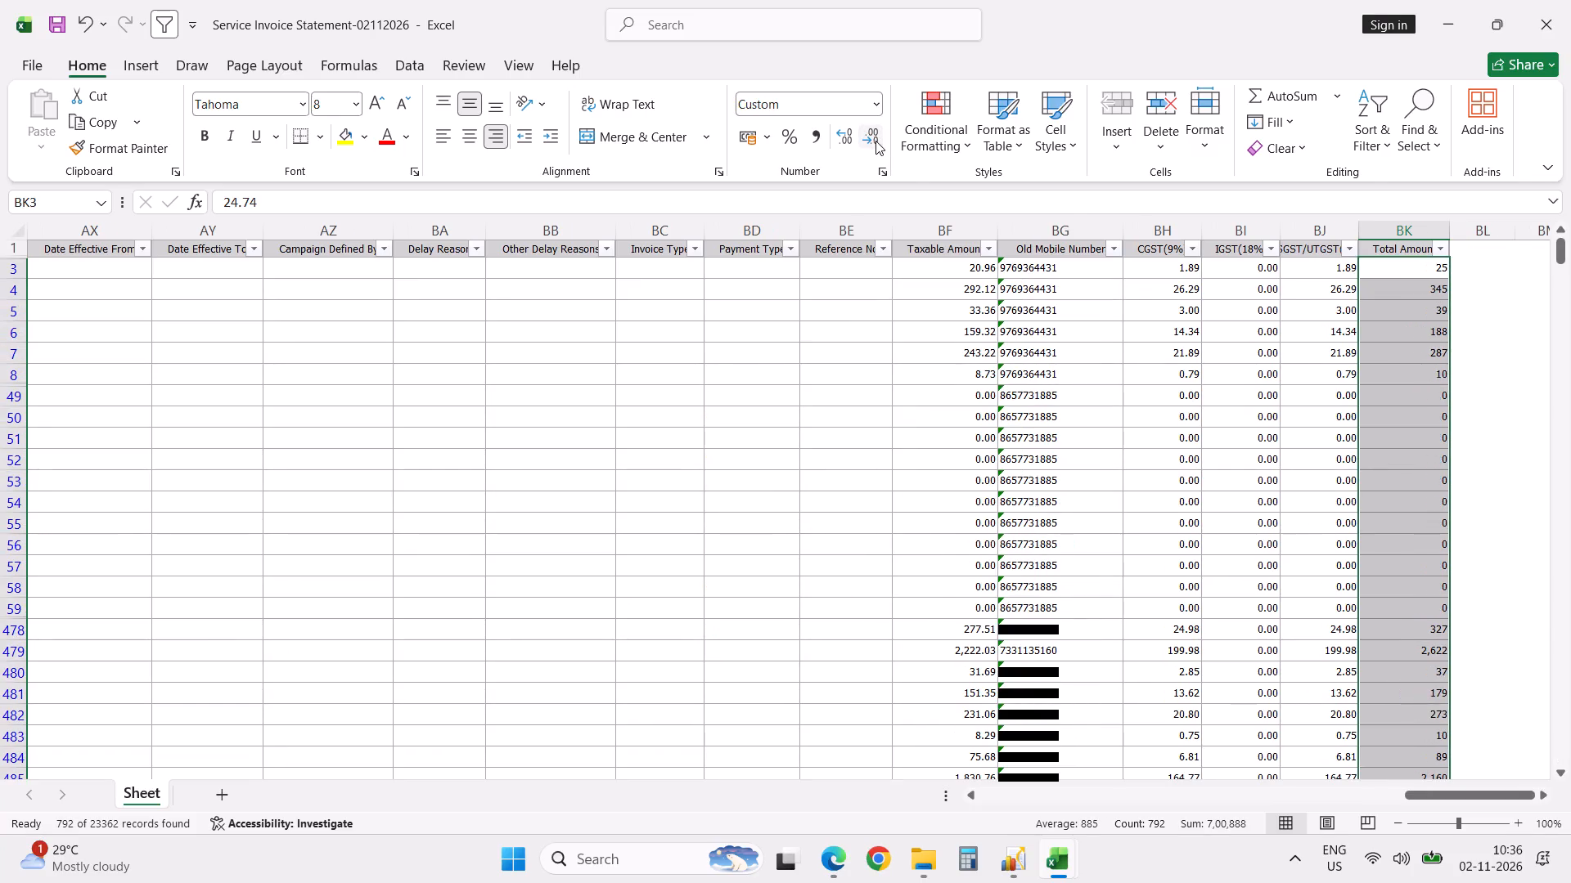
key(Up)
key(Down)
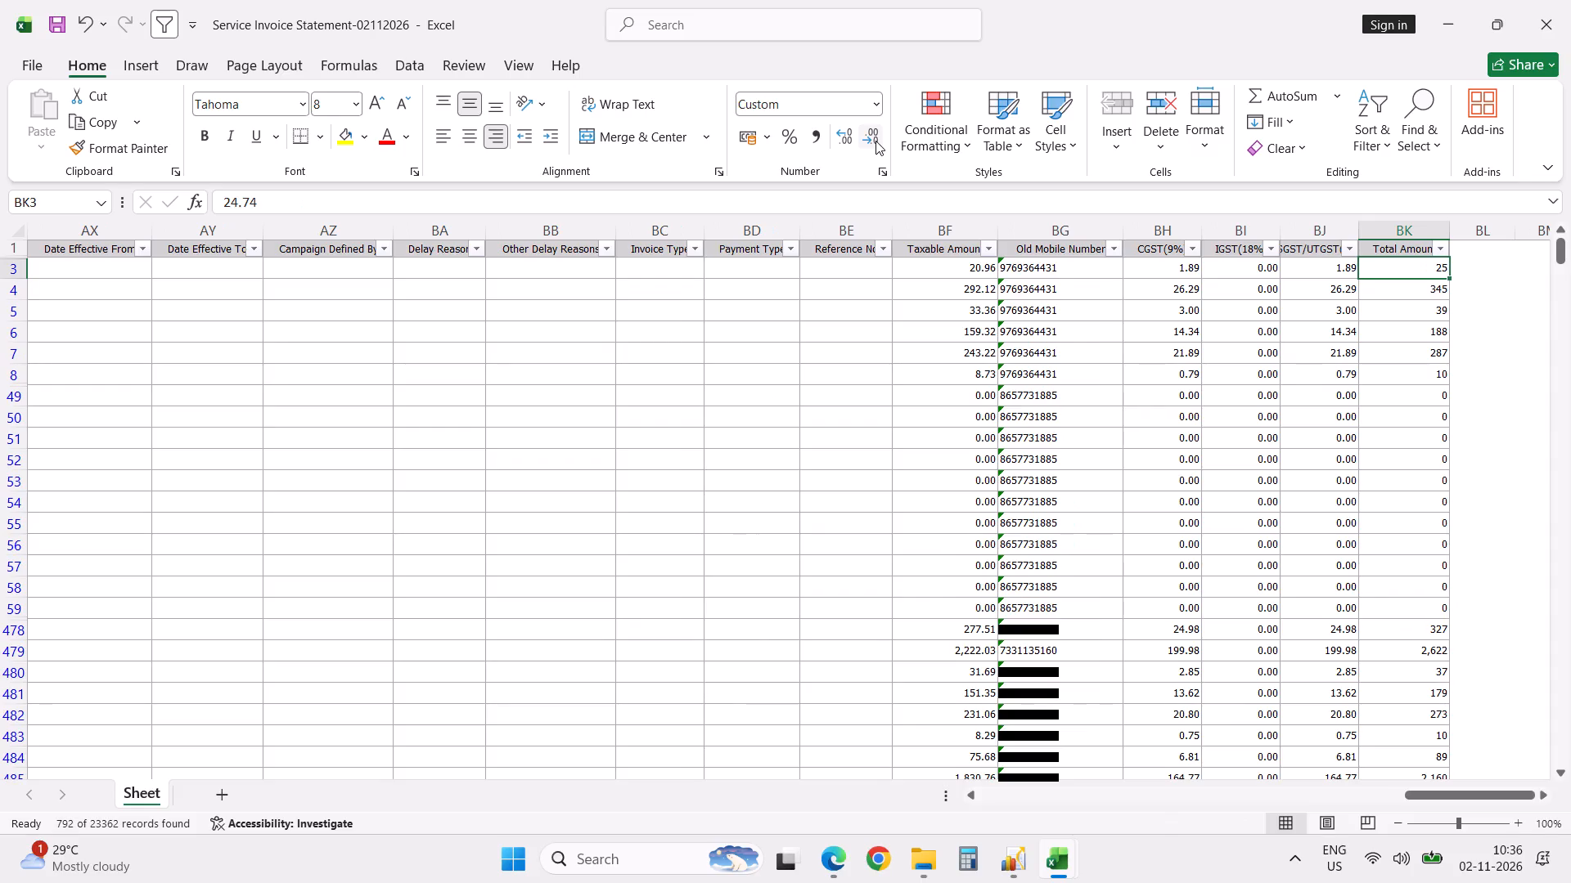
key(Tab)
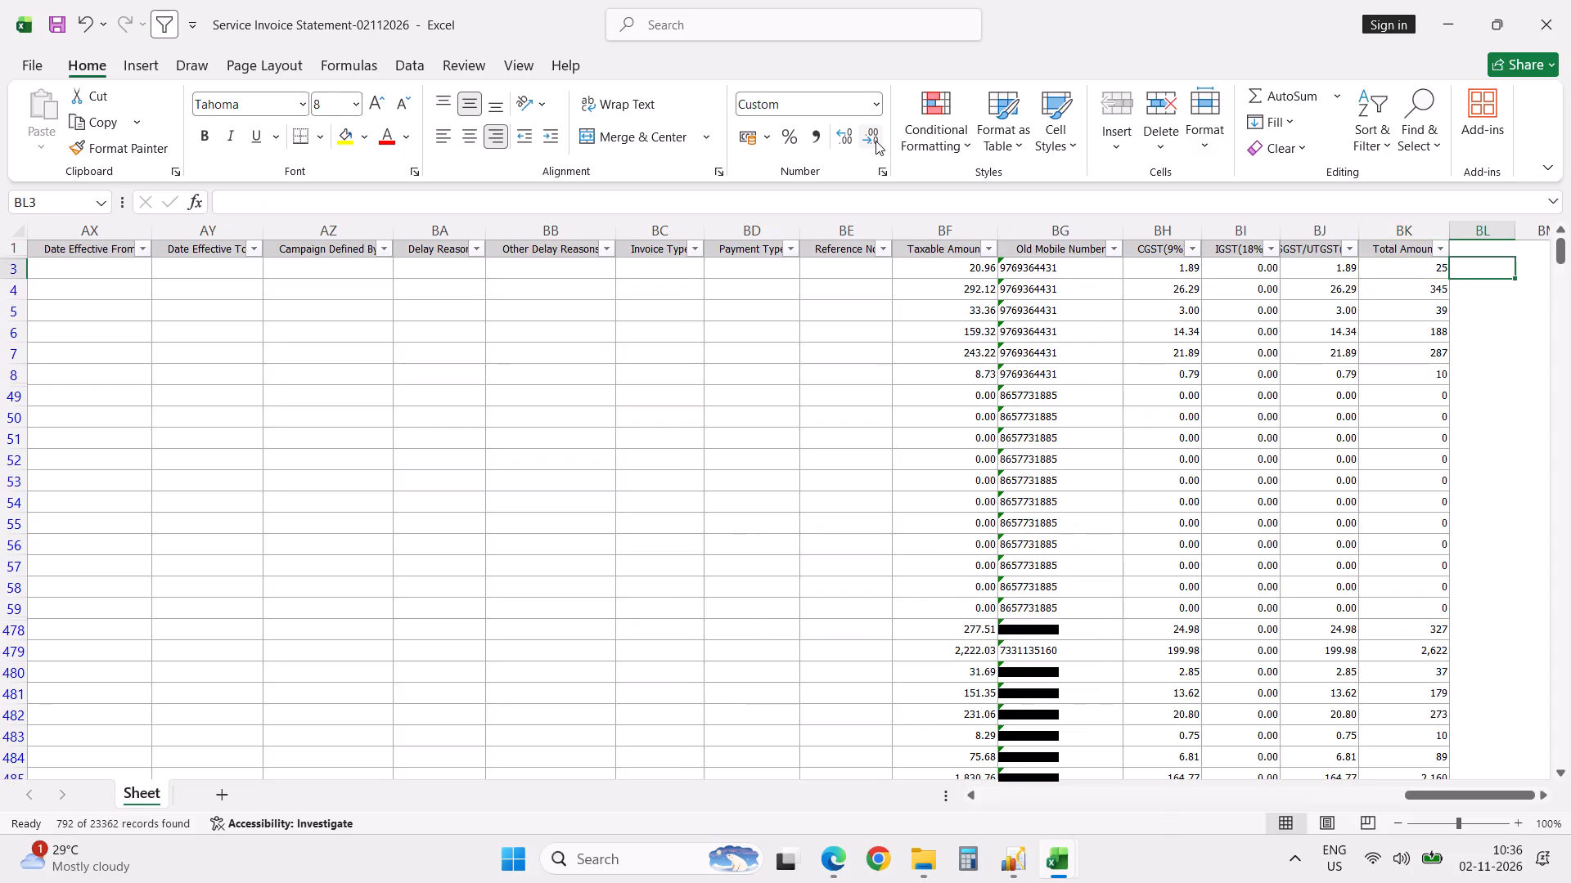
Switch to the Monthly Funds Tracker, review MTD Parts issued in W/S for 31-Oct on the Oct-2026 sheet, and return to Nov-2026.
key(alt+Tab)
key(alt+Tab)
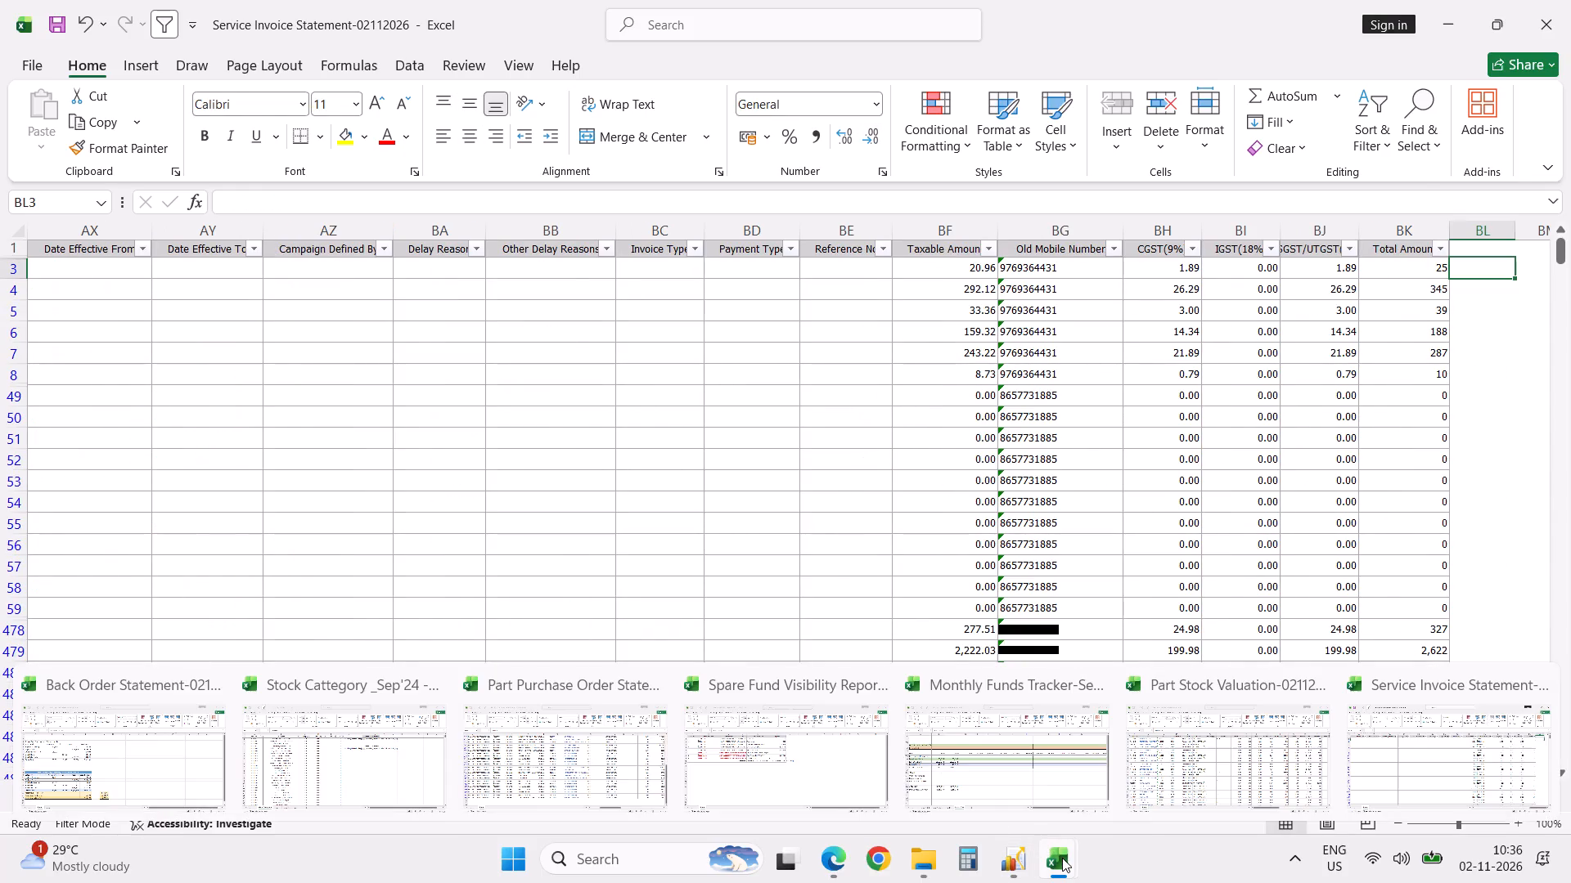
click(1028, 706)
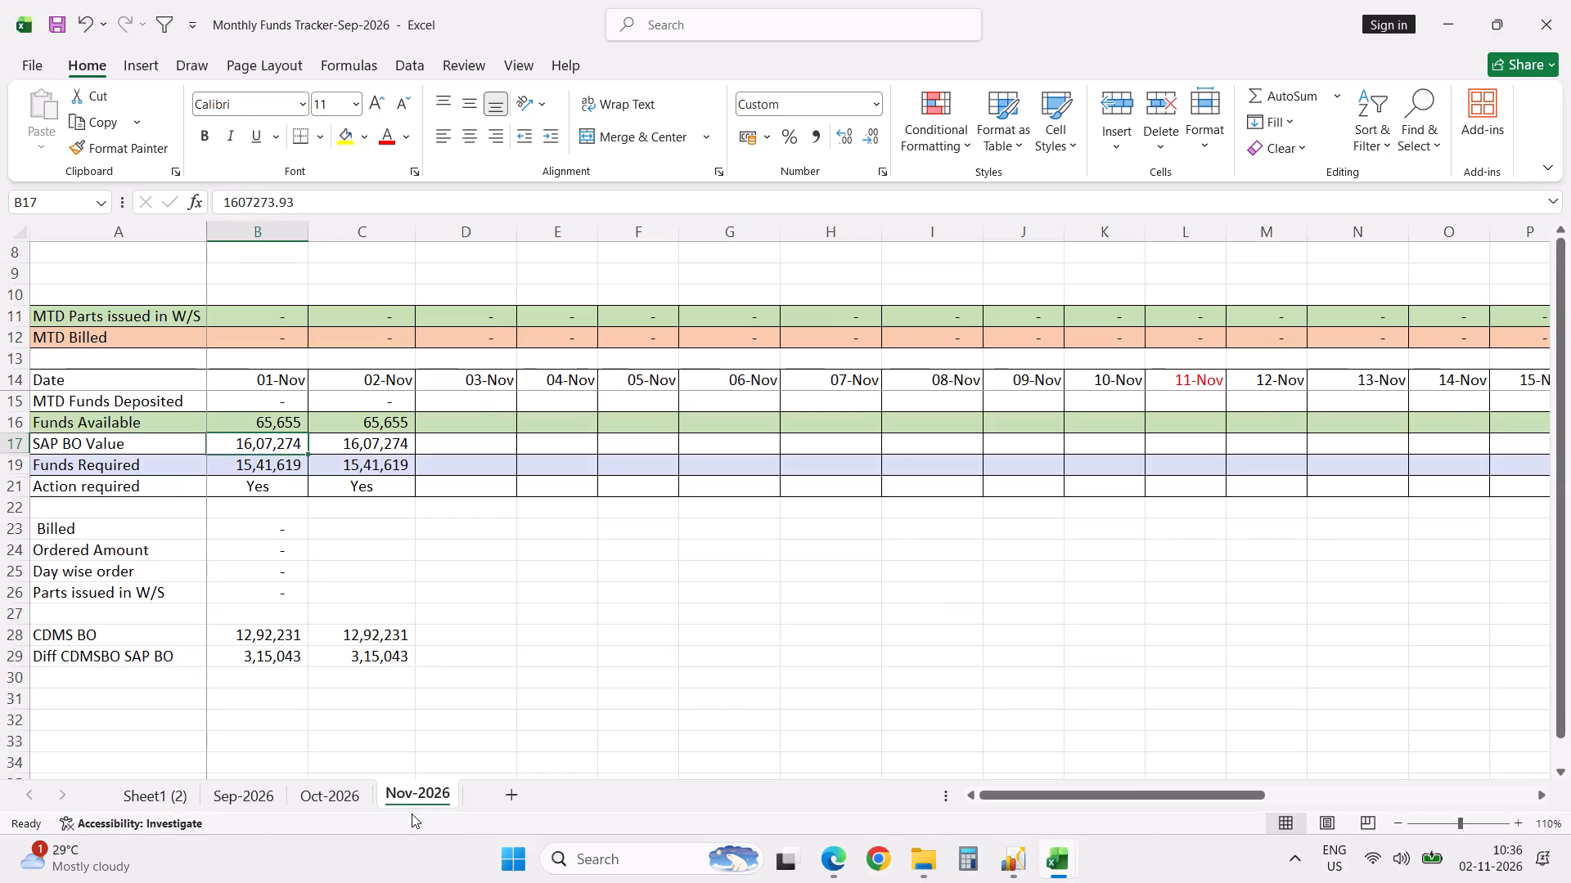
click(349, 794)
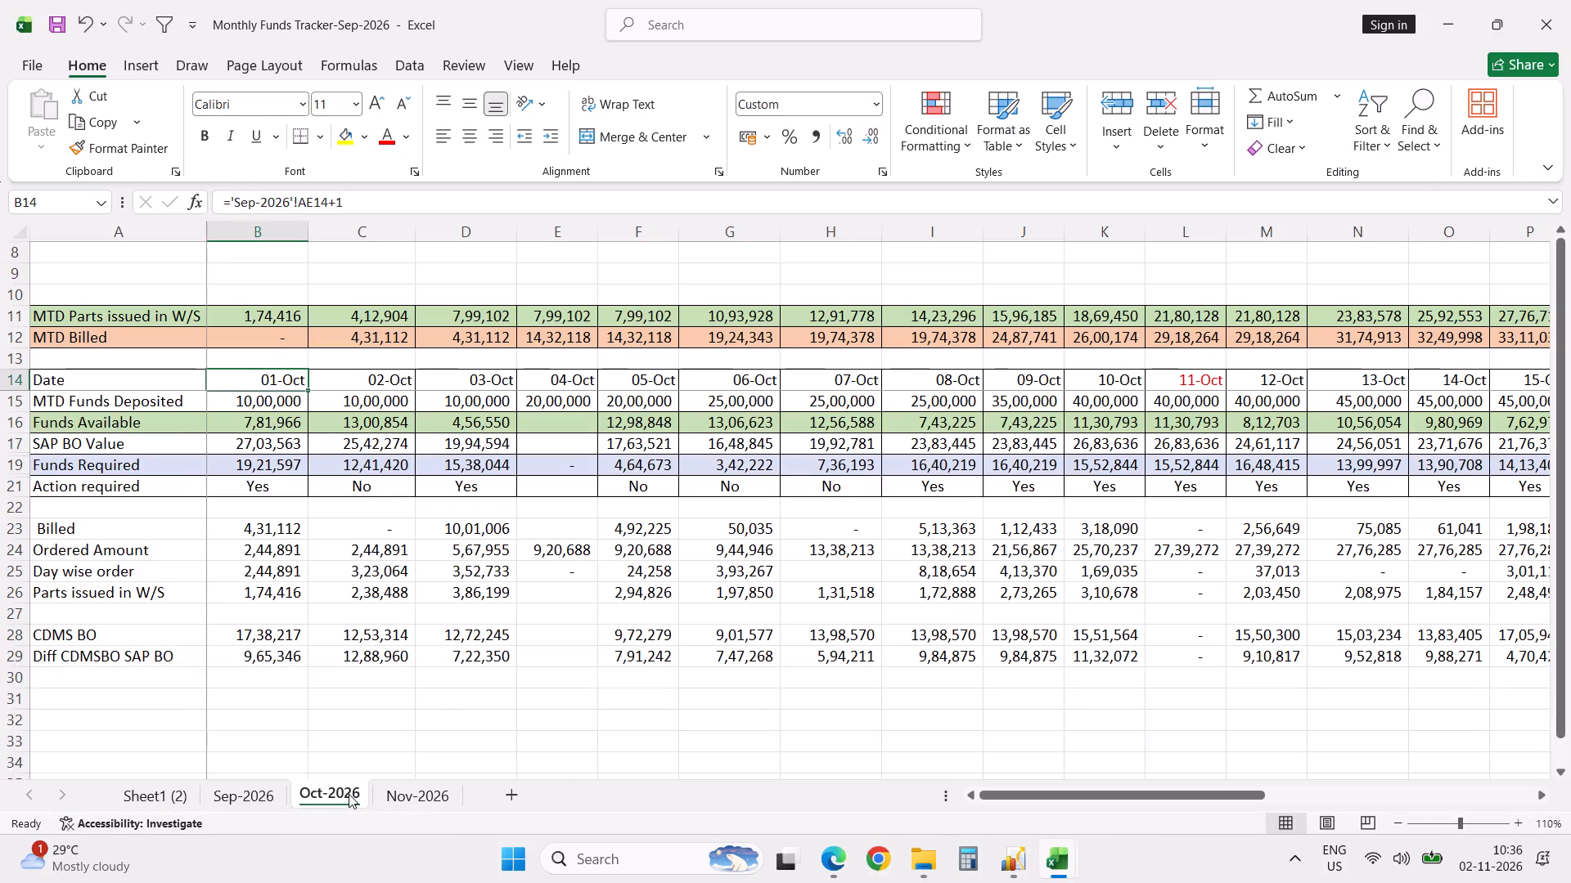
key(Up)
key(Up)
key(Up)
key(ctrl+Right)
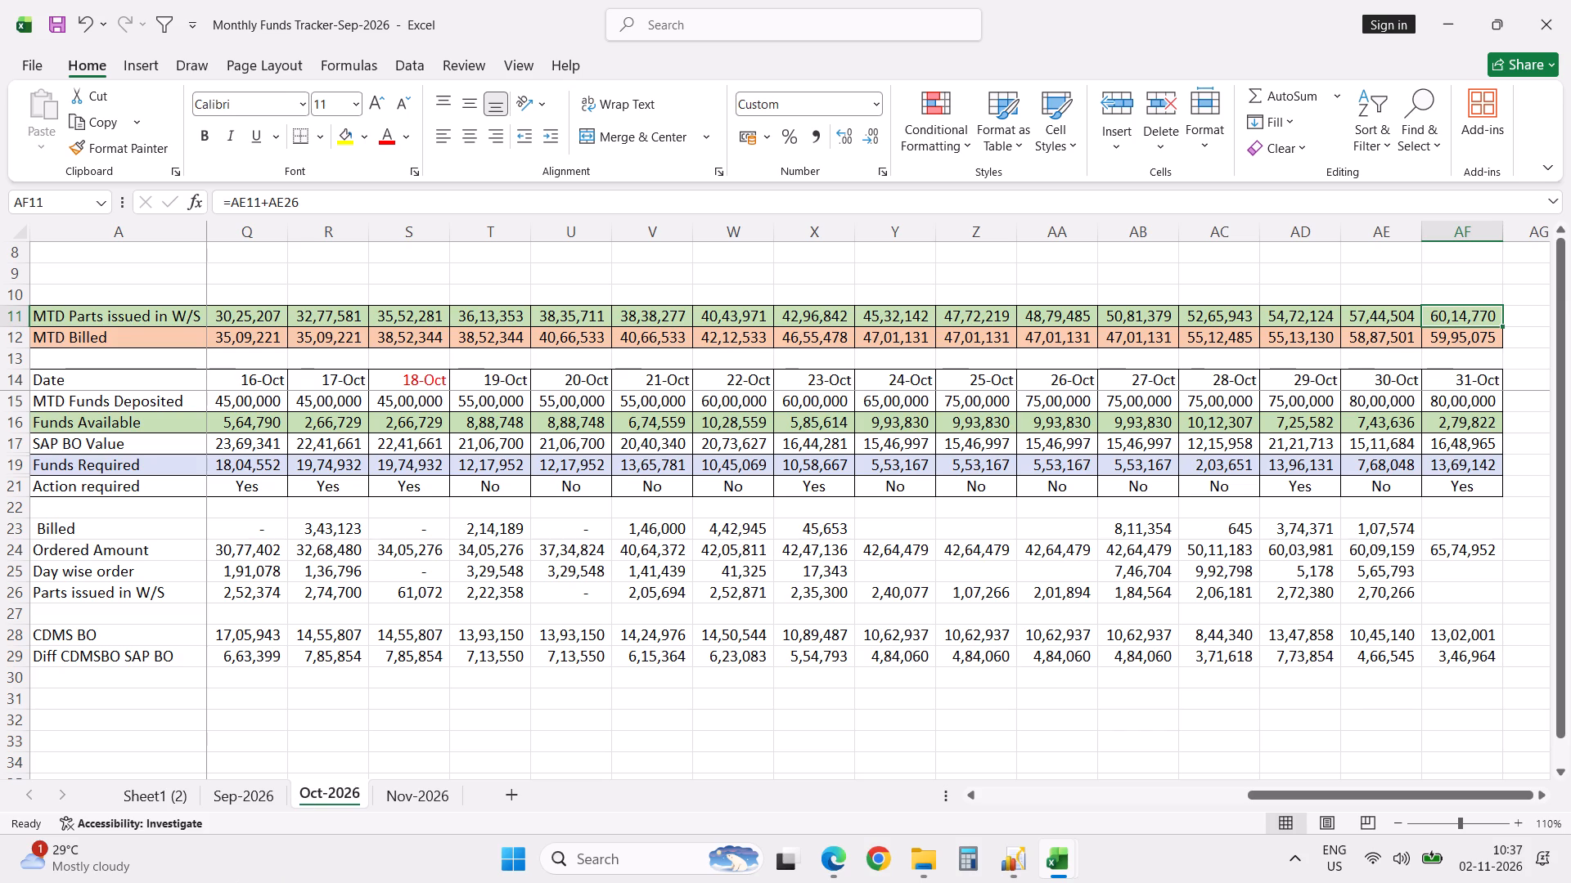
click(413, 804)
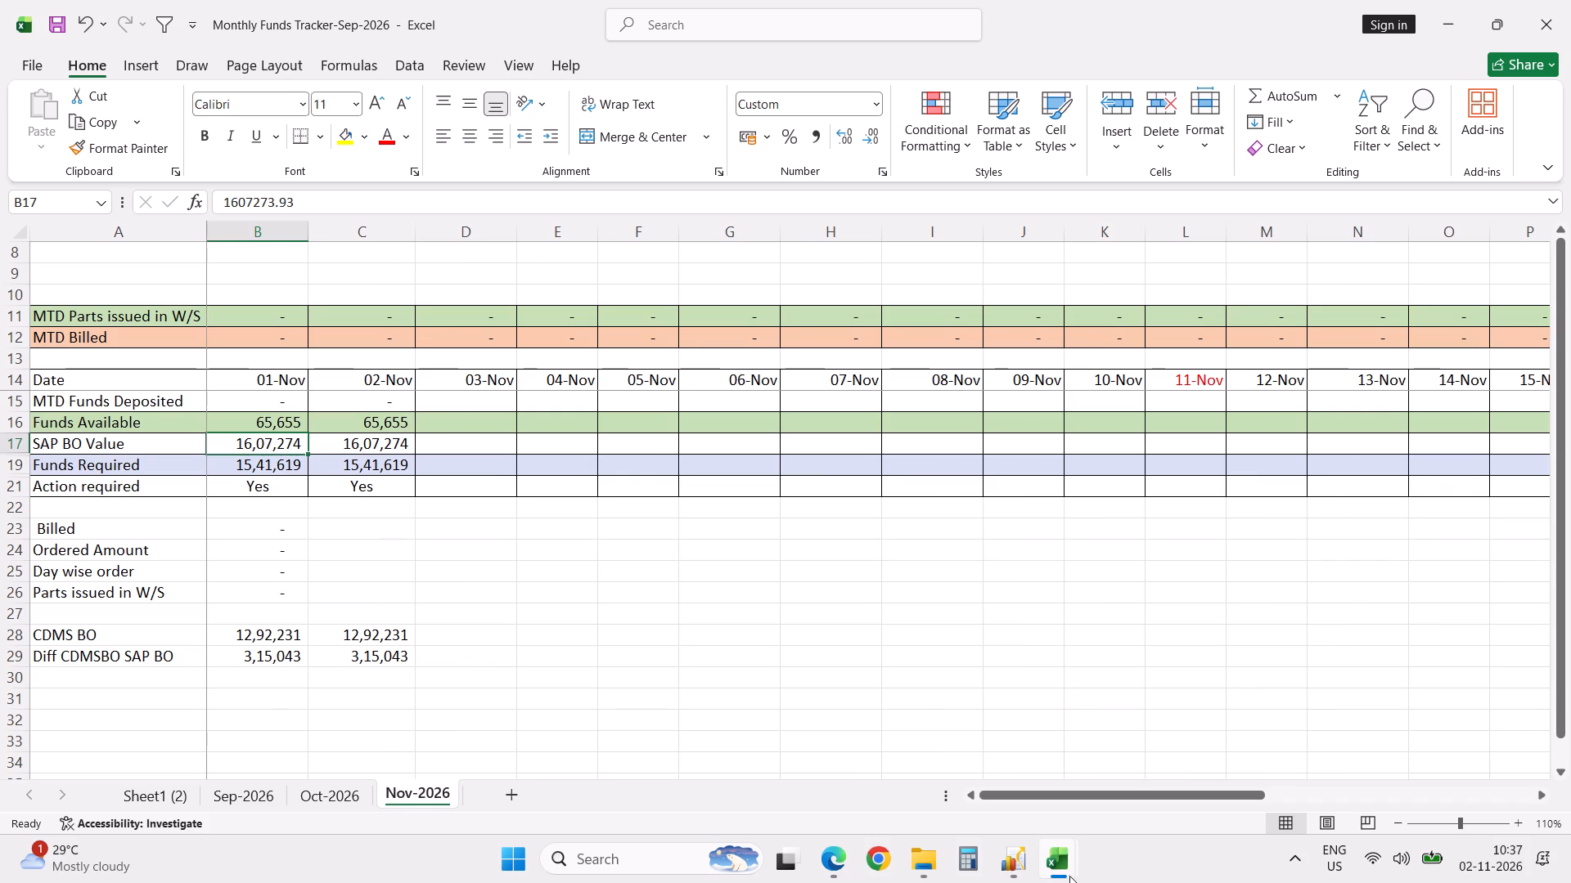
Switch to Excellon and generate the Service Invoice Statement with the date range set to Year To Date.
click(1017, 858)
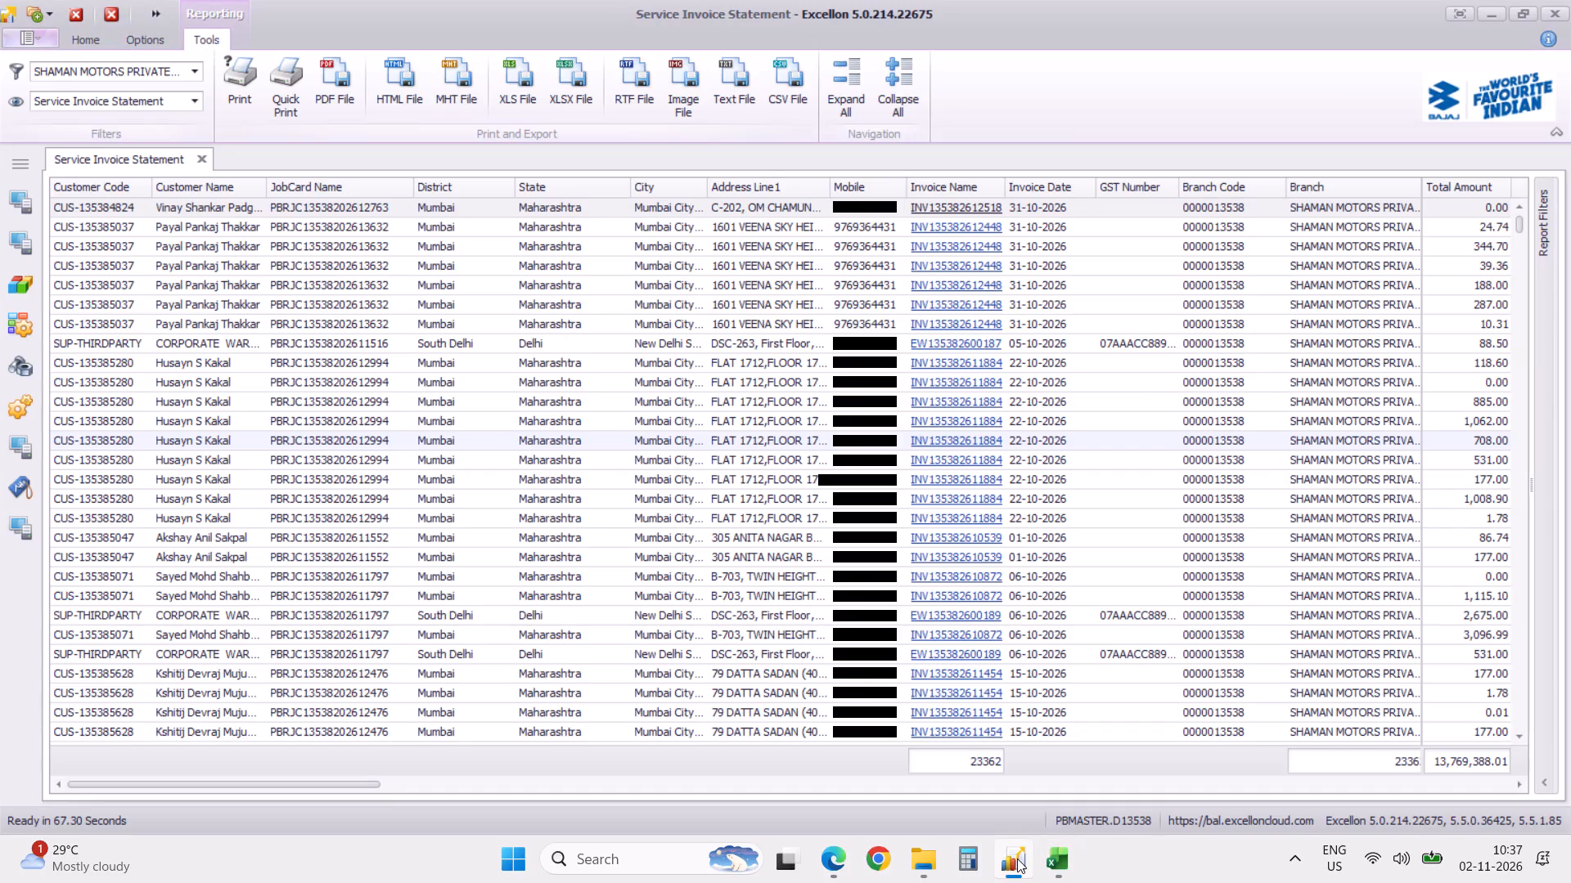
click(1053, 856)
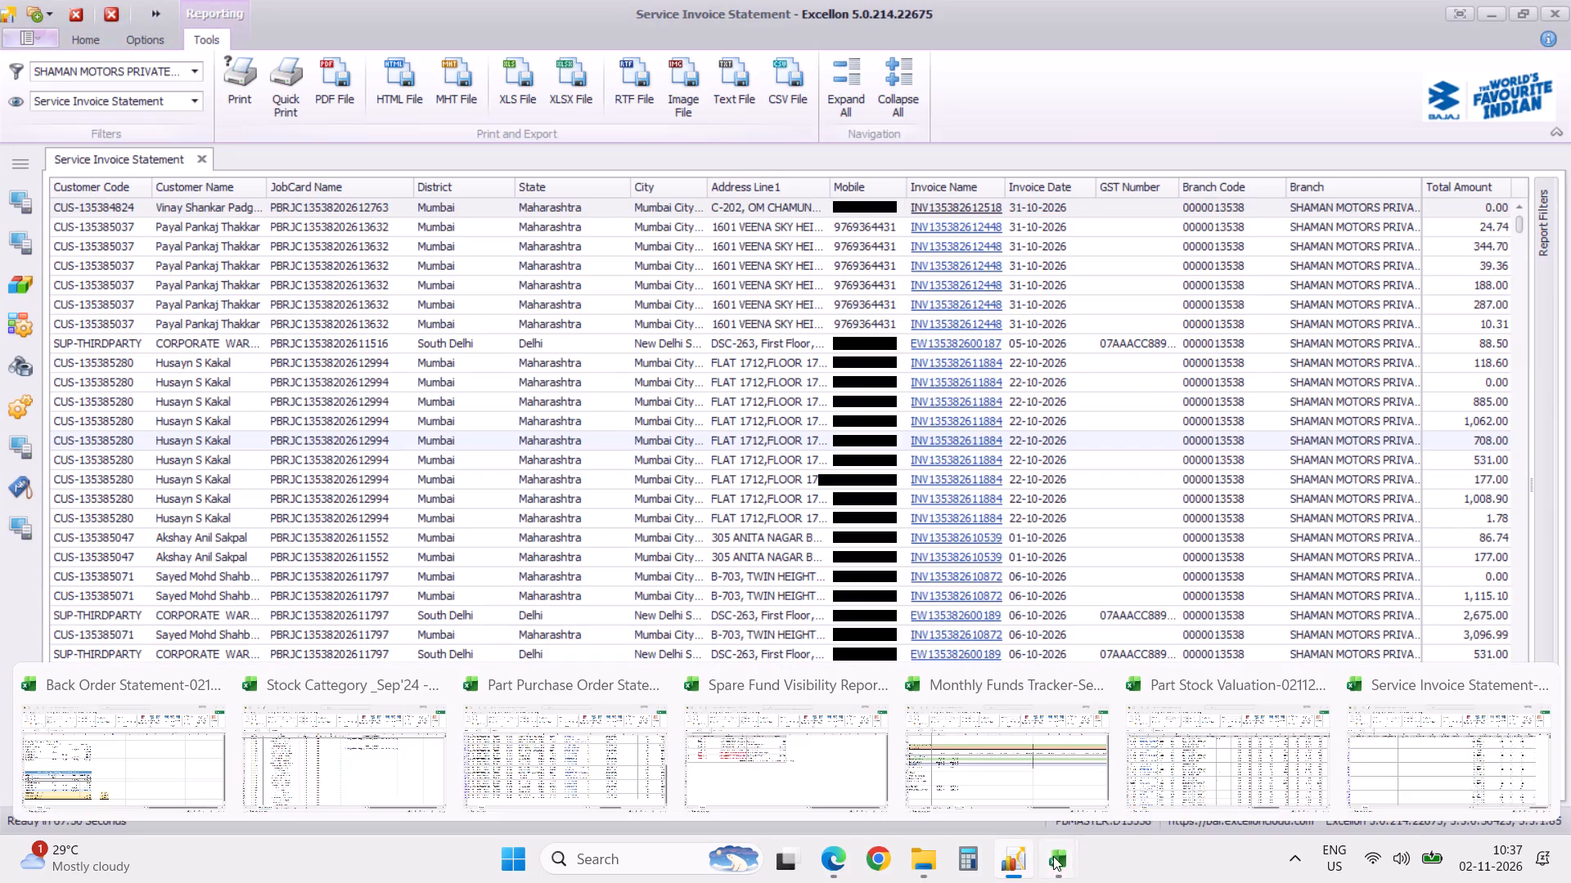
click(1432, 748)
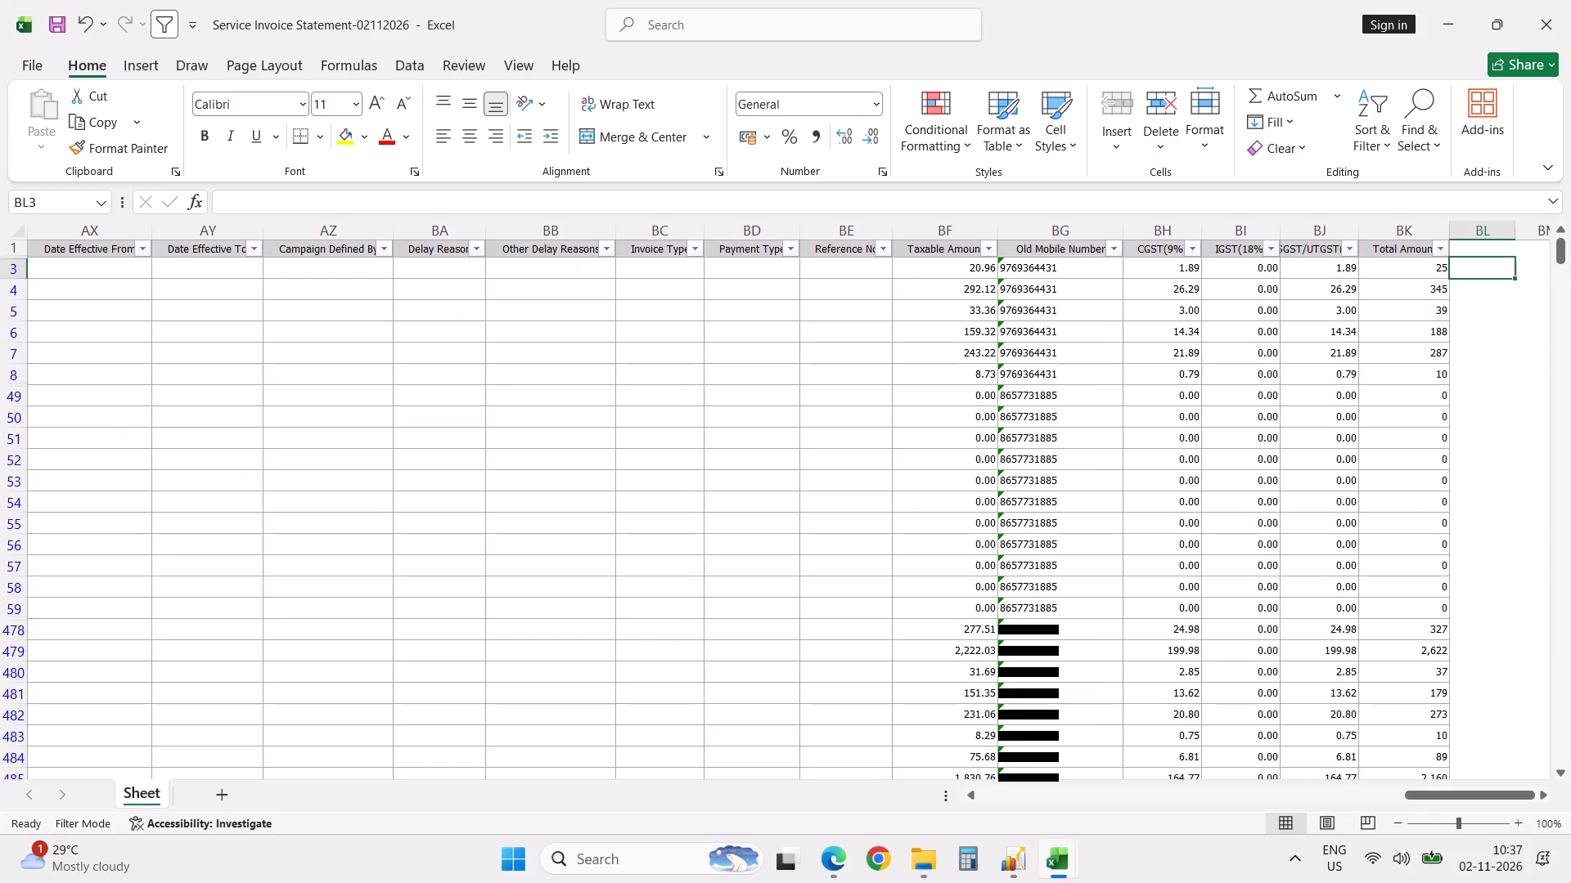
click(1014, 853)
click(1544, 785)
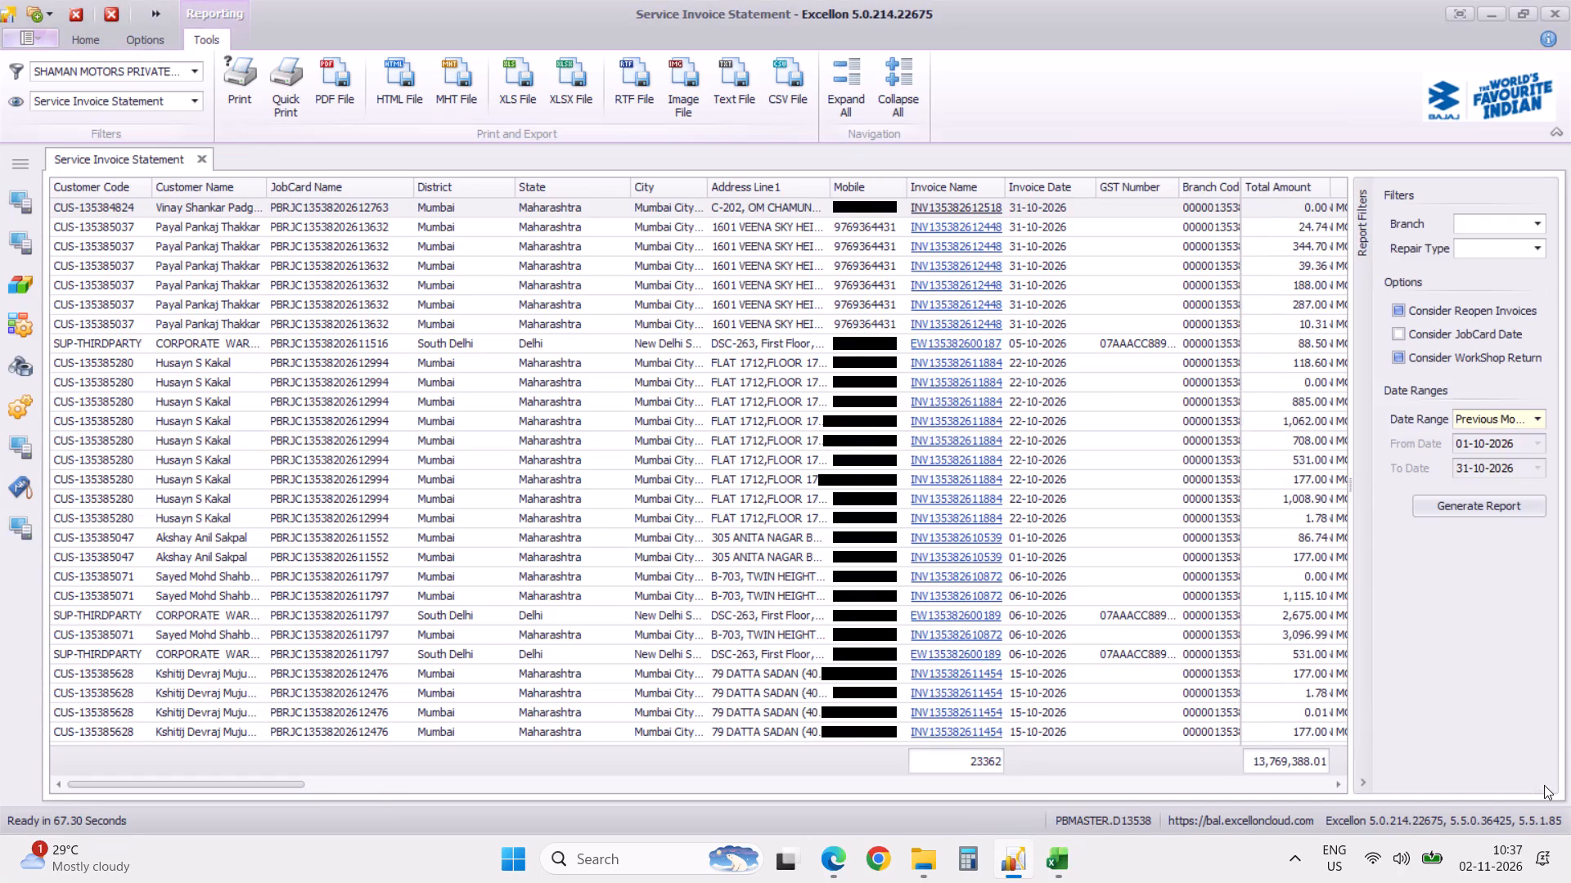
click(1539, 420)
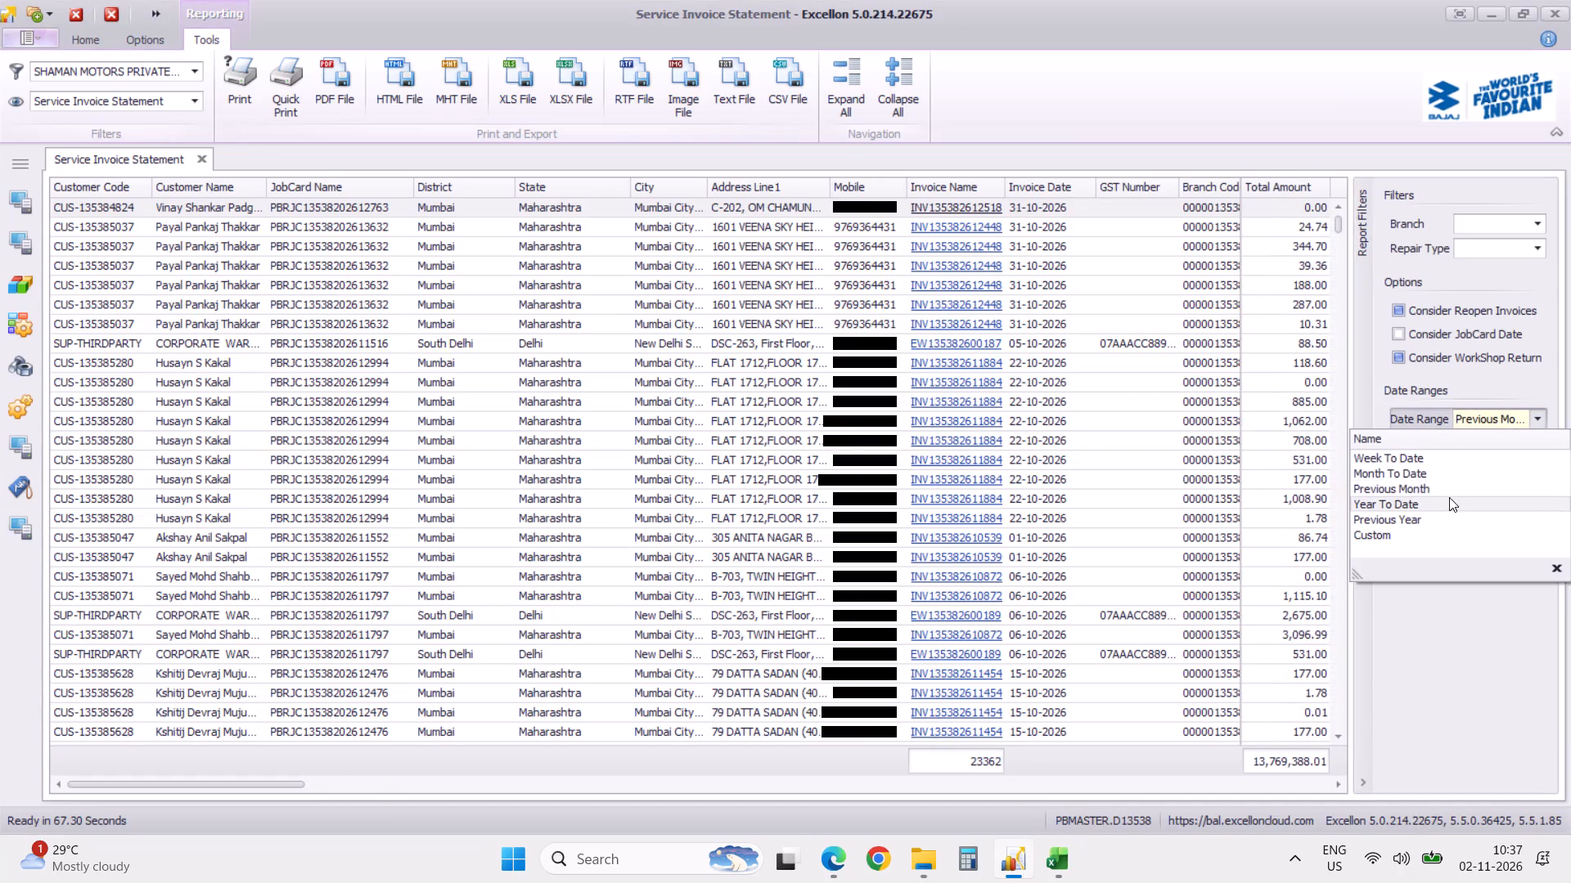
click(1449, 500)
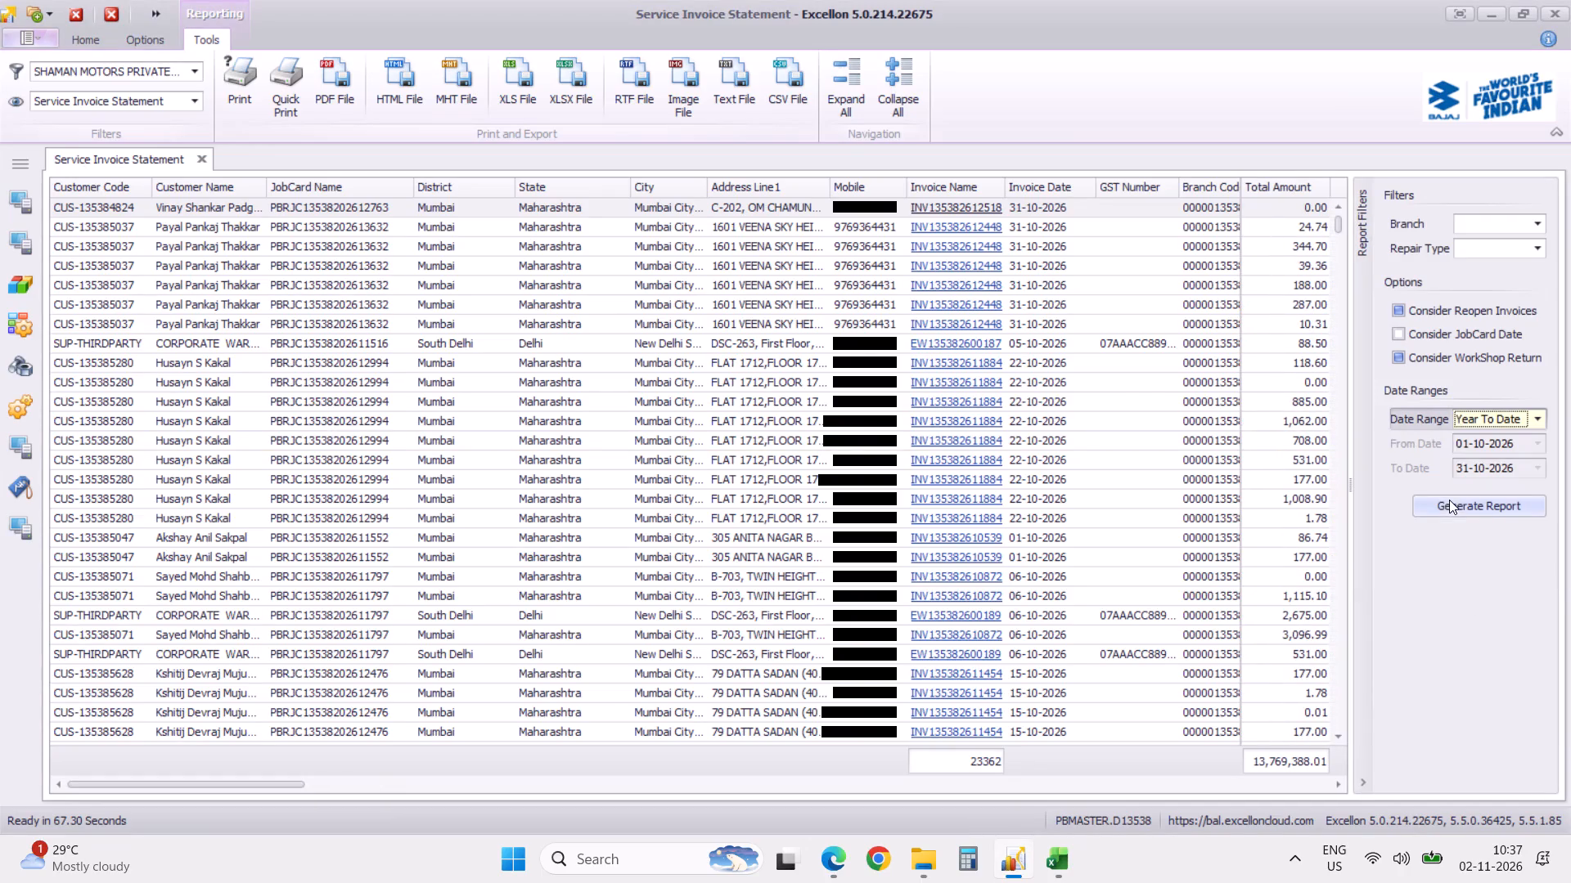
click(1467, 504)
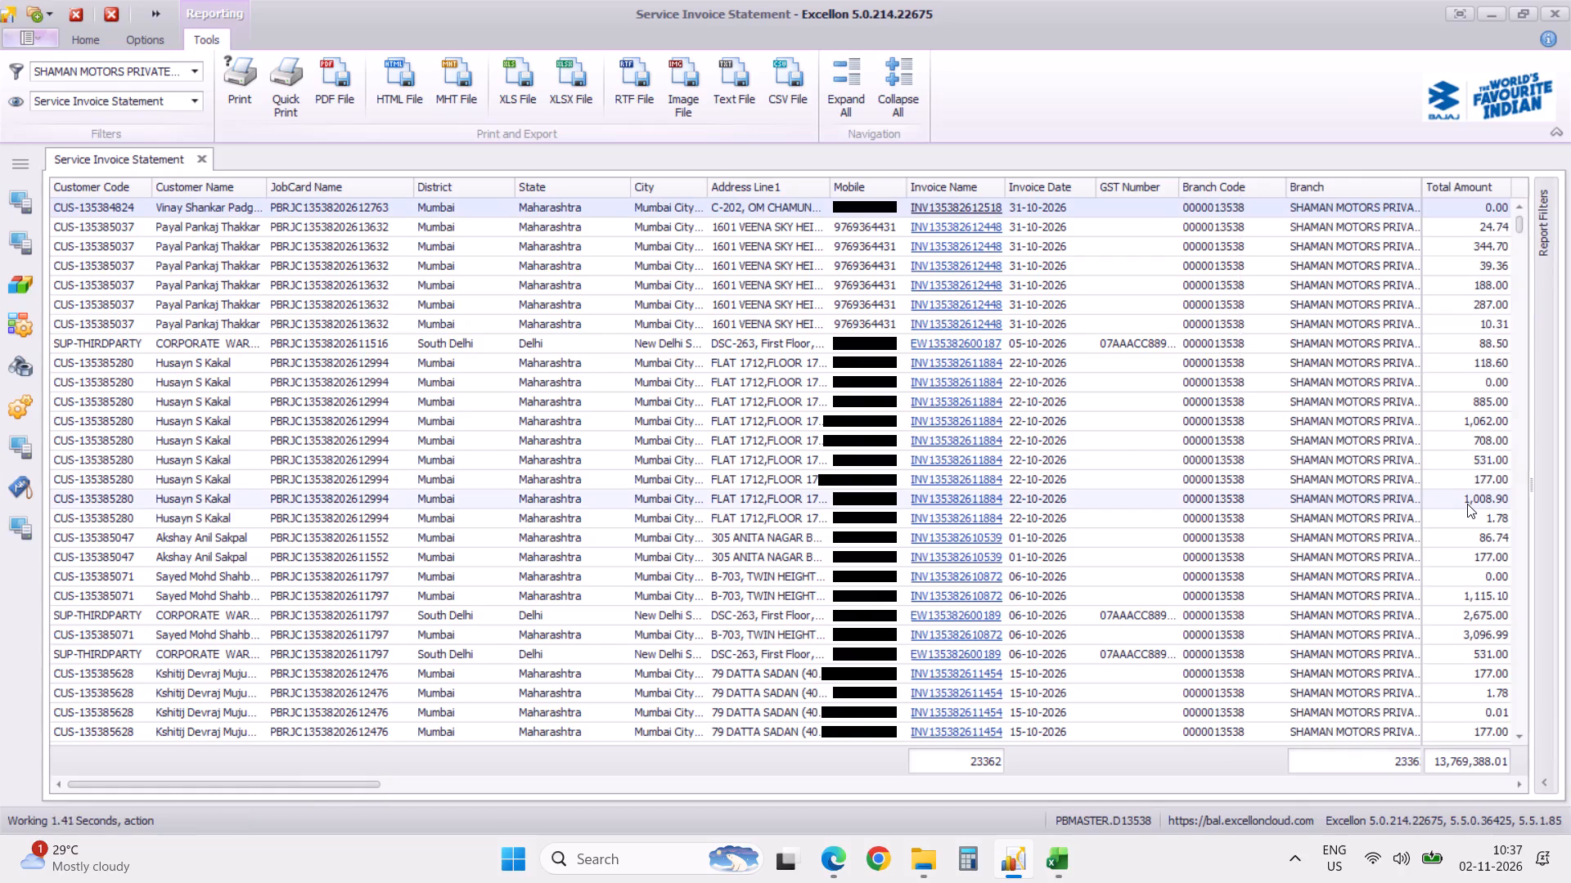
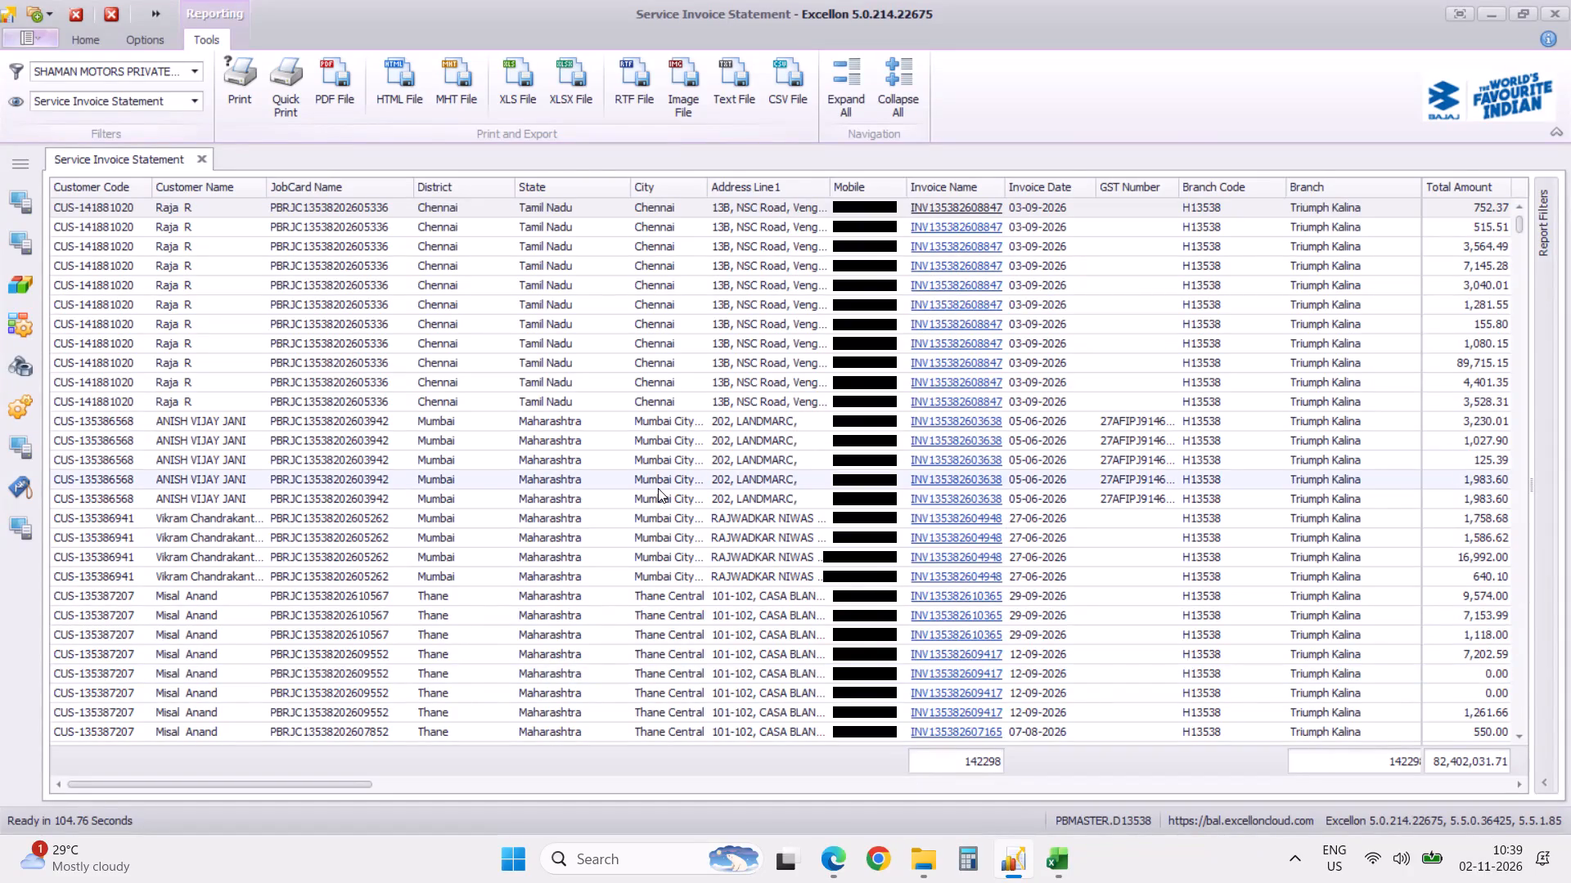
Switch to the exported Service Invoice Statement workbook and select the Total Amount column to check its sum.
key(alt+Tab)
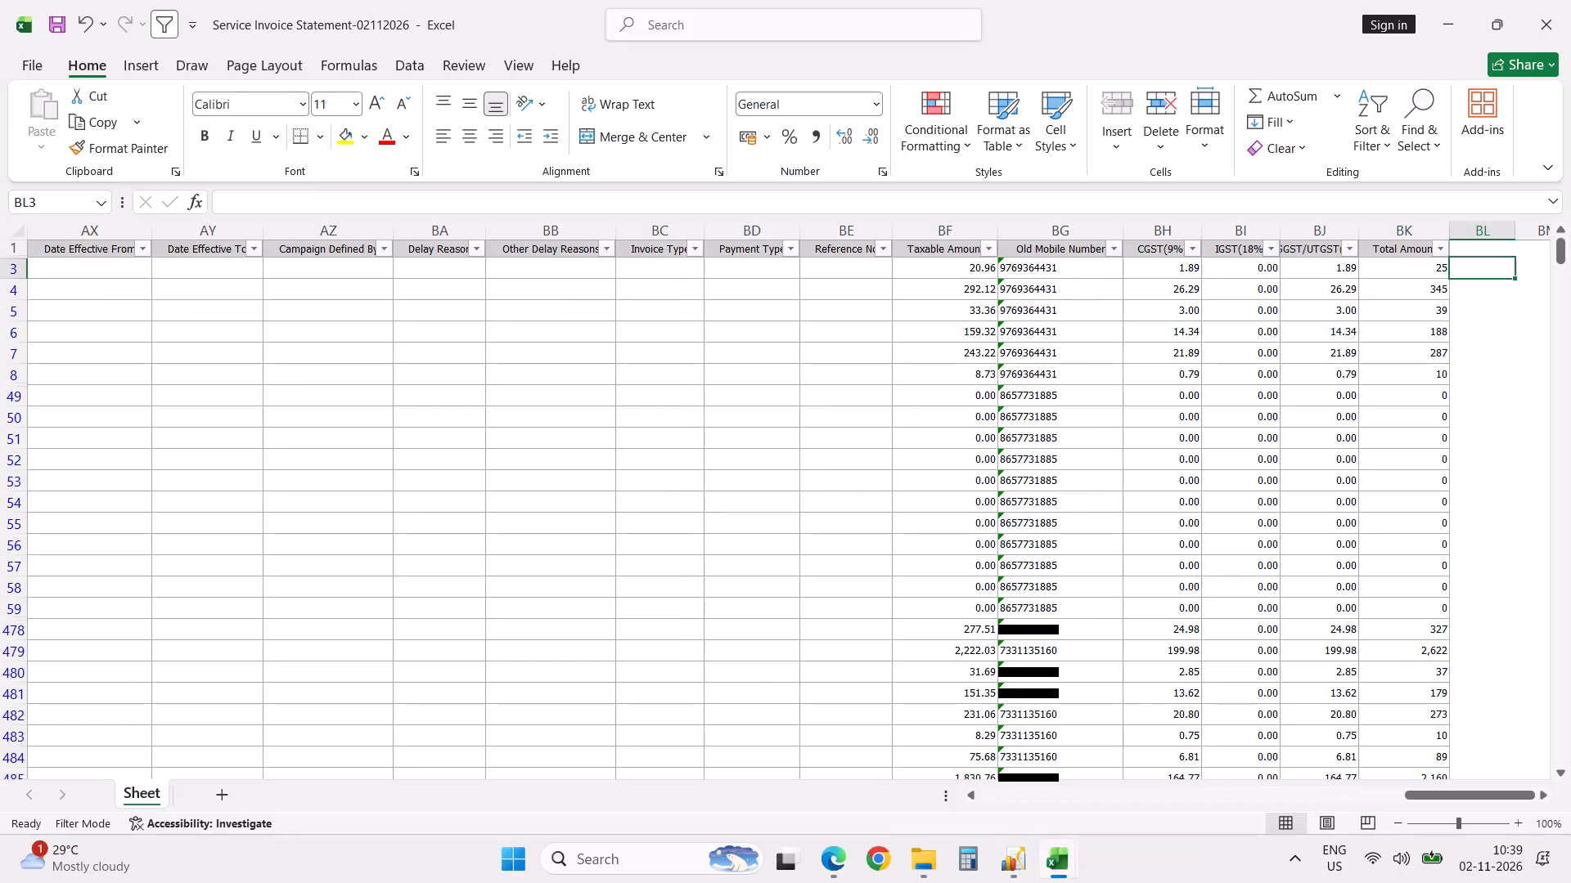
key(alt+Tab)
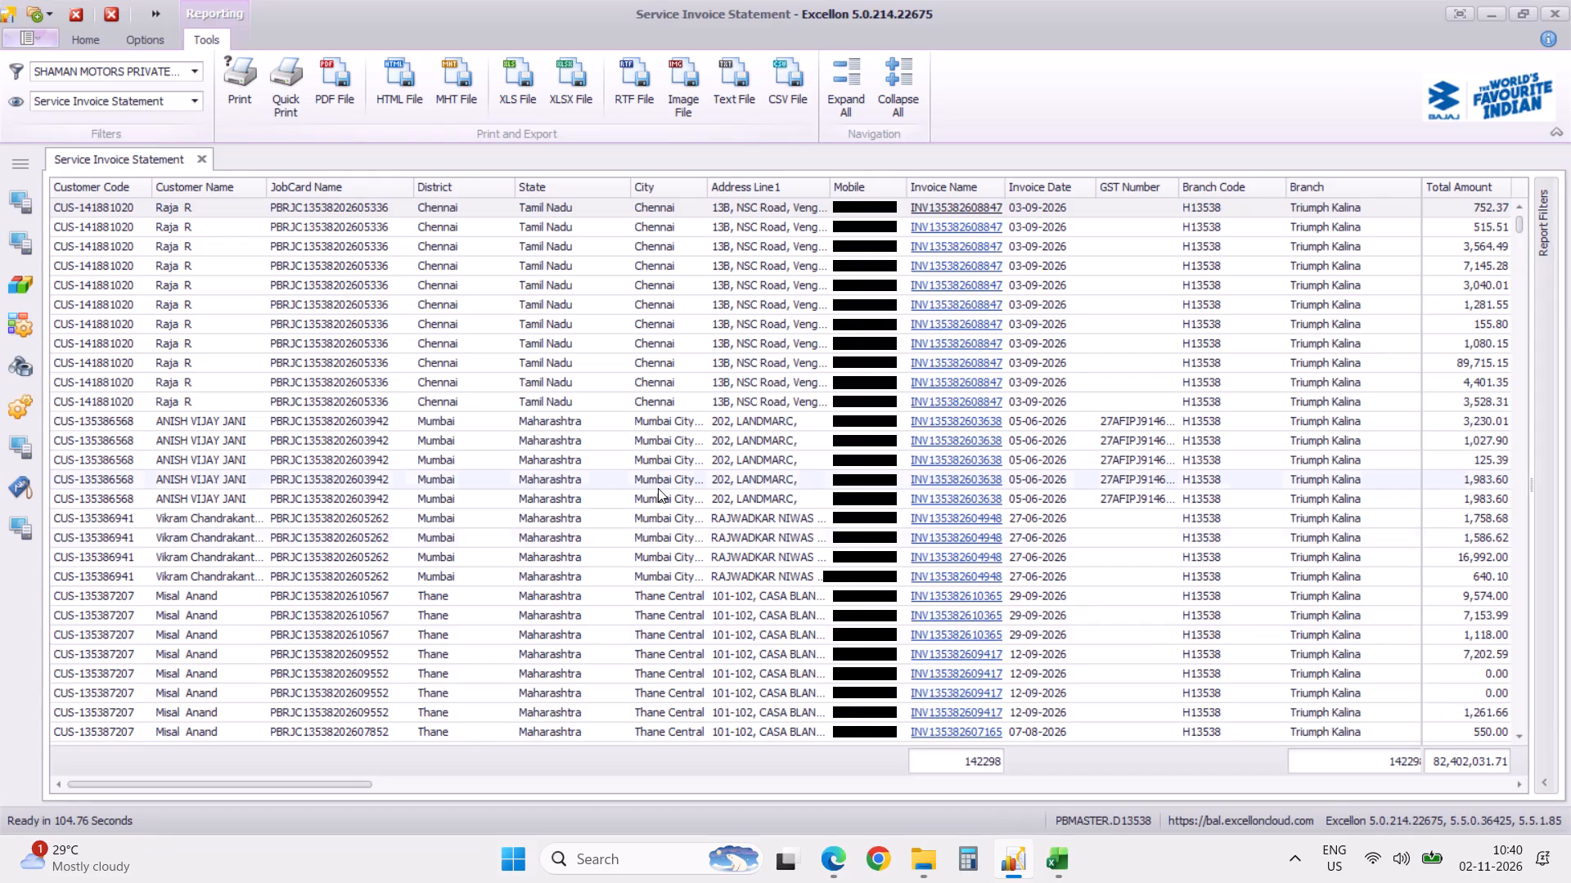
click(1055, 846)
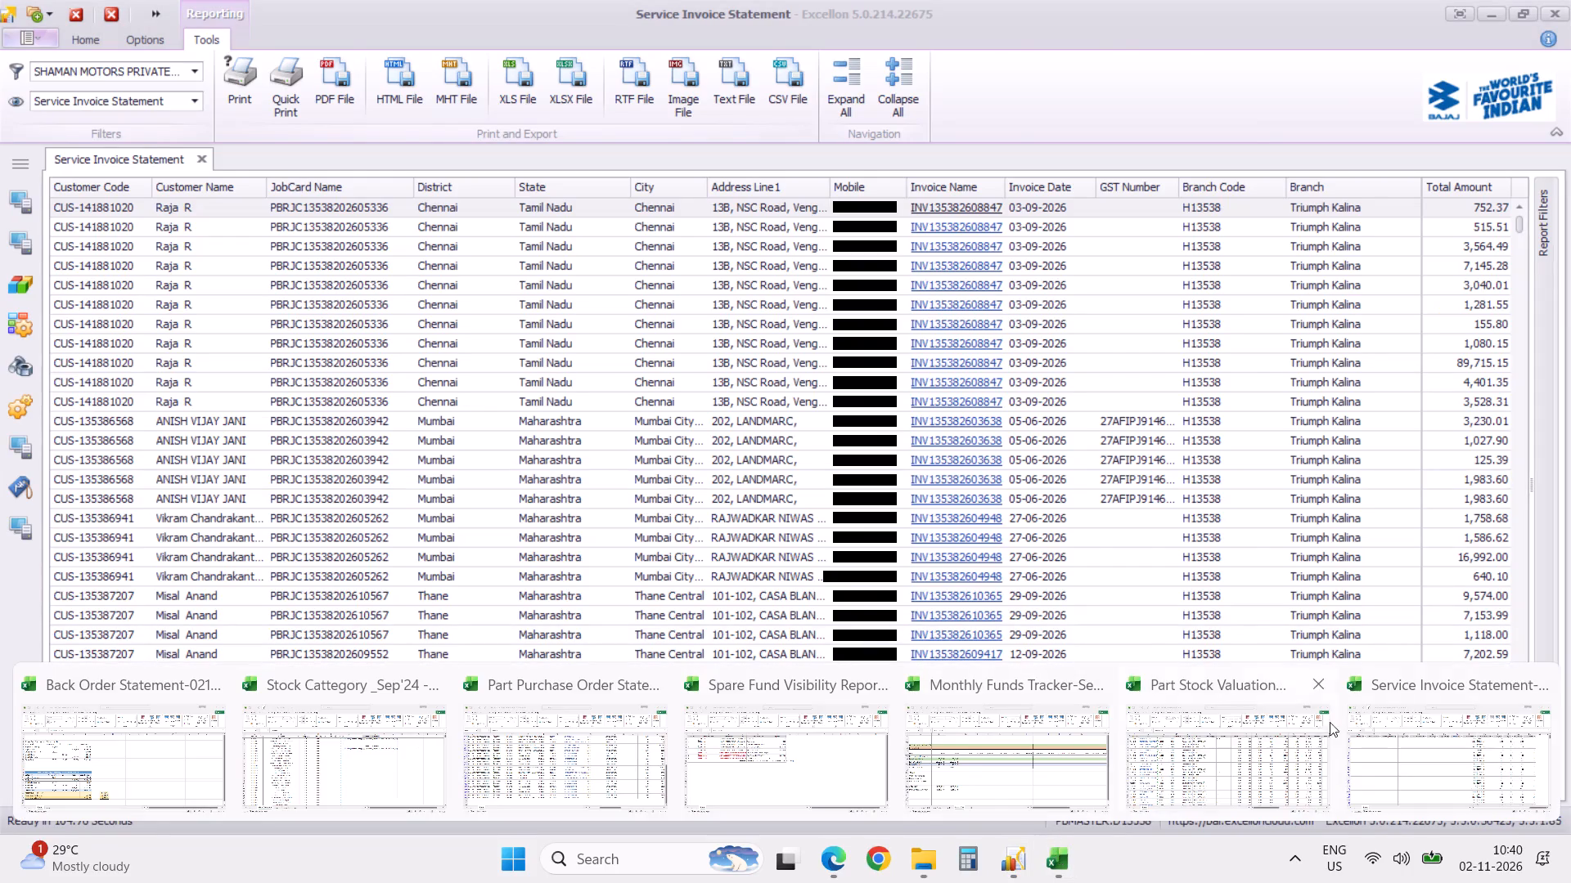
click(1370, 723)
click(677, 561)
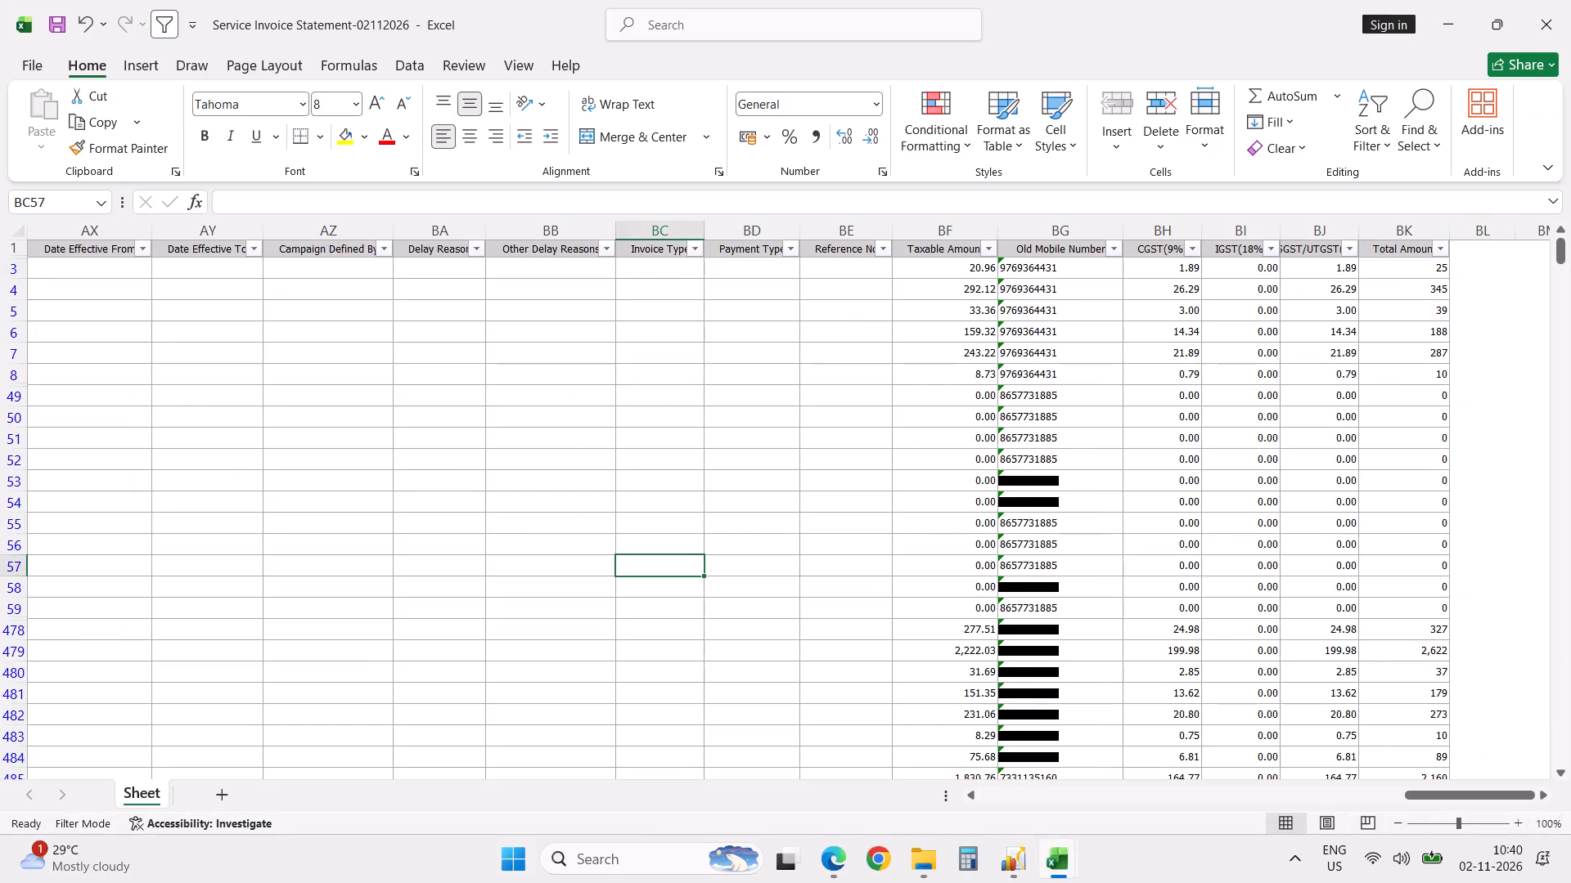
click(1389, 230)
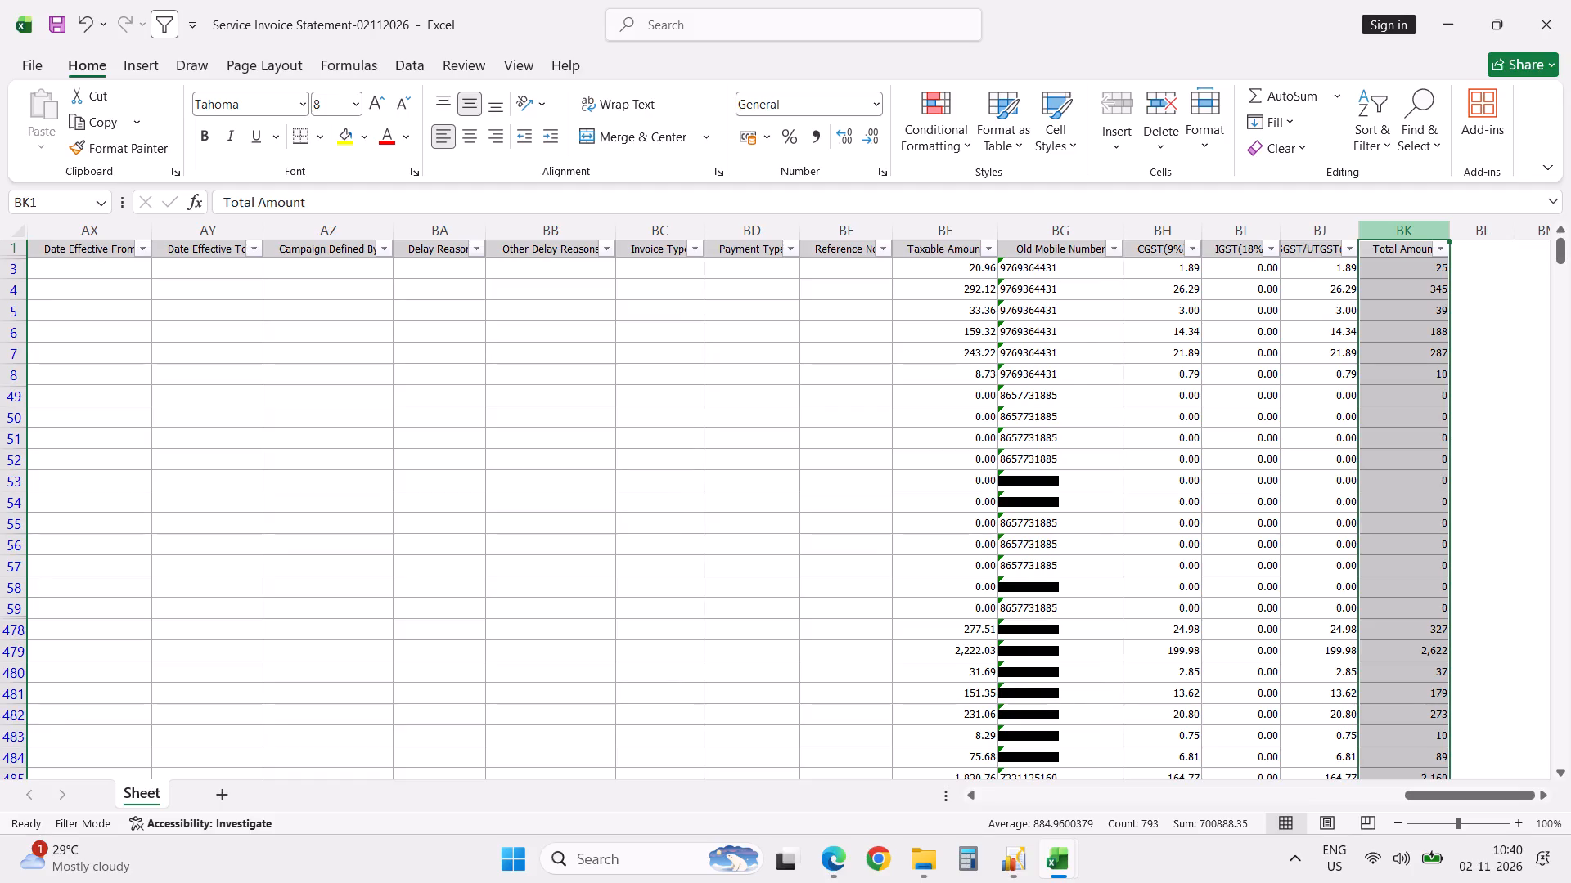
click(1389, 230)
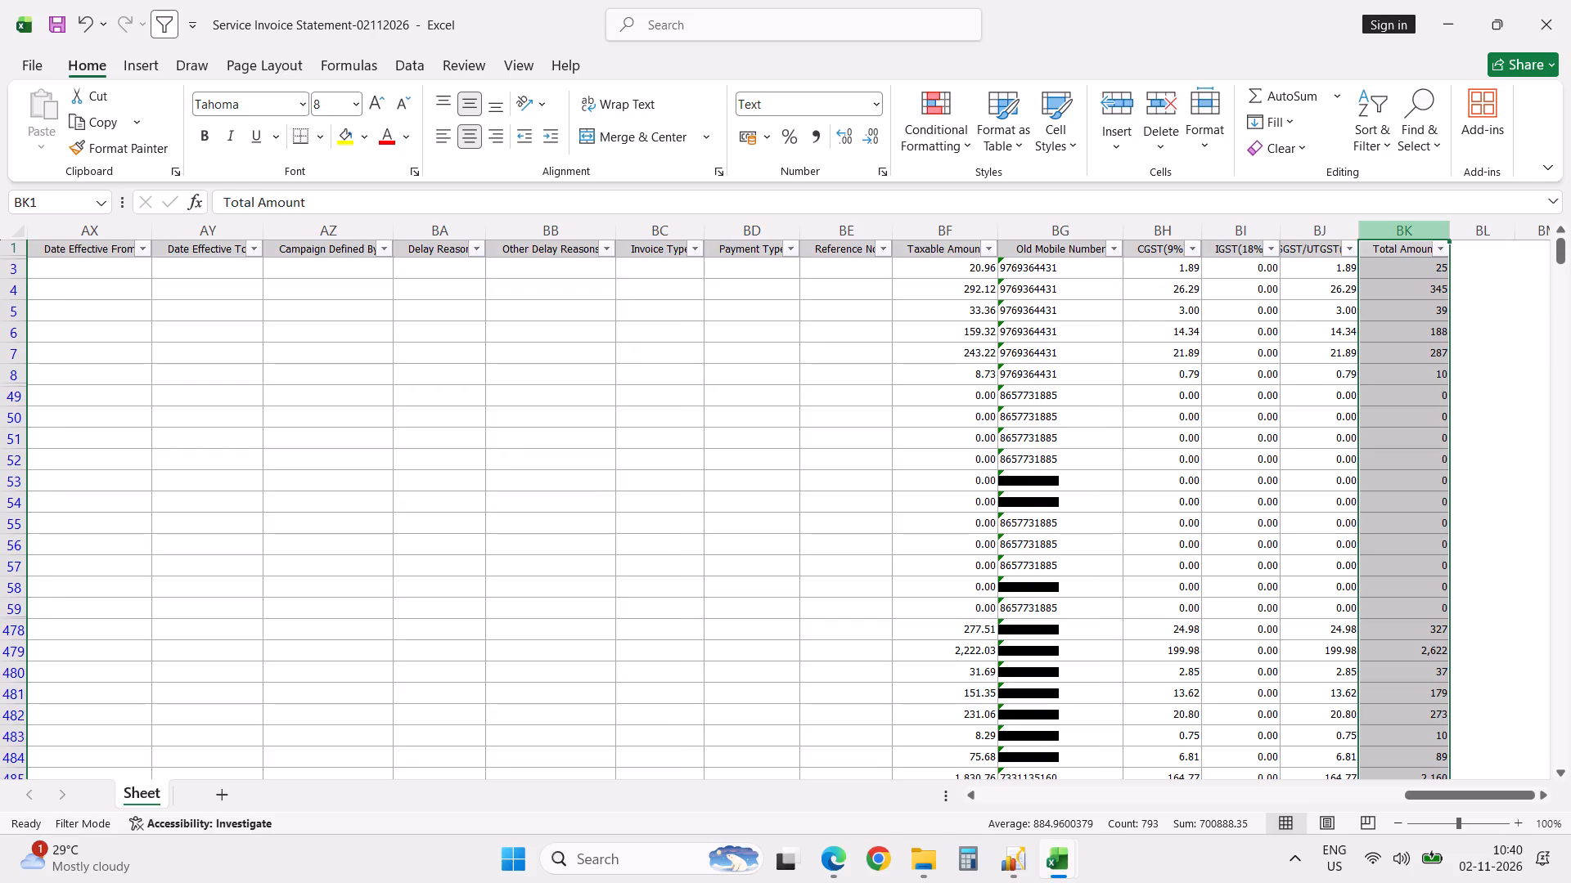
Examine the statement's columns from Total Amount back to Part/Labor Code and look through the filtered part rows.
key(Left)
key(Left)
key(Left)
key(Left)
key(Left)
key(Left)
key(Left)
key(Left)
key(Left)
key(Left)
key(Left)
key(Left)
key(Left)
key(Left)
key(Left)
key(Left)
key(Left)
key(Left)
key(Left)
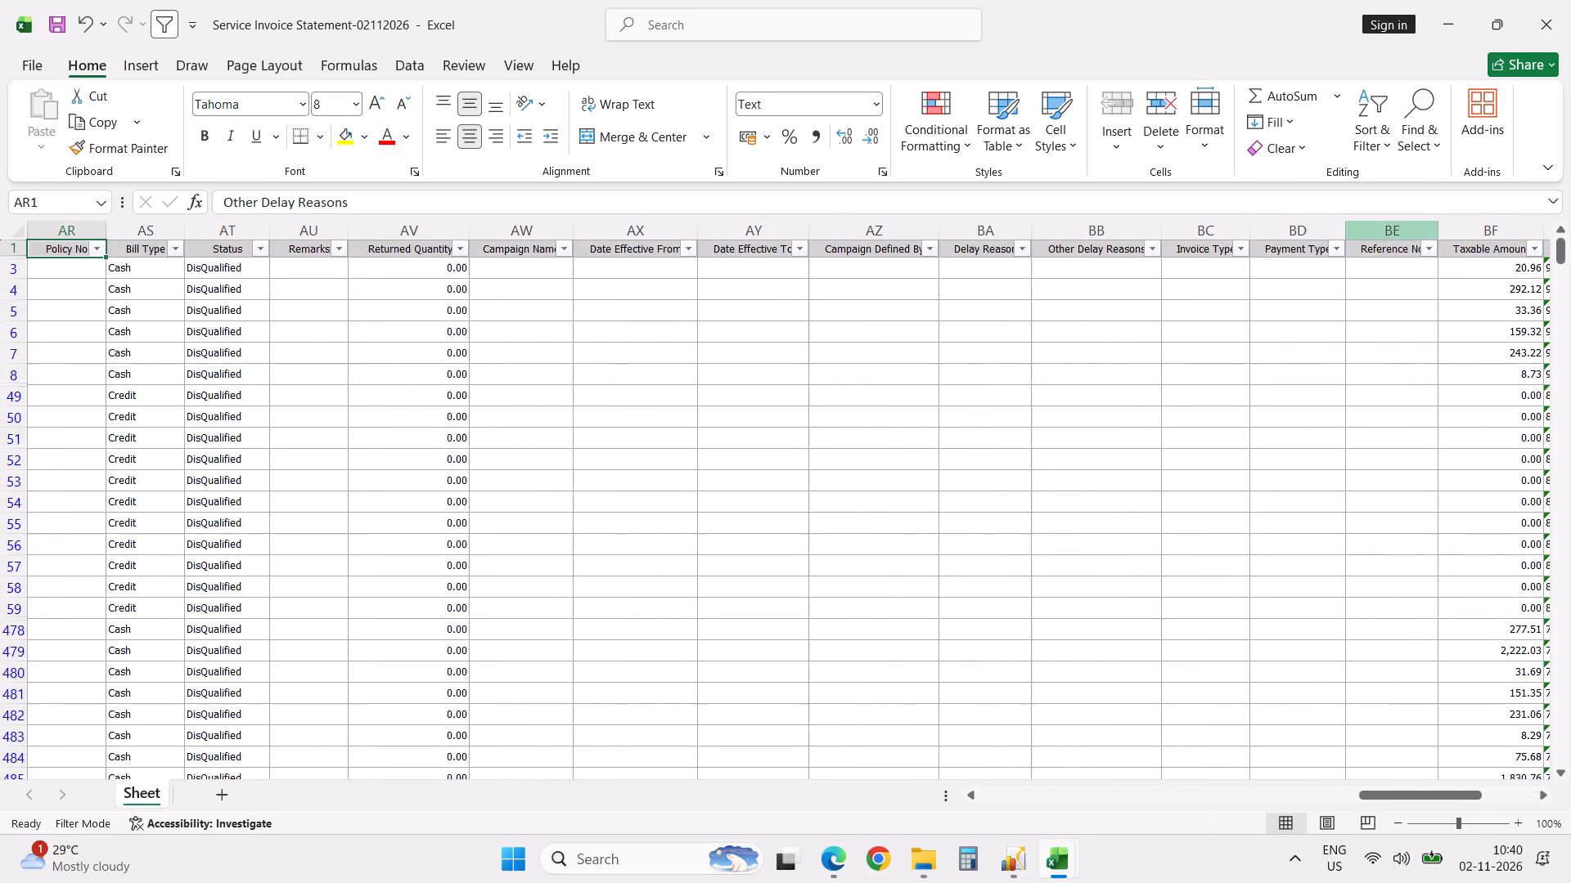
key(Left)
key(Left)
key(Left)
key(Left)
key(Left)
key(Left)
key(Left)
key(Left)
key(Left)
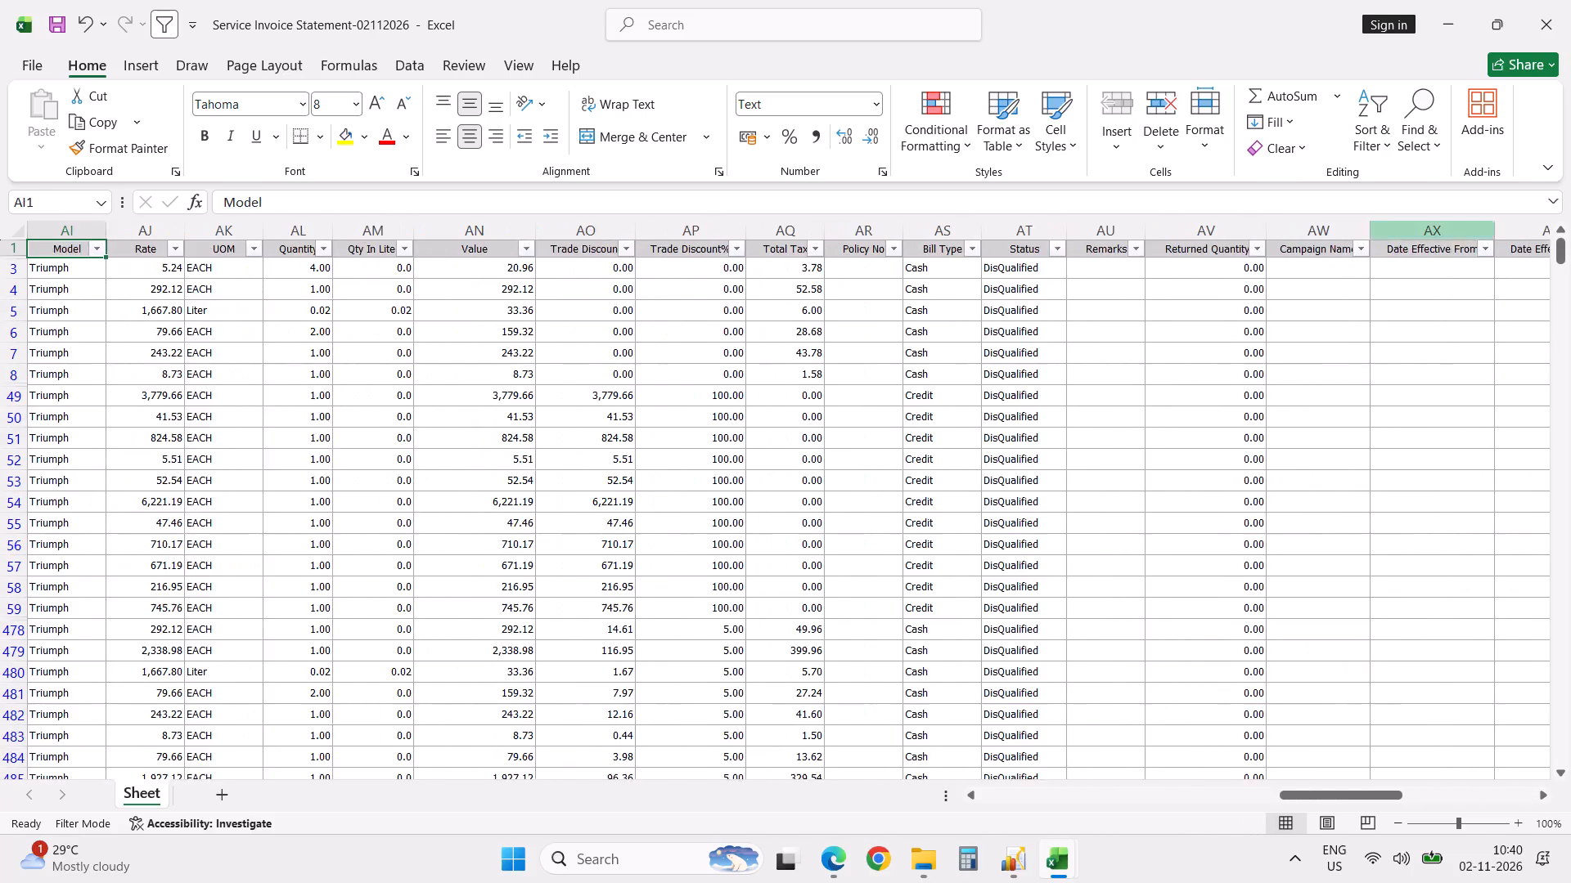
key(Left)
key(Left)
key(Left)
key(Left)
key(Left)
key(Left)
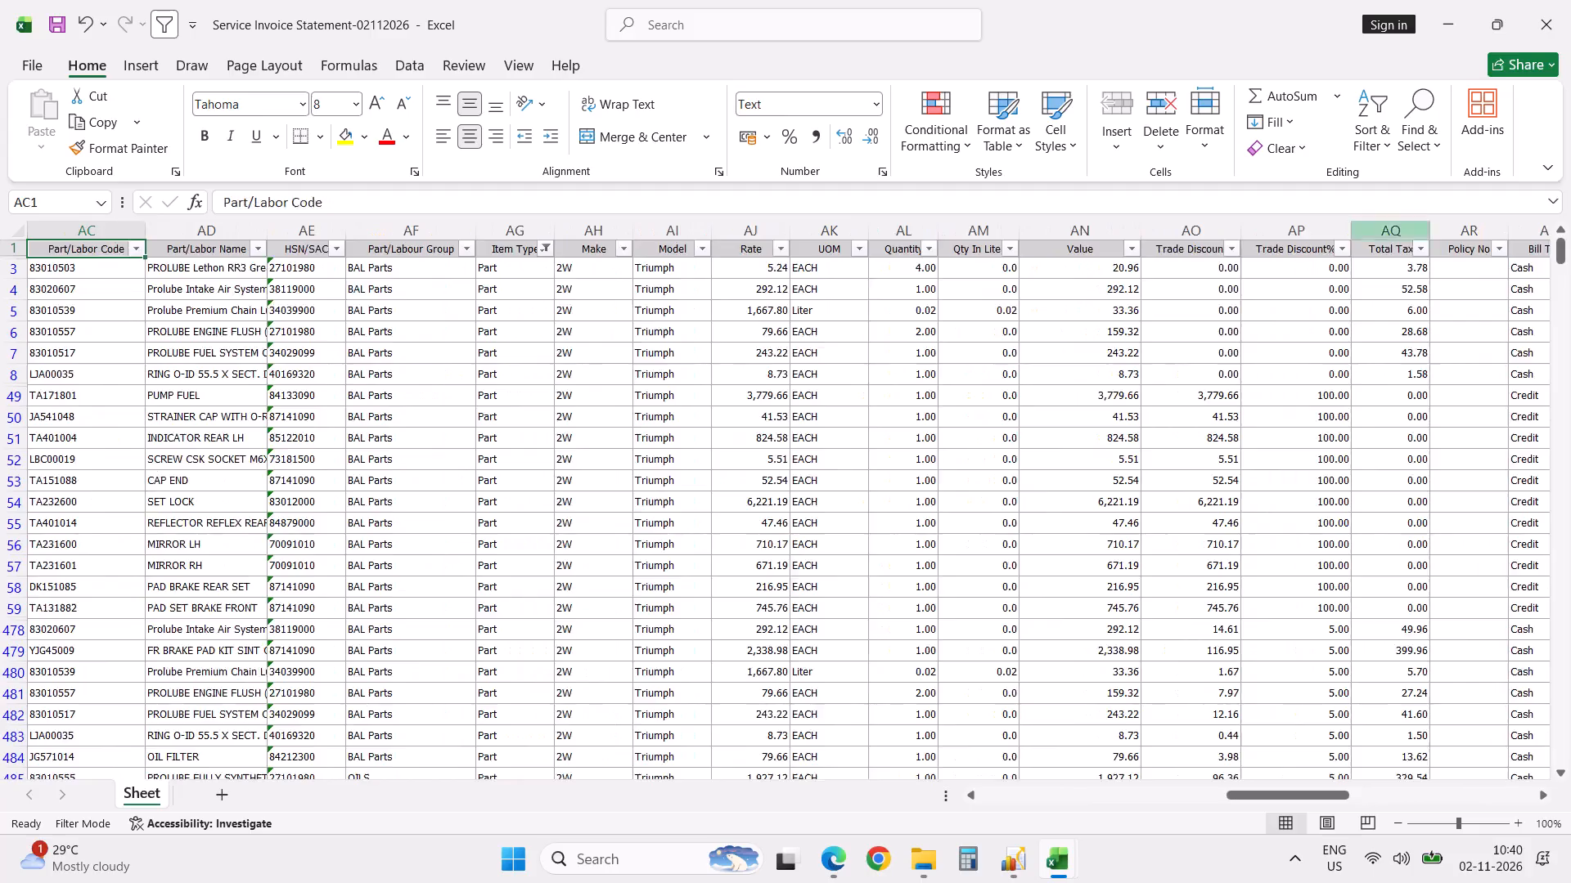
key(Left)
key(Right)
key(Down)
key(Down)
key(Down)
key(Down)
key(Down)
key(Down)
key(Down)
key(Down)
key(Down)
key(Down)
key(Down)
key(Down)
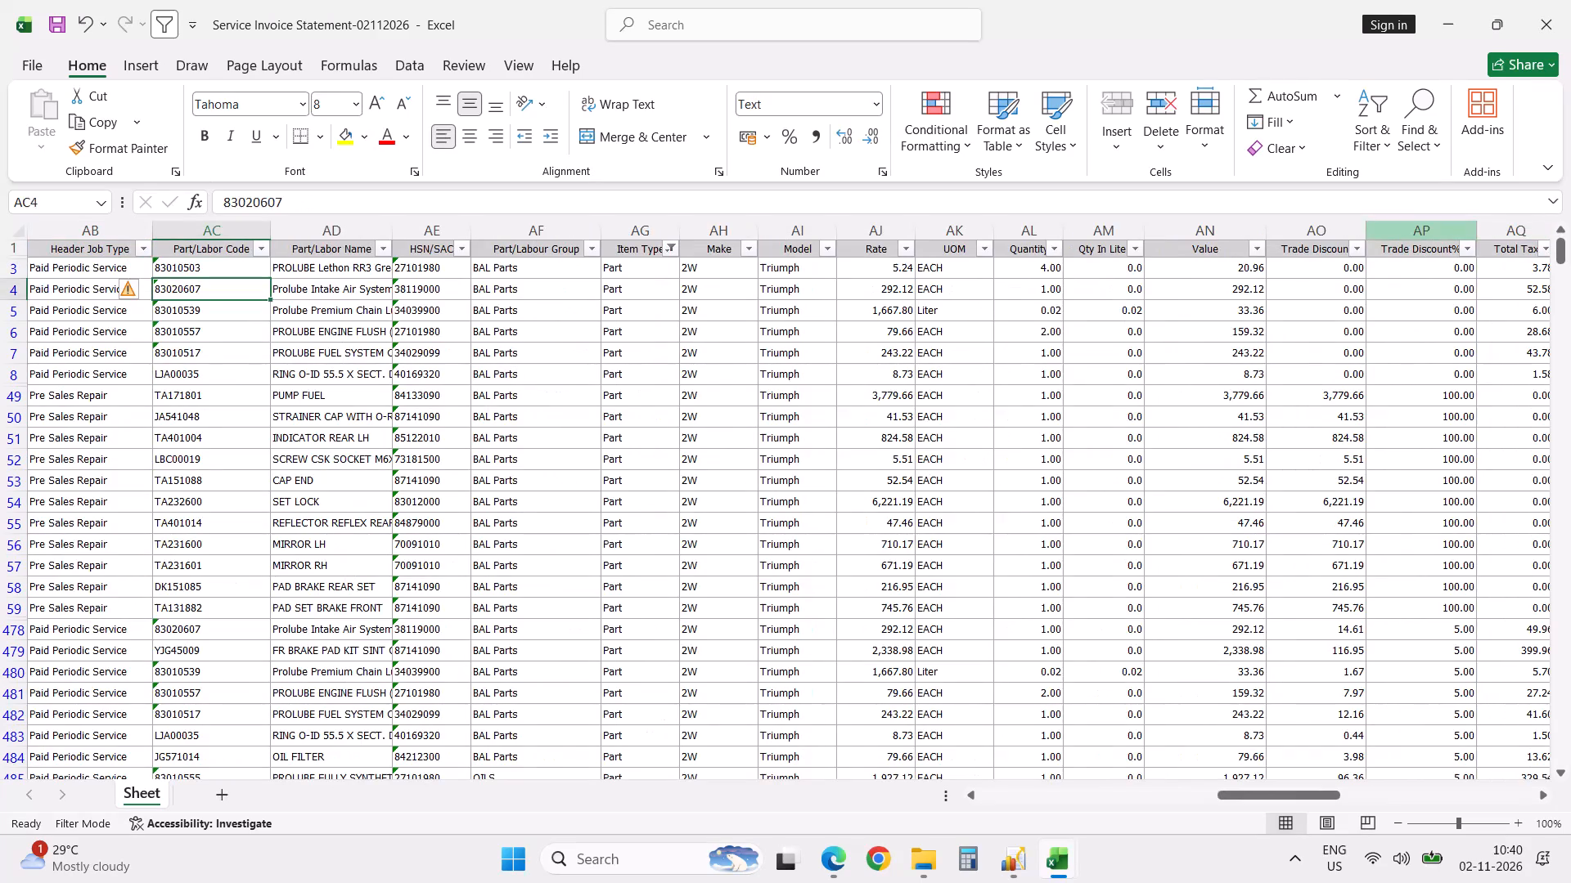
key(Down)
key(Down)
key(Down)
key(Down)
key(Down)
key(Down)
key(Down)
key(Down)
key(Down)
key(Down)
key(Down)
key(Down)
key(Down)
key(Down)
key(Down)
key(Down)
key(Down)
key(Down)
key(Down)
key(Down)
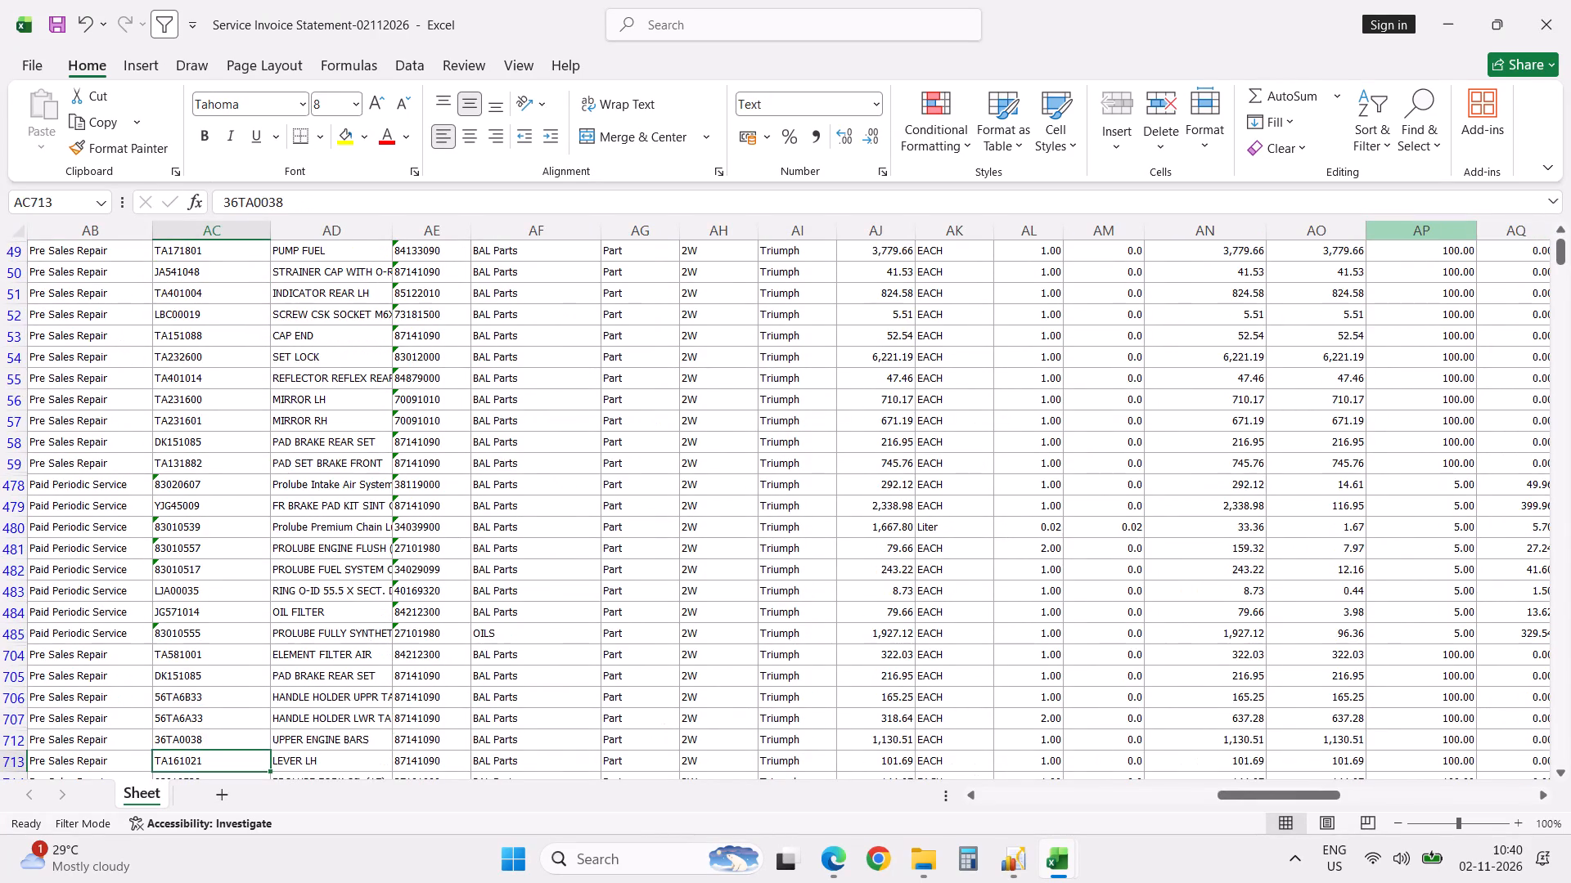
key(Down)
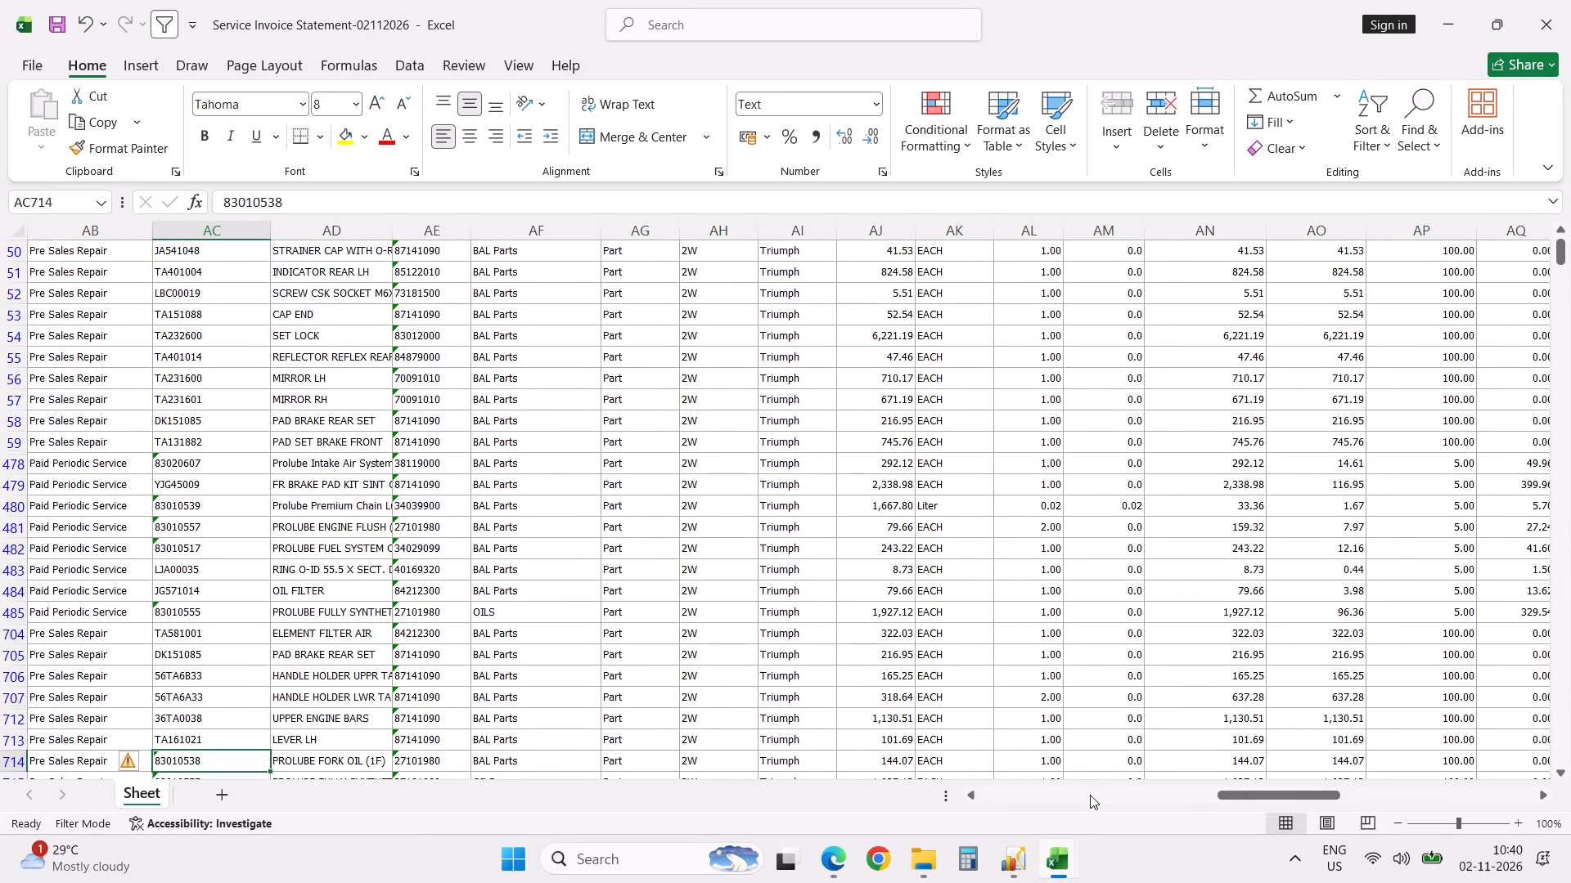
Switch to Excellon and export the Year To Date Service Invoice Statement as an XLSX file.
click(1024, 855)
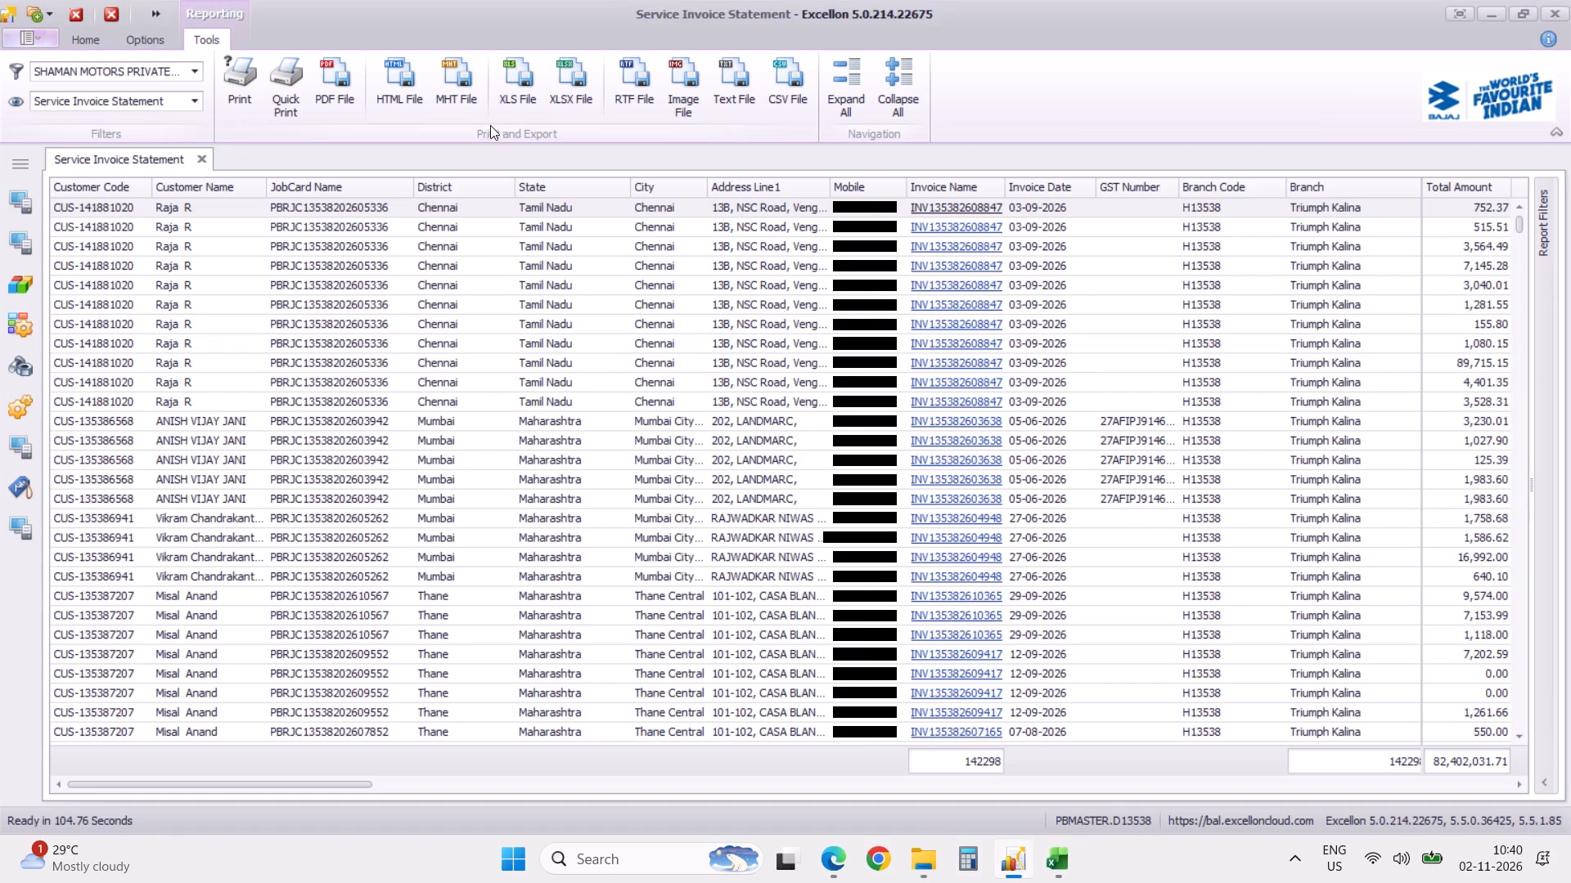
click(568, 84)
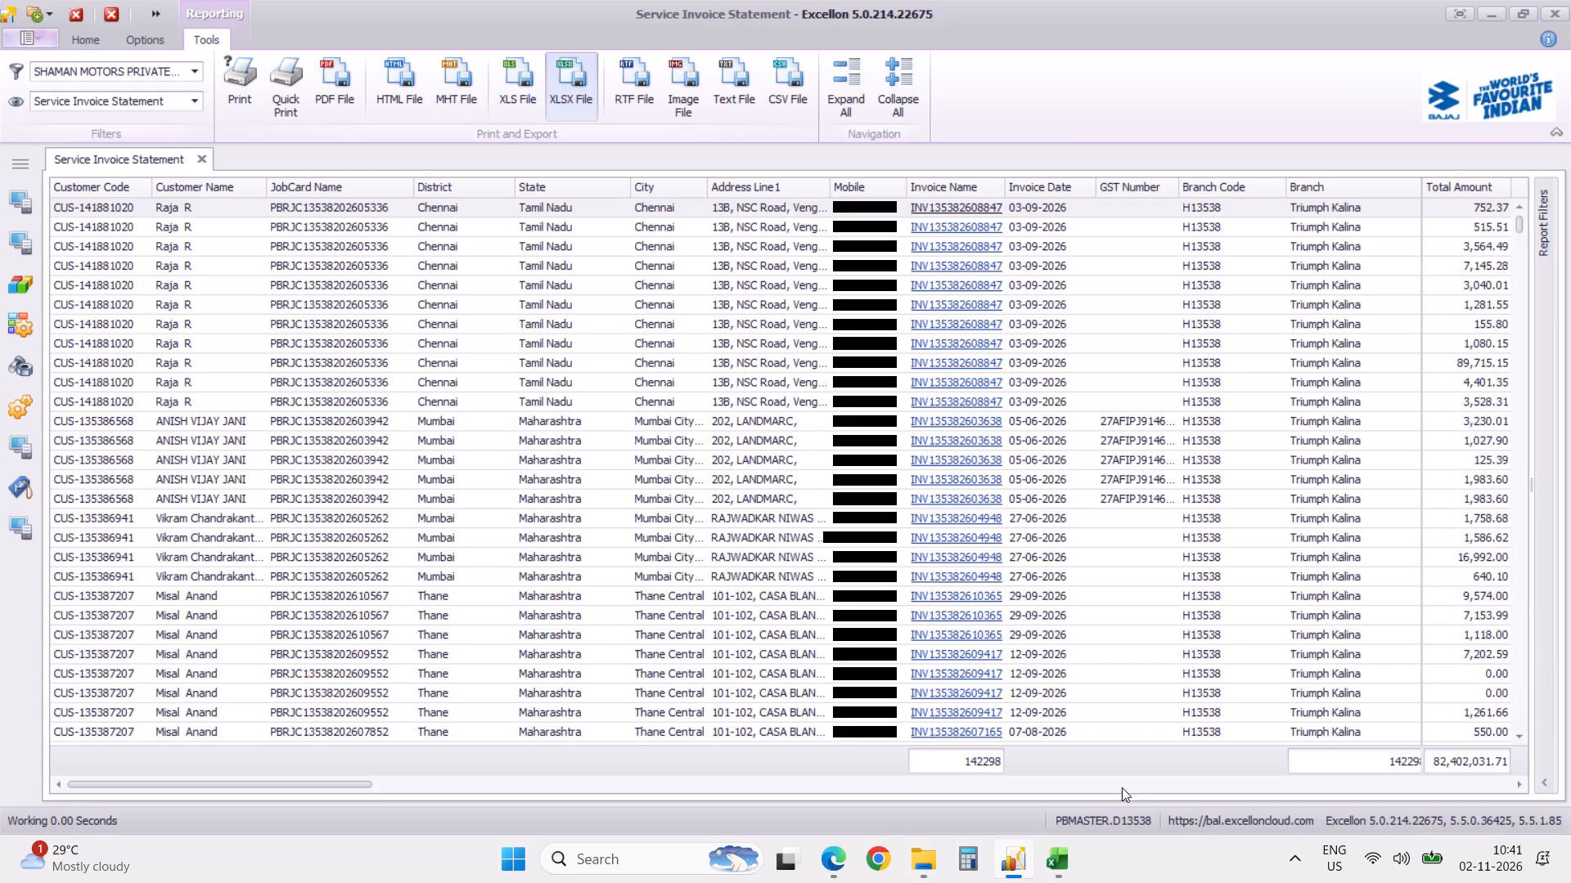
Switch to the Monthly Funds Tracker and look over the Nov-2026 date columns along the SAP BO Value row.
click(1058, 853)
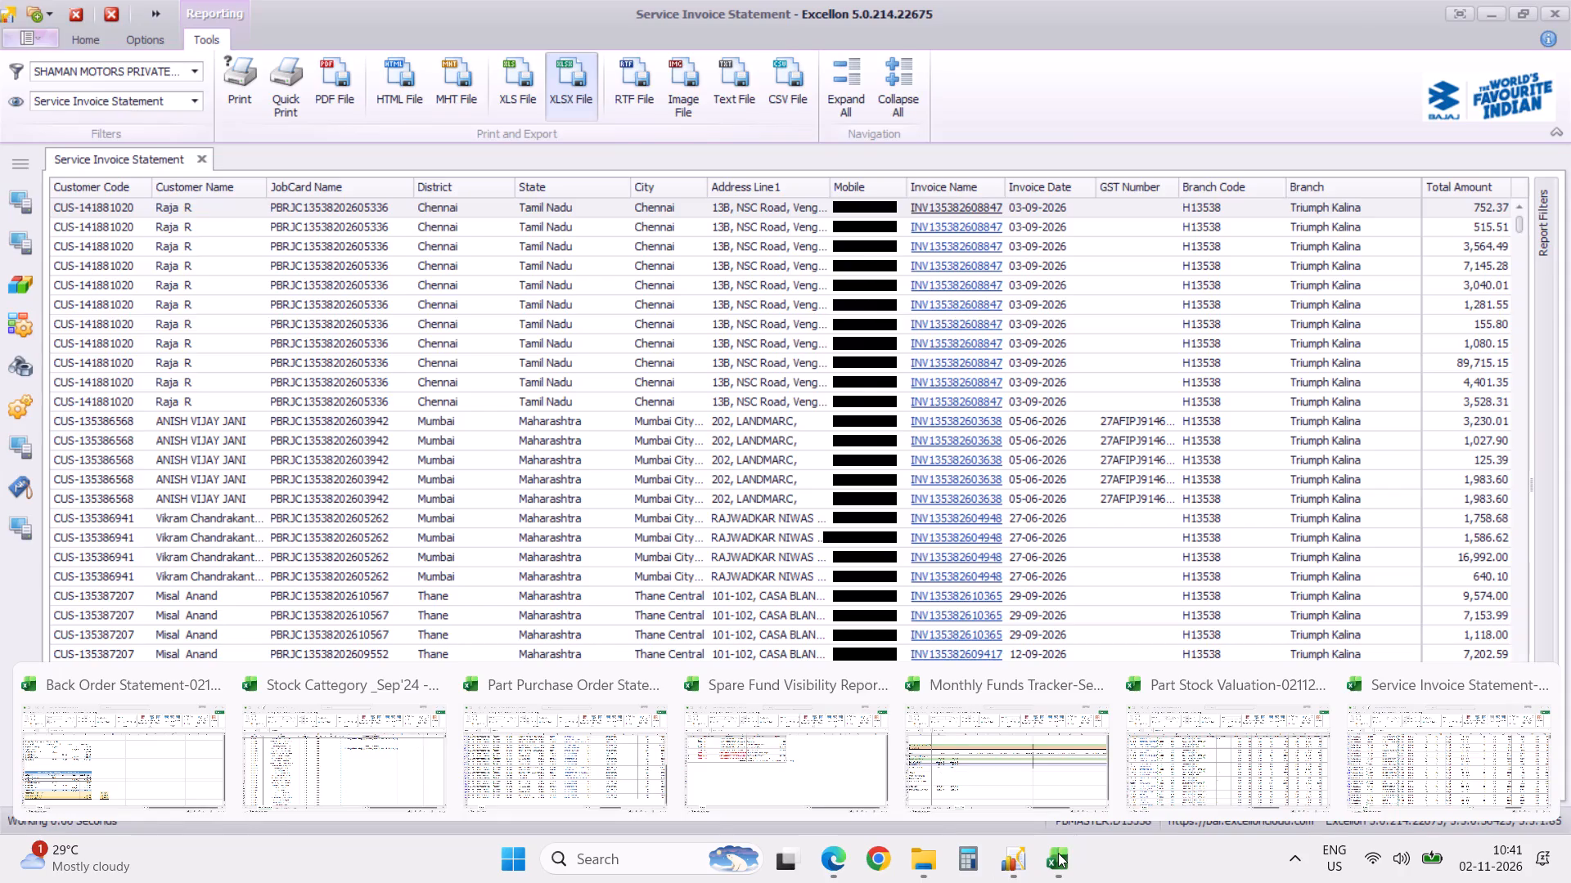
click(1038, 808)
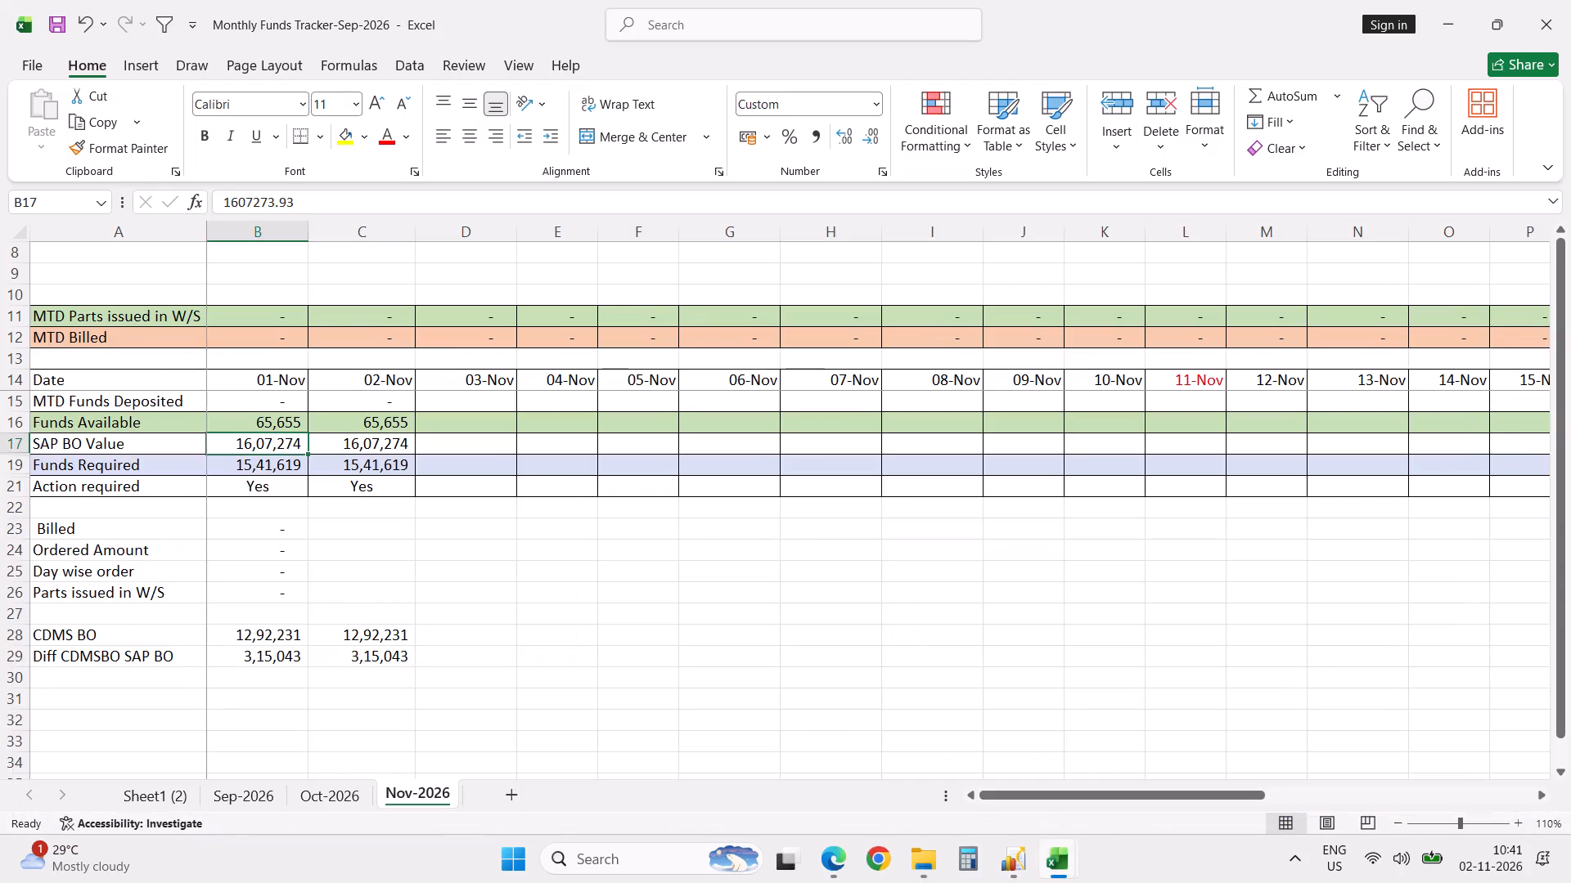
key(Right)
key(Right)
key(Right)
key(Right)
key(Right)
key(Right)
key(Right)
key(Right)
key(Right)
key(Right)
key(Right)
key(Right)
key(Right)
key(Right)
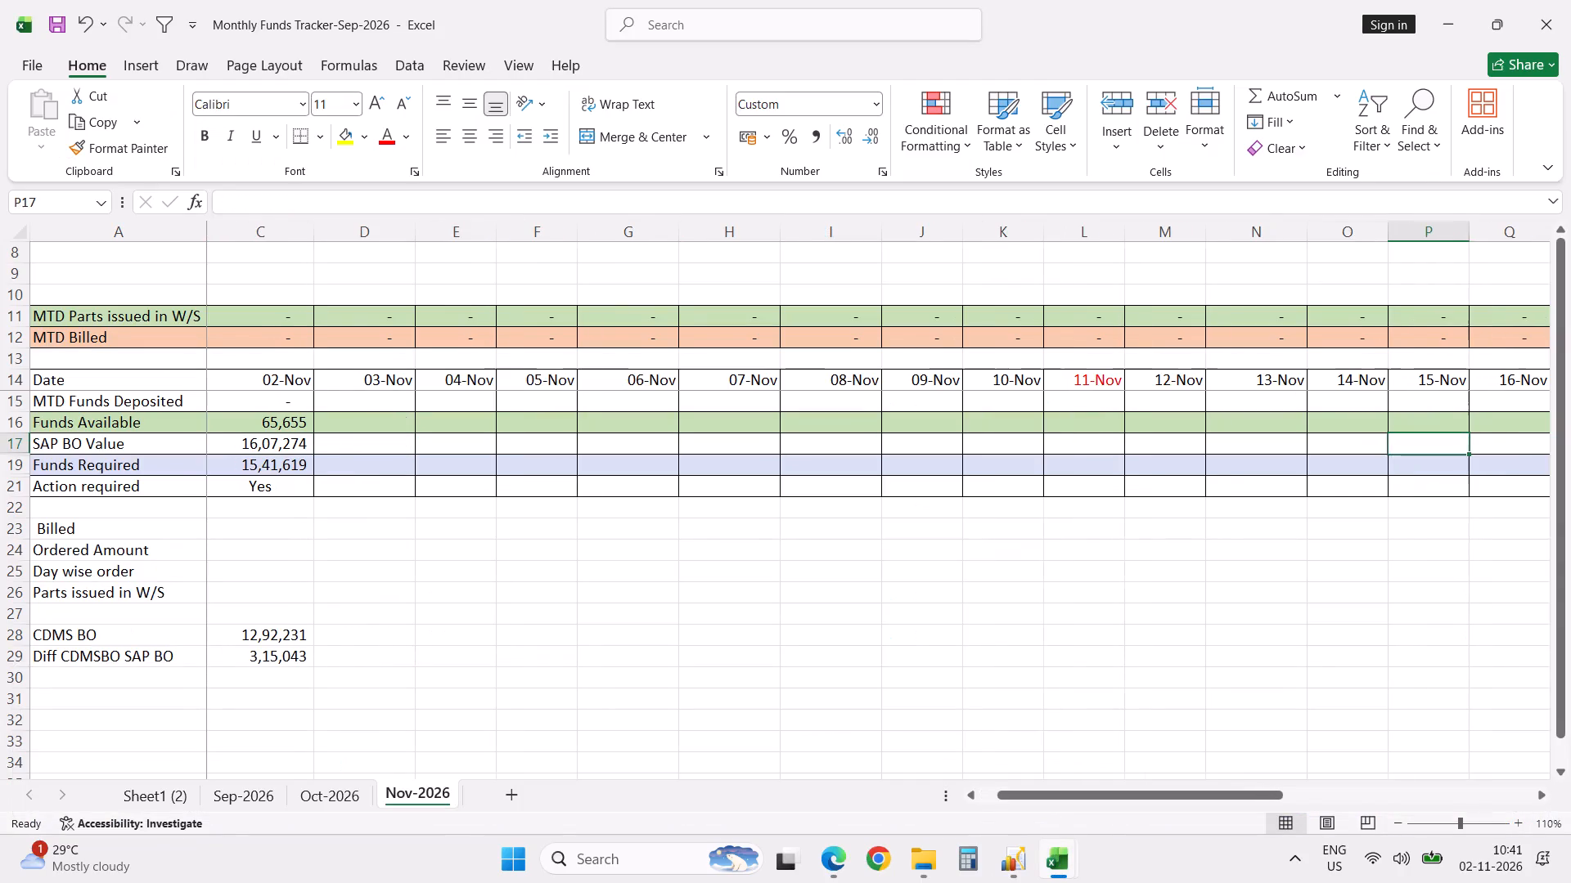
key(Right)
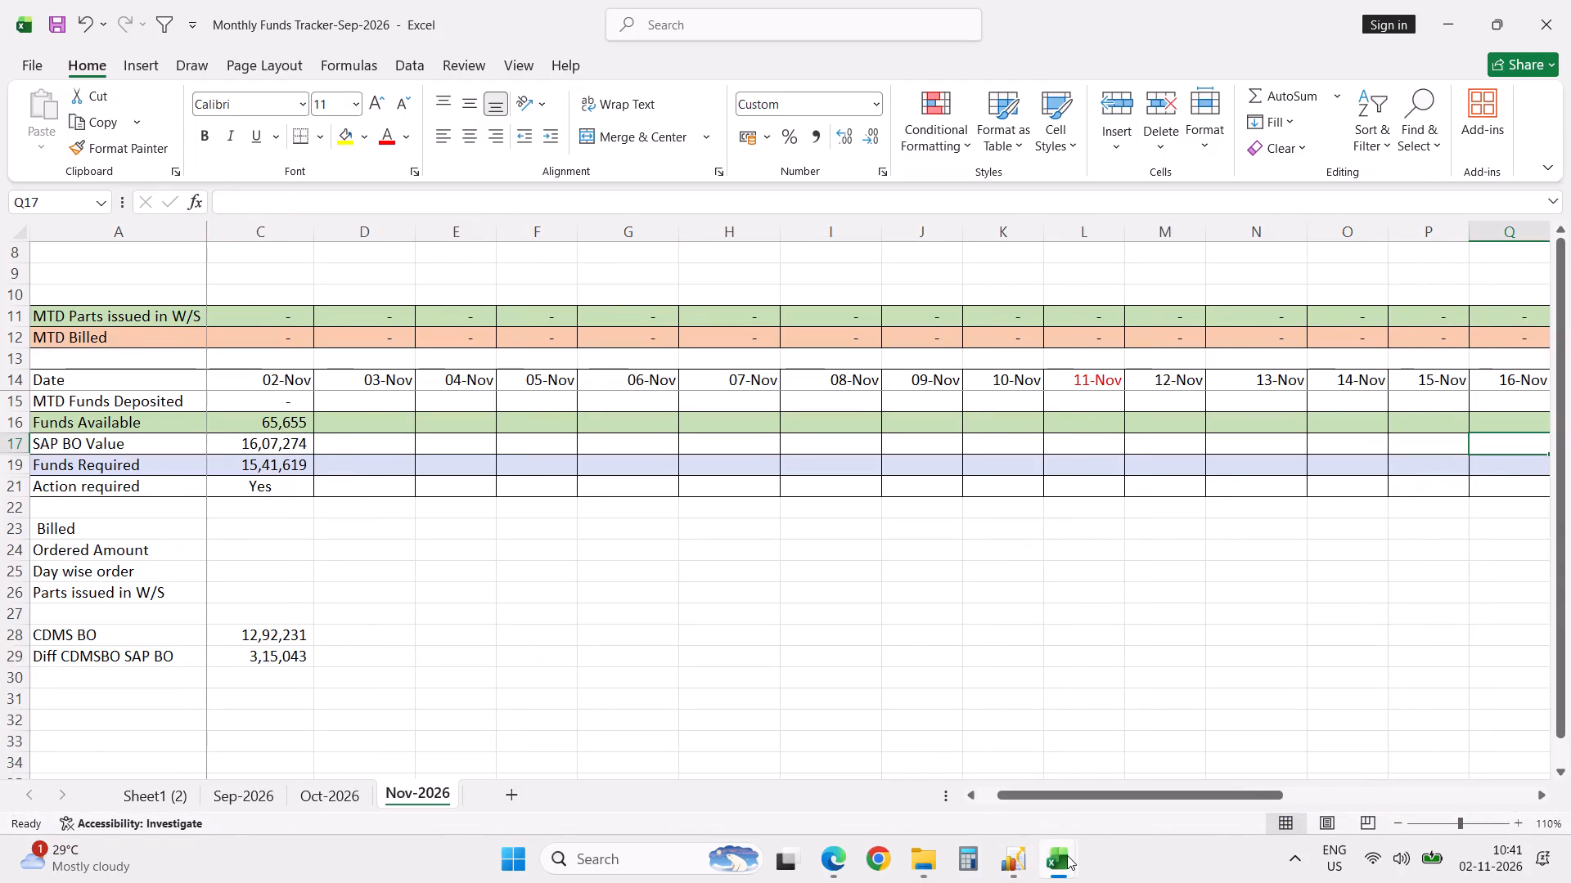
Copy the Category and Part Group headers with their A2 VLOOKUP text from Stock Cattegory _Sep'24 into AT1 of Part Stock Valuation-02112026.
click(1305, 737)
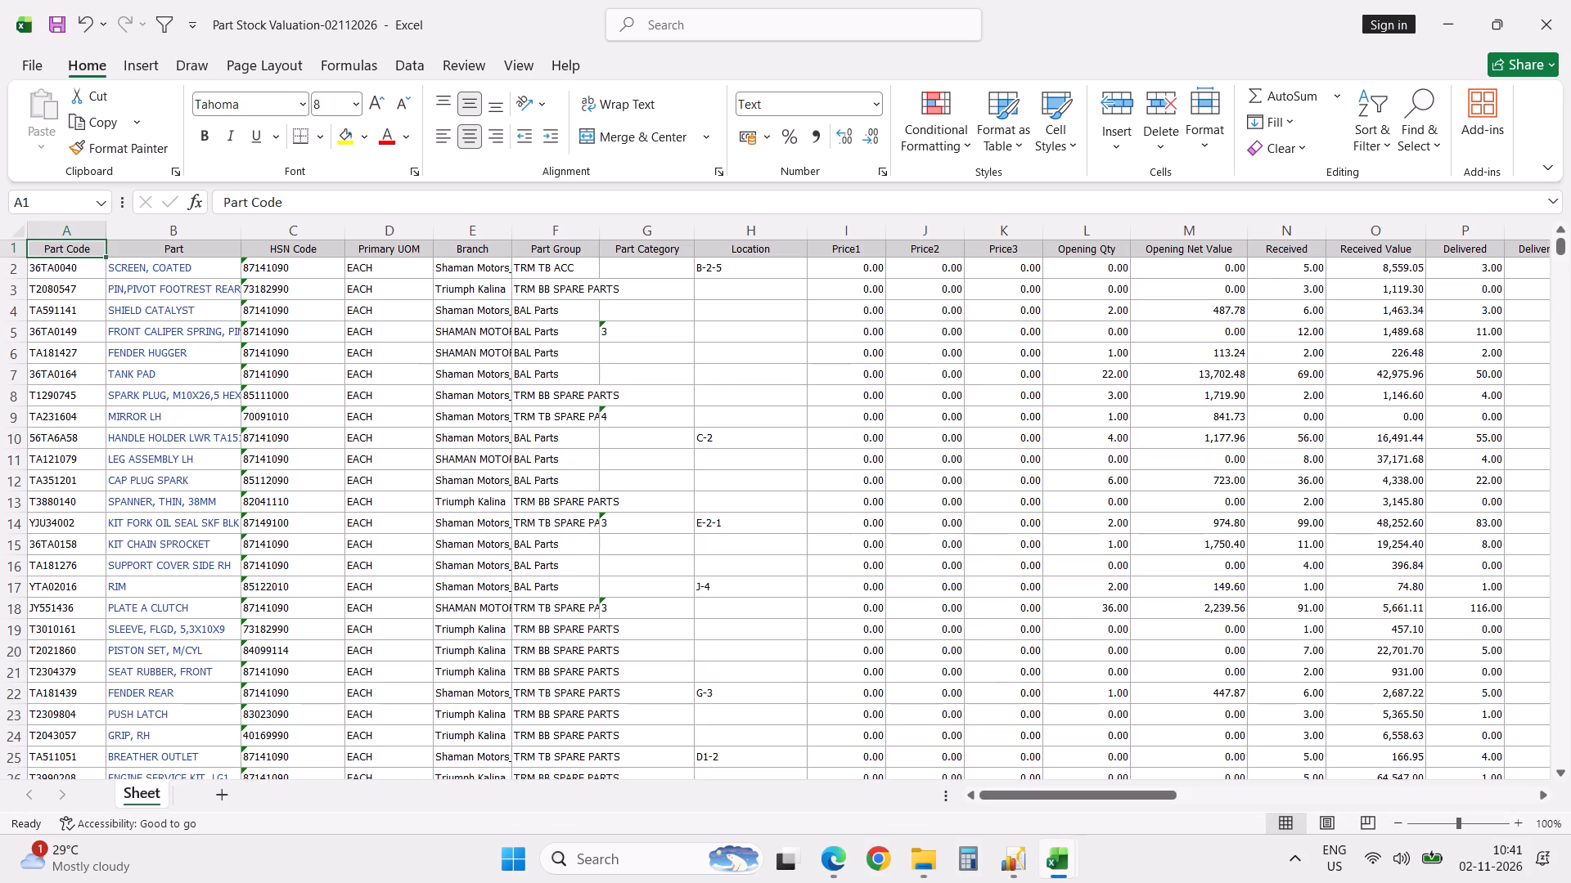
key(ctrl+Down)
key(Down)
key(Up)
key(Up)
key(ctrl+Up)
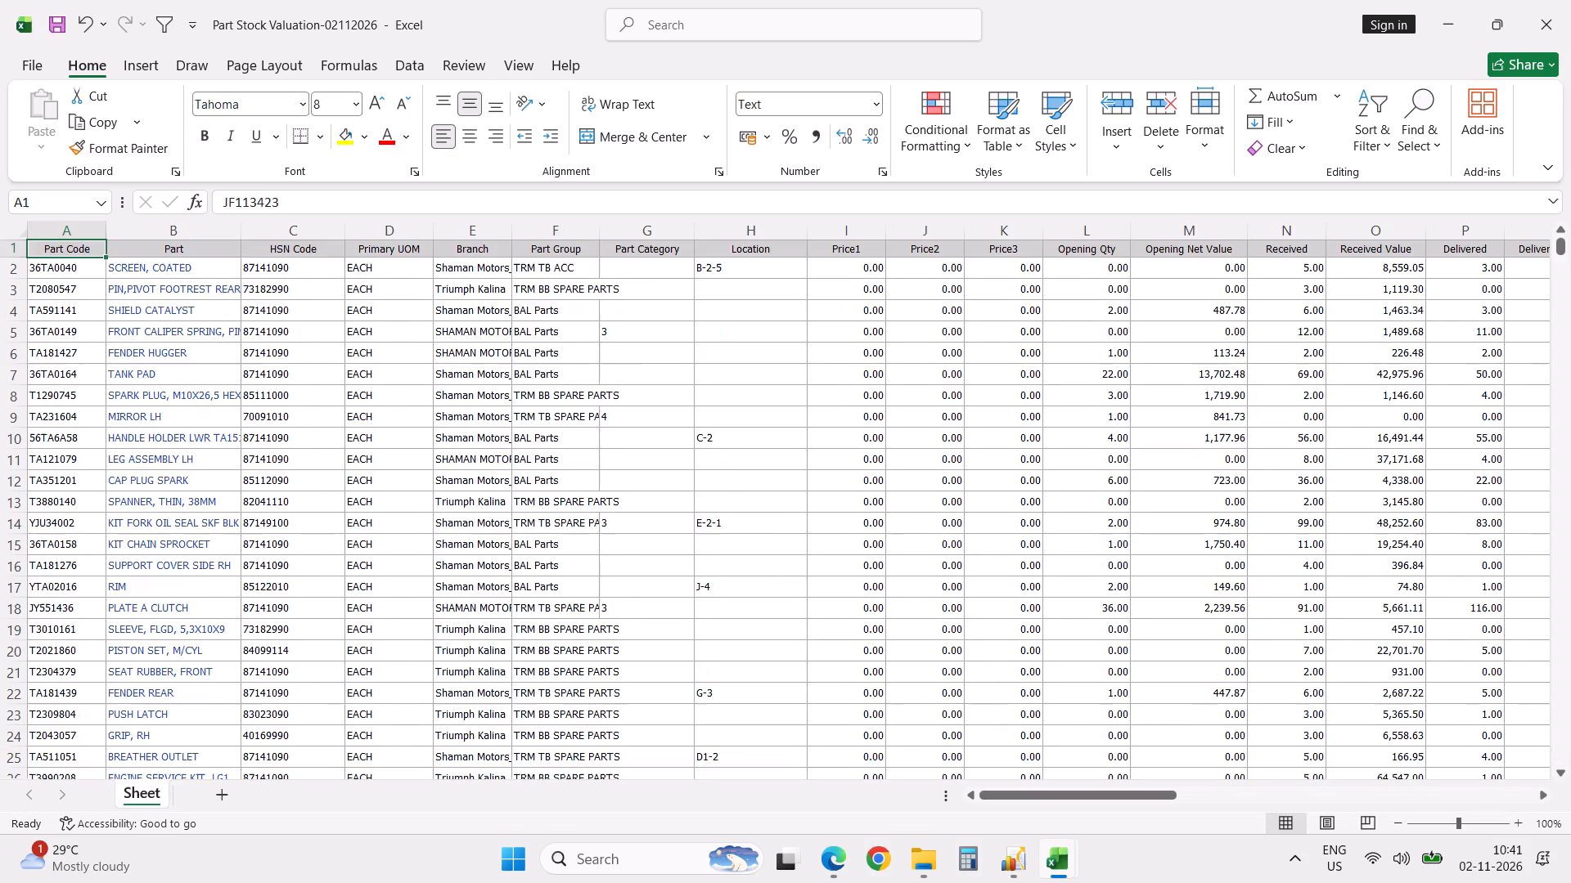
key(ctrl+Right)
key(Right)
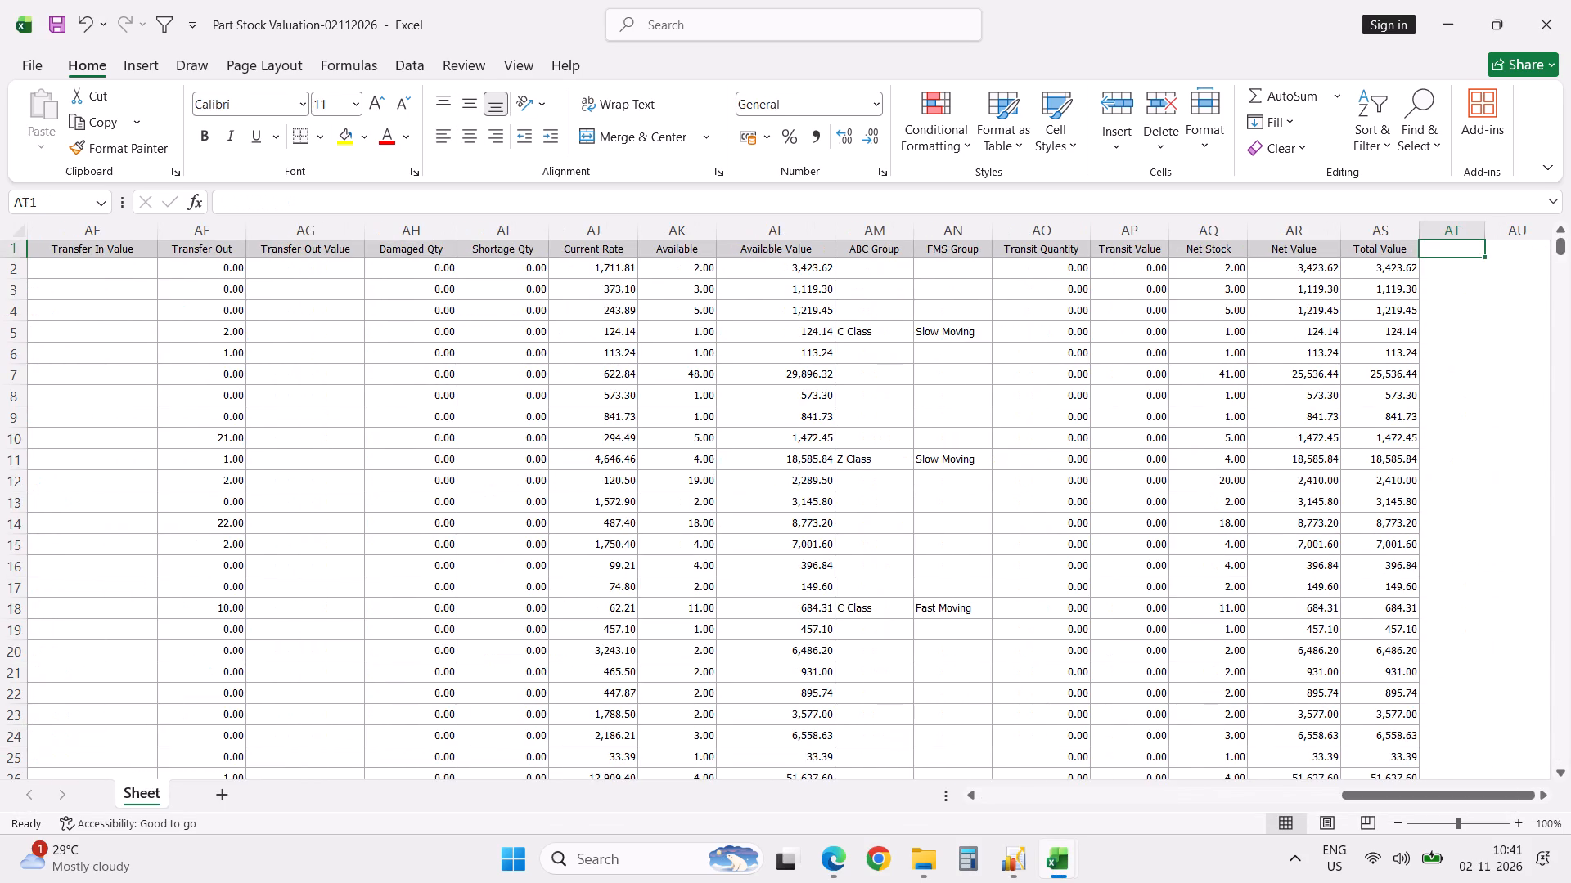
key(alt+Tab)
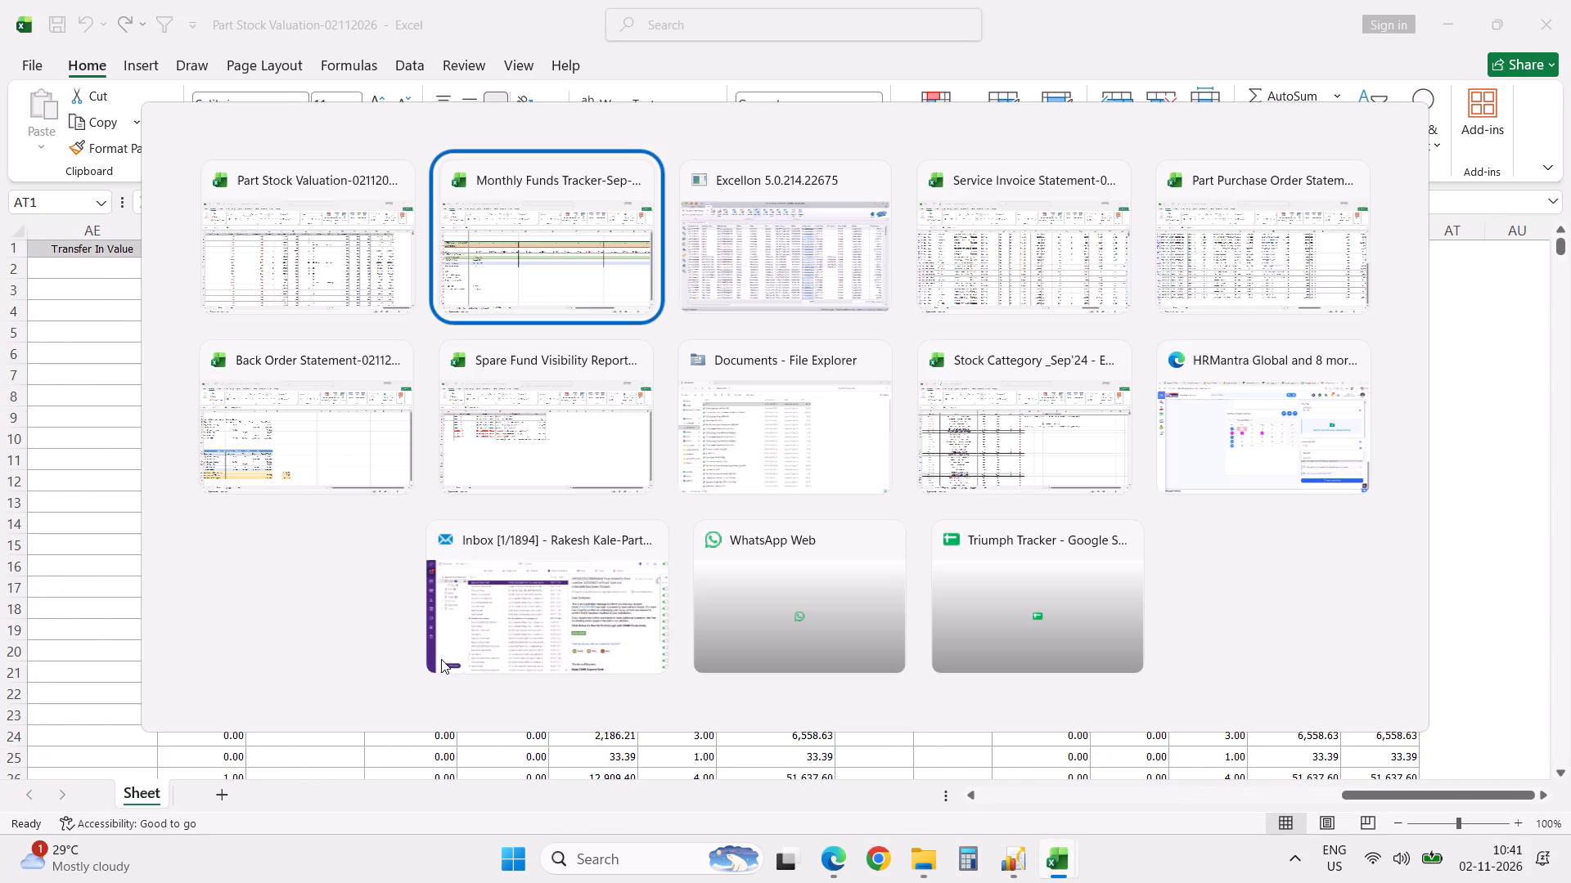
key(alt+Tab)
key(alt+Tab)
key(alt+Tab)
key(alt+Tab)
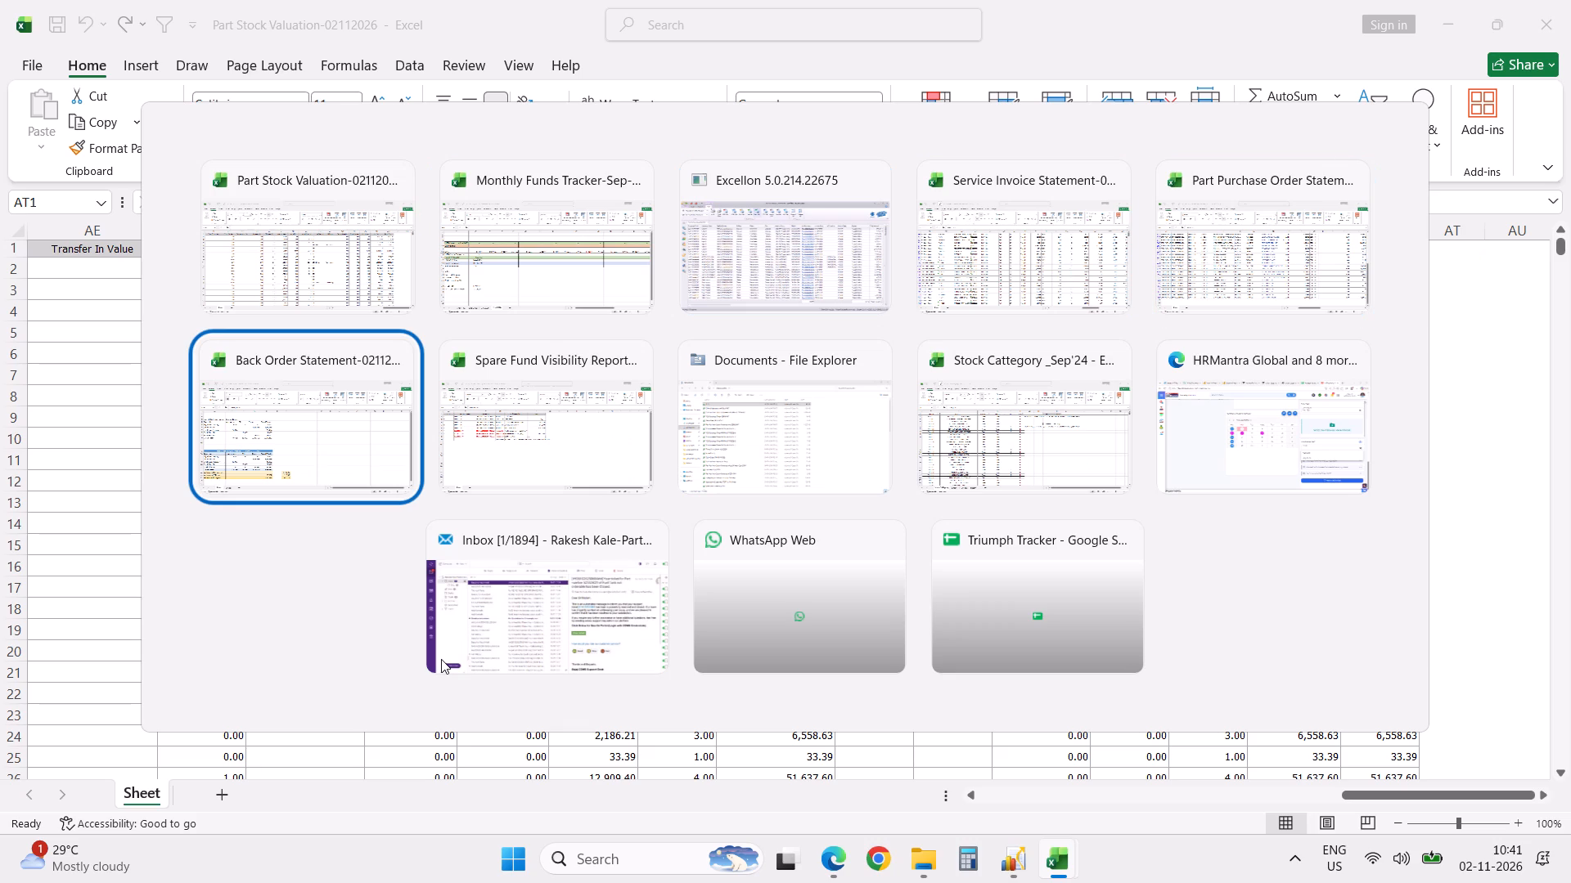
key(alt+Tab)
key(alt+Tab)
key(alt+Tab)
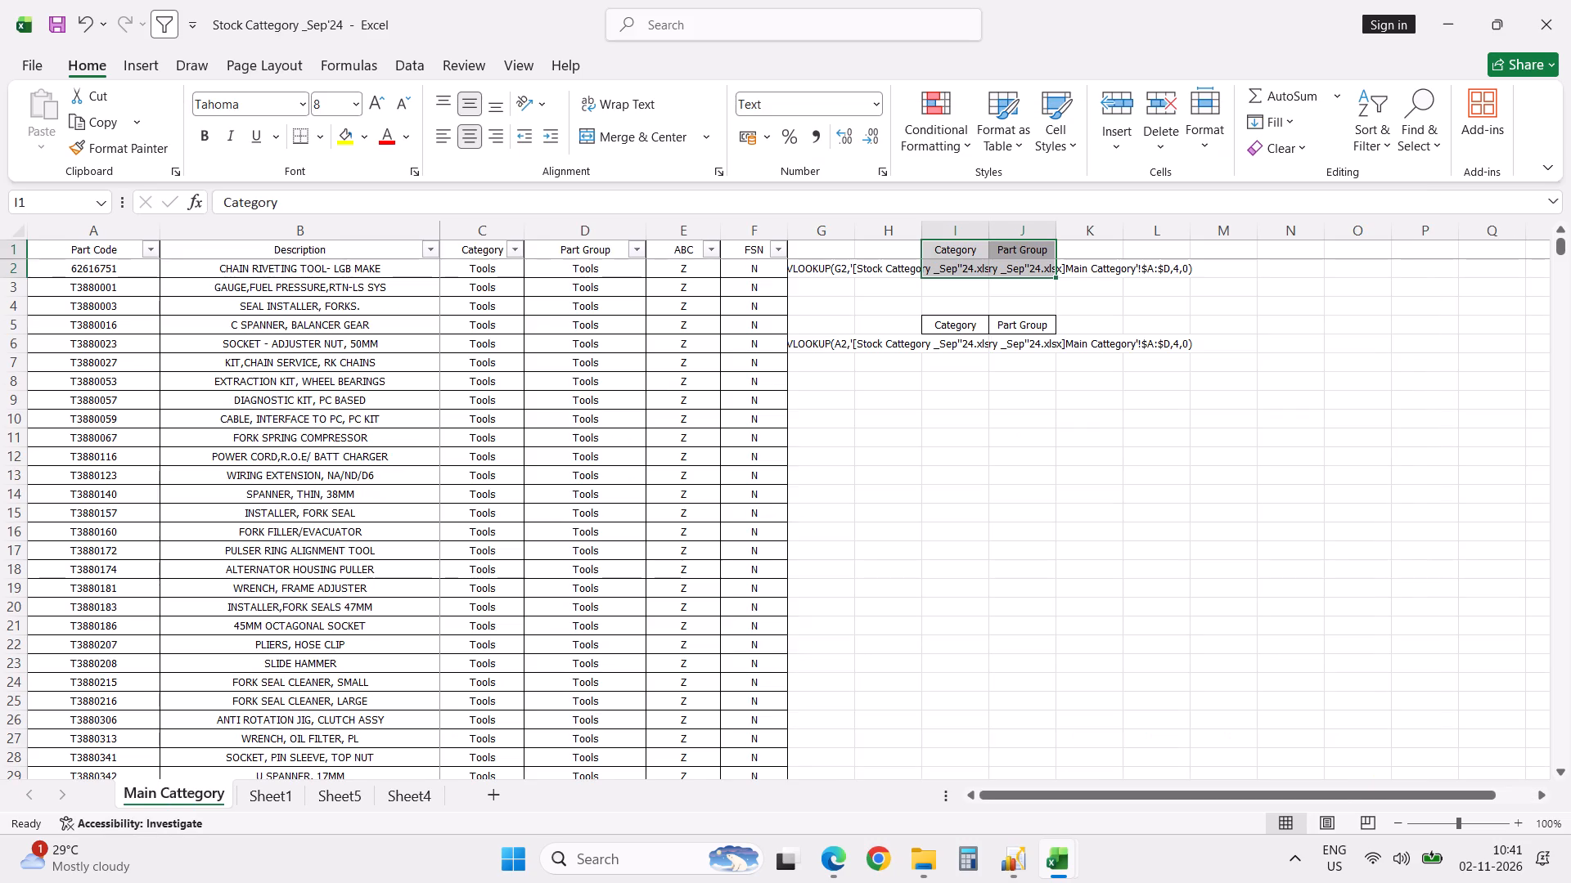
key(Down)
key(Down)
key(Down)
key(Down)
key(Down)
key(Up)
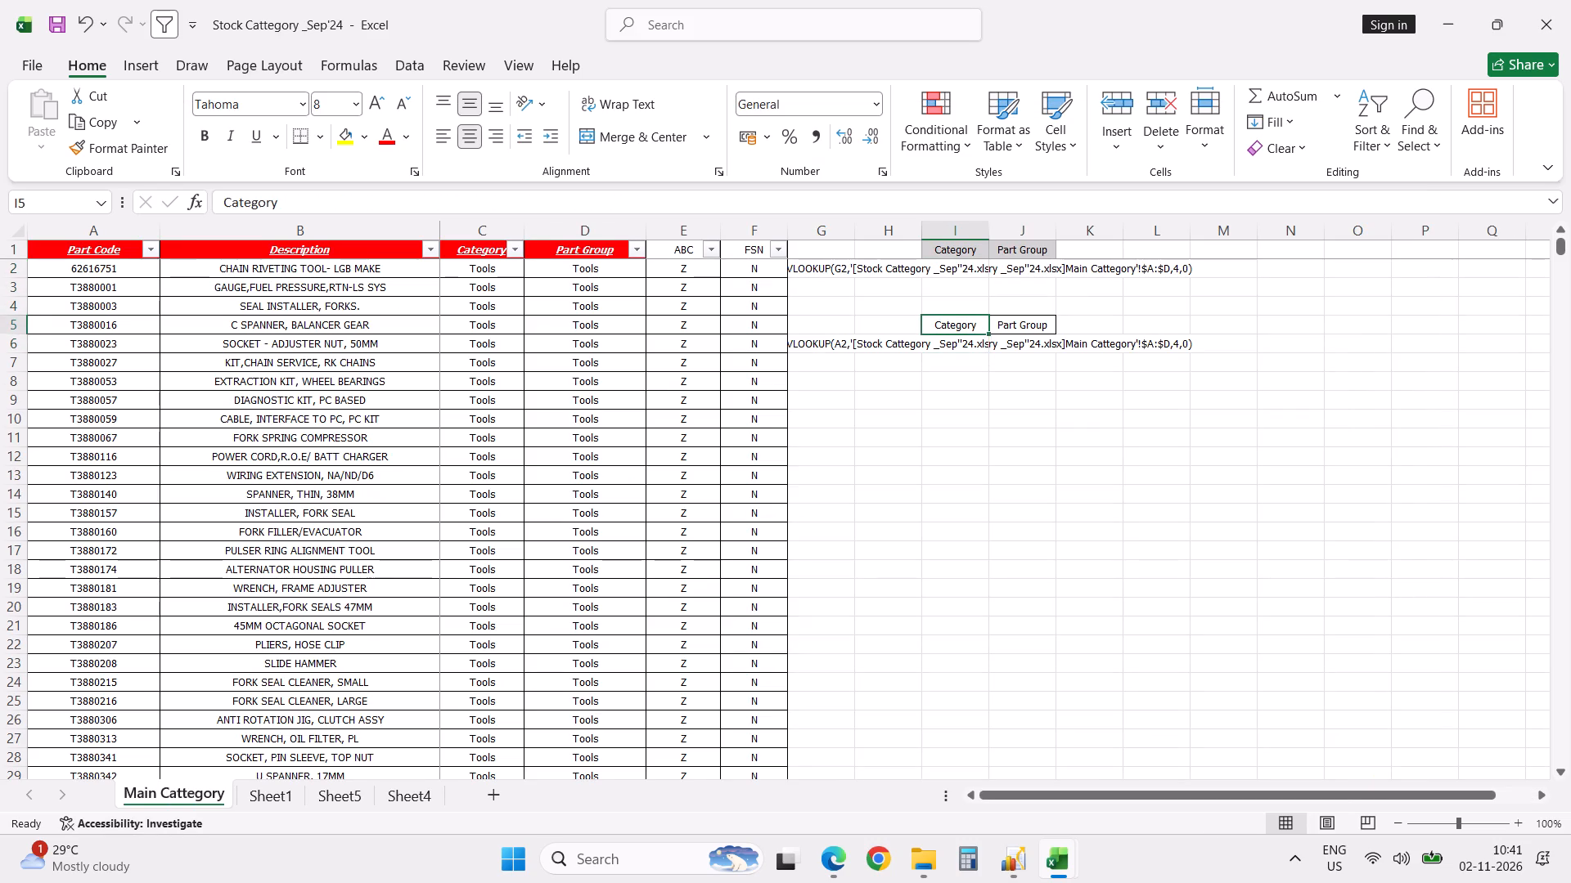
key(shift+Right)
key(shift+Down)
key(ctrl+c)
key(alt+Tab)
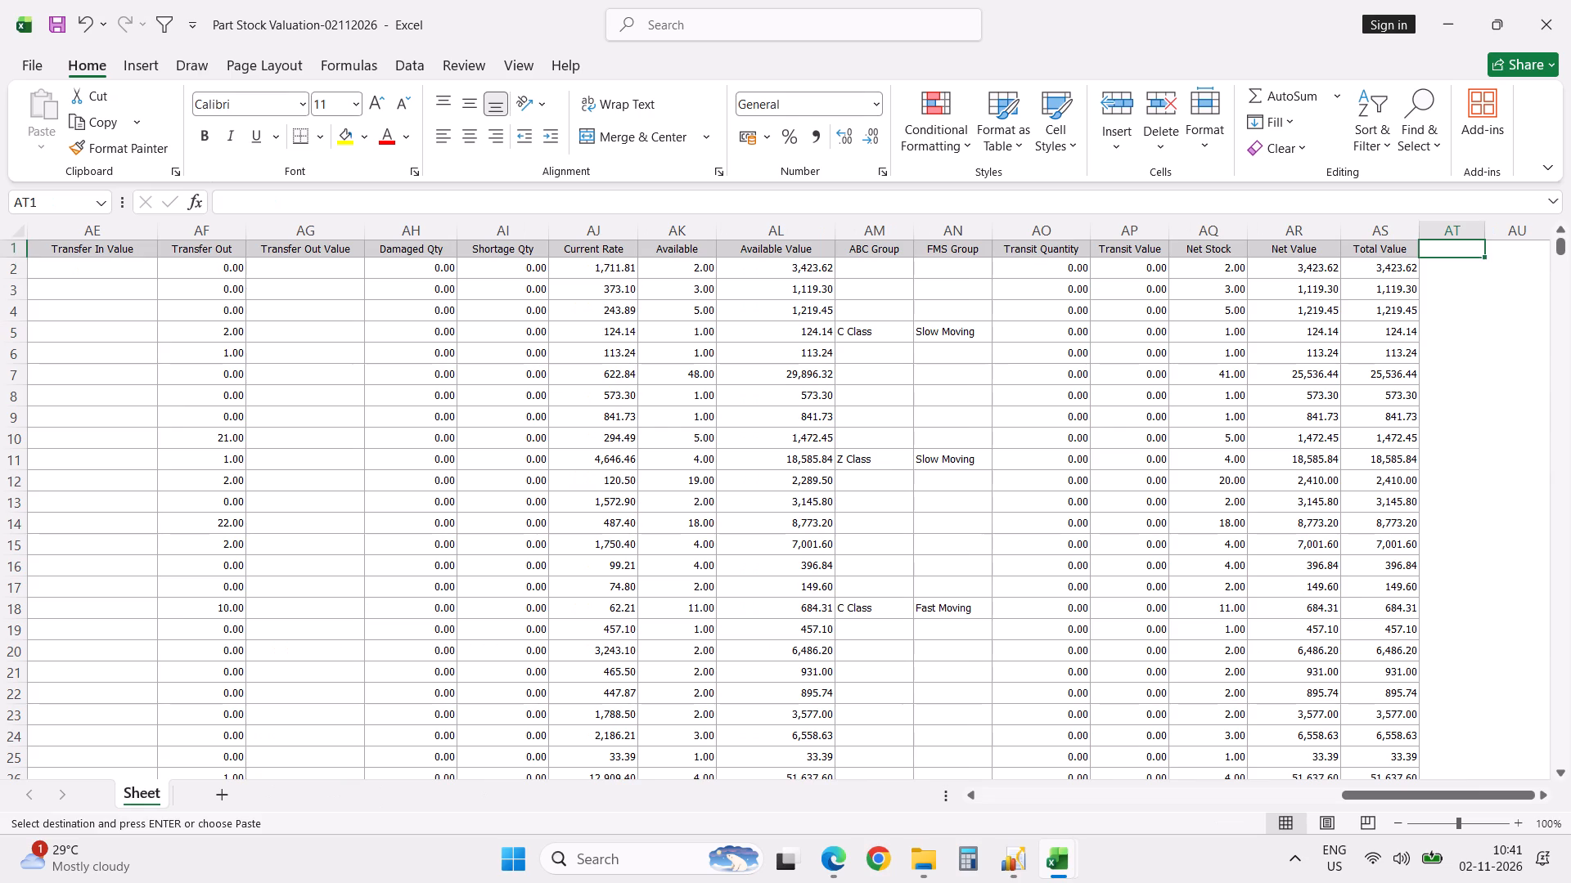
key(Return)
key(Down)
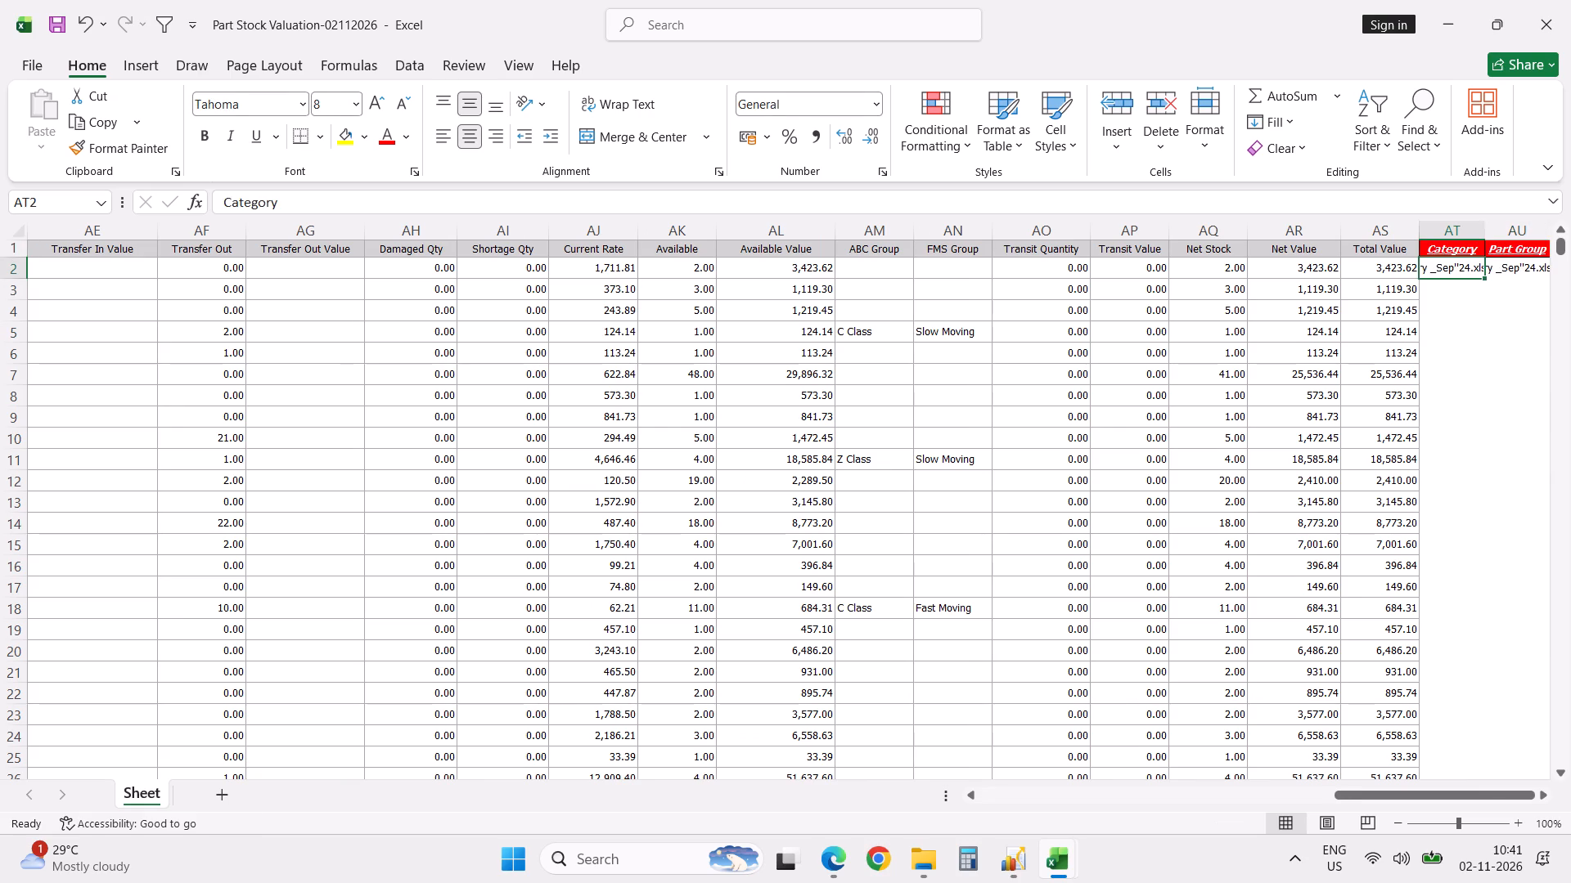
Turn the pasted VLOOKUP text in AT2 and AU2 into working formulas by adding a leading equals sign.
click(214, 200)
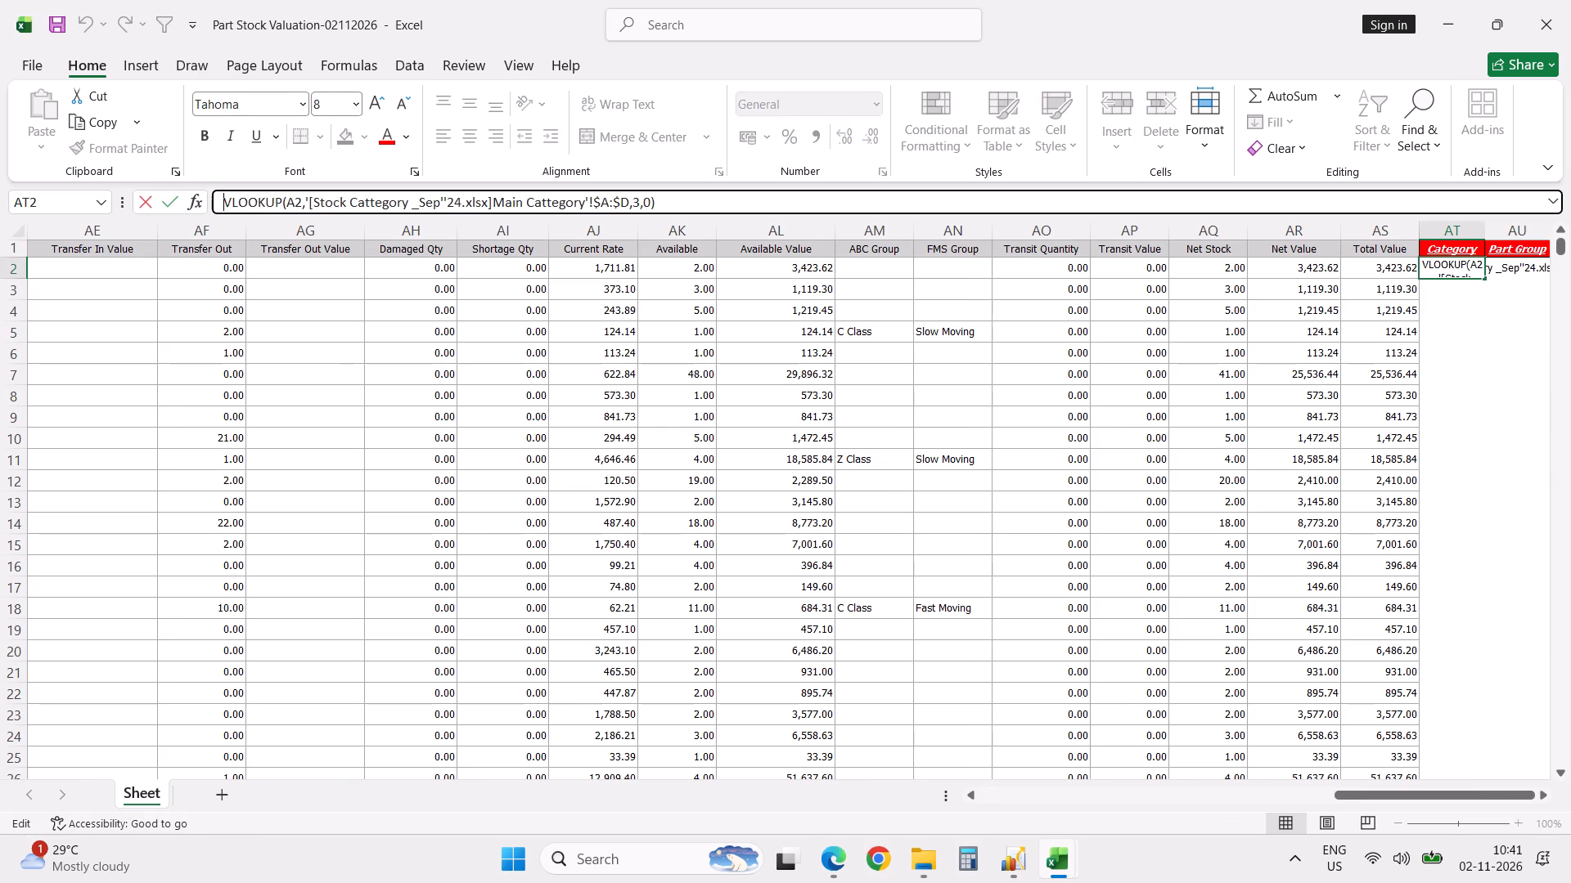
key(equal)
key(Tab)
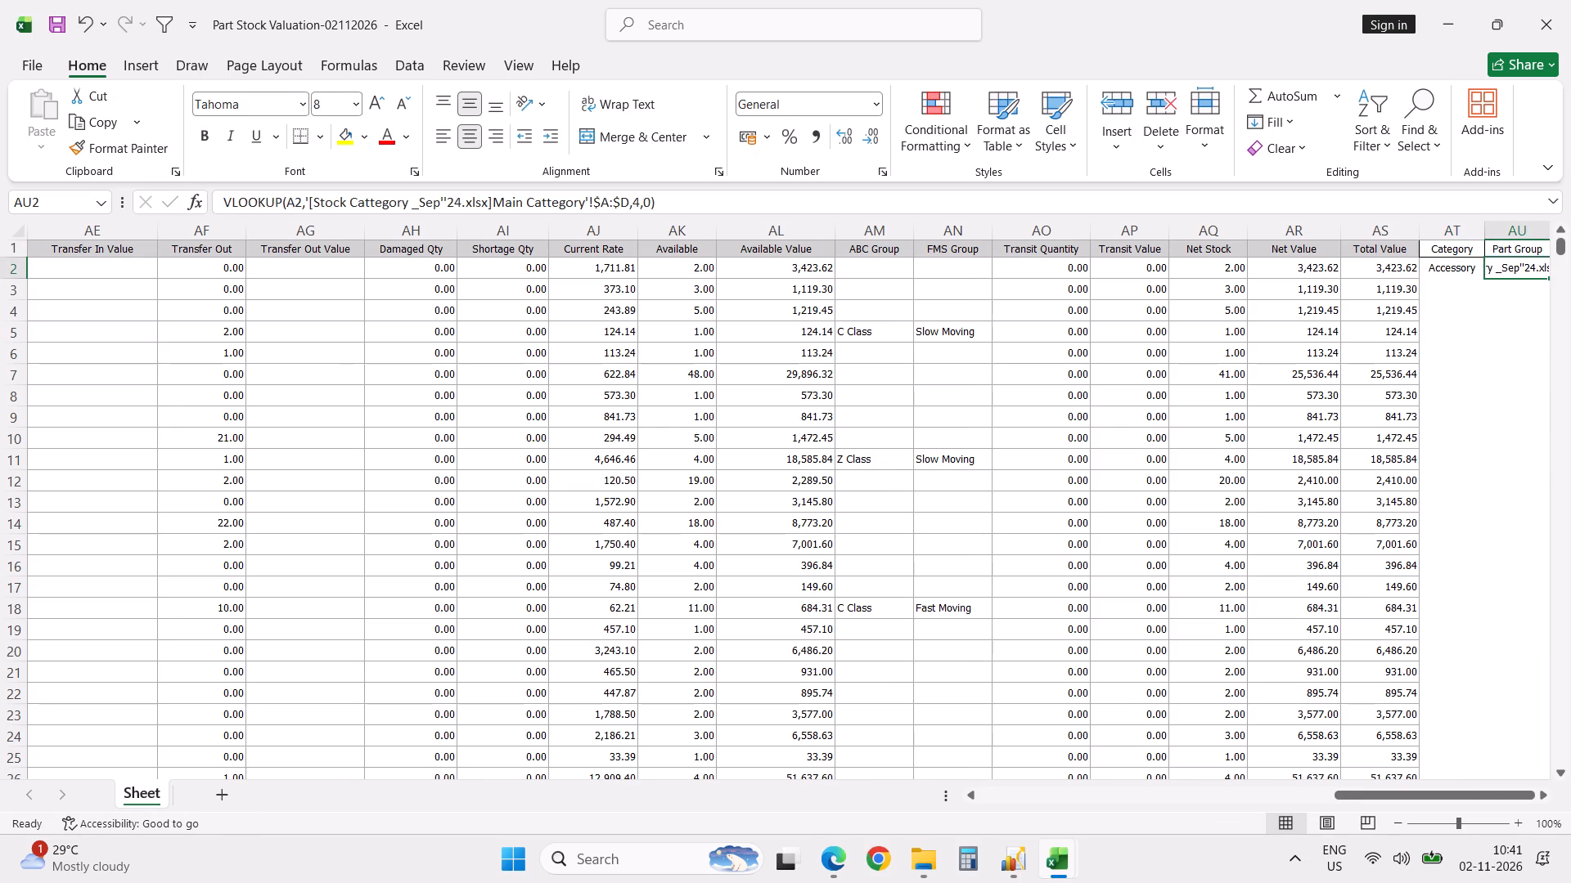
click(214, 200)
key(equal)
key(Tab)
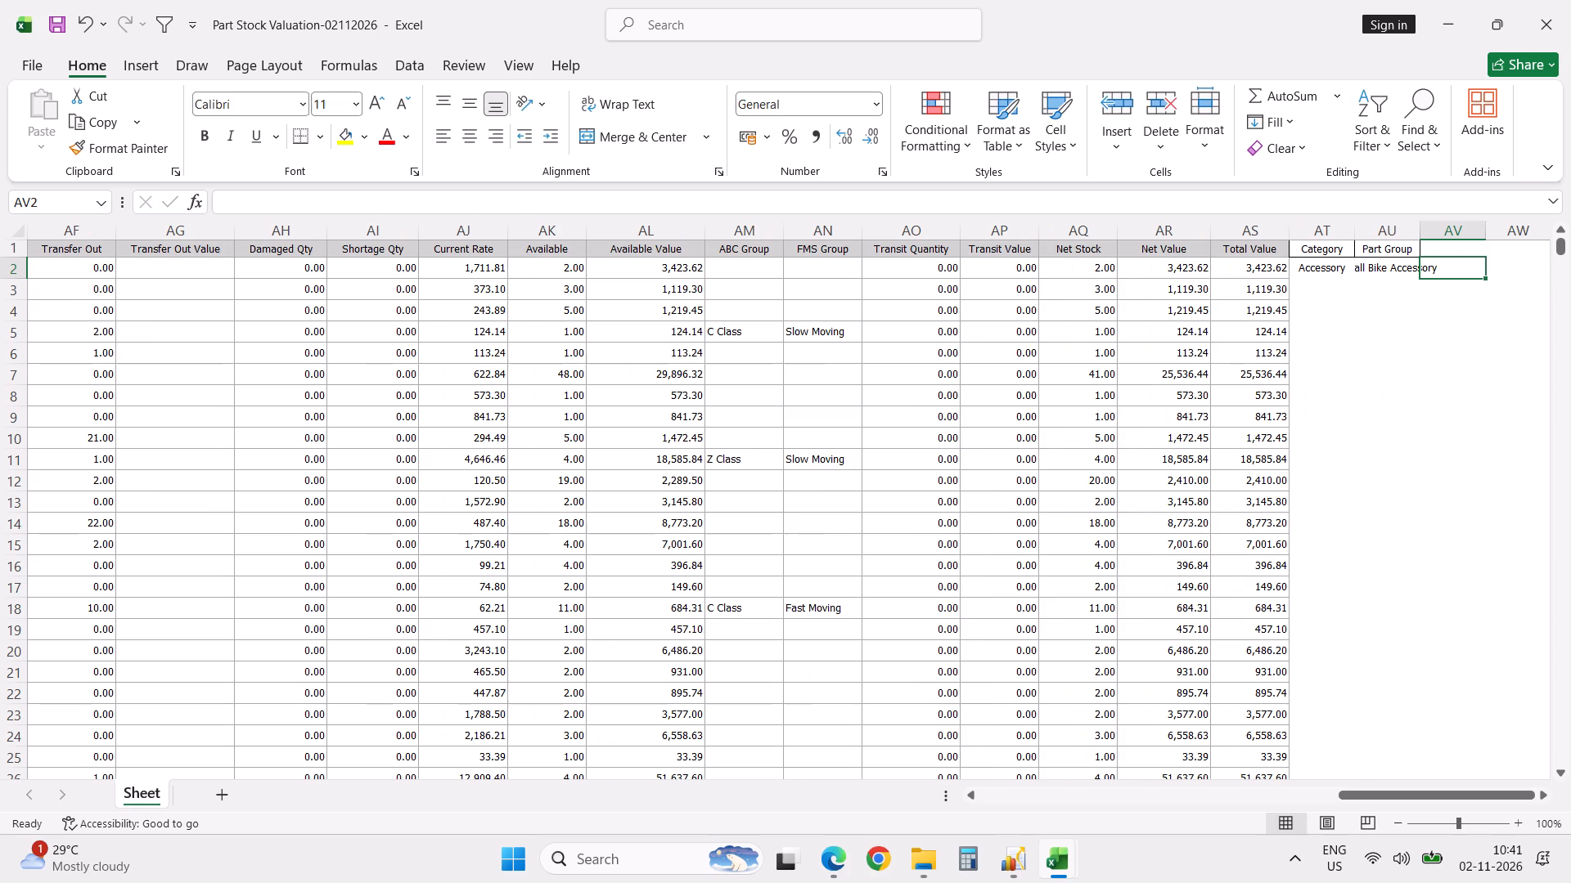
Fill the Category and Part Group lookup formulas down from row 2 through all stock rows.
key(Left)
key(Left)
key(shift+Right)
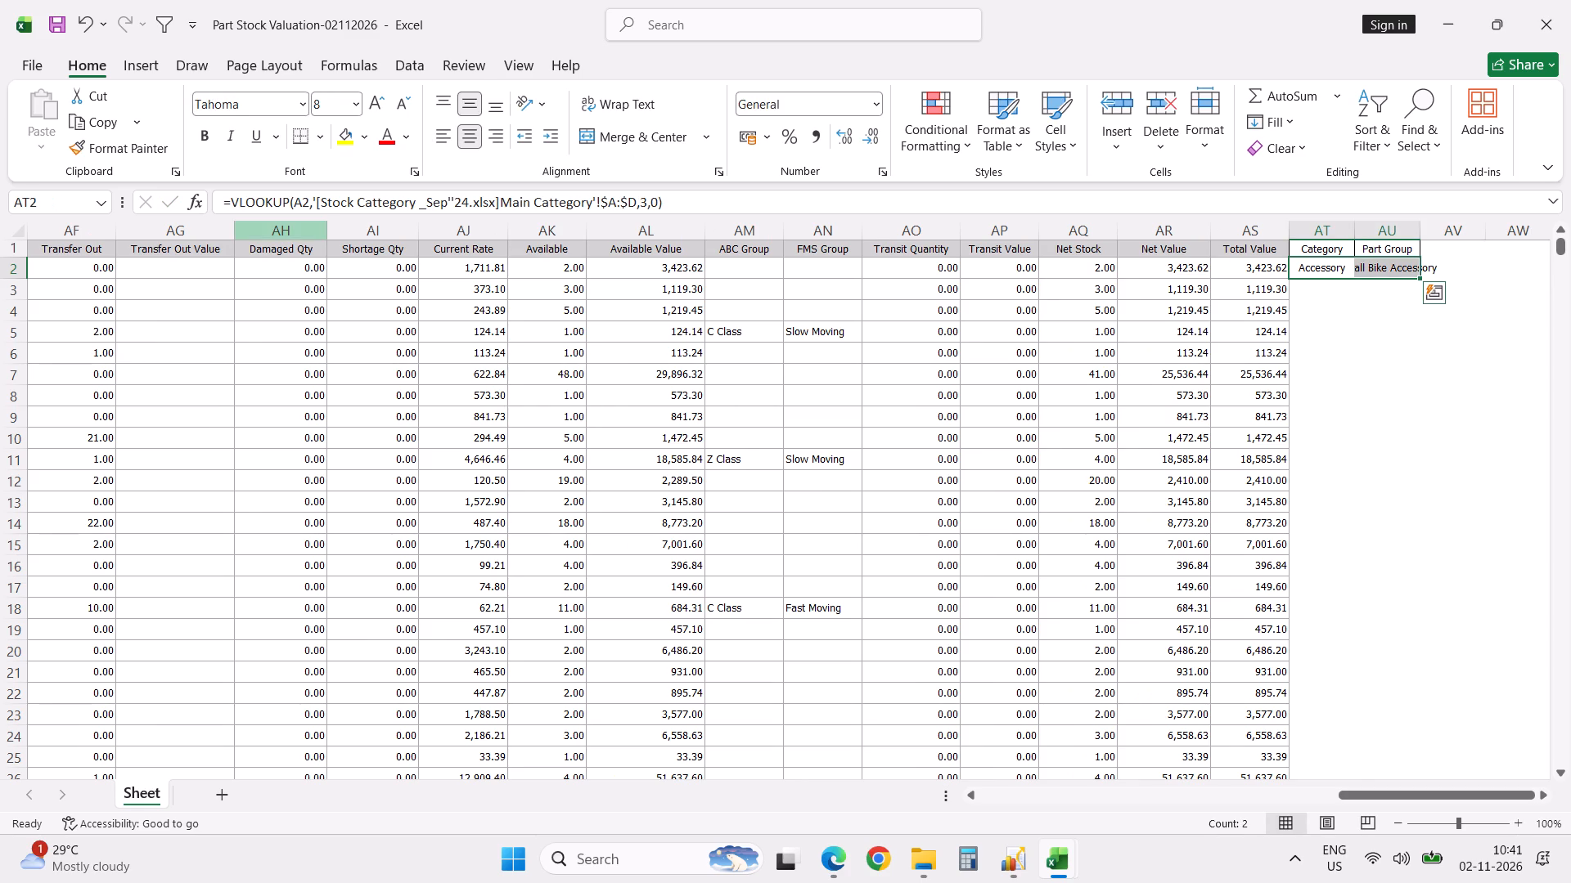
double_click(1420, 279)
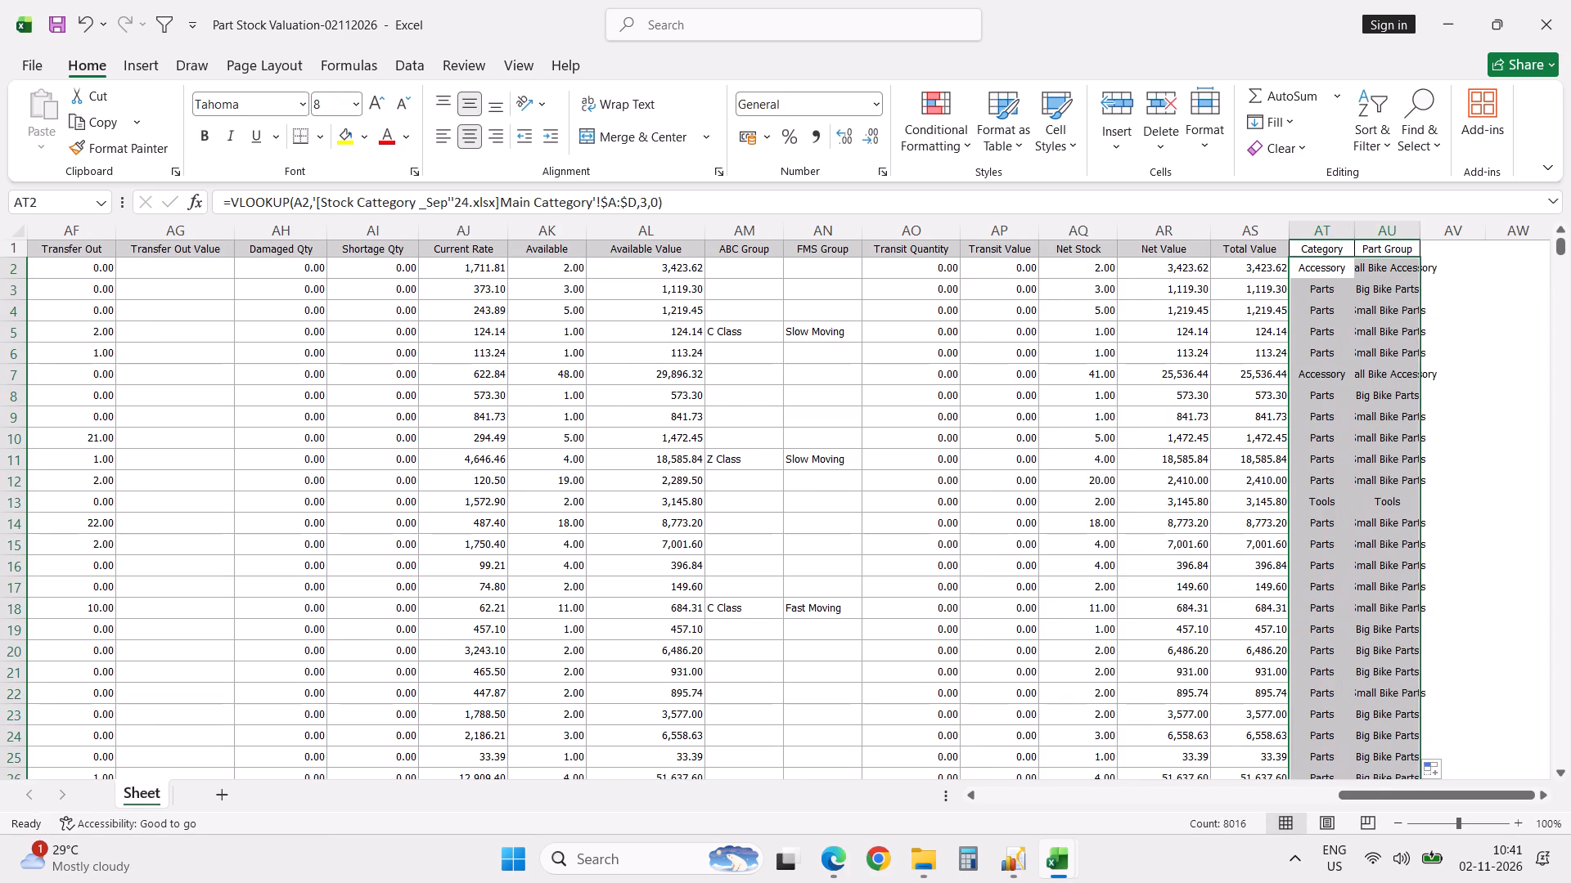
Add AutoFilter to the header row of the Part Stock Valuation sheet, including Category and Part Group.
click(1336, 247)
text(dff)
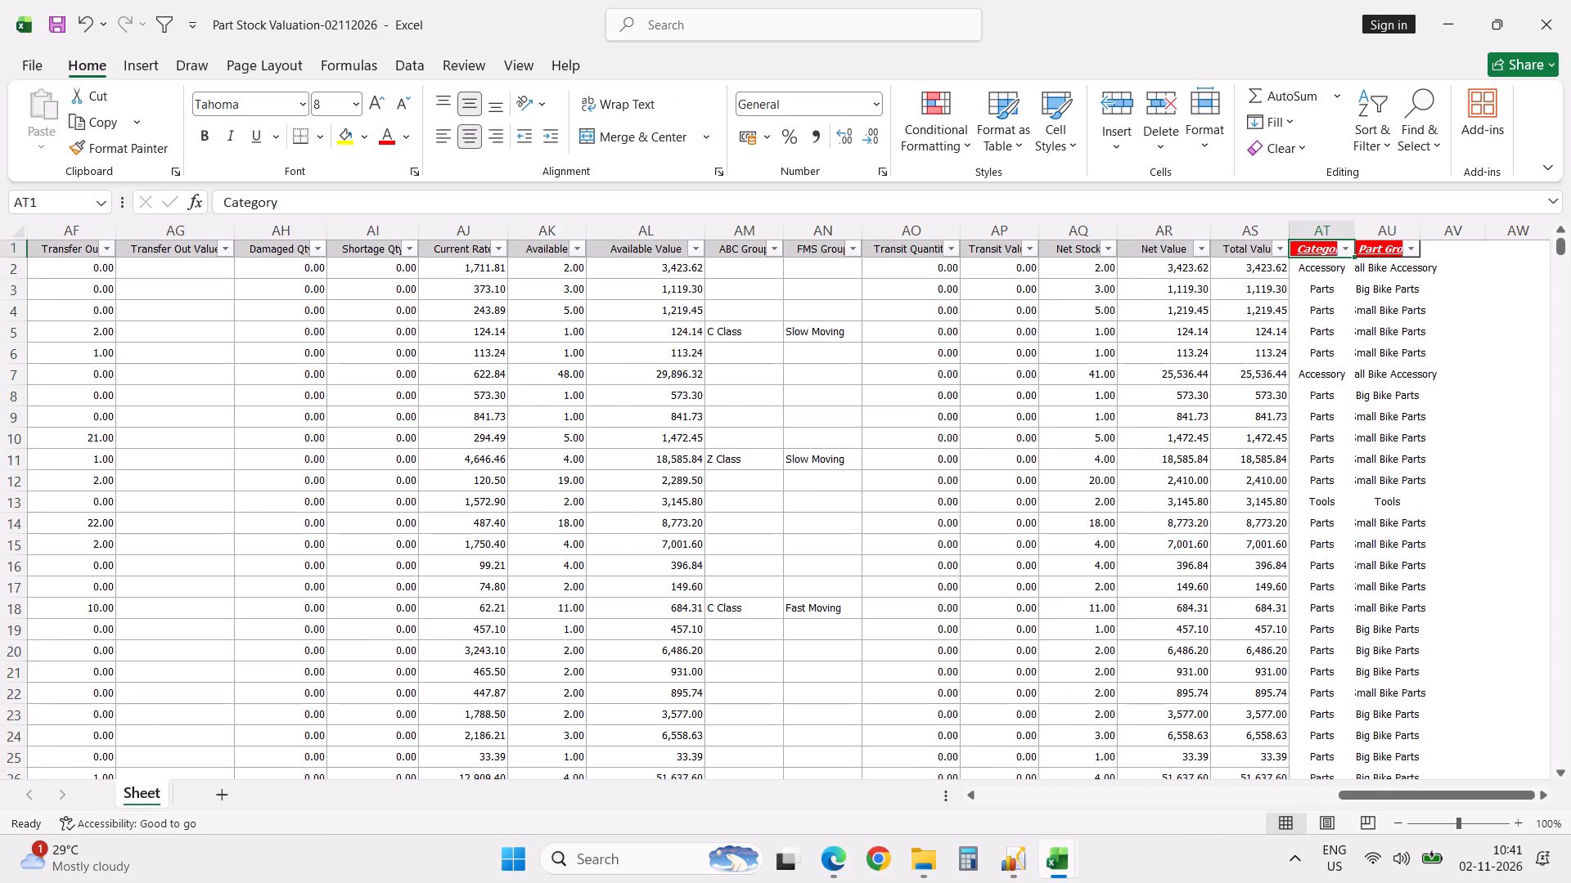
Look back along the header row to the Part Code column and check its filter list.
key(Left)
key(Left)
key(Left)
key(Left)
key(Left)
key(Left)
key(Left)
key(Left)
key(Left)
key(Left)
key(Left)
key(Left)
key(Left)
key(Left)
key(Left)
key(Left)
key(Left)
key(Left)
key(Left)
key(Left)
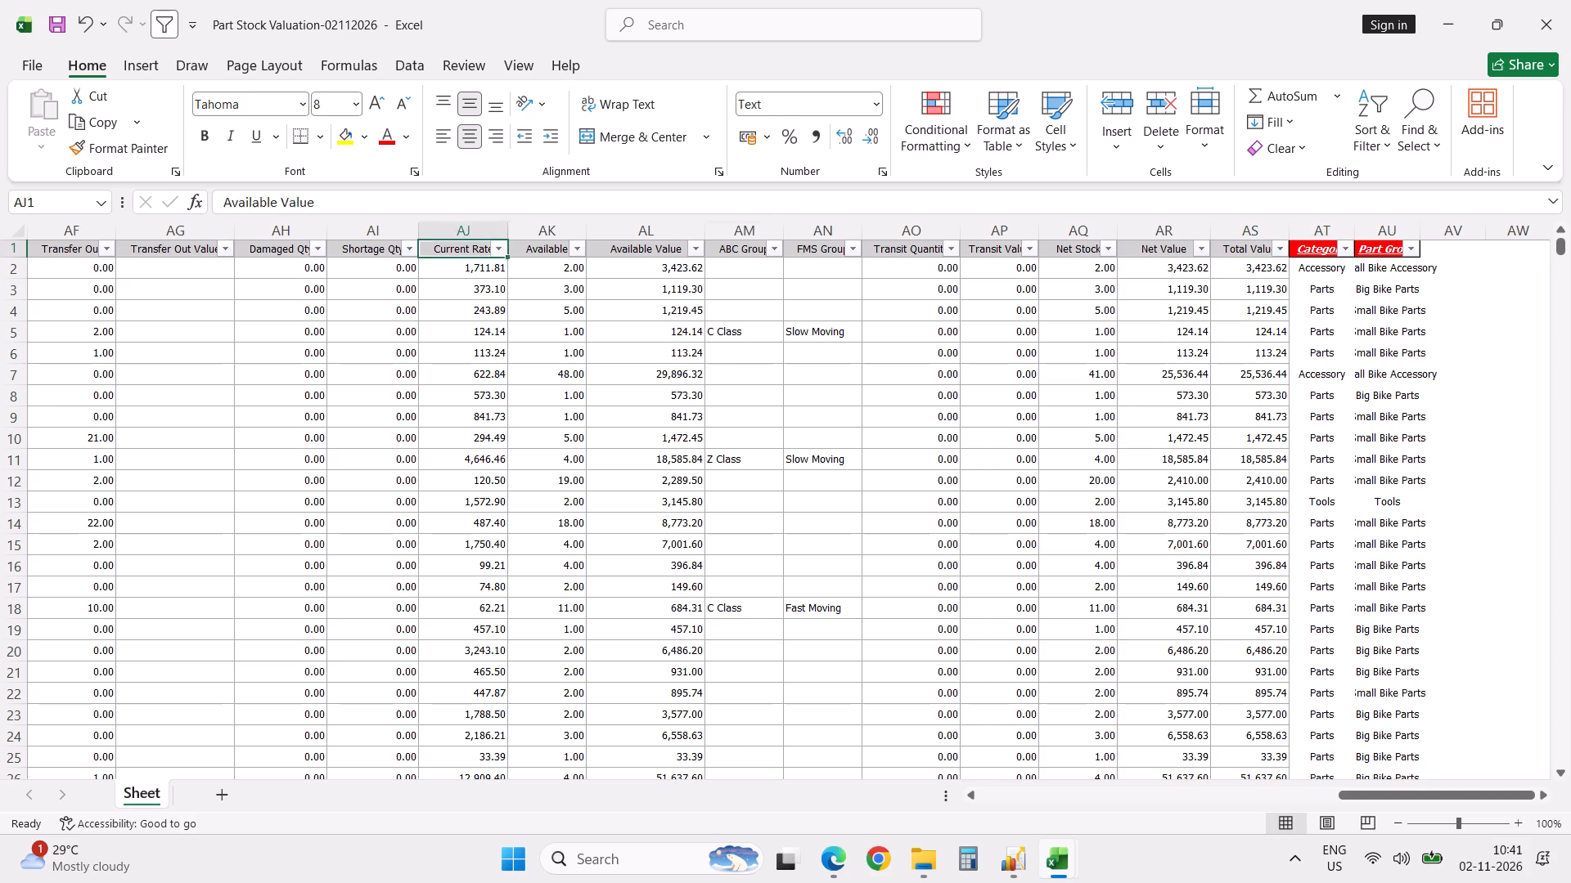
key(Left)
key(Left)
key(Left)
key(Left)
key(Left)
key(Left)
key(Left)
key(Left)
key(Left)
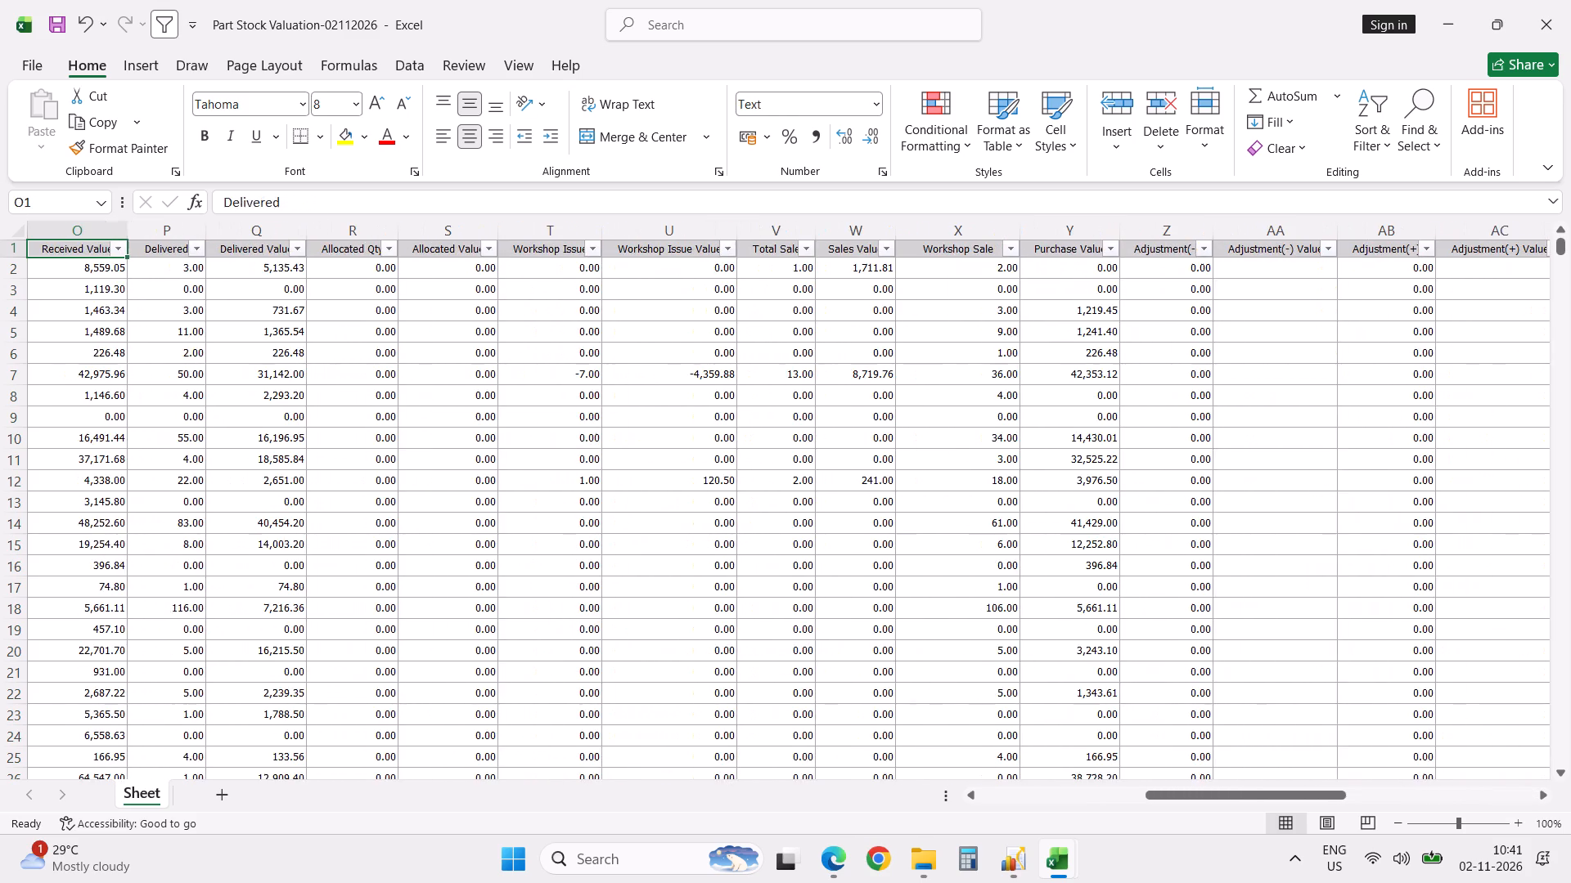
key(Left)
key(Left)
key(Left)
key(Left)
key(Left)
key(Left)
key(Left)
key(Left)
key(Left)
key(Left)
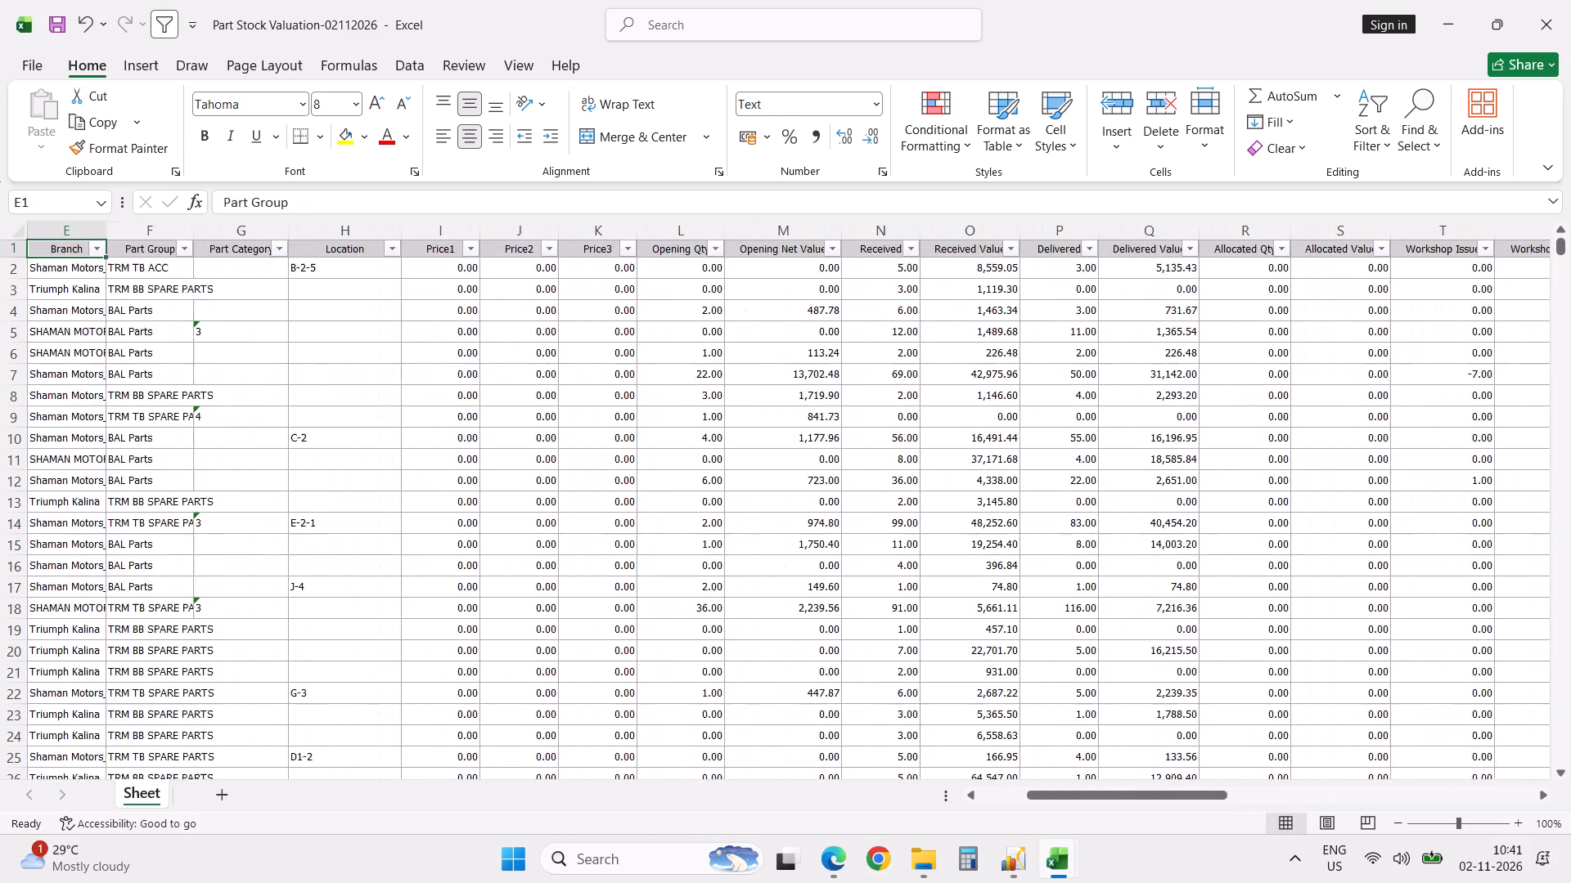
key(Left)
key(Left)
key(Left)
key(Left)
key(Left)
key(Left)
key(Left)
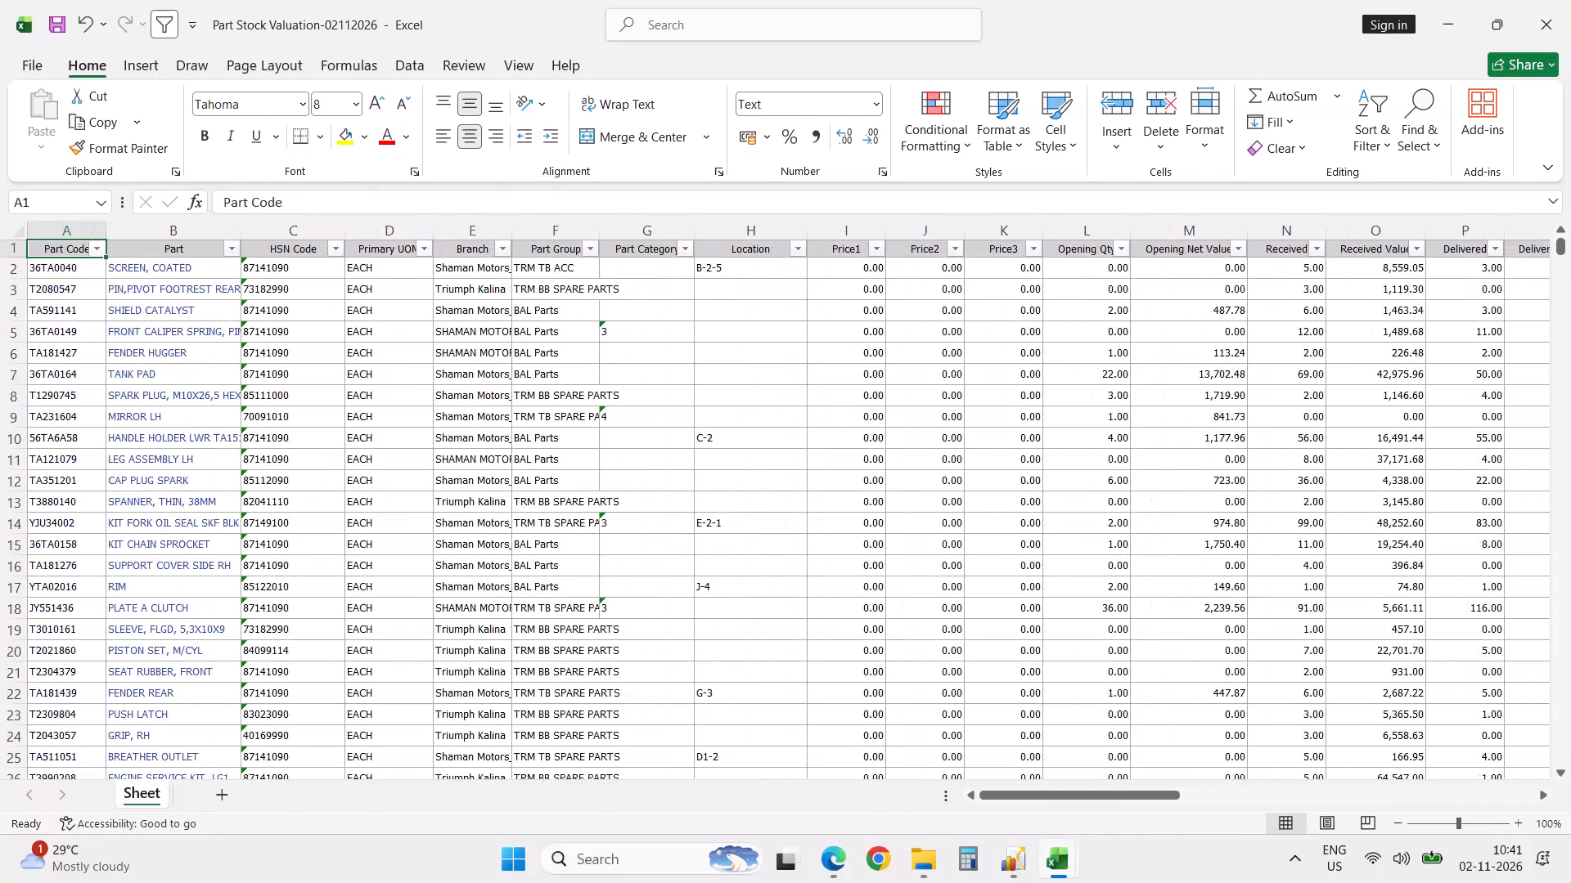
key(Left)
key(Left)
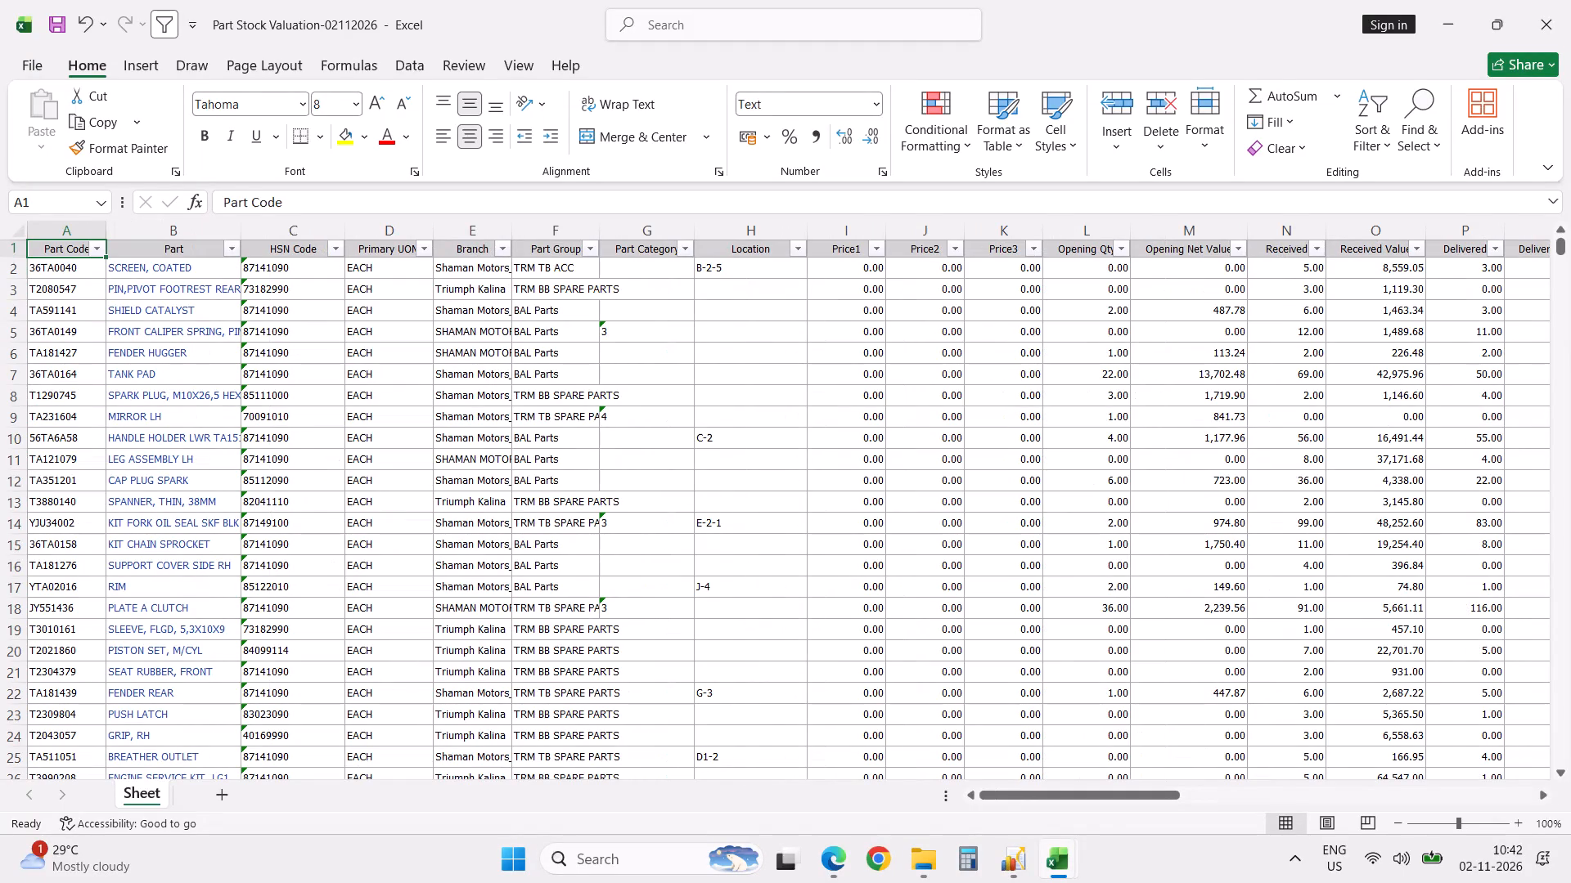
click(101, 247)
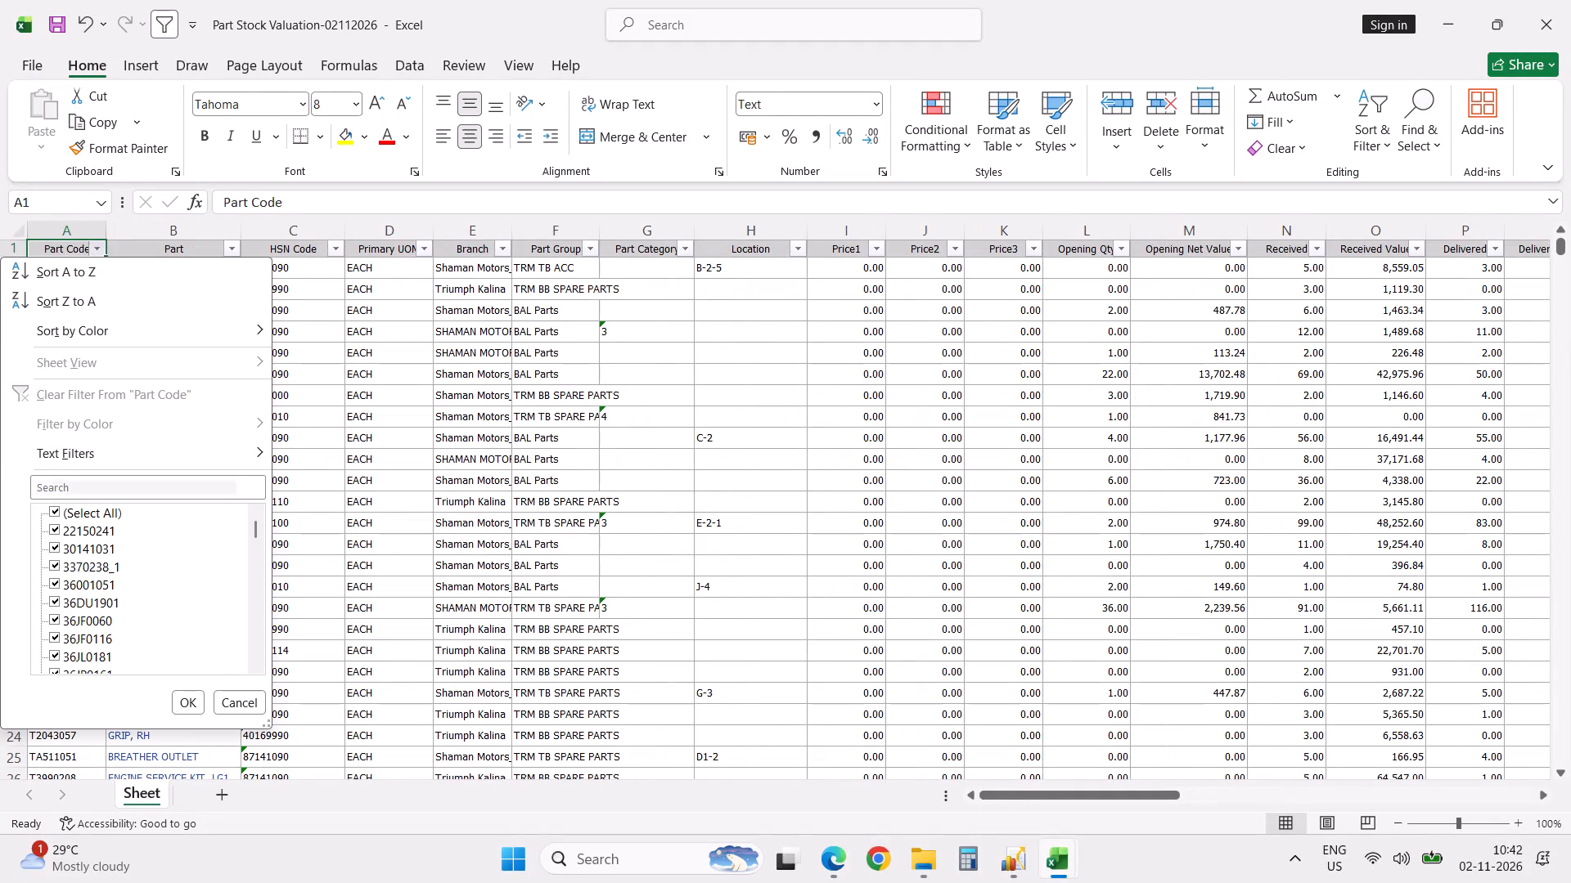
click(378, 478)
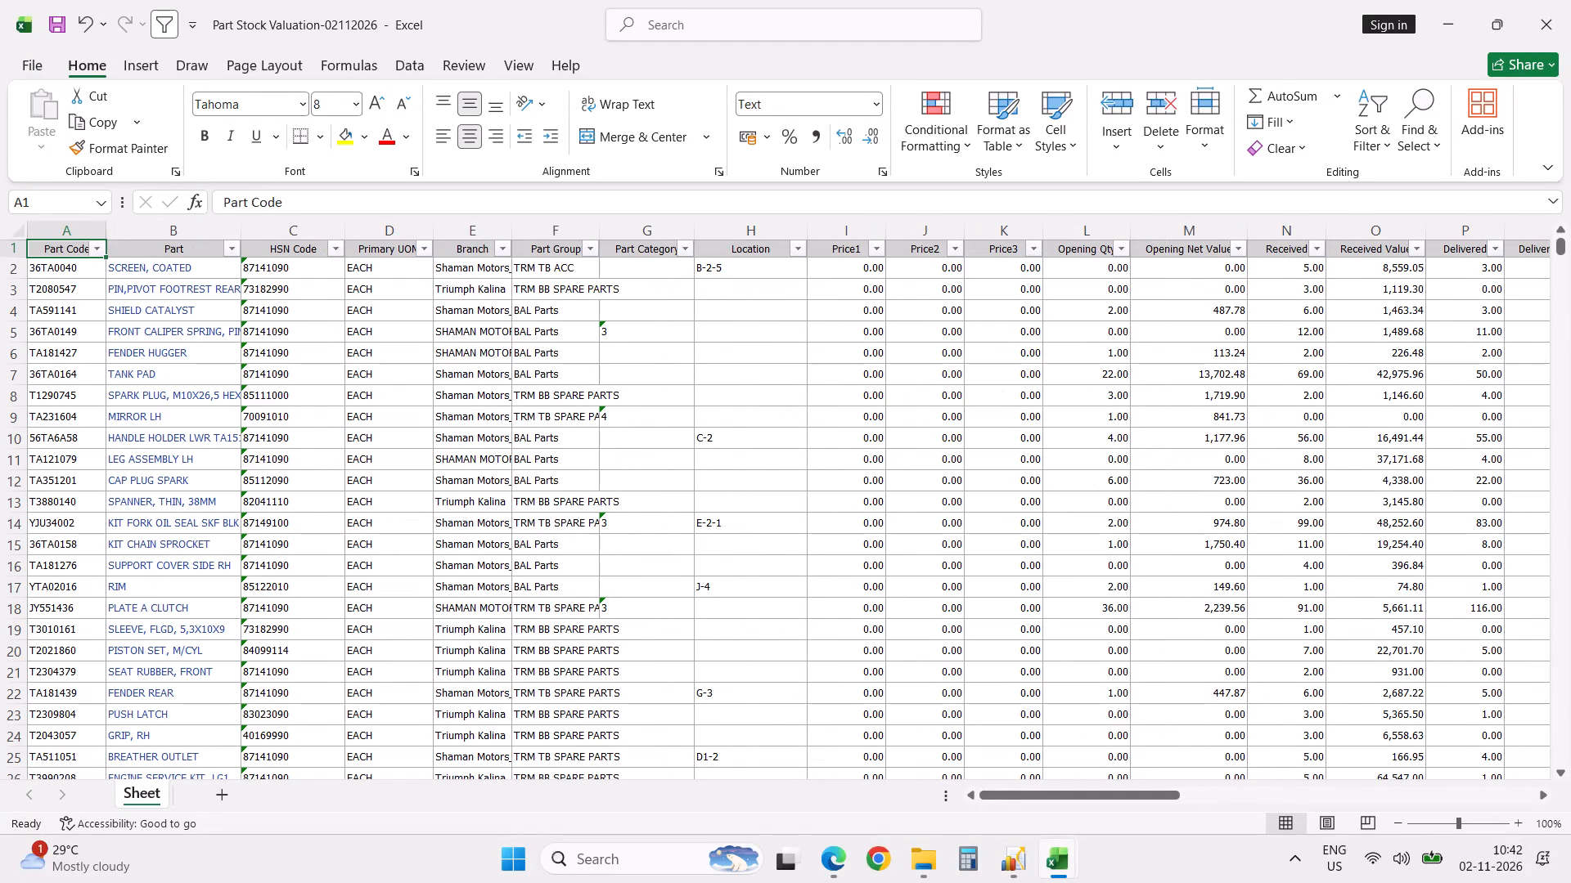
Filter the Category column to show only the #N/A rows.
key(ctrl+Right)
key(Right)
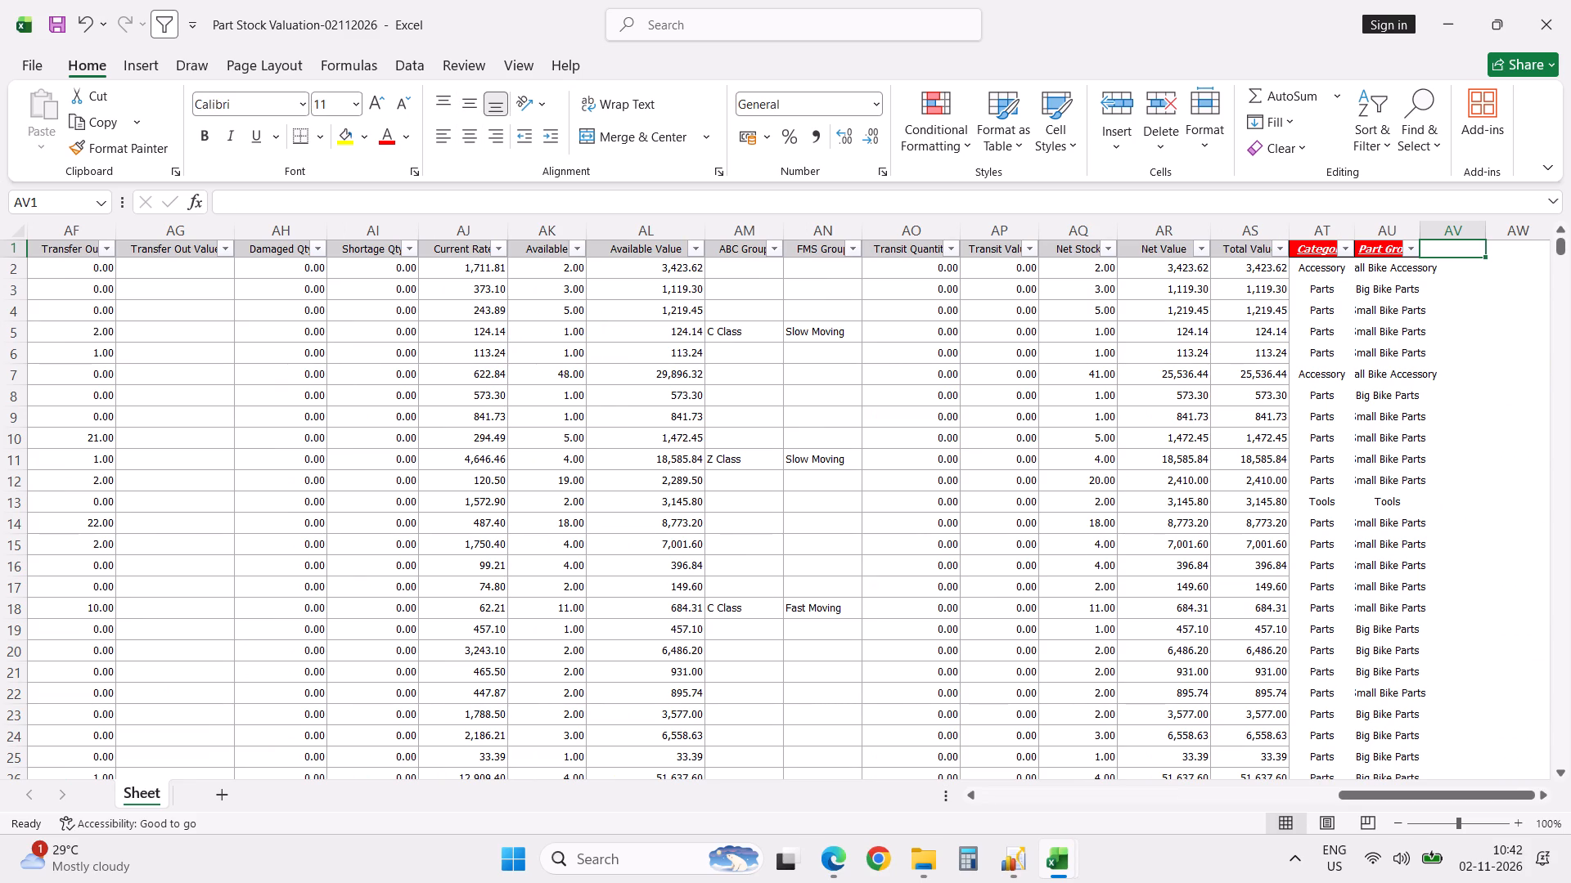
click(1348, 245)
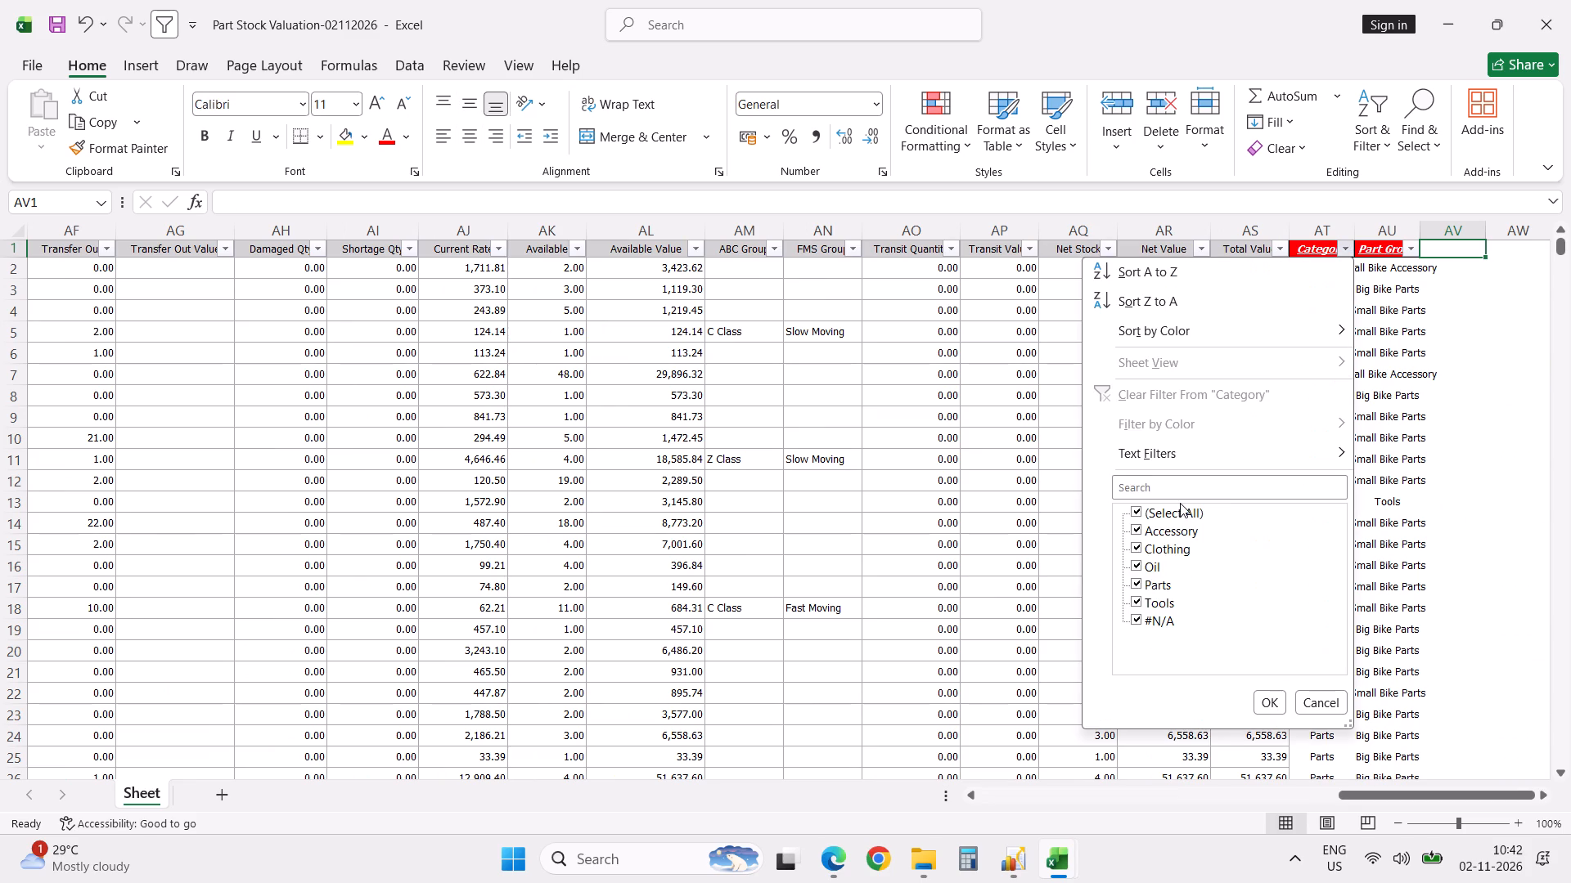
click(1177, 514)
click(1154, 621)
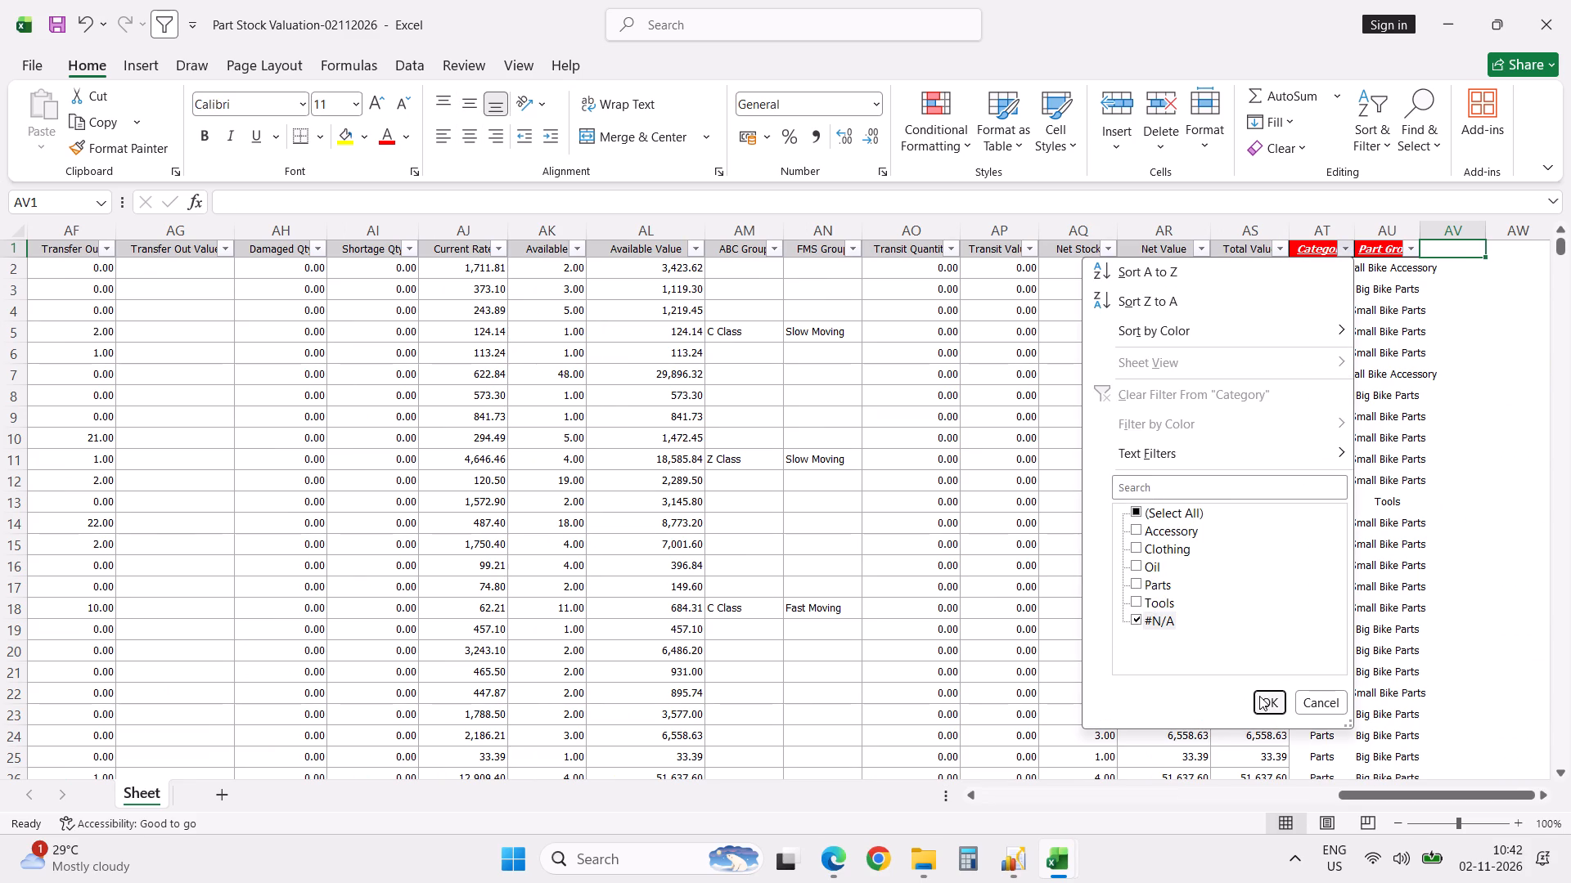
click(1271, 710)
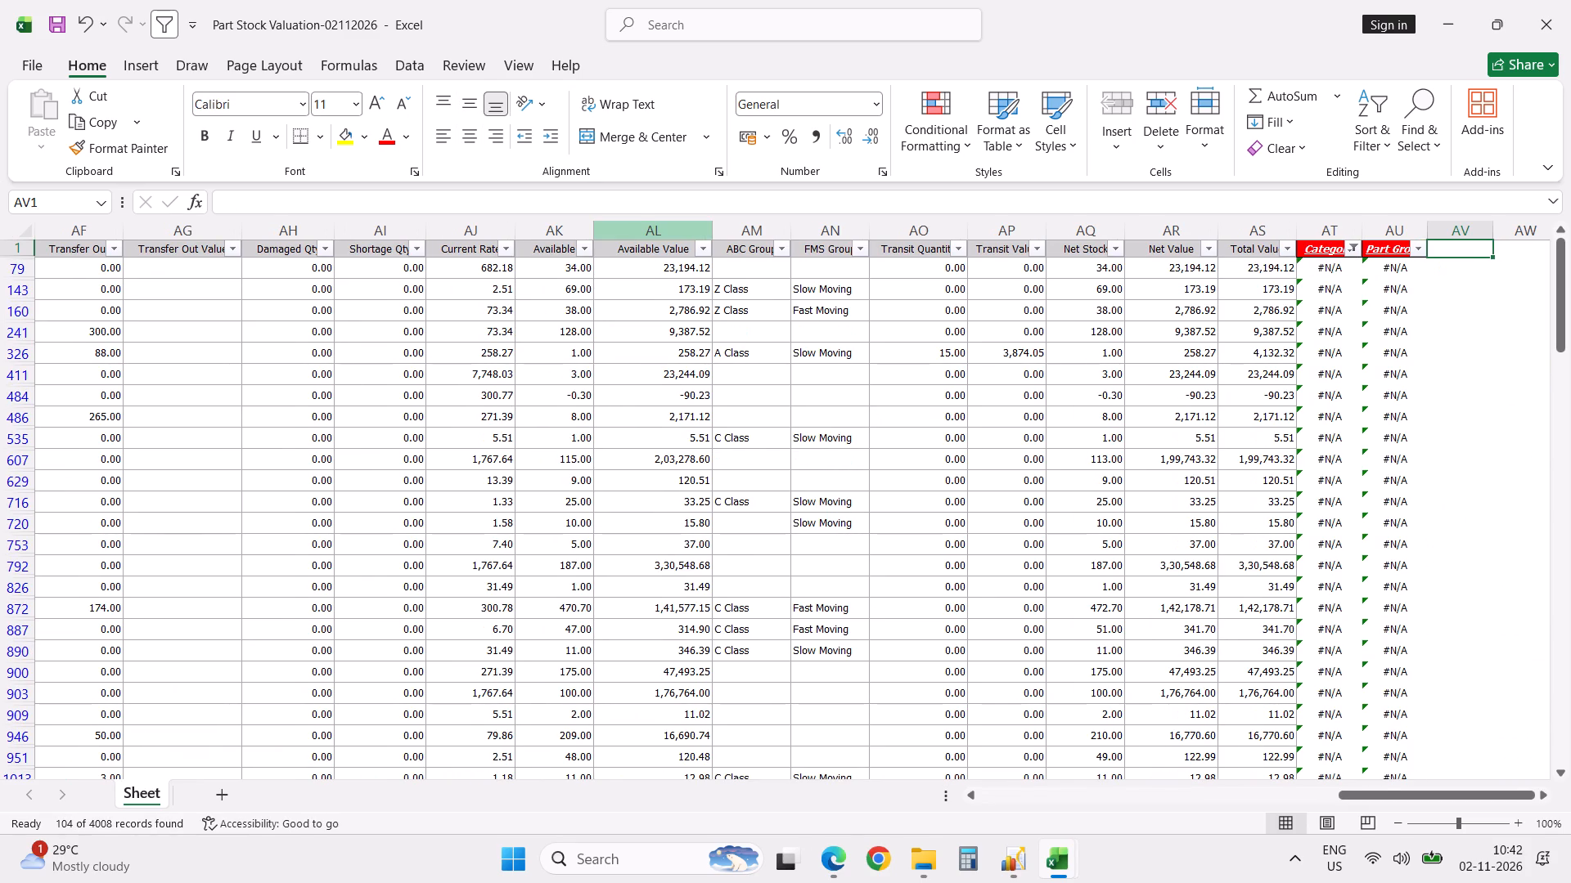
Convert the Part Codes stored as text in the filtered #N/A rows to numbers.
click(756, 253)
key(ctrl+Left)
key(Down)
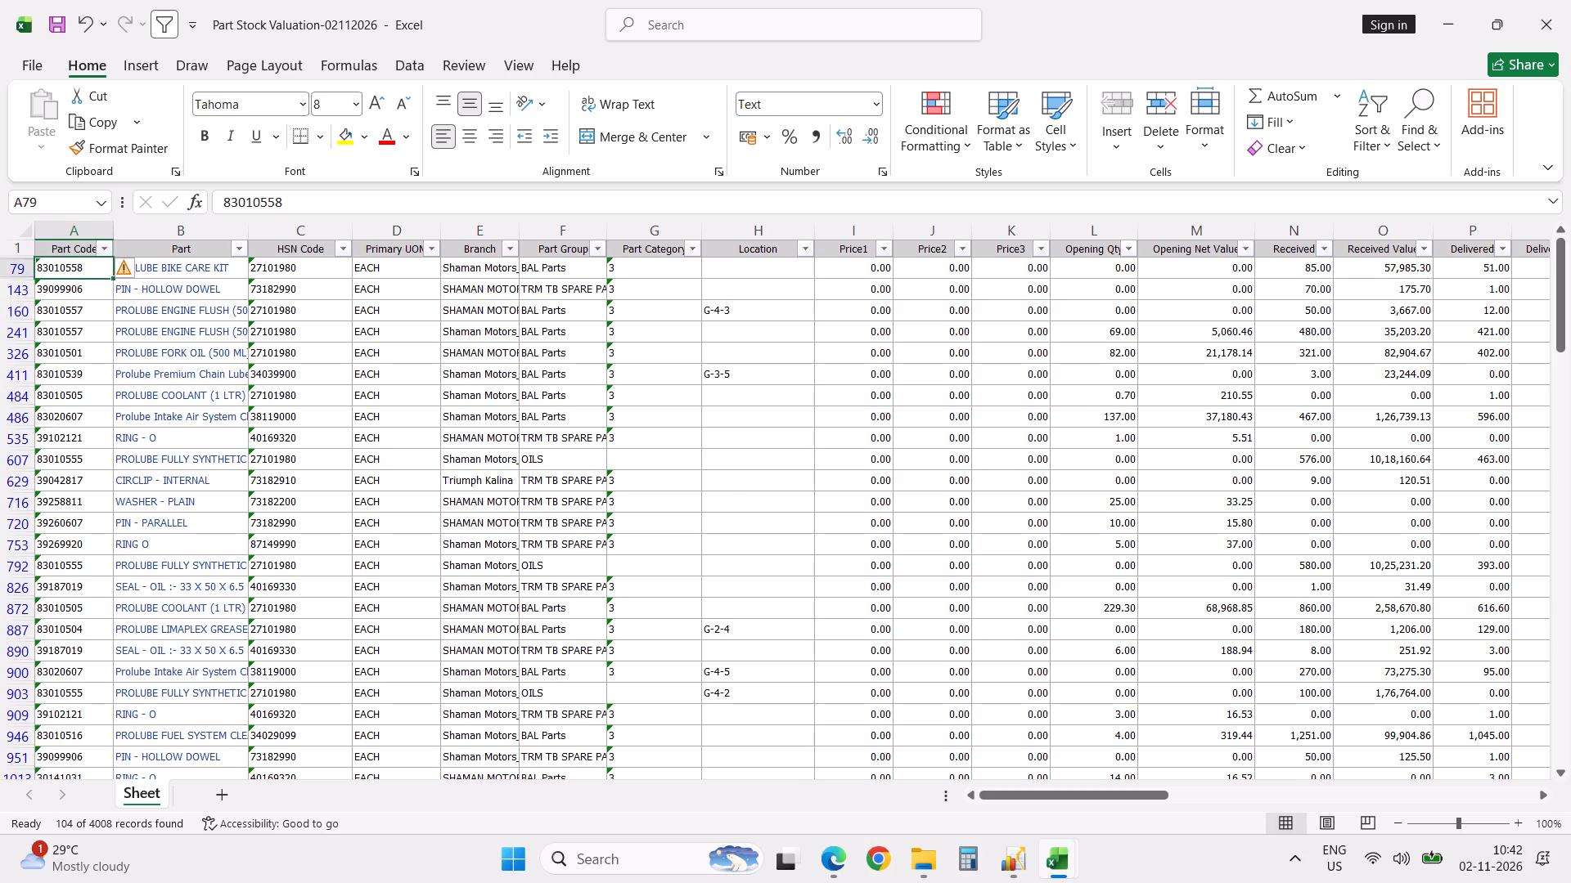
key(ctrl+shift+Down)
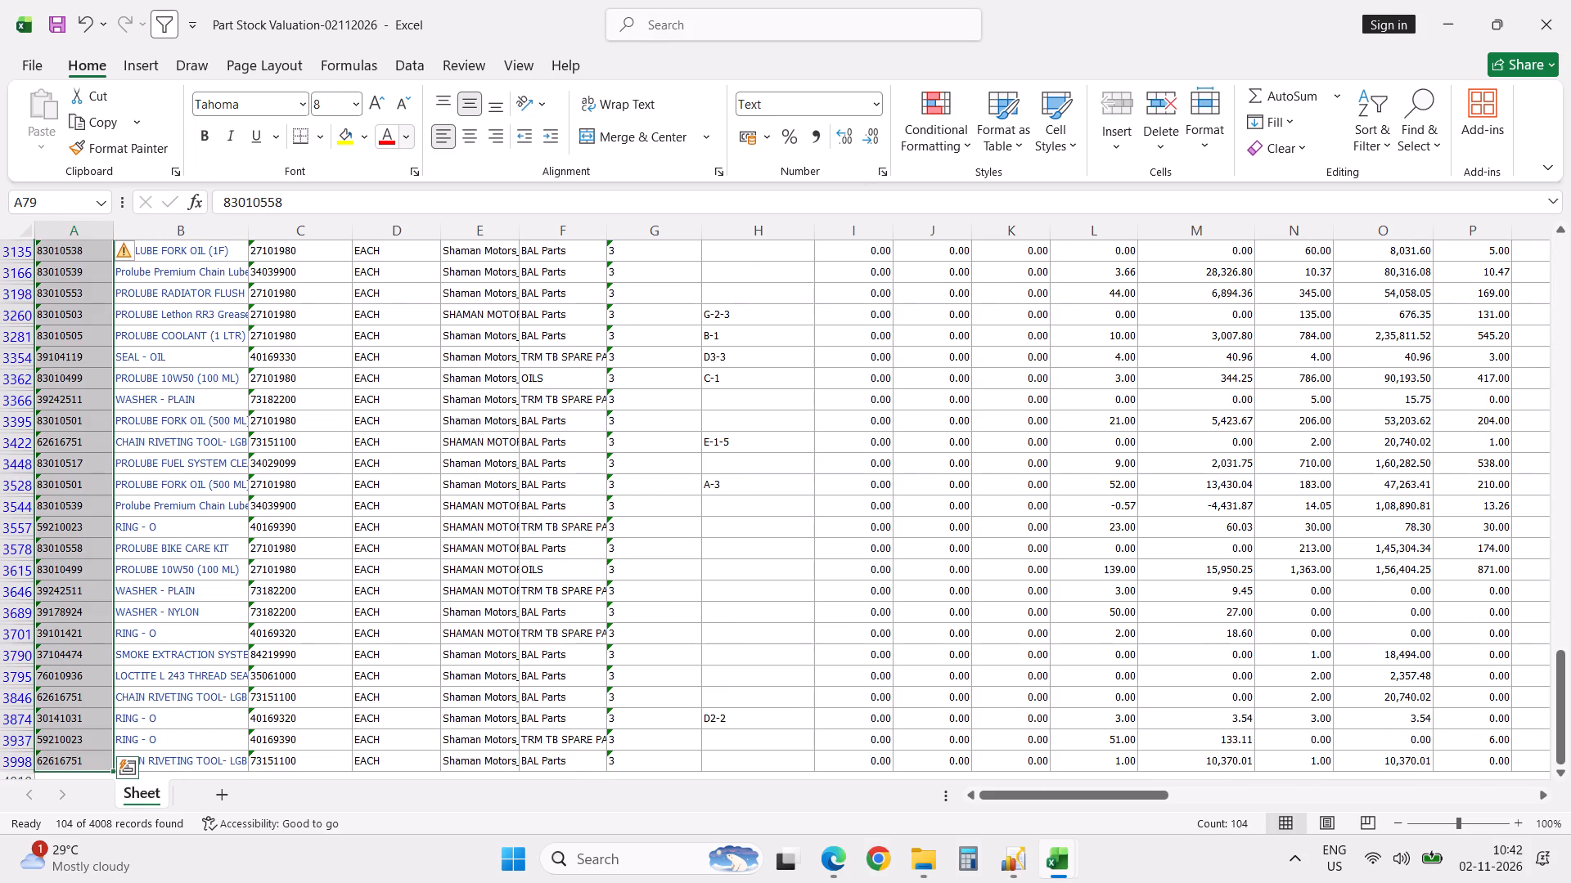
click(129, 258)
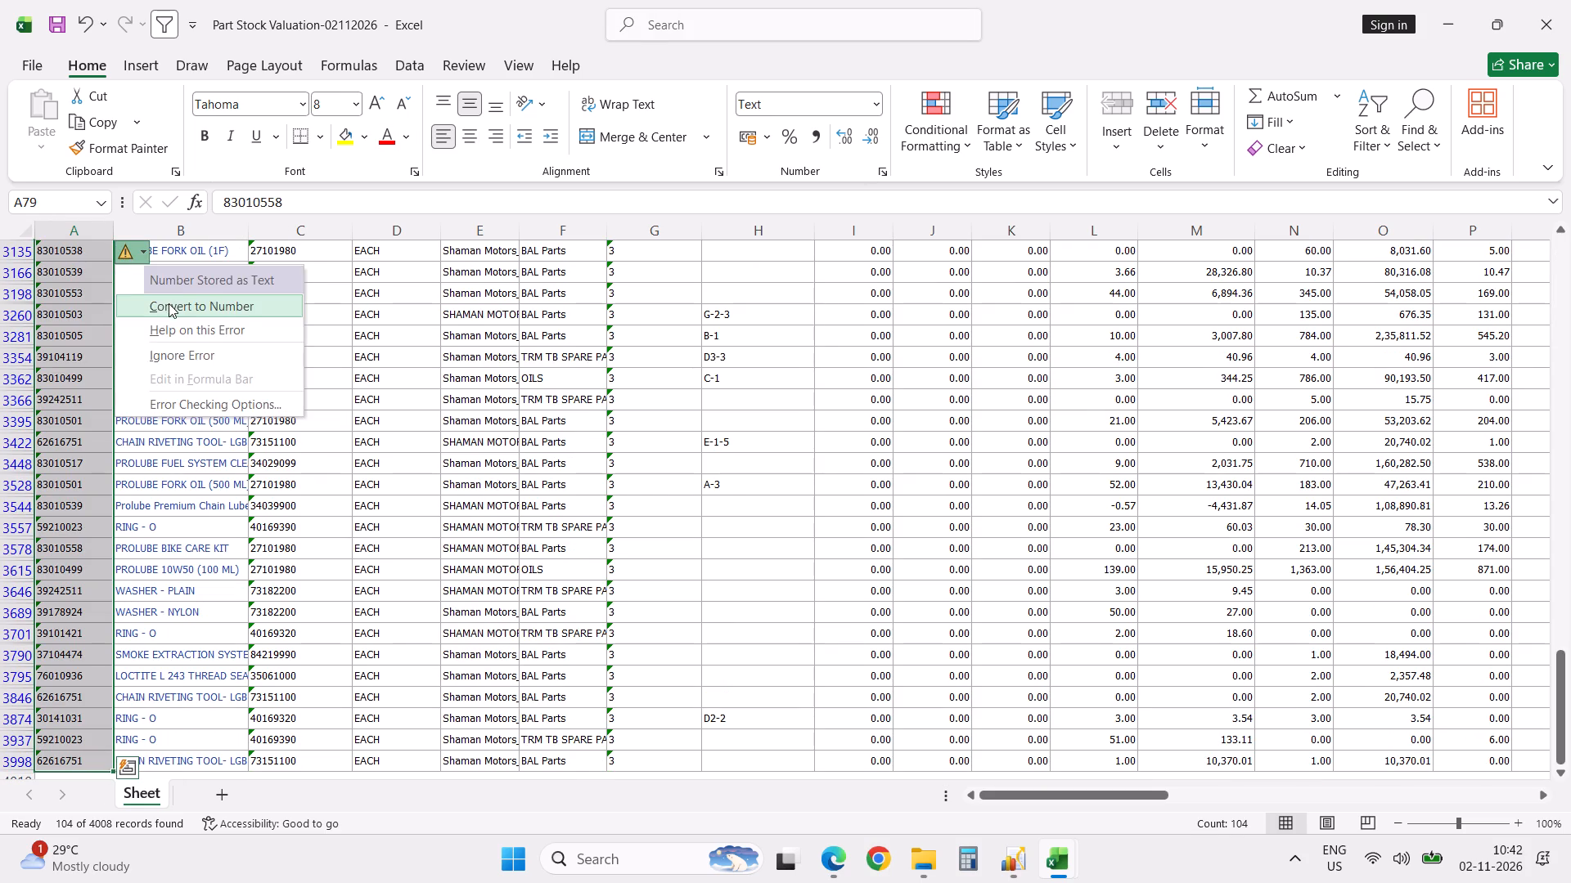
click(169, 303)
Reapply the active filter from the Part column so it reflects the recalculated Category lookups.
key(ctrl+Up)
key(Down)
key(Right)
key(Up)
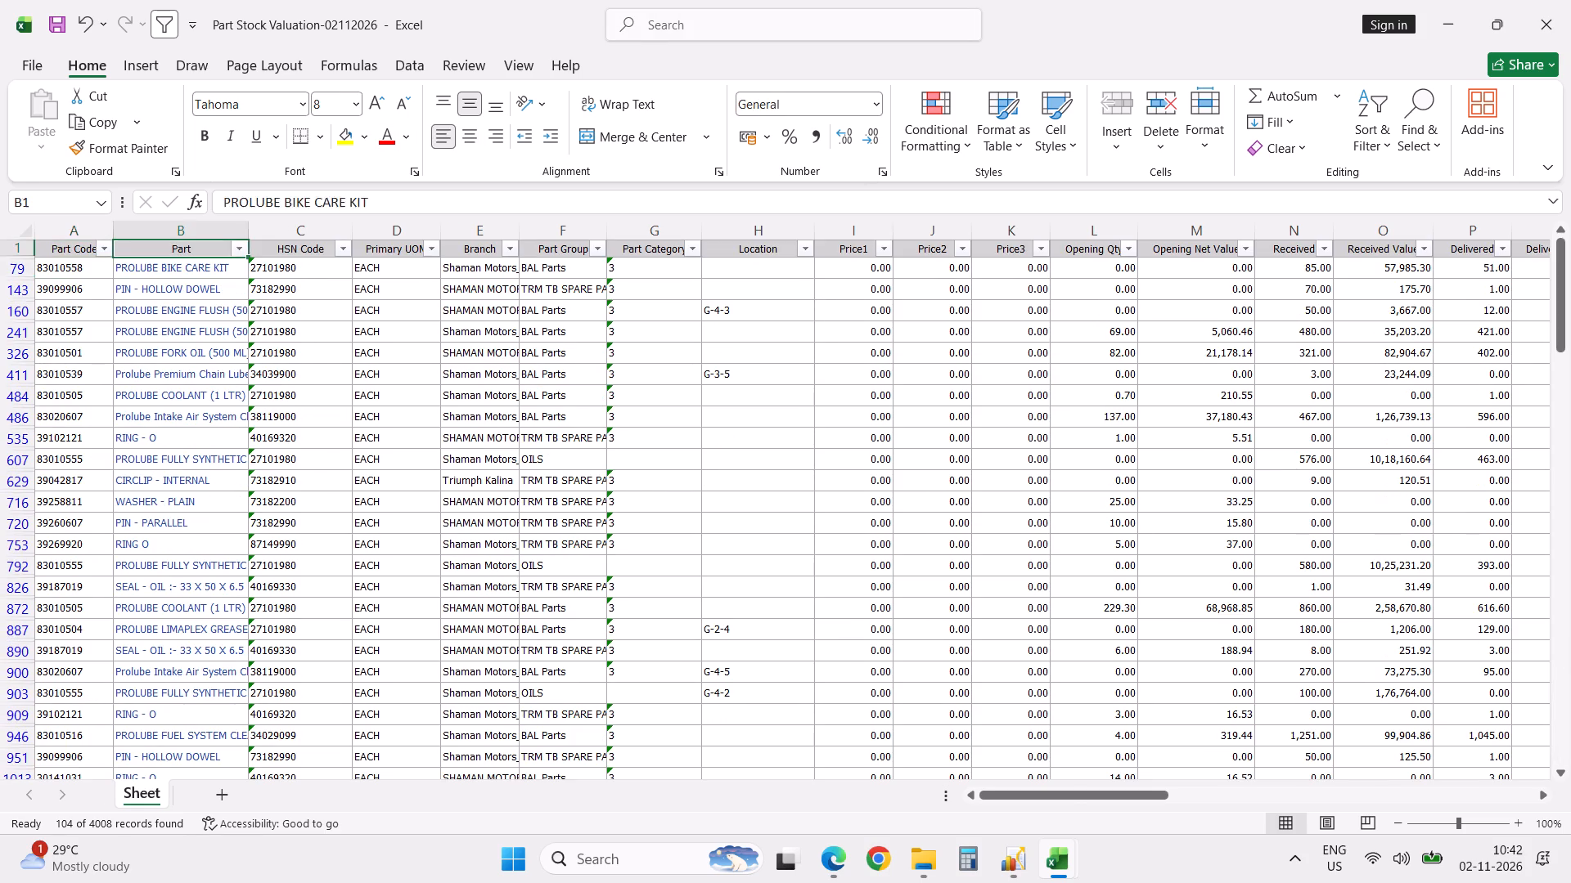
key(alt+Down)
click(186, 697)
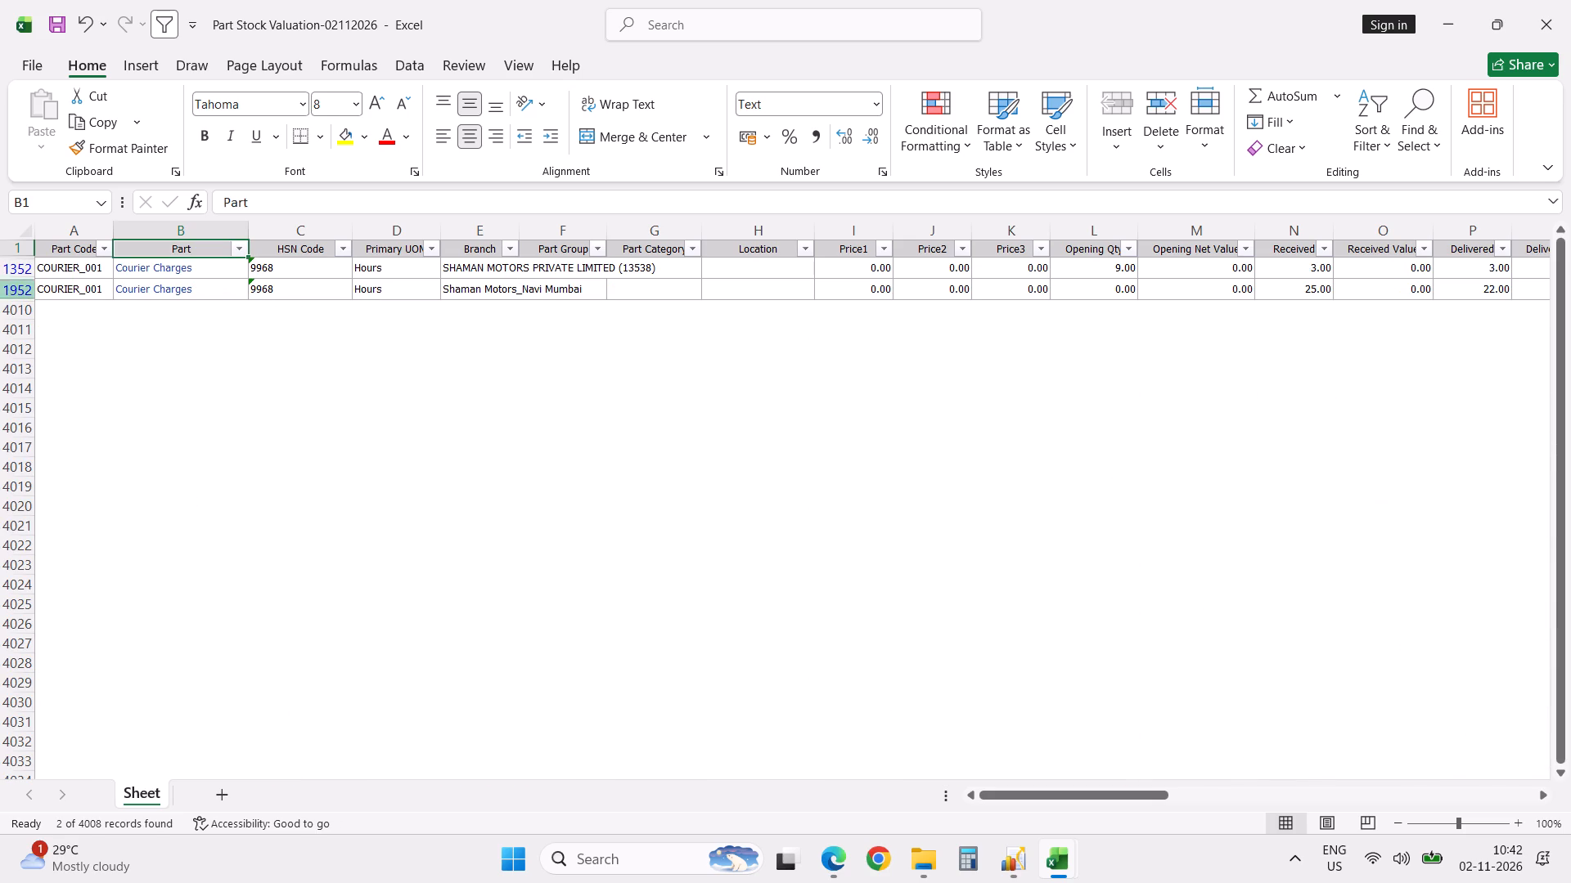
Delete the two filtered Courier Charges rows with part code COURIER_001.
click(26, 270)
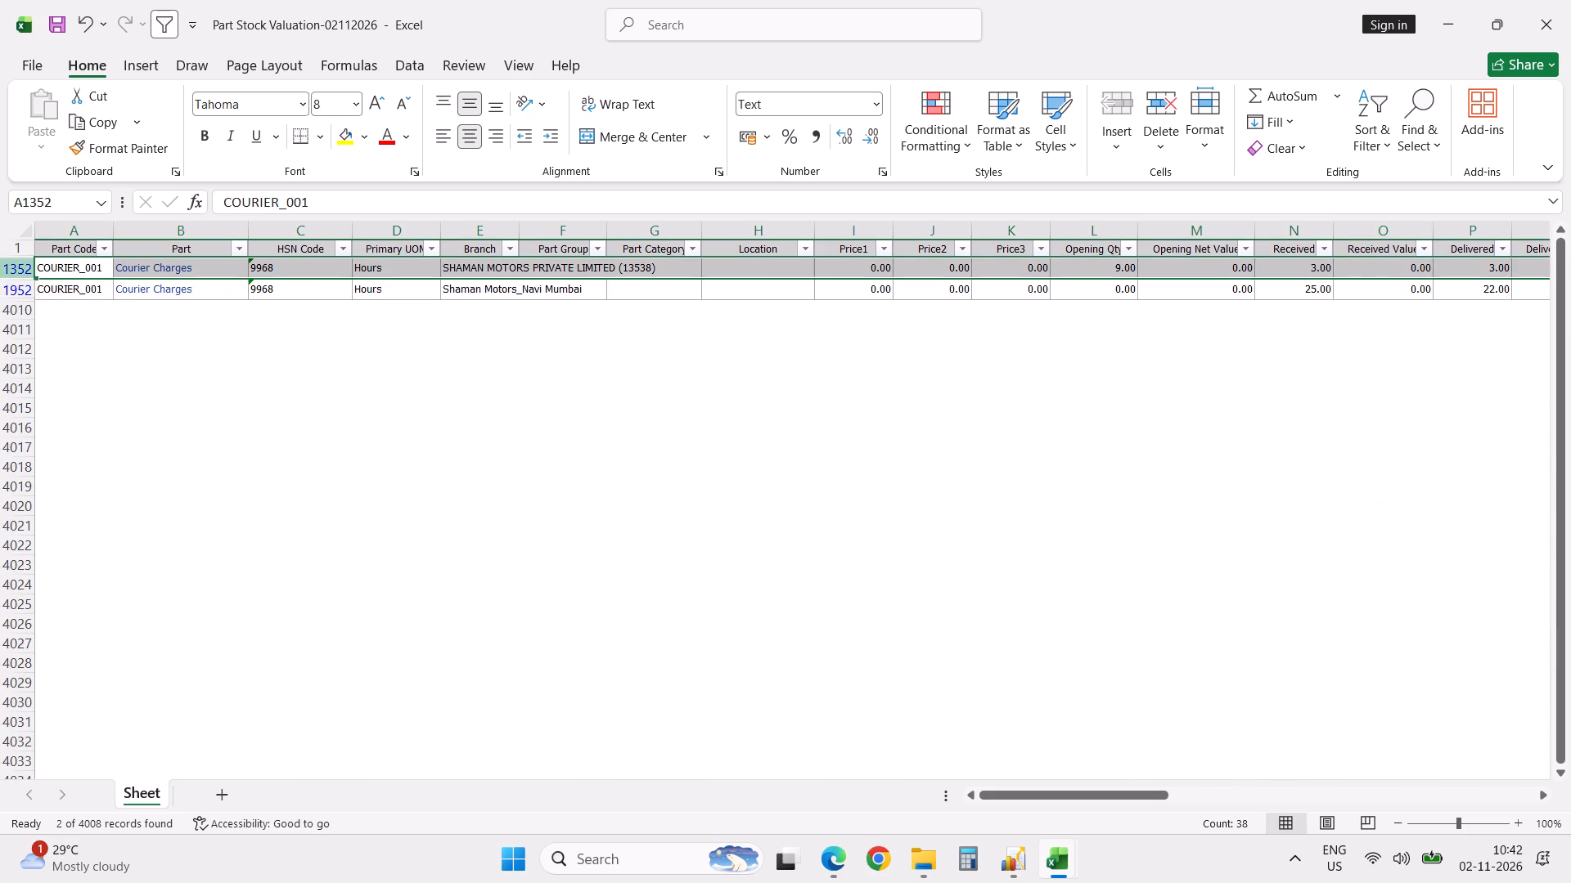
key(ctrl+minus)
click(26, 270)
key(ctrl+minus)
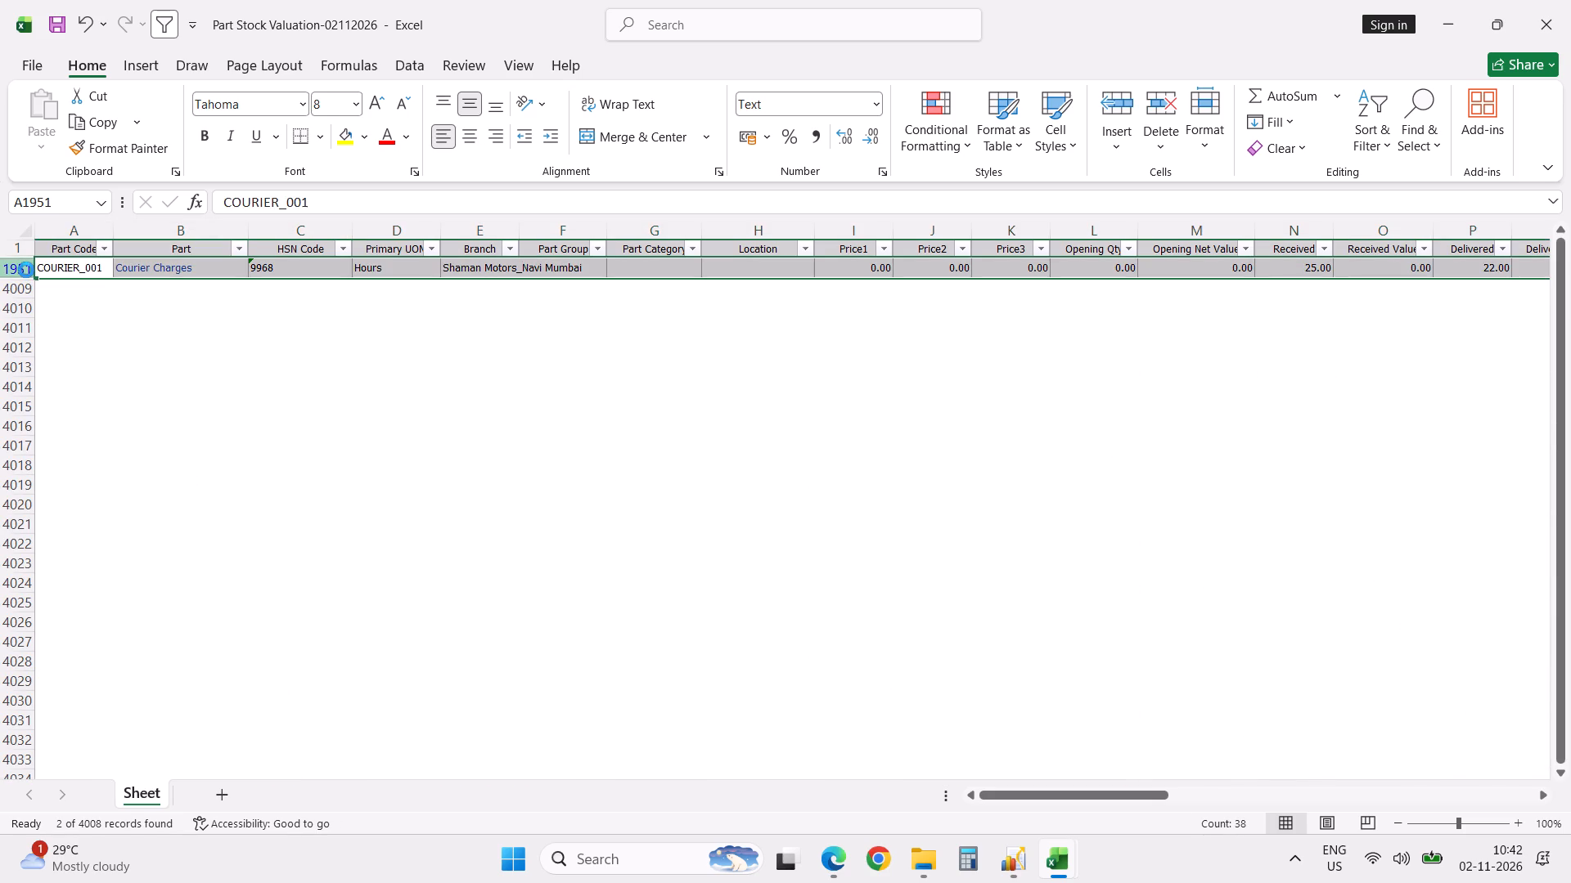
Remove the AutoFilter from the Part Stock Valuation sheet to show all stock rows.
key(alt+d)
text(ff)
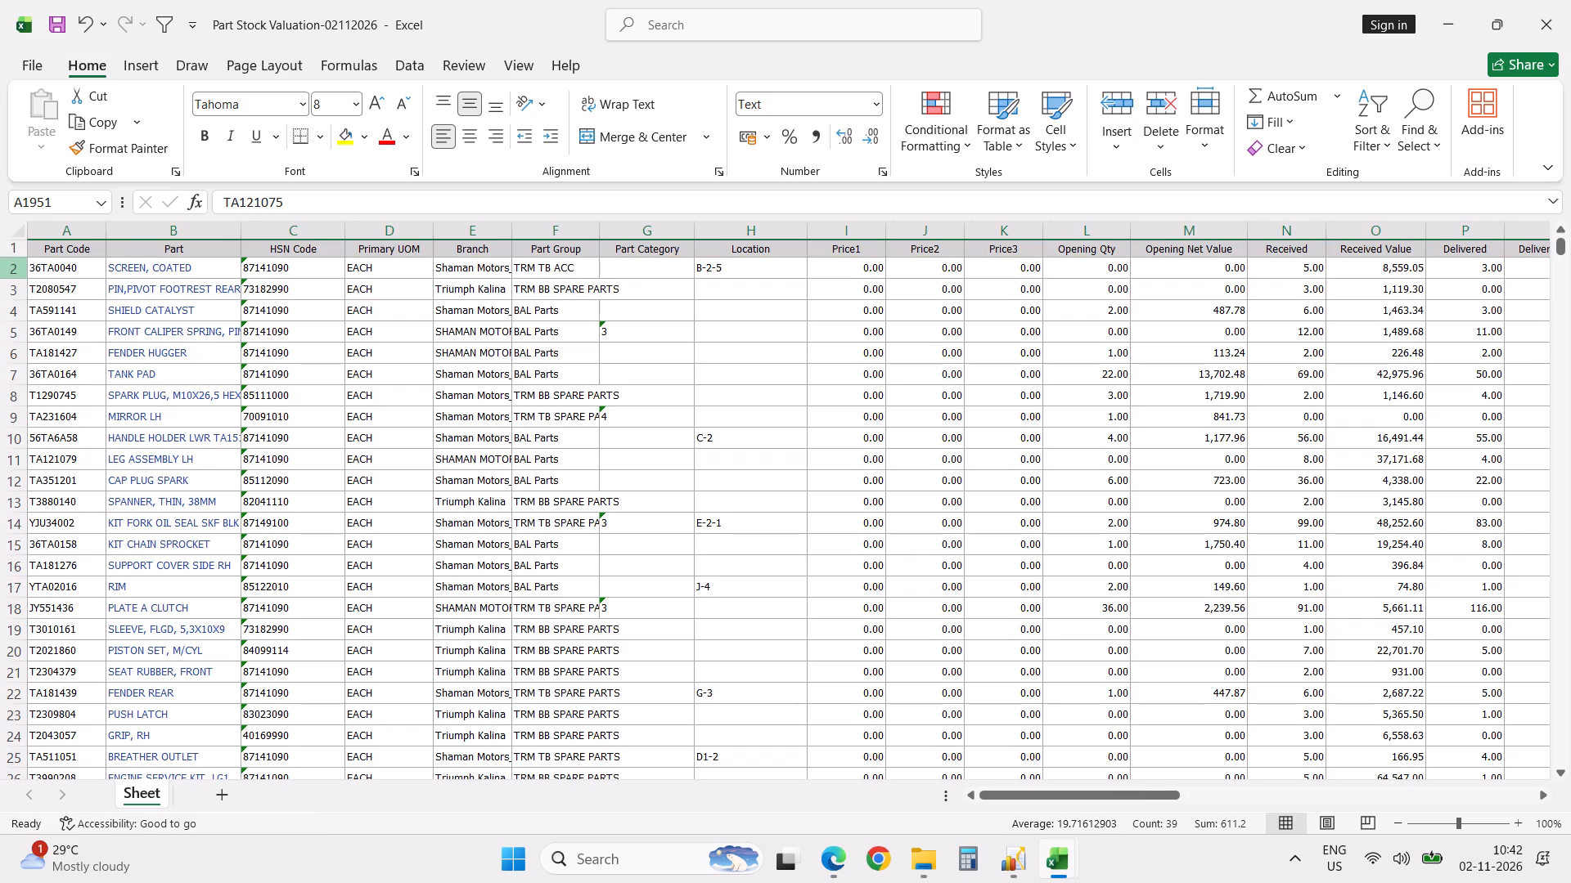
Create a PivotTable on a new sheet from the full stock data range $A$1:$AU$4007.
key(Up)
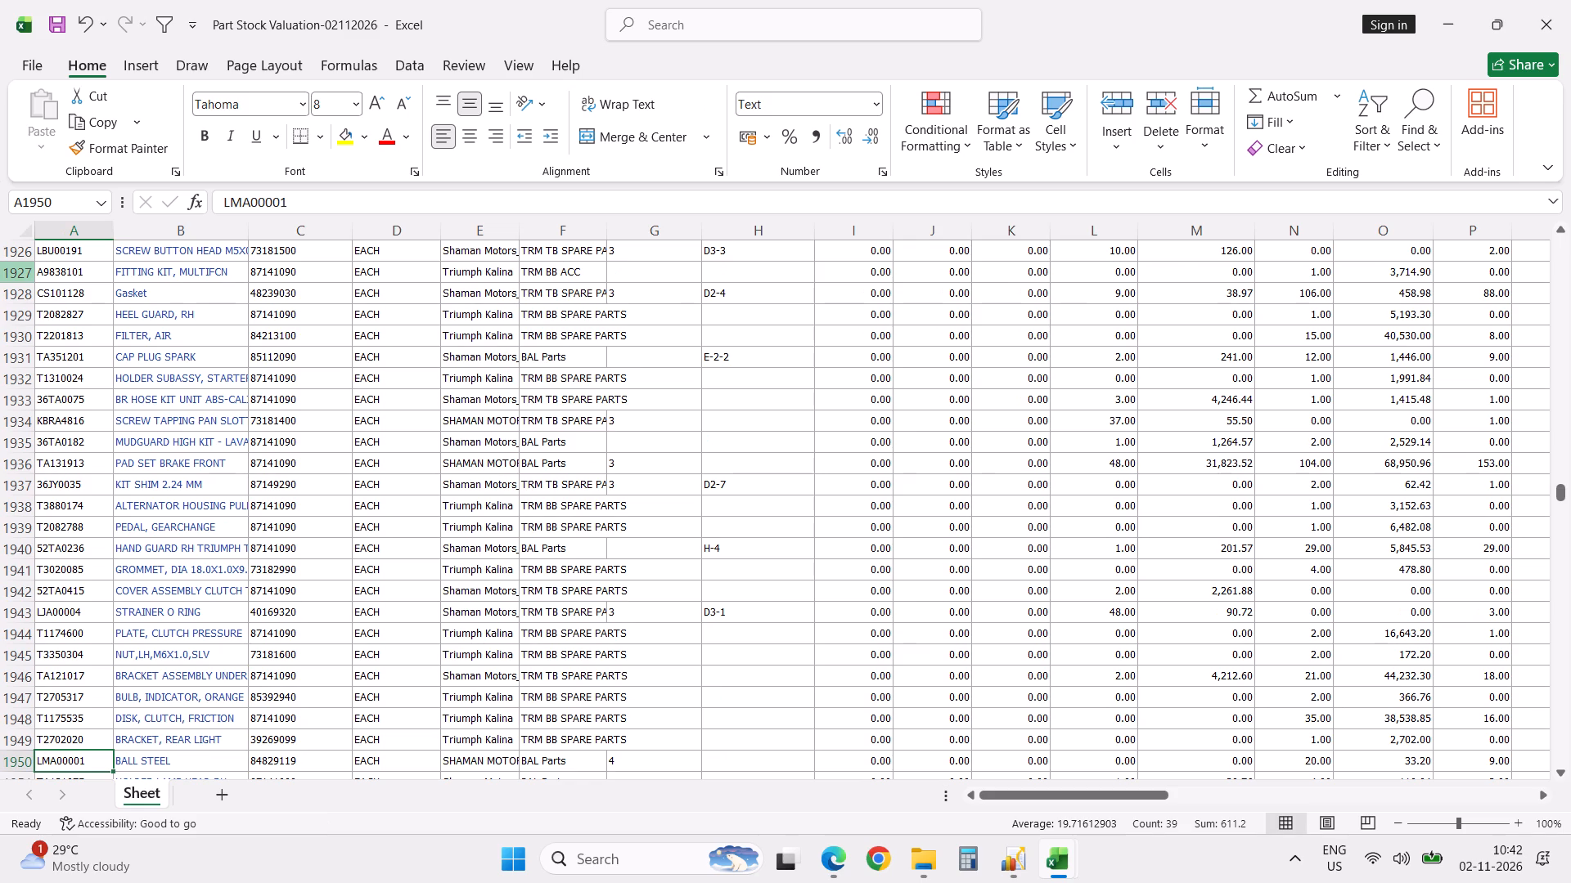
key(Down)
key(Down)
key(ctrl+Down)
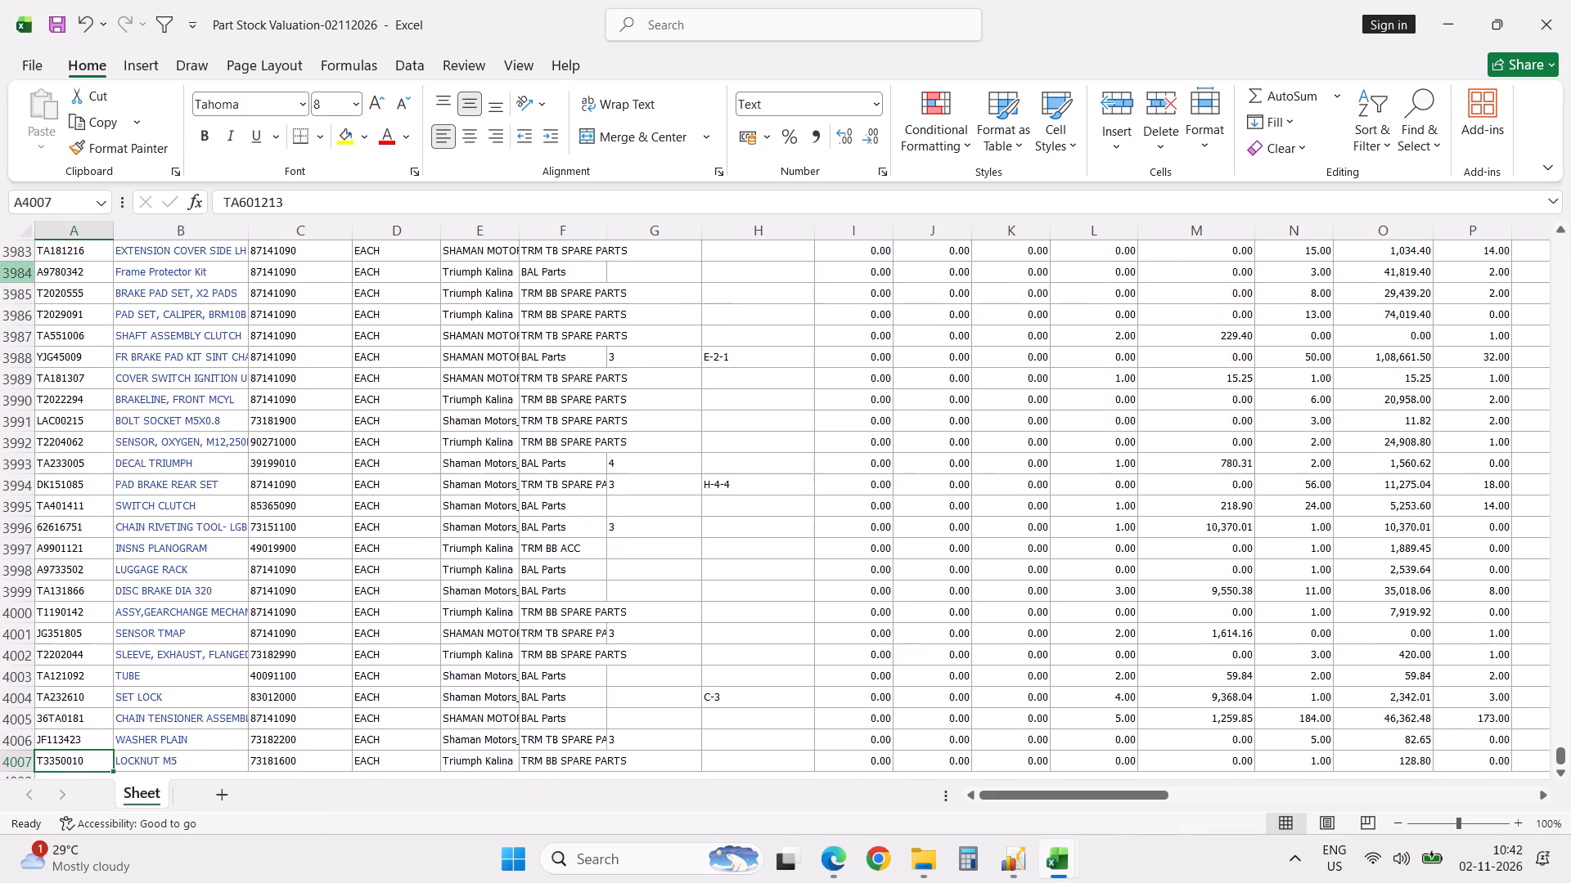
key(Down)
key(Up)
key(ctrl+Up)
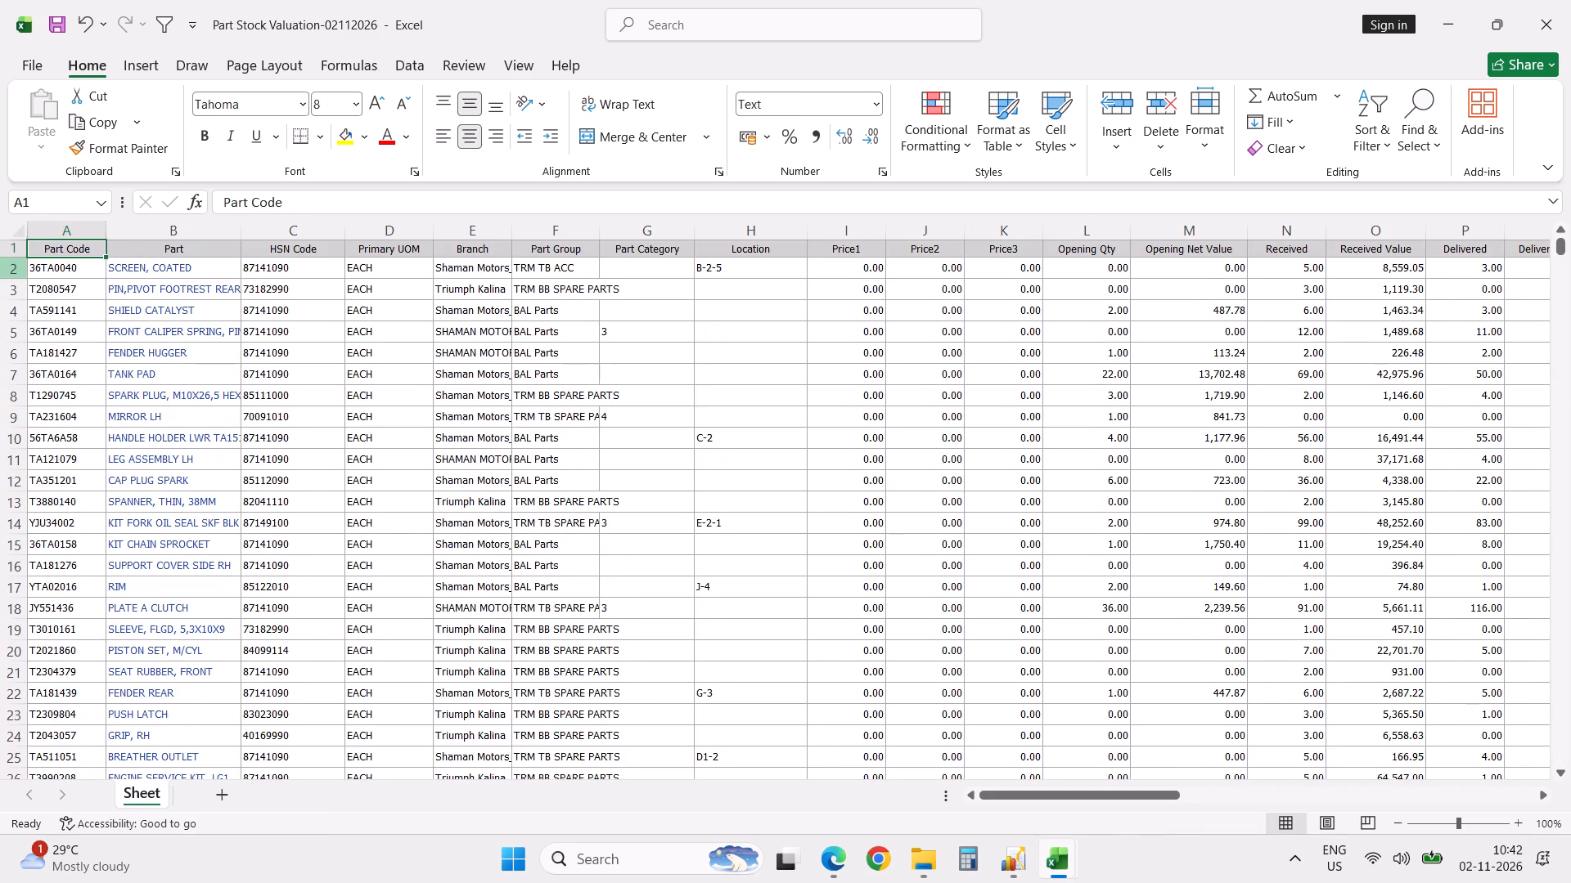
key(ctrl+Right)
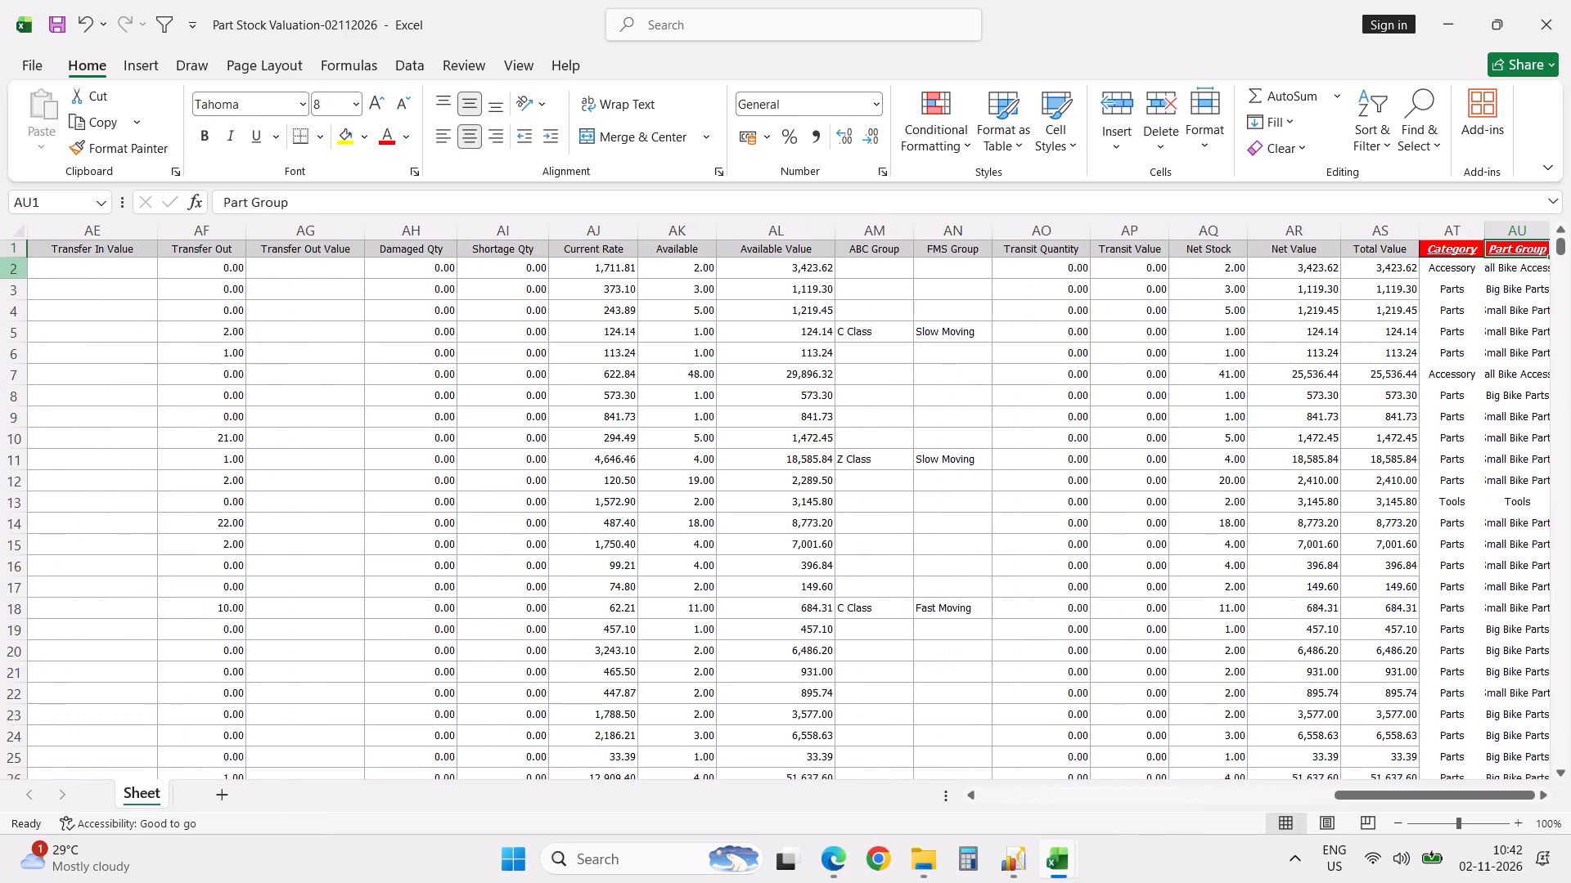
key(ctrl+Left)
key(alt+d)
text(pn)
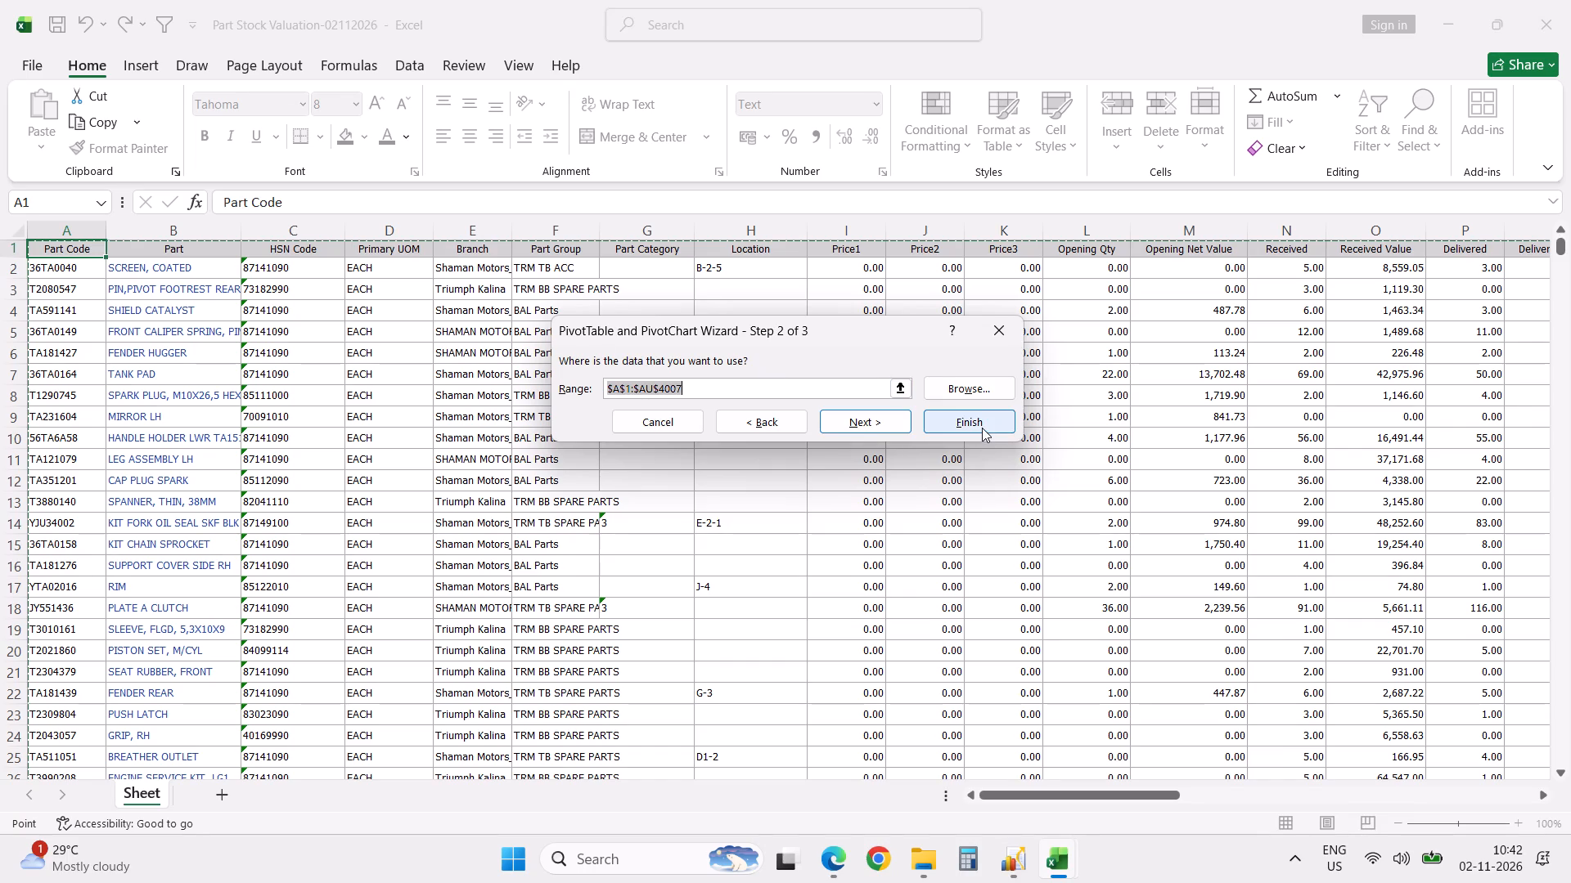
click(982, 428)
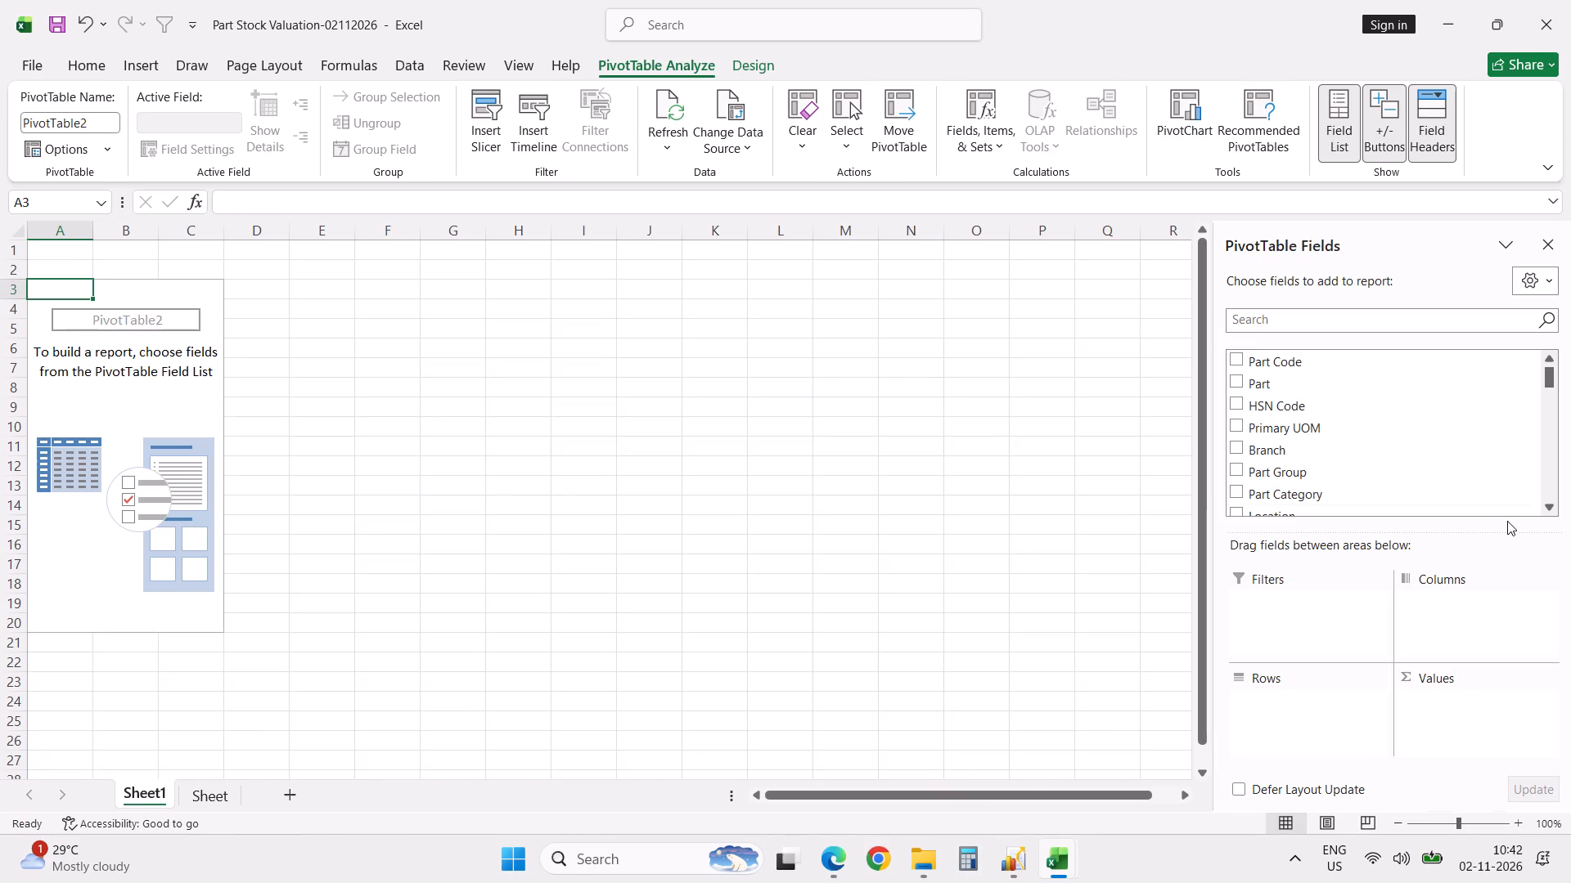
Lay out the PivotTable with Part Group2 as rows, Category as columns and the sum of Available Value as values.
drag(1550, 382, 1551, 475)
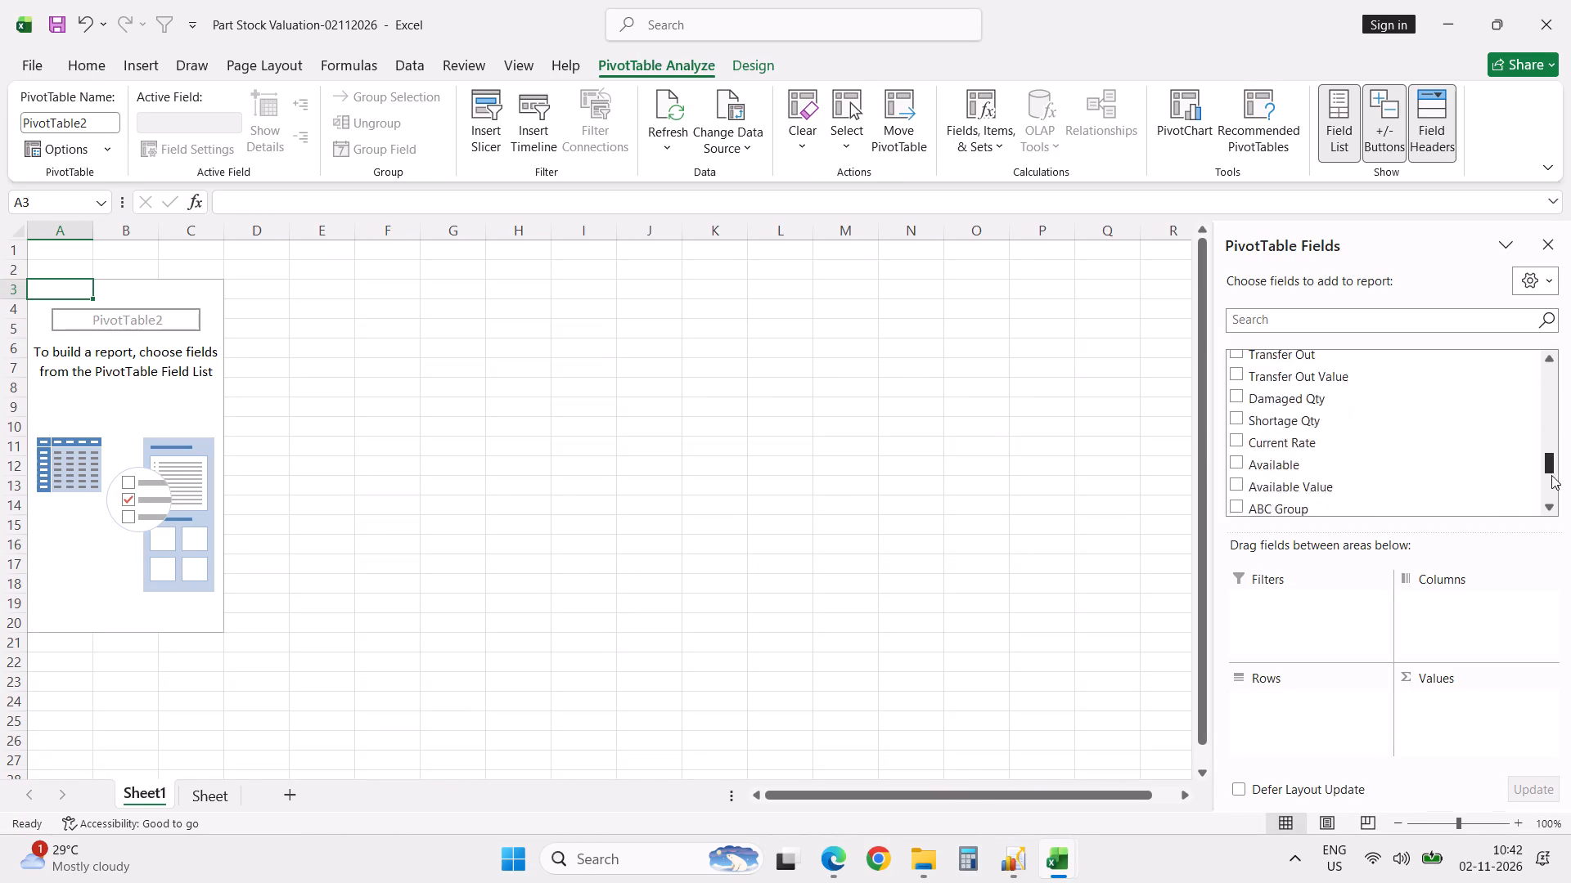
drag(1551, 475, 1555, 502)
drag(1258, 482, 1280, 702)
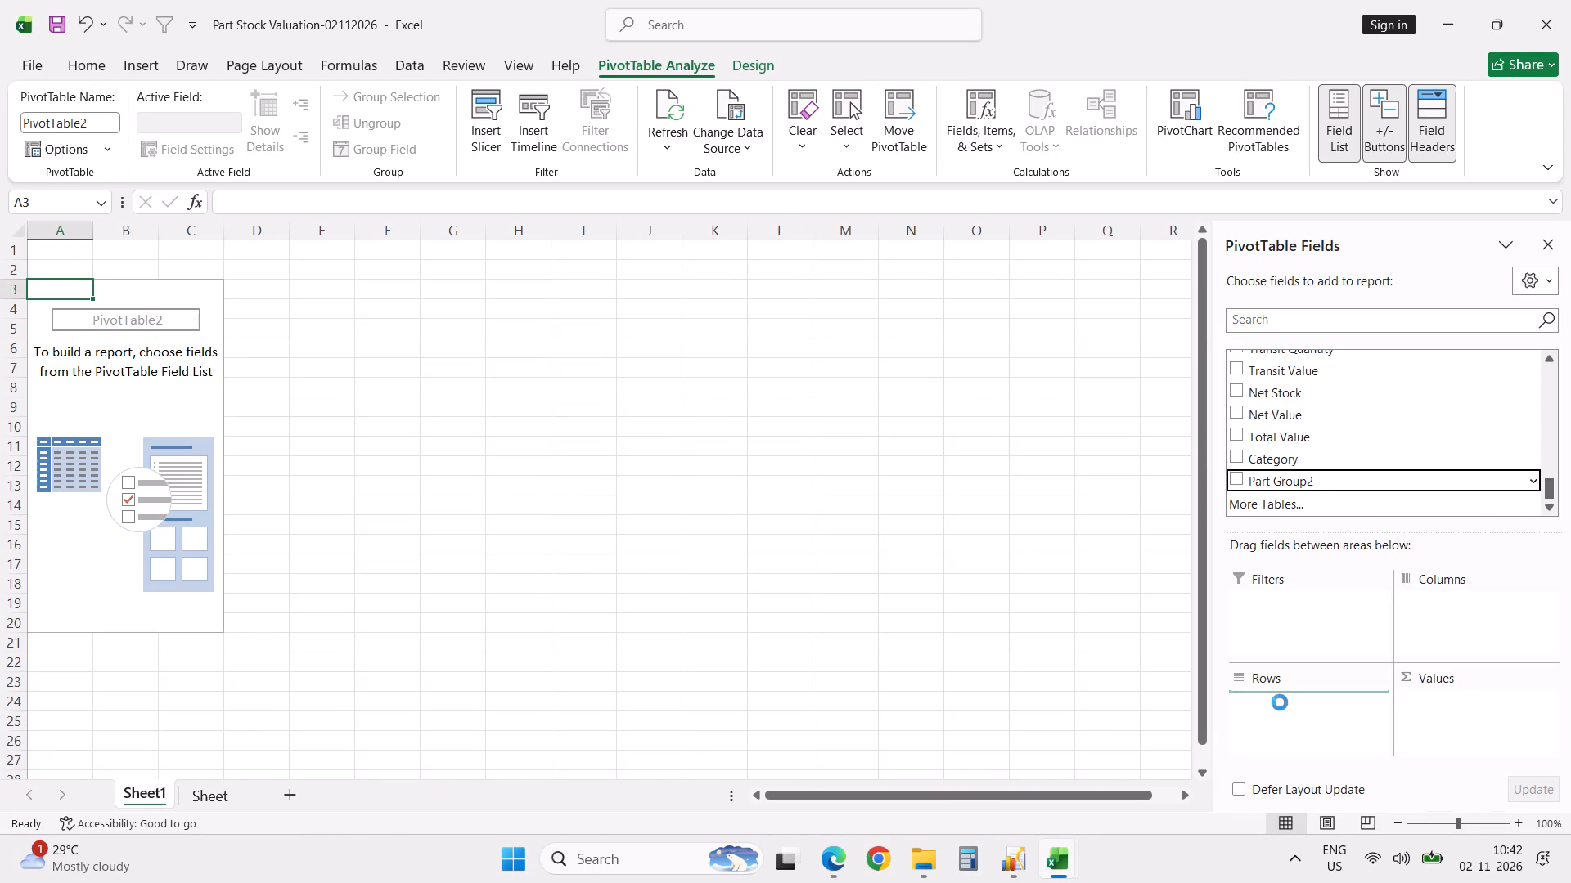
drag(1271, 460, 1441, 620)
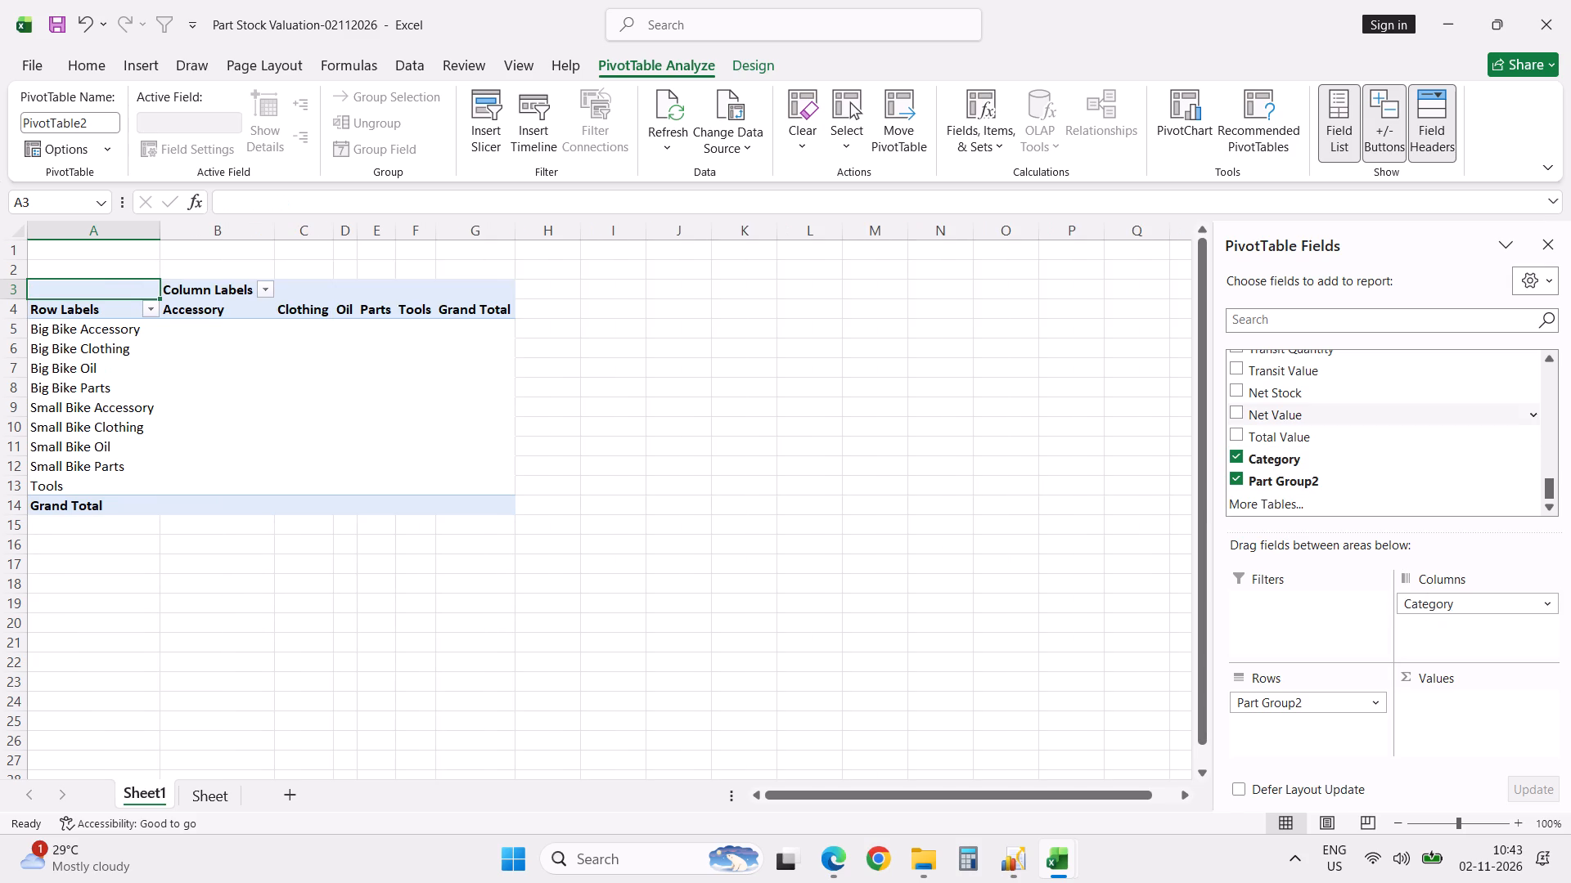
triple_click(1551, 359)
triple_click(1551, 359)
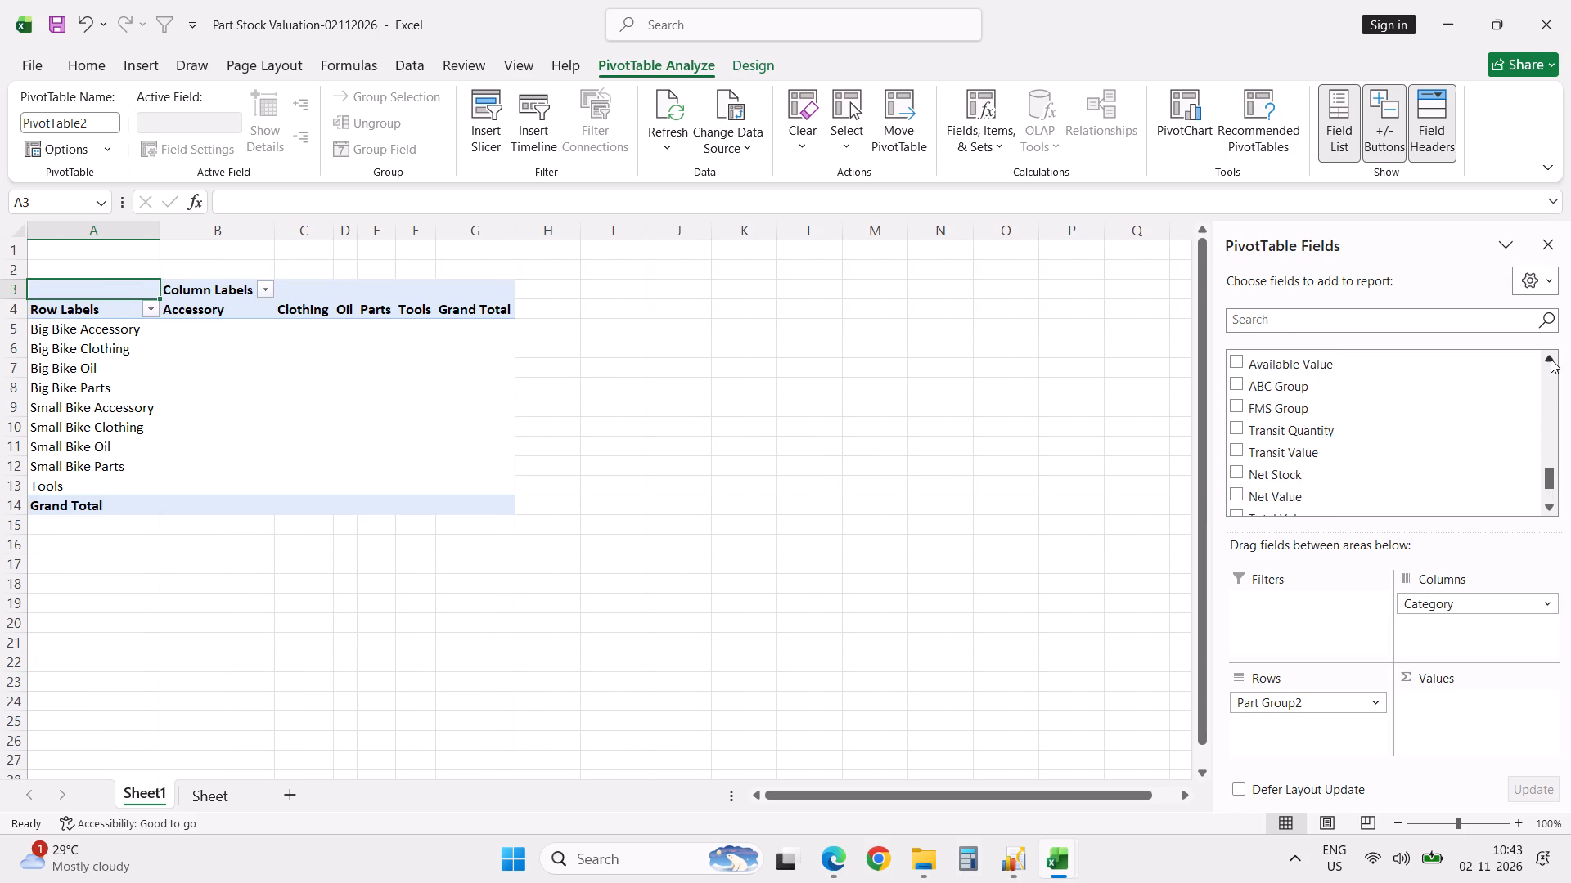
triple_click(1551, 359)
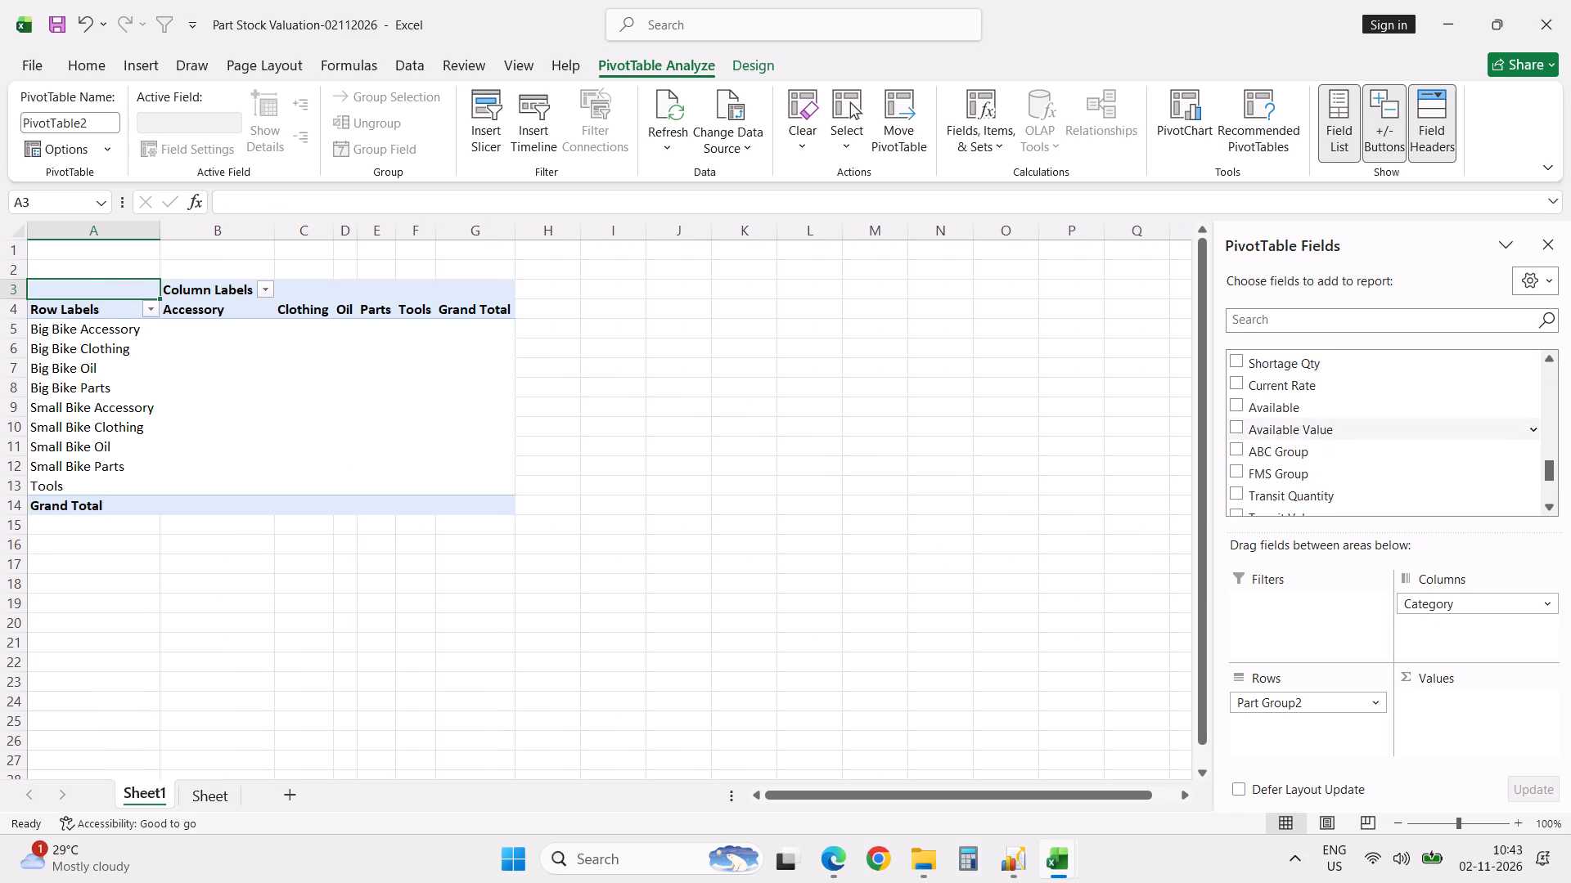
drag(1317, 428, 1510, 728)
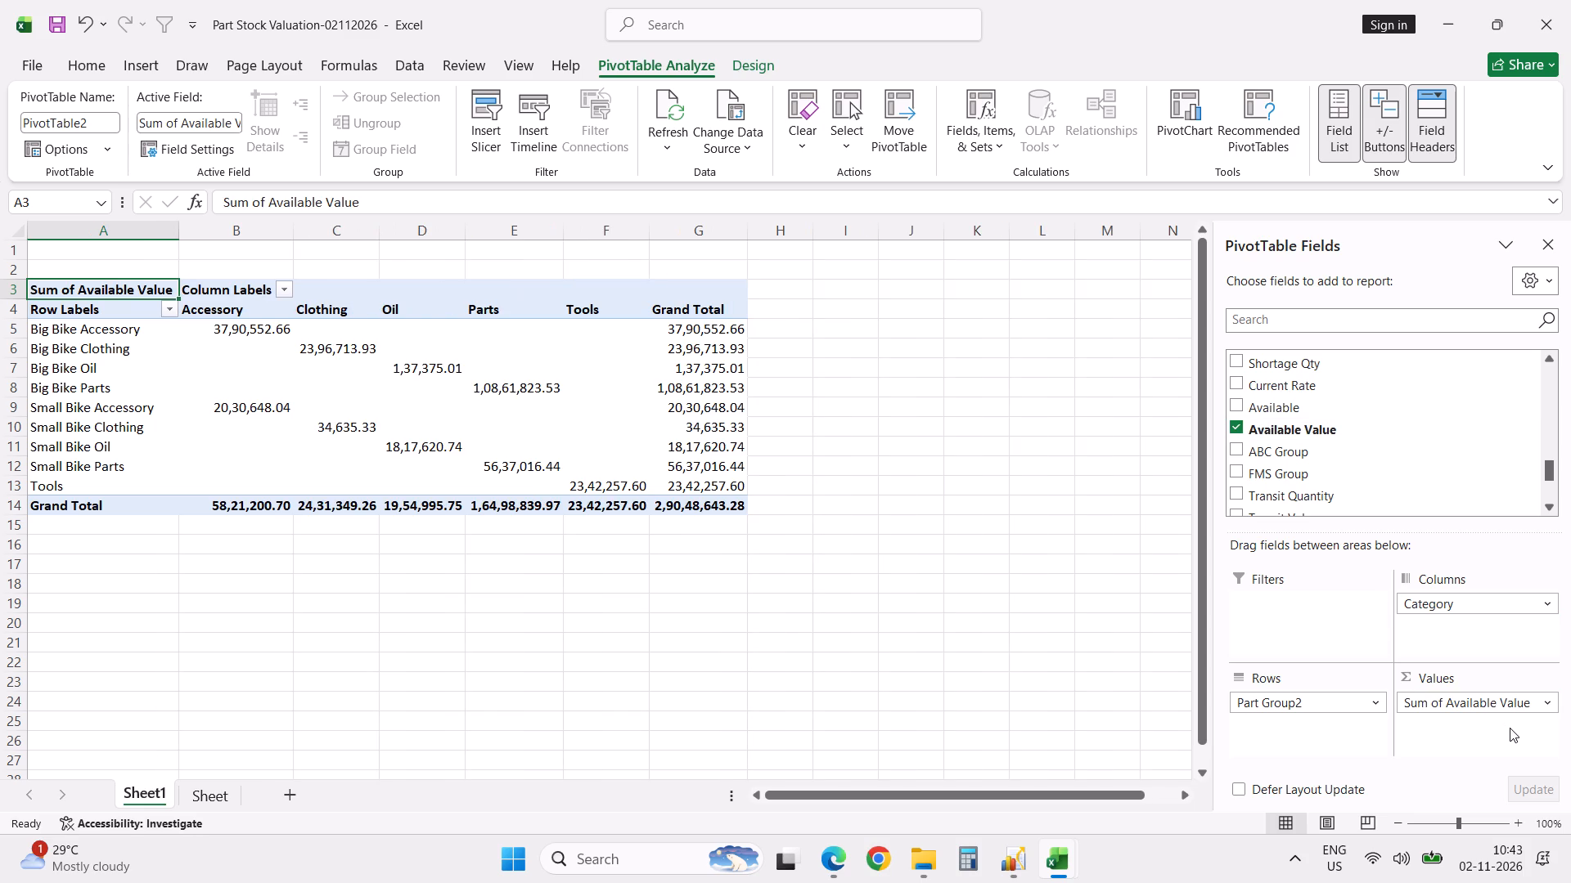
Replace the PivotTable on Sheet1 with static values by copying the whole sheet and pasting values over it.
key(ctrl+a)
key(ctrl+a)
key(ctrl+a)
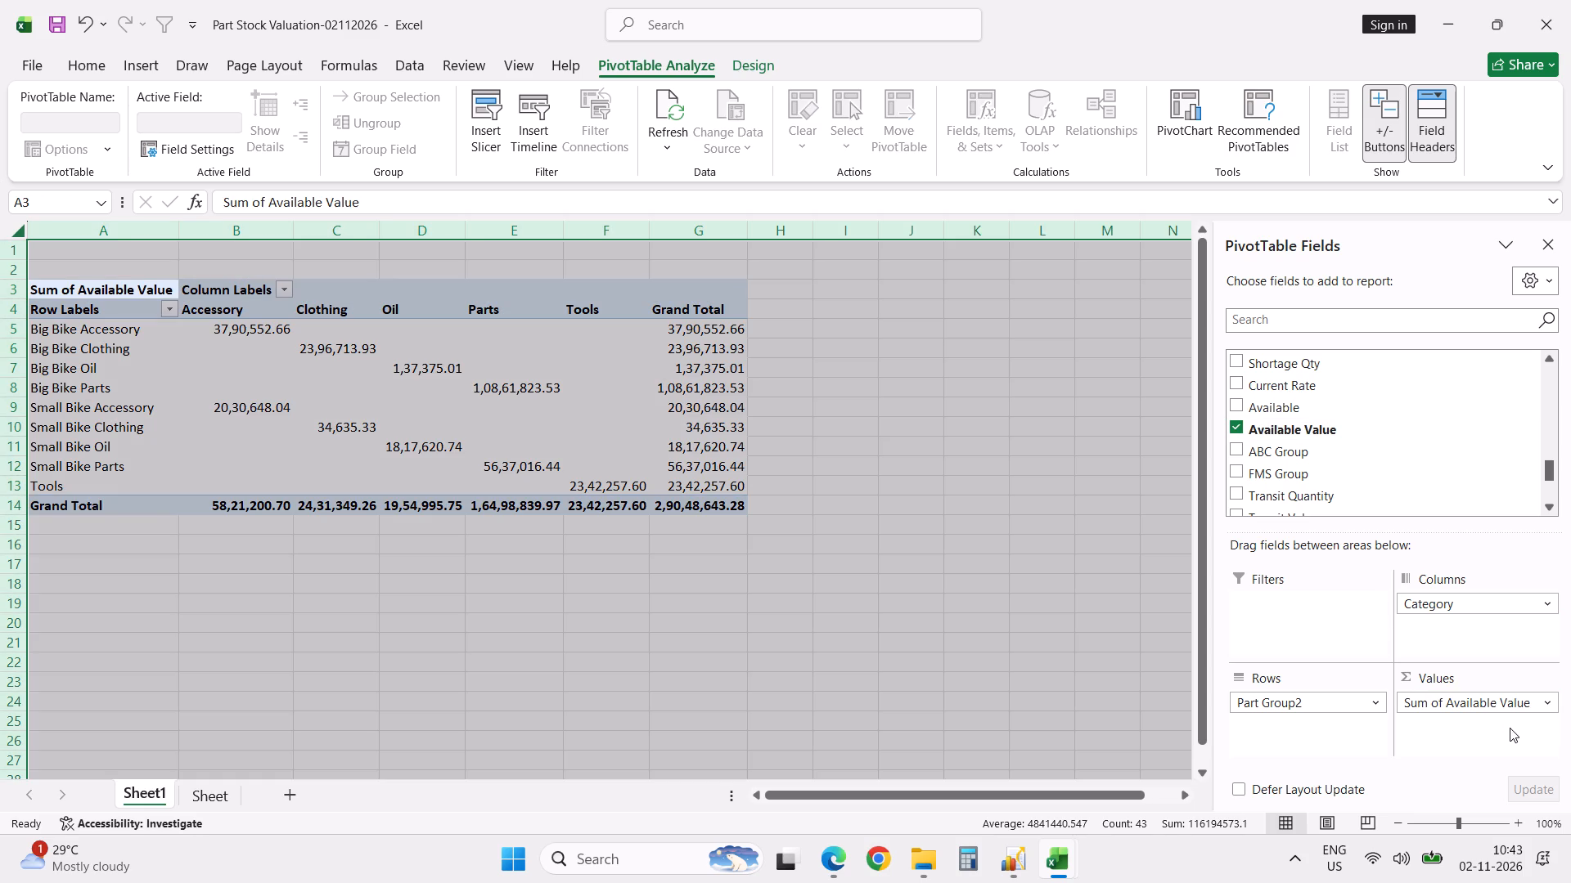
key(ctrl+c)
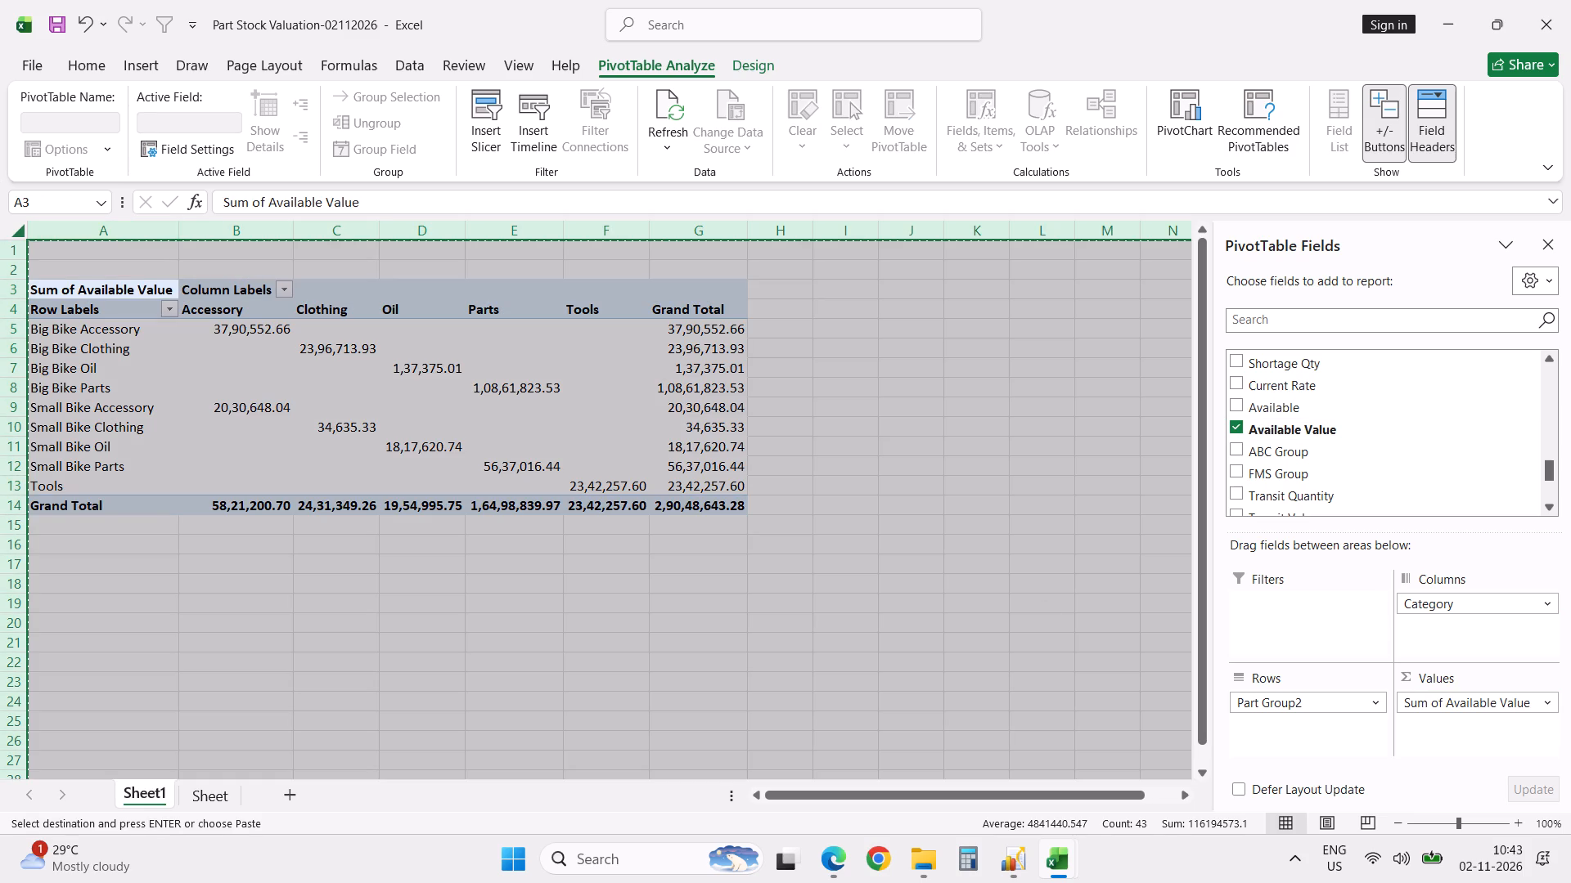
right_click(62, 253)
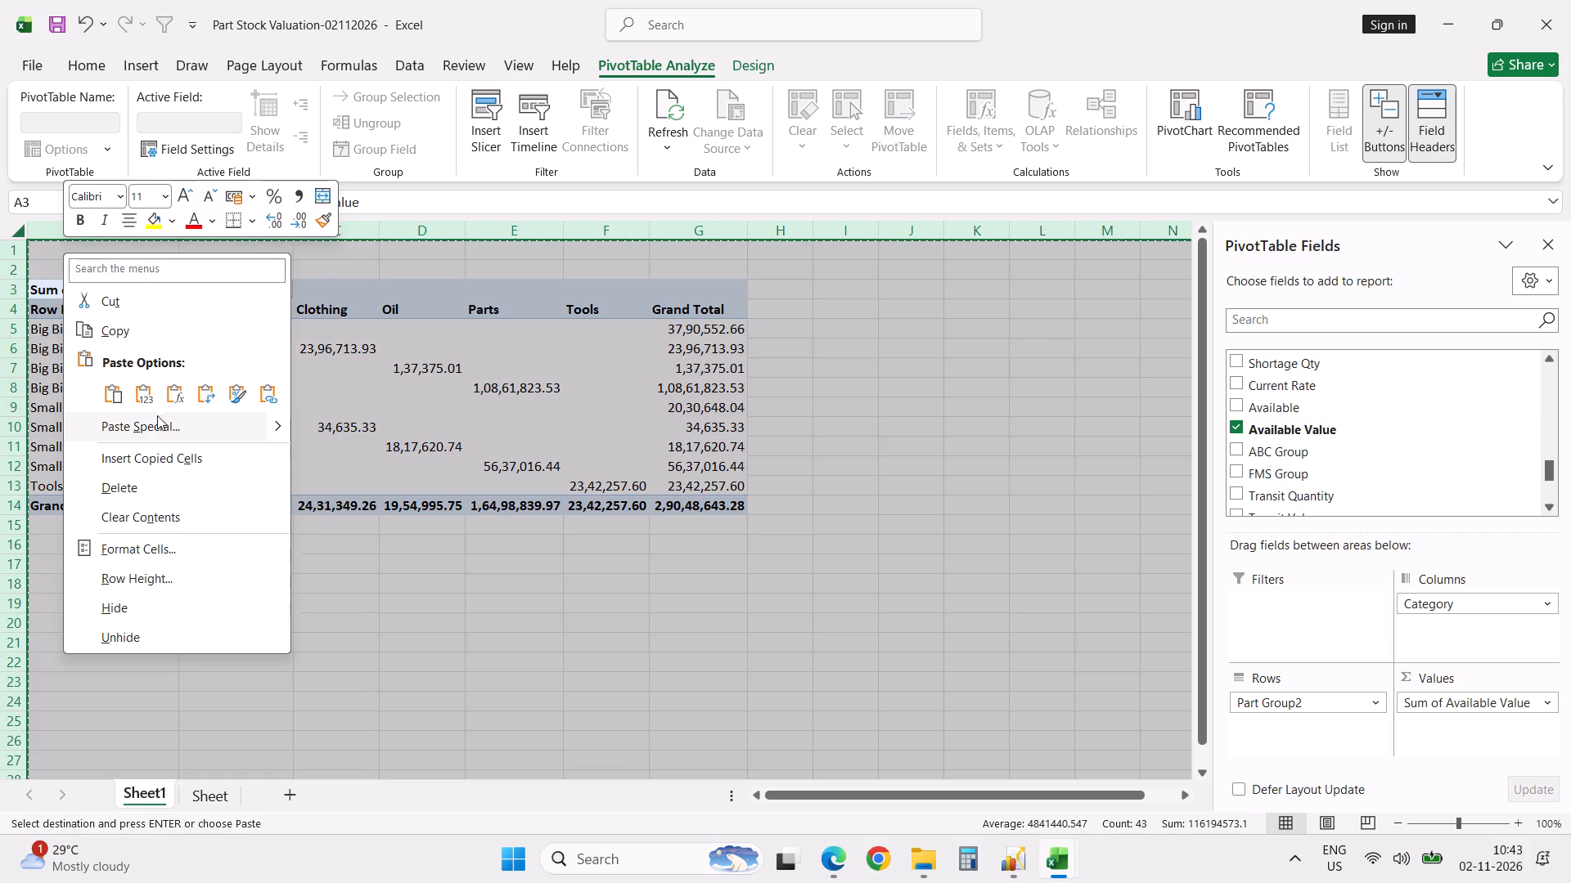
click(147, 400)
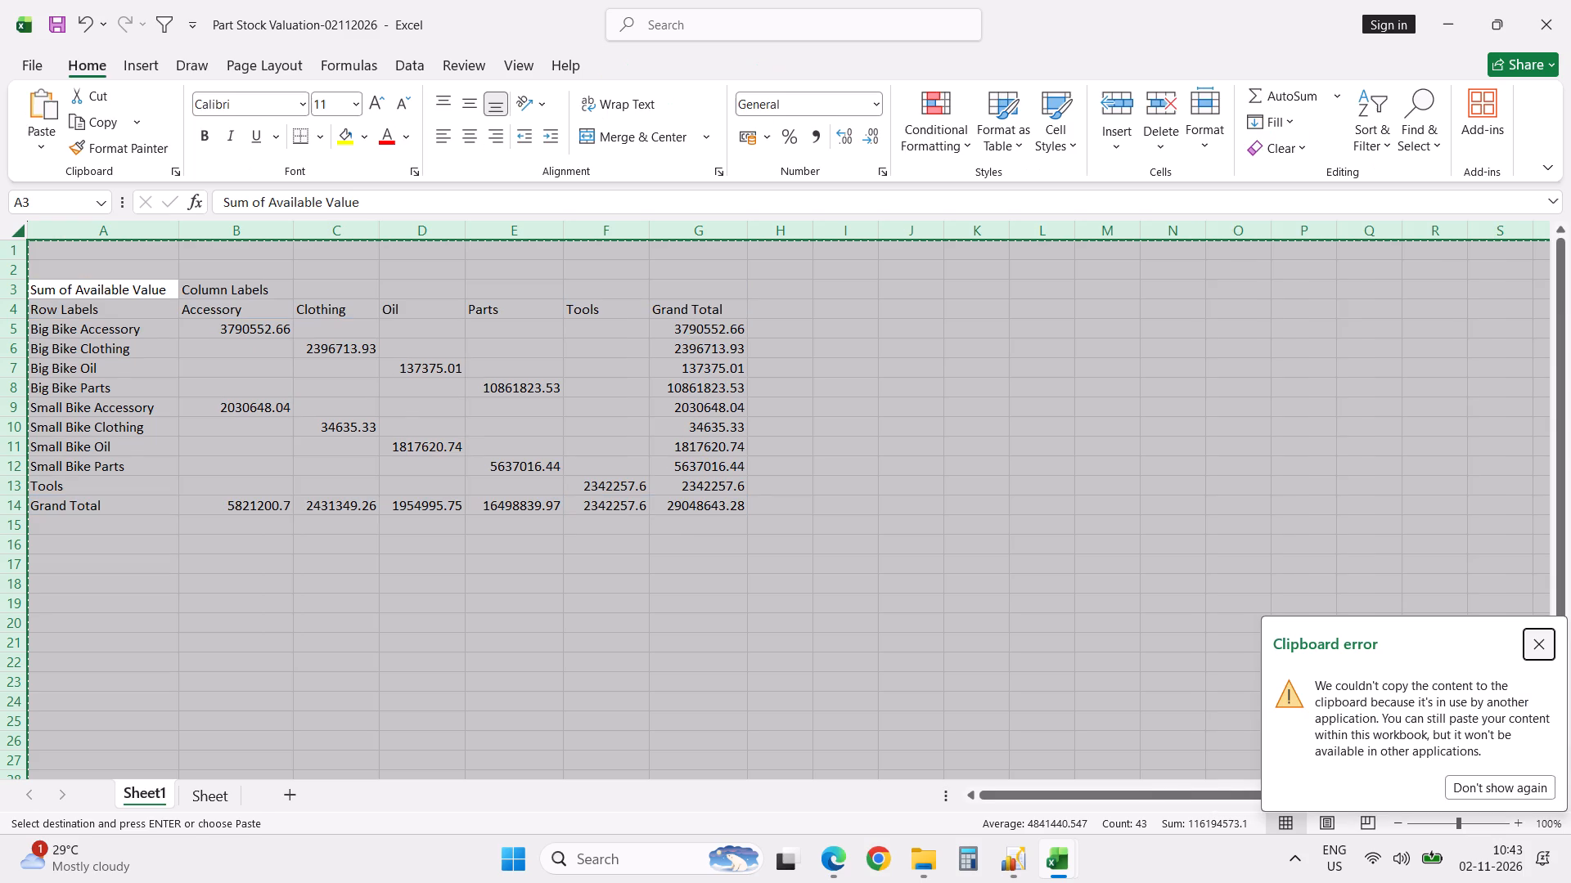
Replace all blank cells in the summary range B5:G14 on Sheet1 with 0.
click(264, 328)
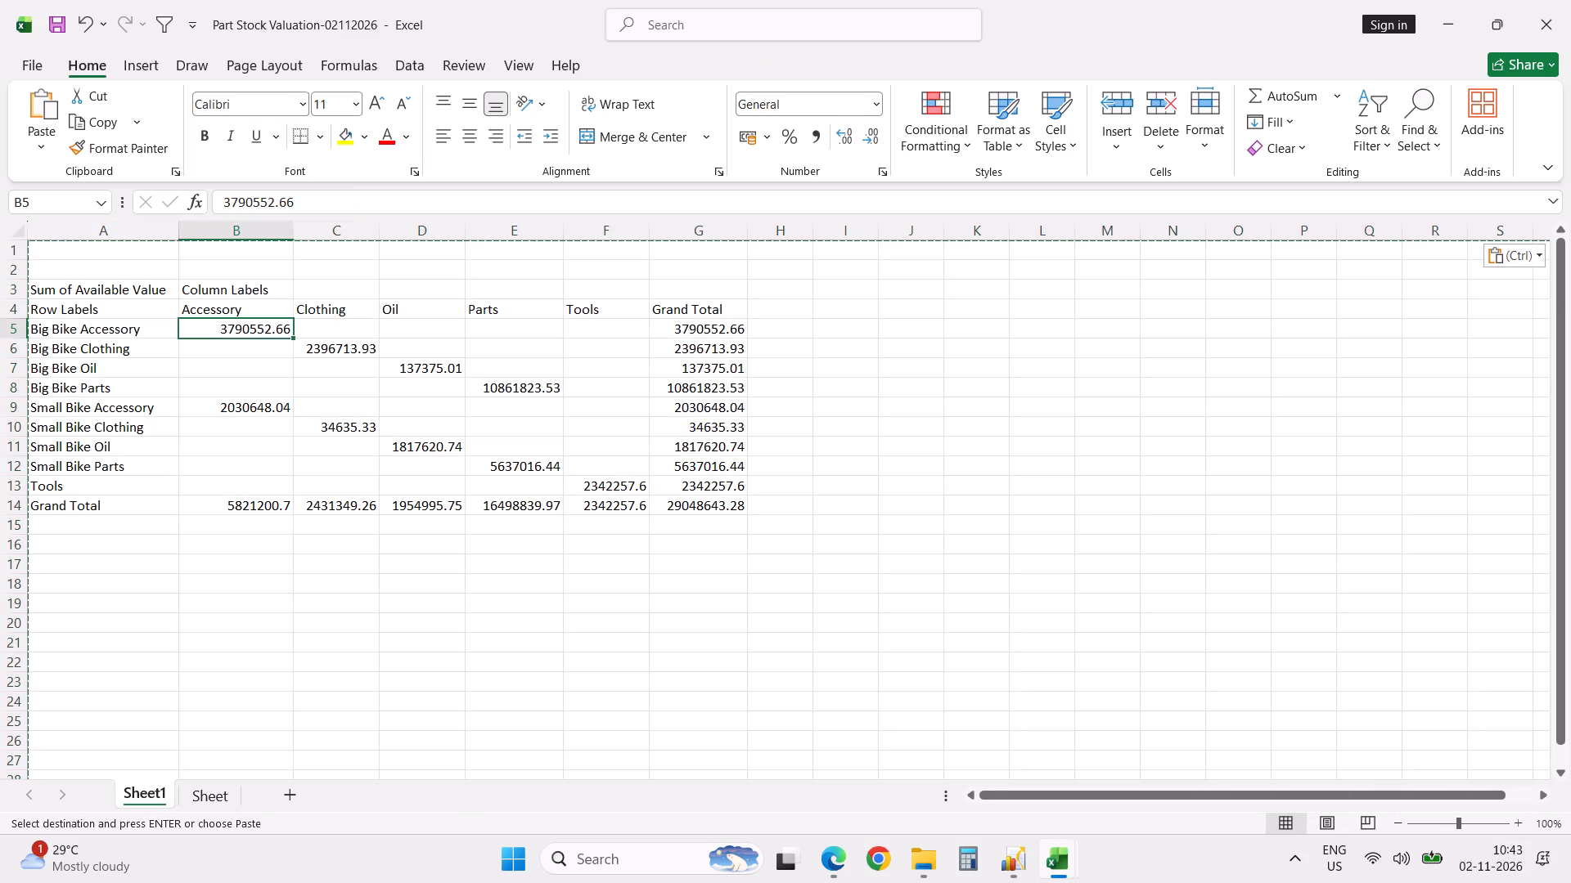
shift+click(731, 504)
key(ctrl+h)
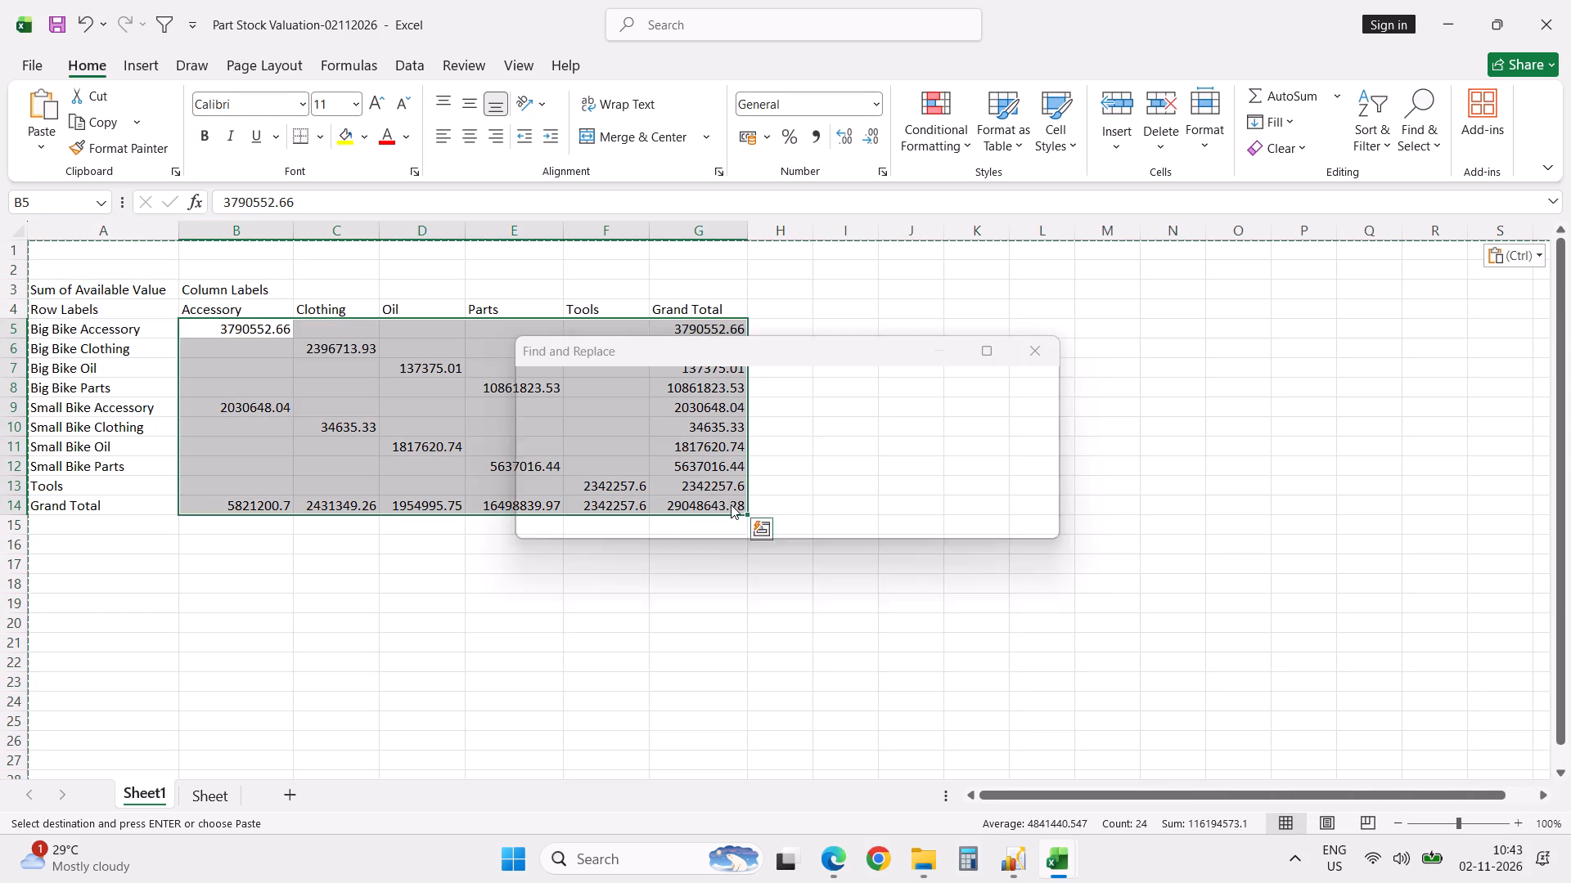
key(alt+a)
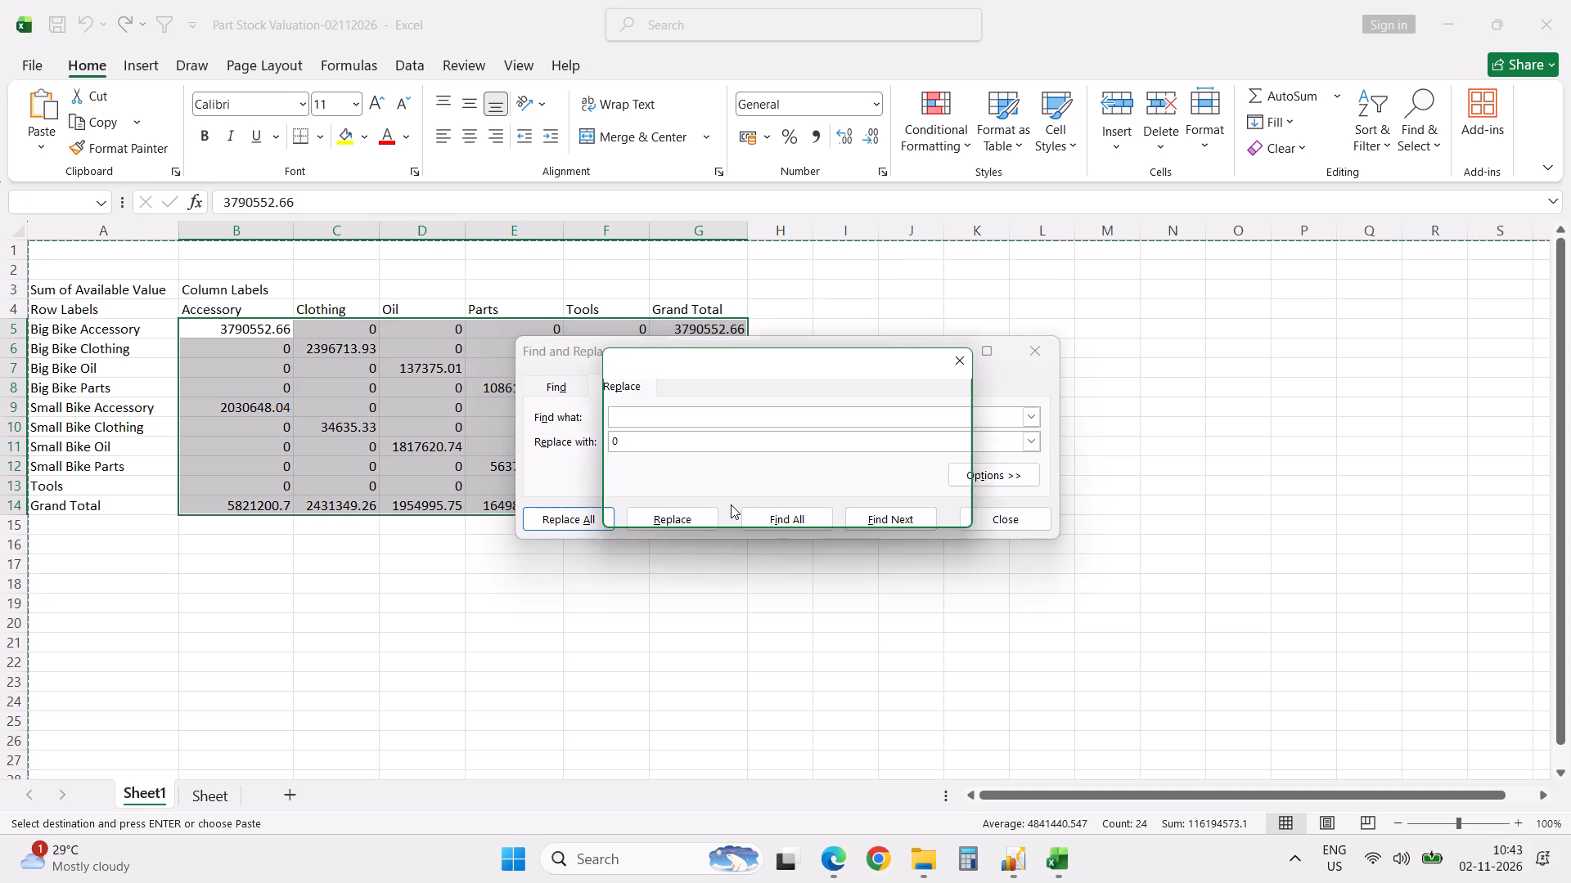
key(Escape)
key(Escape)
Format the summary figures in B5:G14 in comma style with no decimal places.
click(813, 137)
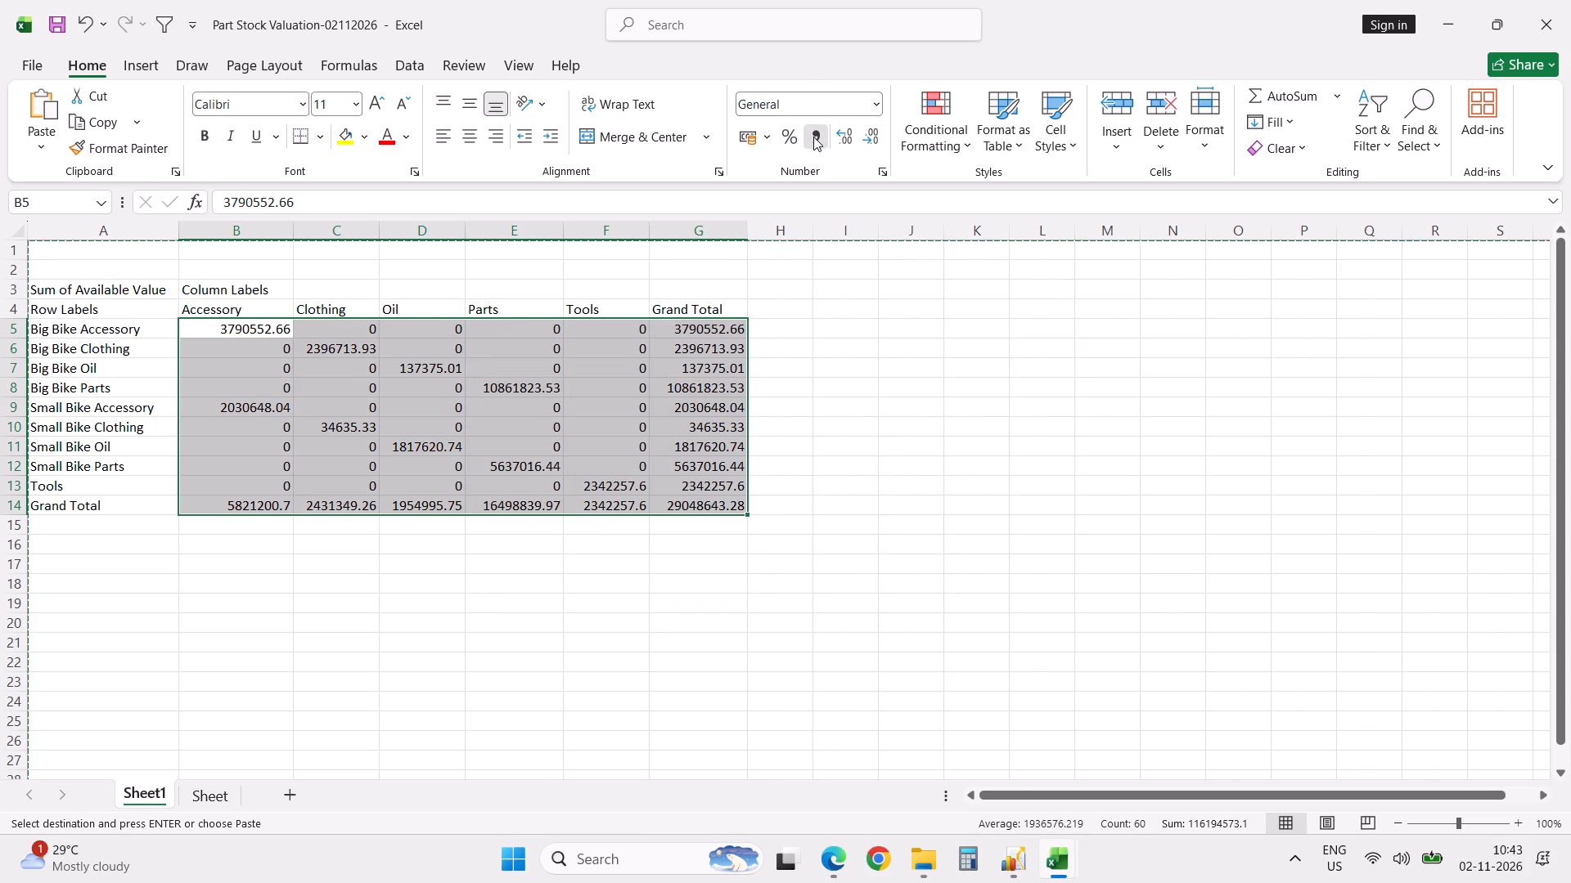
triple_click(874, 141)
click(874, 141)
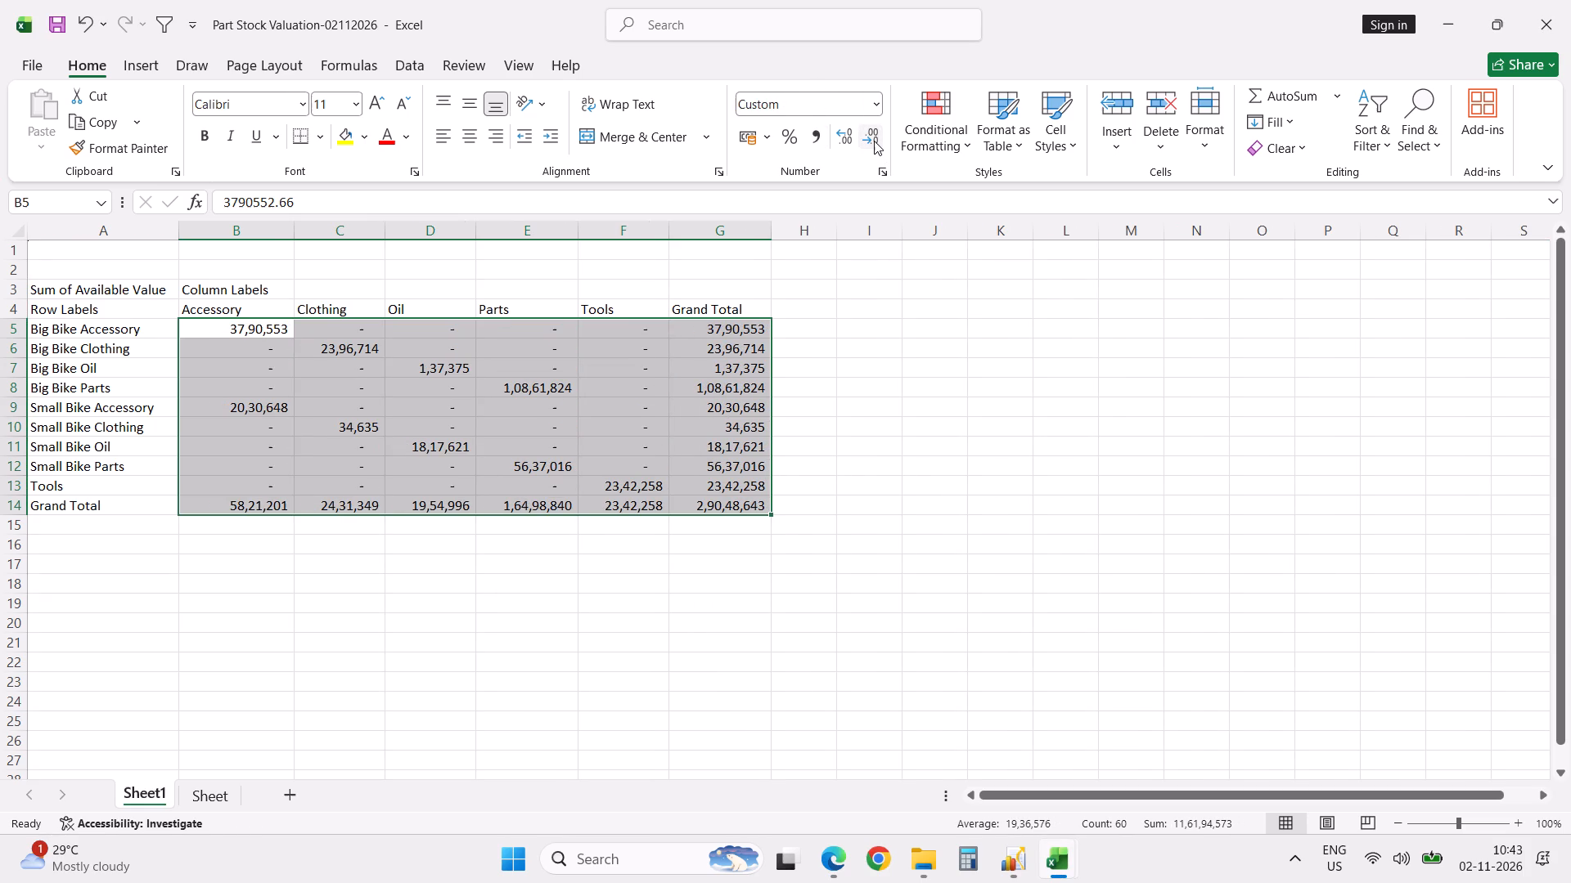
Replace the Grand Total row values with SUM formulas, entering =SUM(B5:B13) in B14 and filling it across to G14.
click(278, 501)
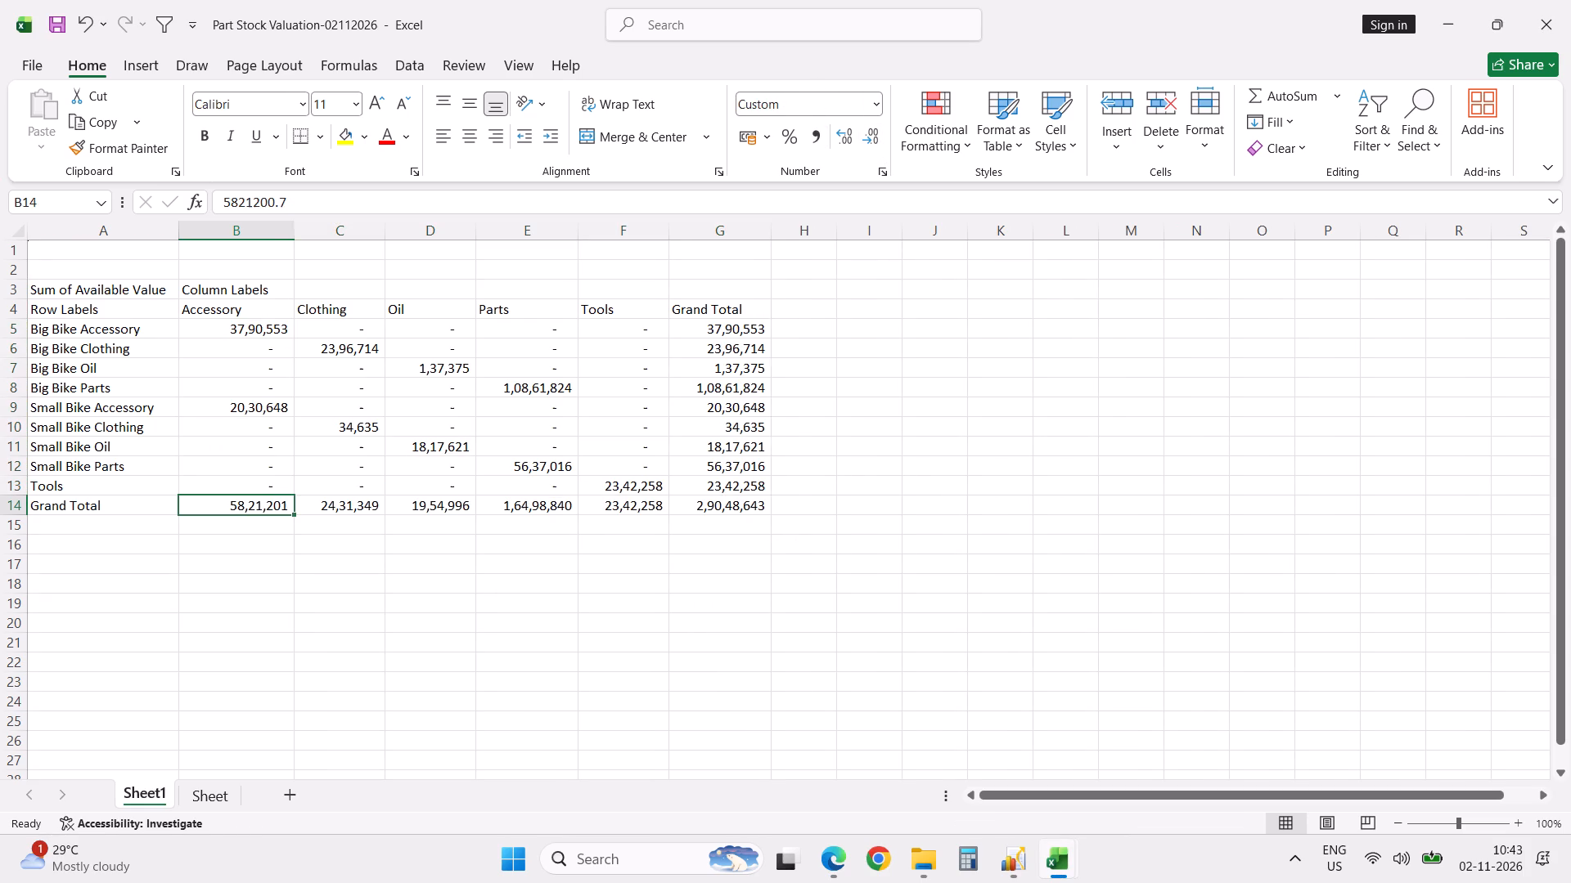
key(alt+equal)
key(Return)
key(Up)
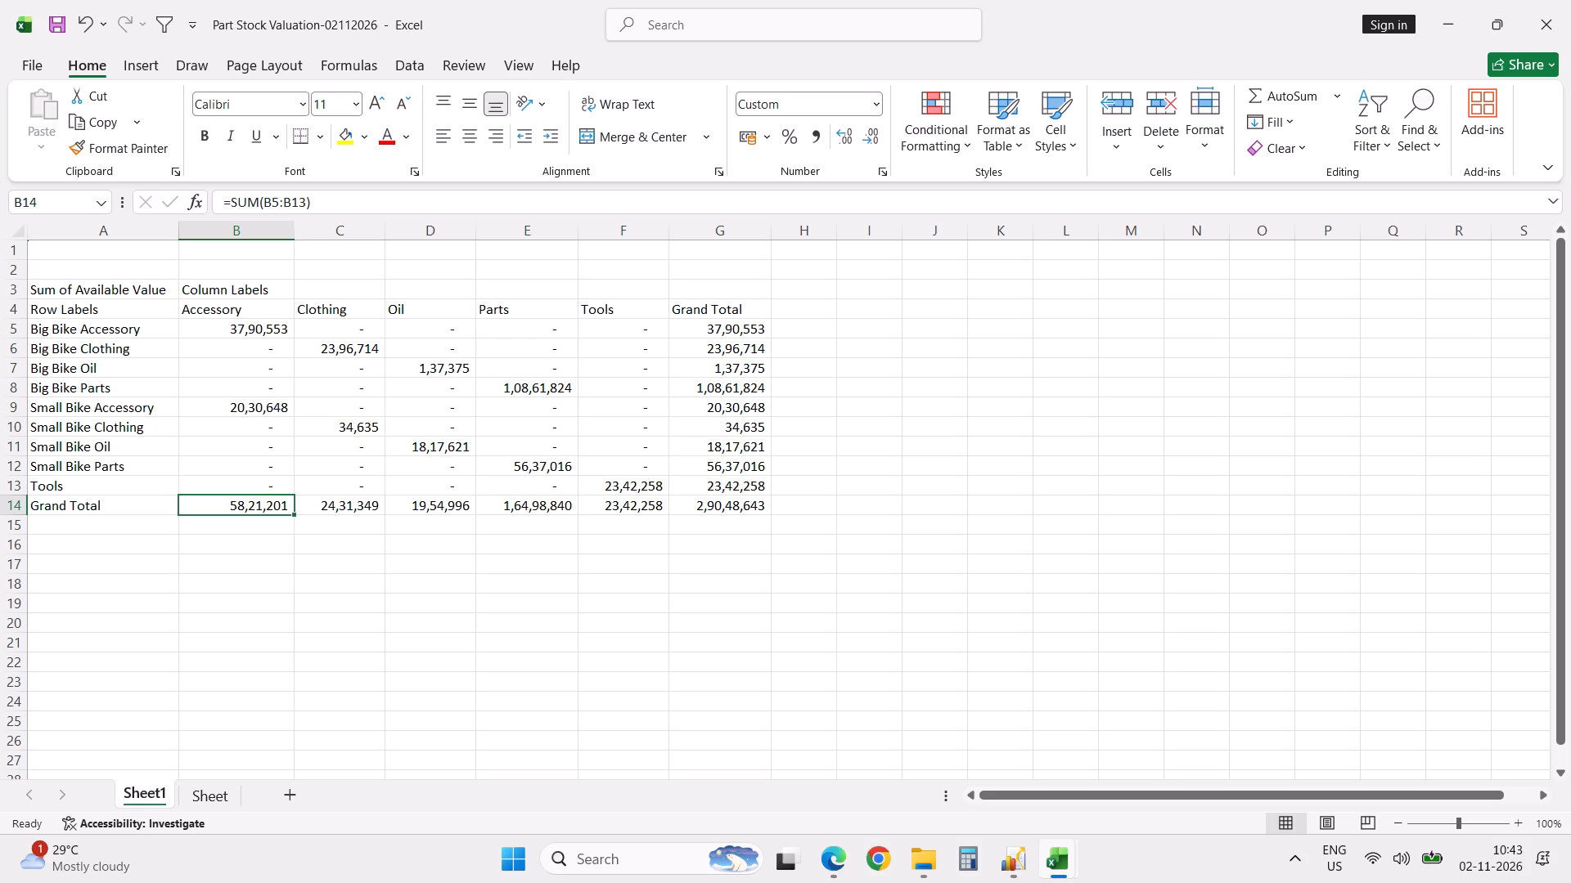
key(shift+Right)
key(shift+Right)
key(shift+Right)
key(shift+Right)
key(shift+Right)
key(ctrl+r)
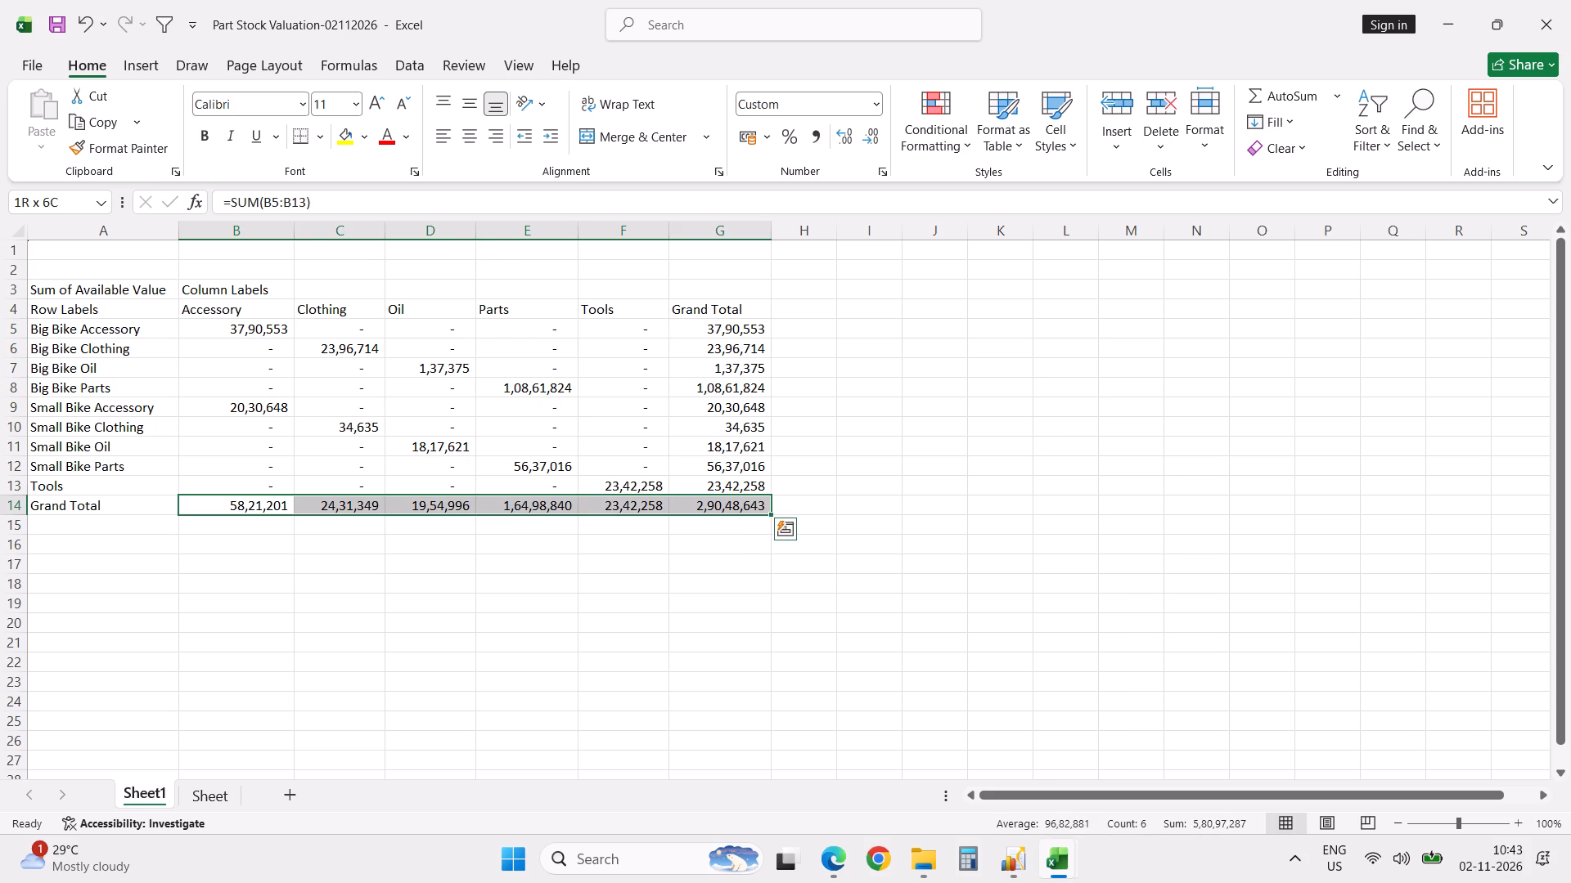
Replace the Grand Total column values with SUM formulas, entering =SUM(B5:F5) in G5 and filling it down to G14.
click(751, 331)
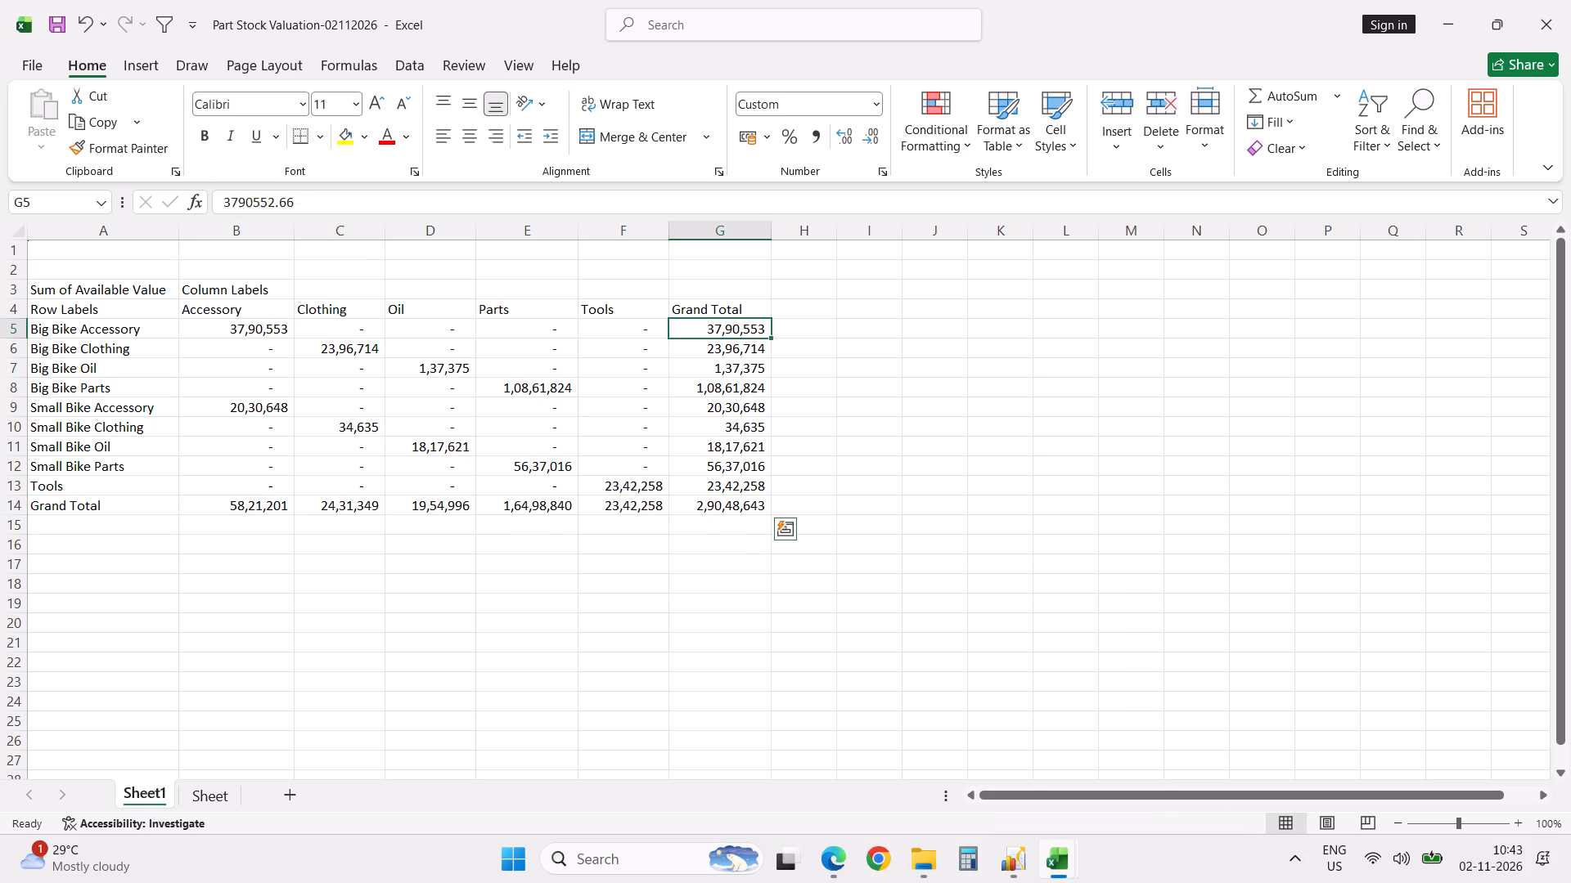
key(alt+equal)
key(Return)
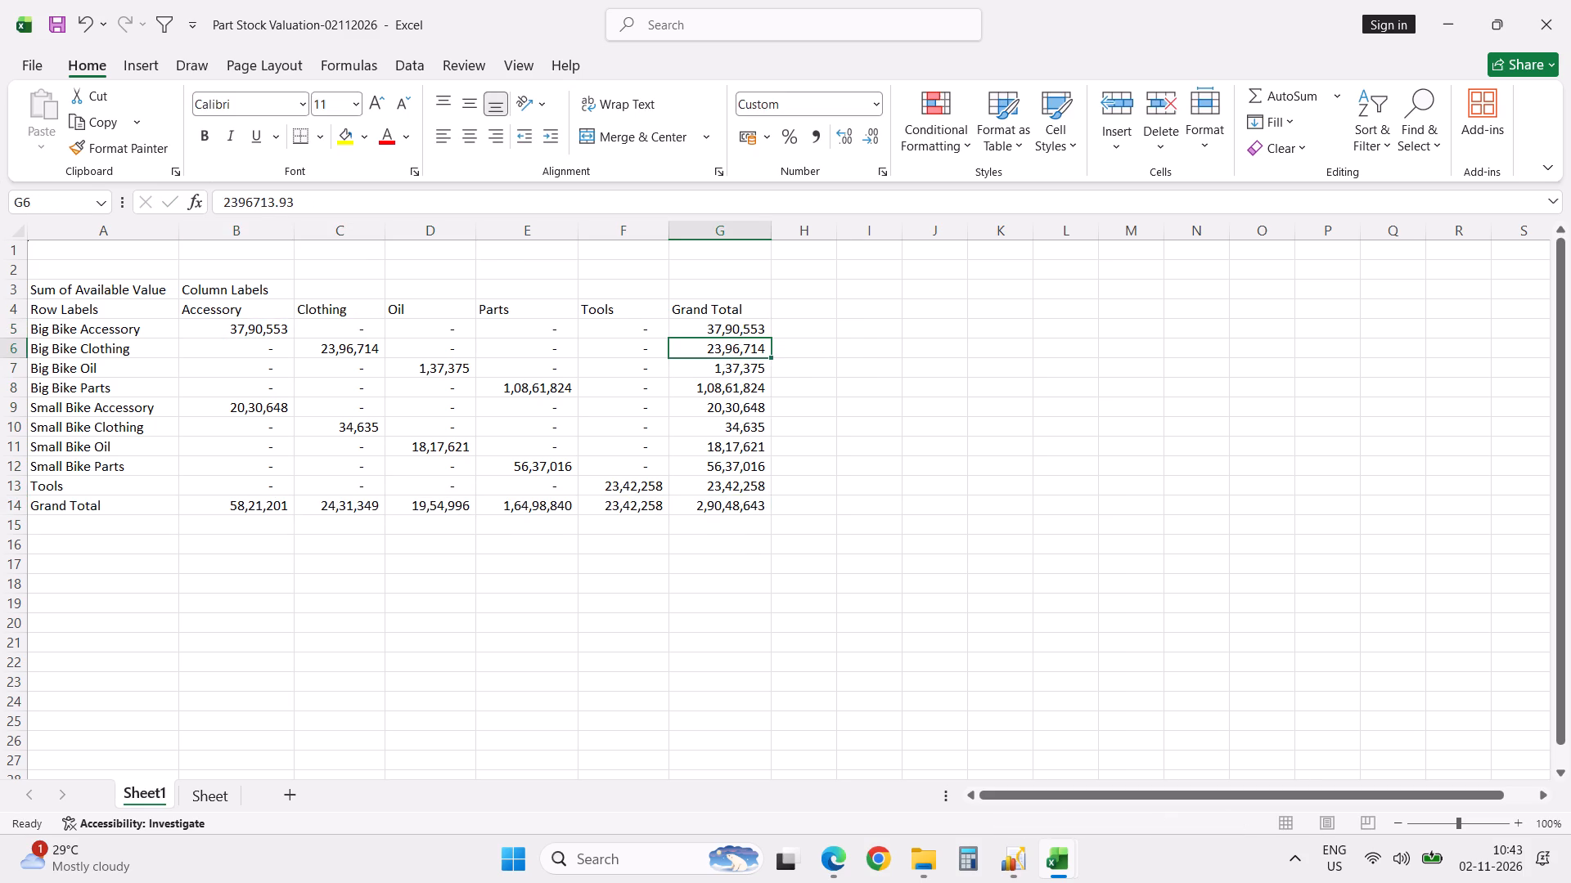
key(Up)
key(shift+Down)
key(shift+Down)
key(shift+Down)
key(shift+Down)
key(shift+Down)
key(shift+Down)
key(shift+Down)
key(shift+Down)
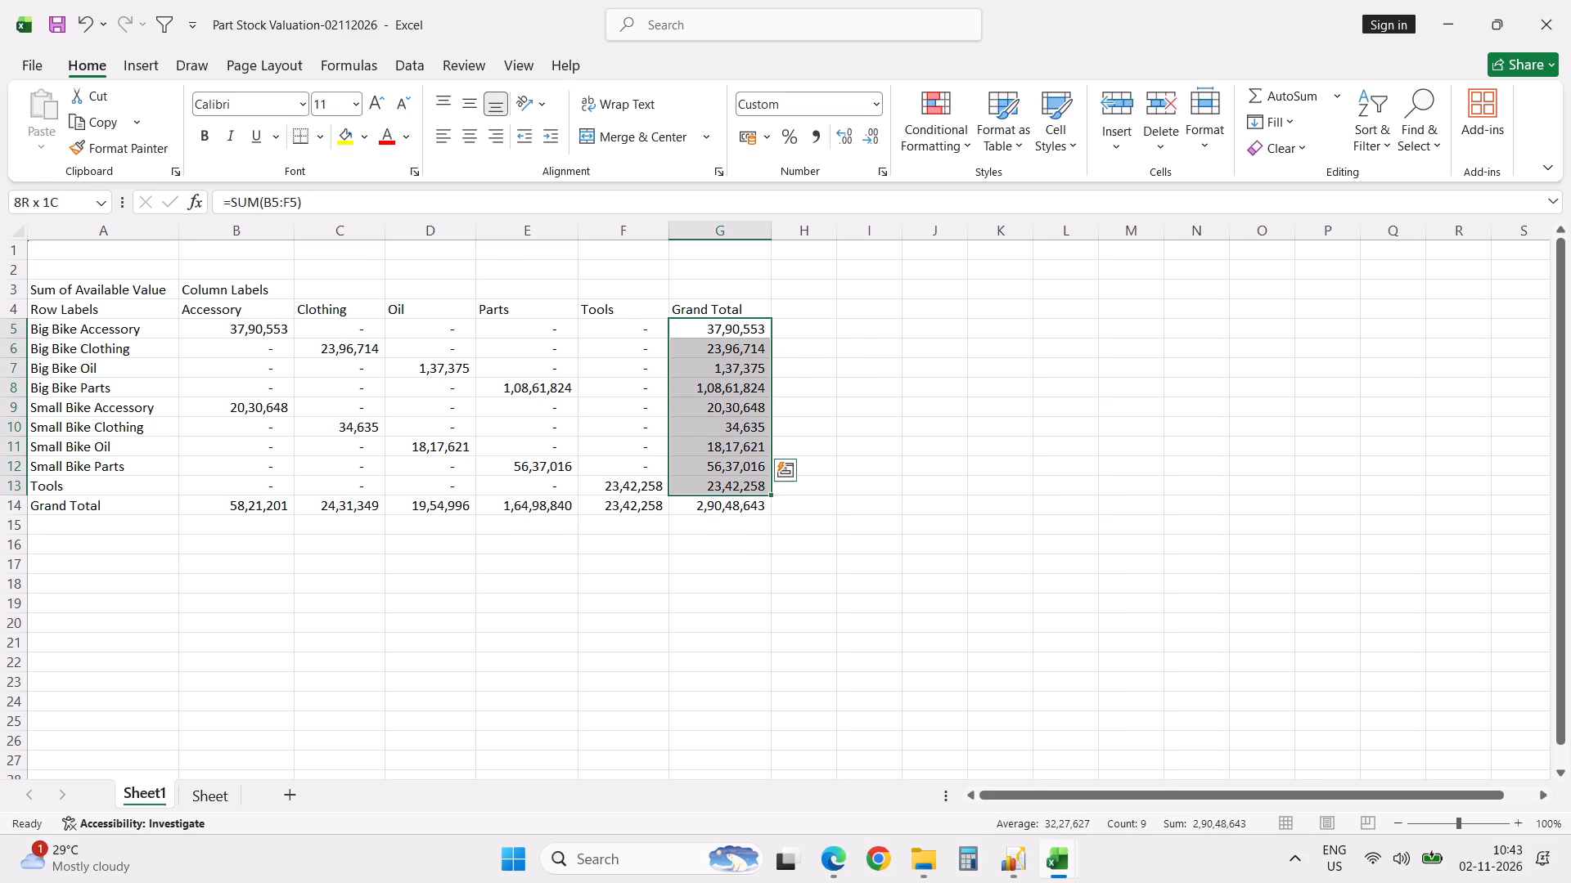
key(shift+Down)
key(ctrl+d)
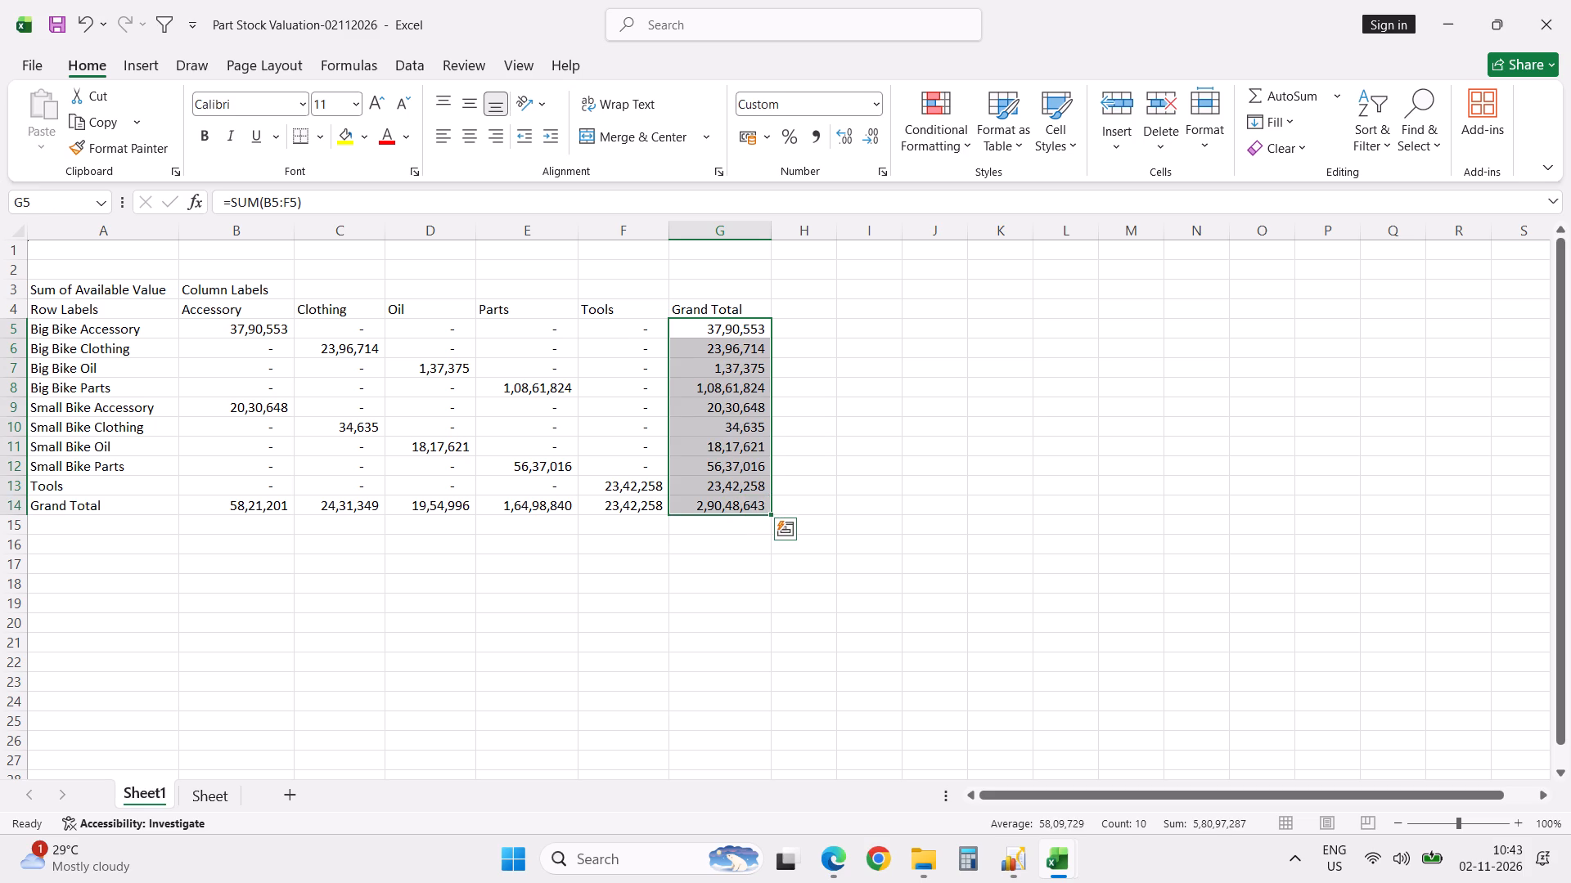
Delete the Tools column and the Tools row from the Sheet1 summary and save the workbook.
click(607, 231)
key(ctrl+minus)
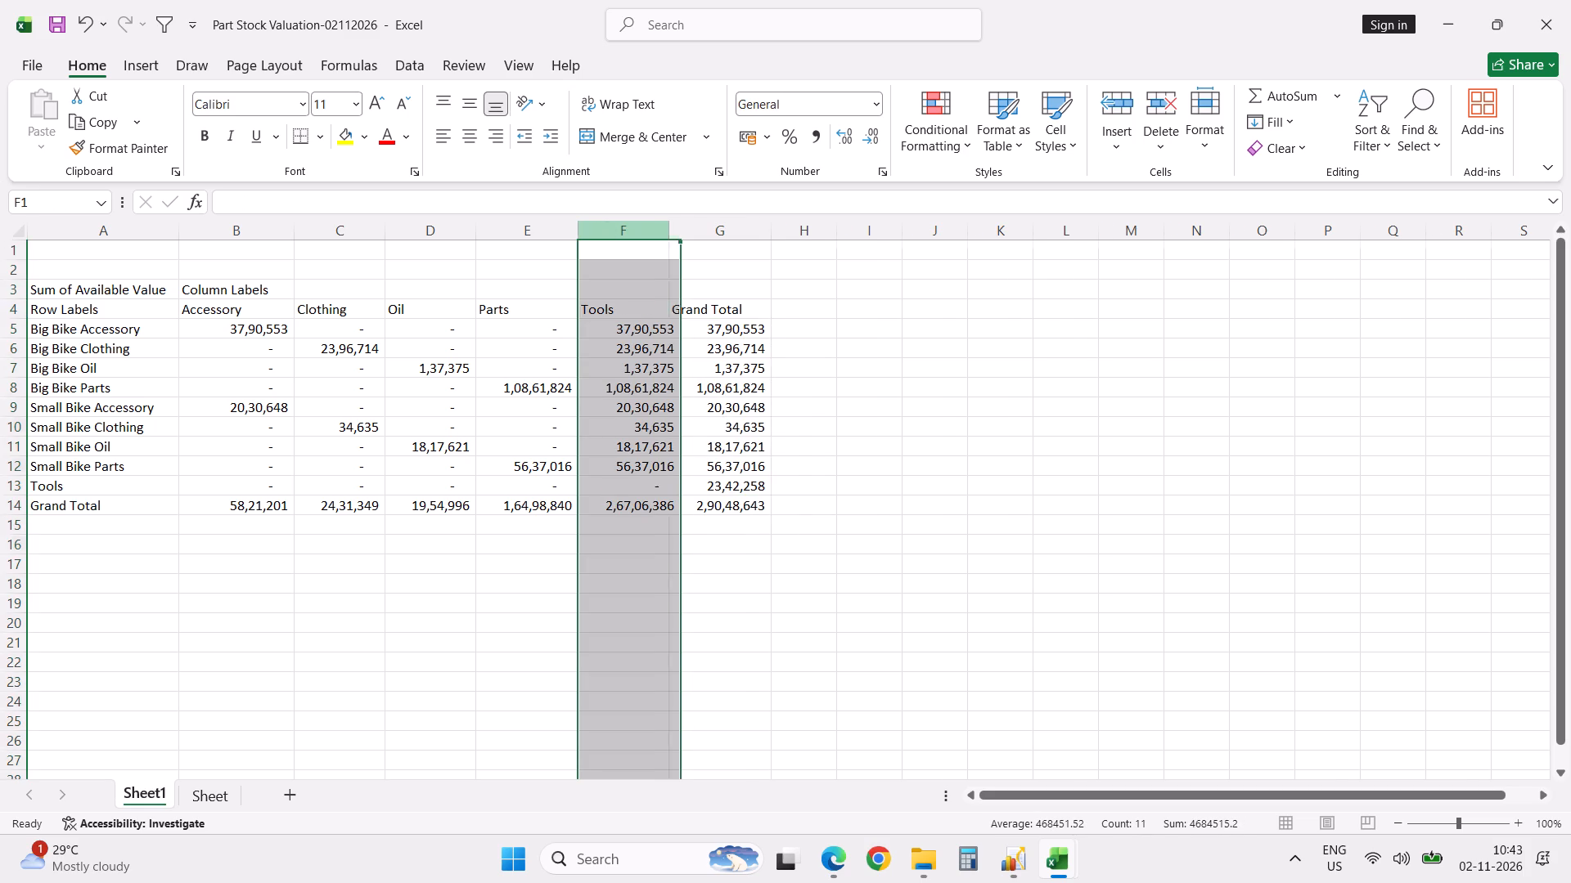
click(20, 486)
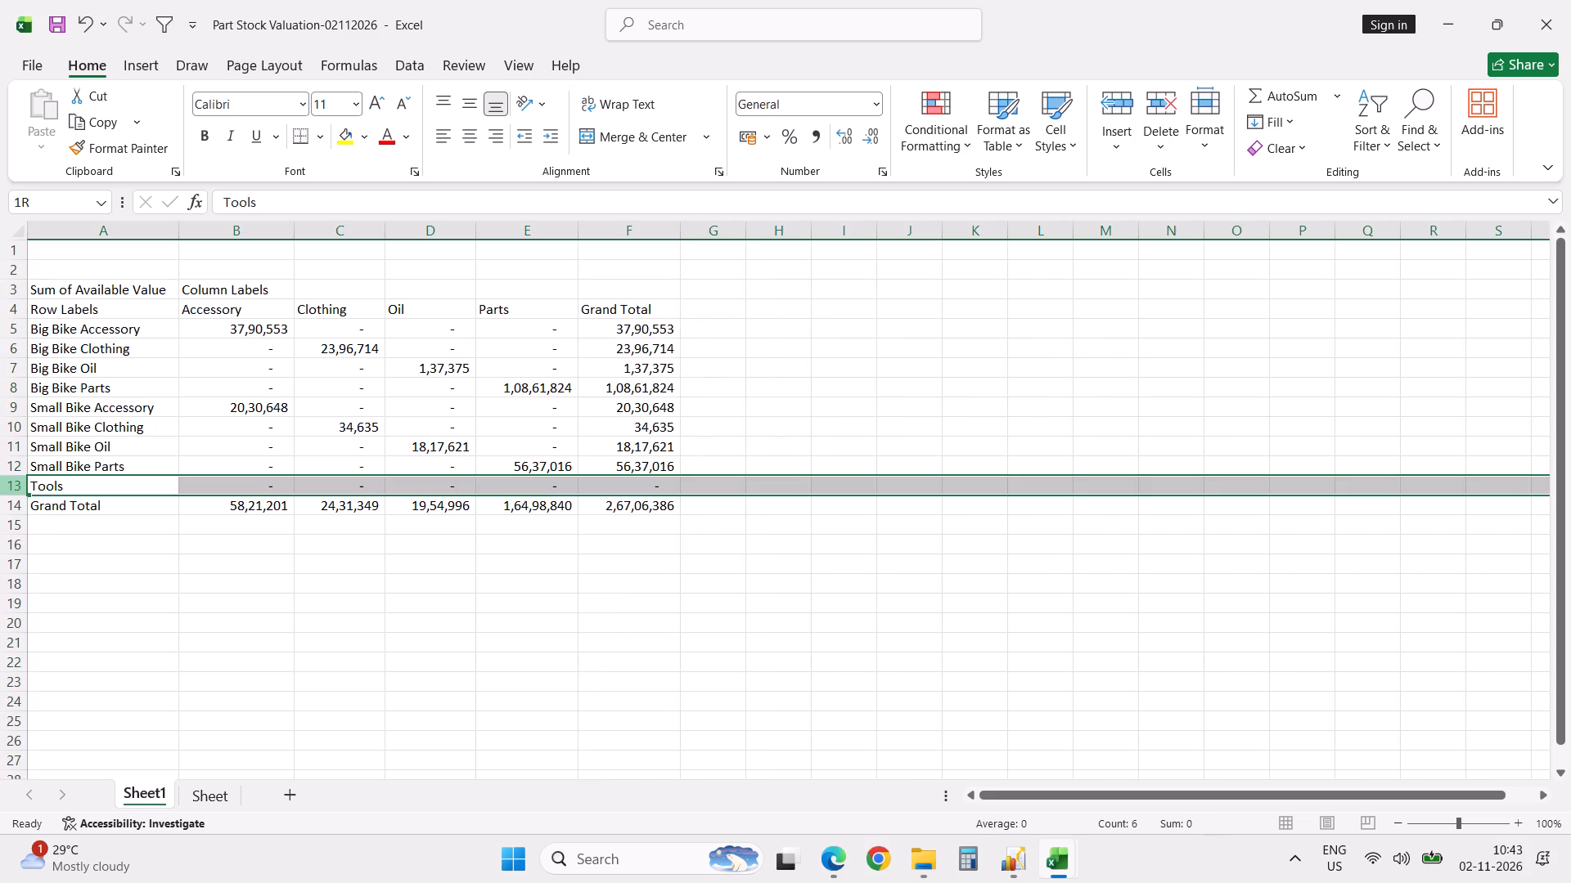
key(ctrl+minus)
click(309, 611)
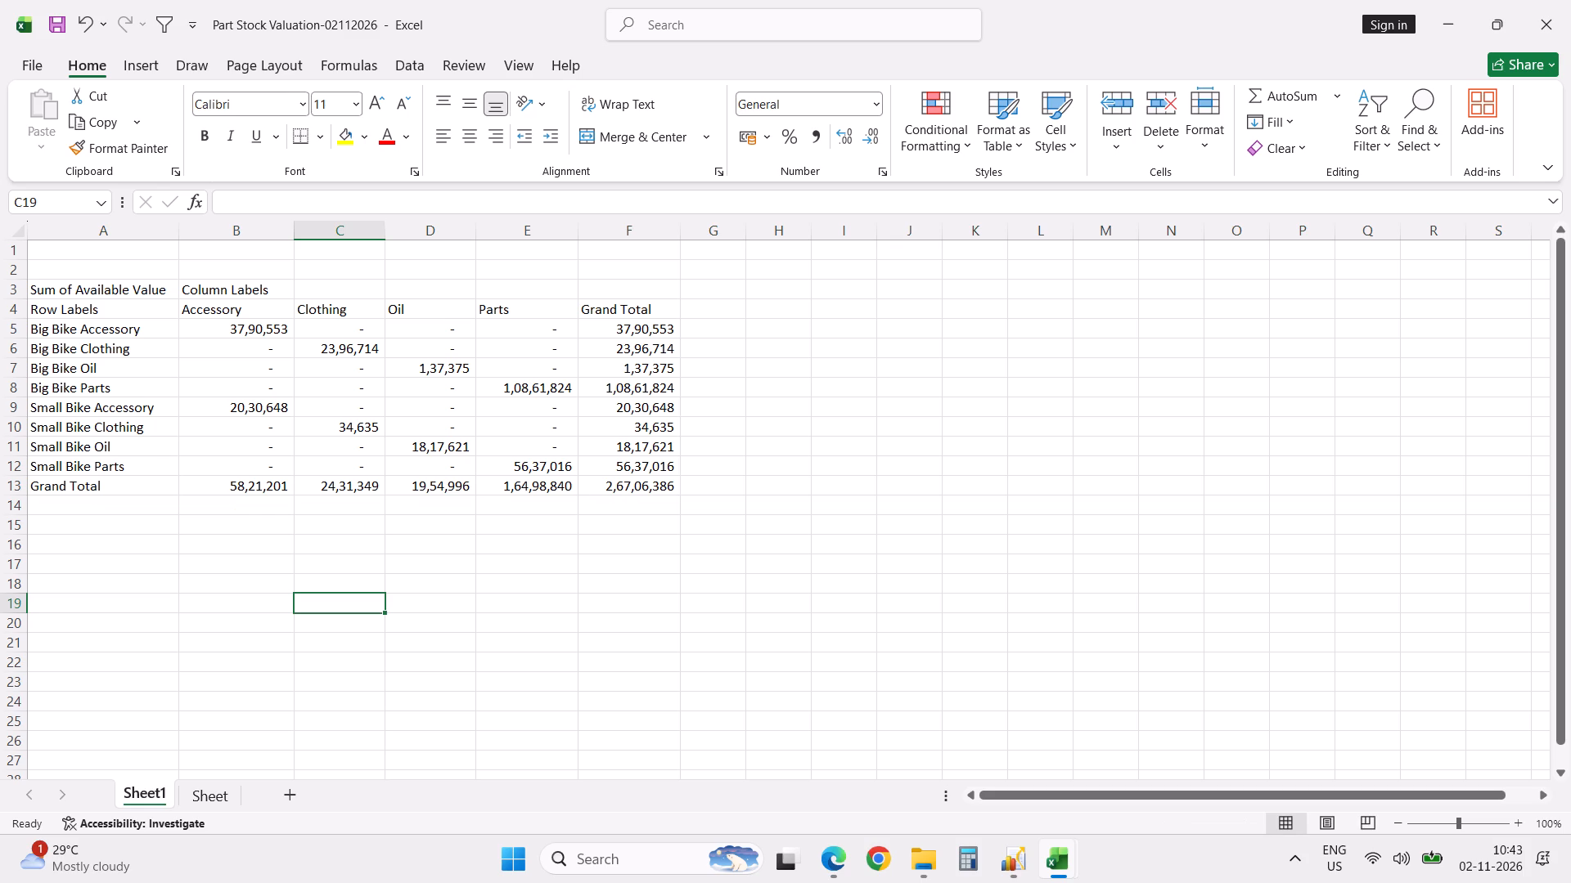
key(ctrl+s)
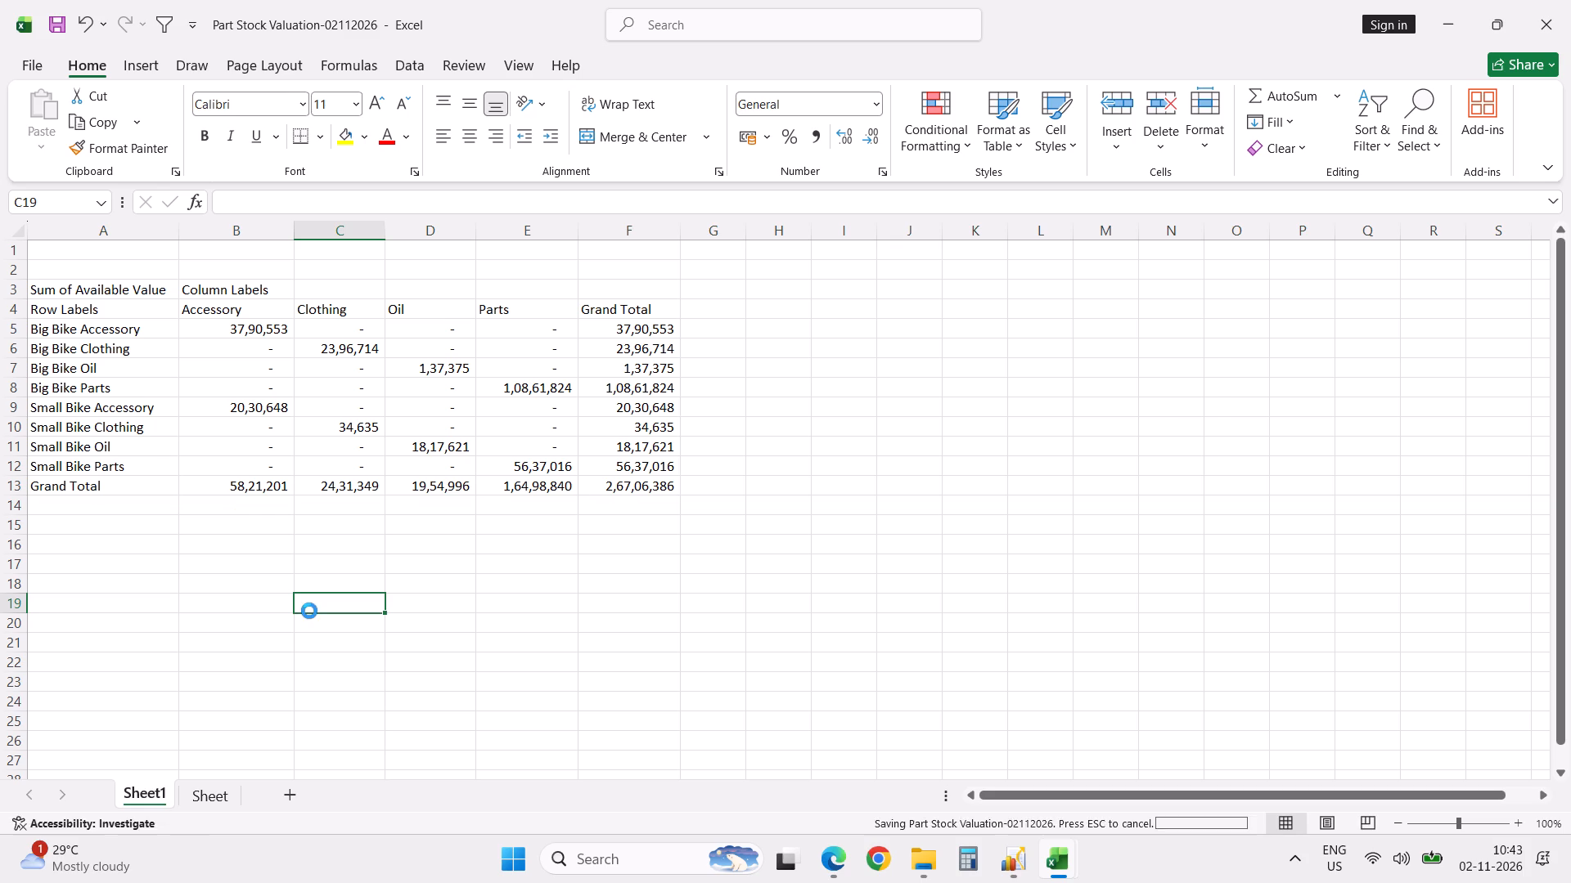
Select cell A15 and browse the Funds Statement Archive folder for an earlier Part Stock Valuation workbook to open.
click(133, 532)
key(alt+f)
key(o)
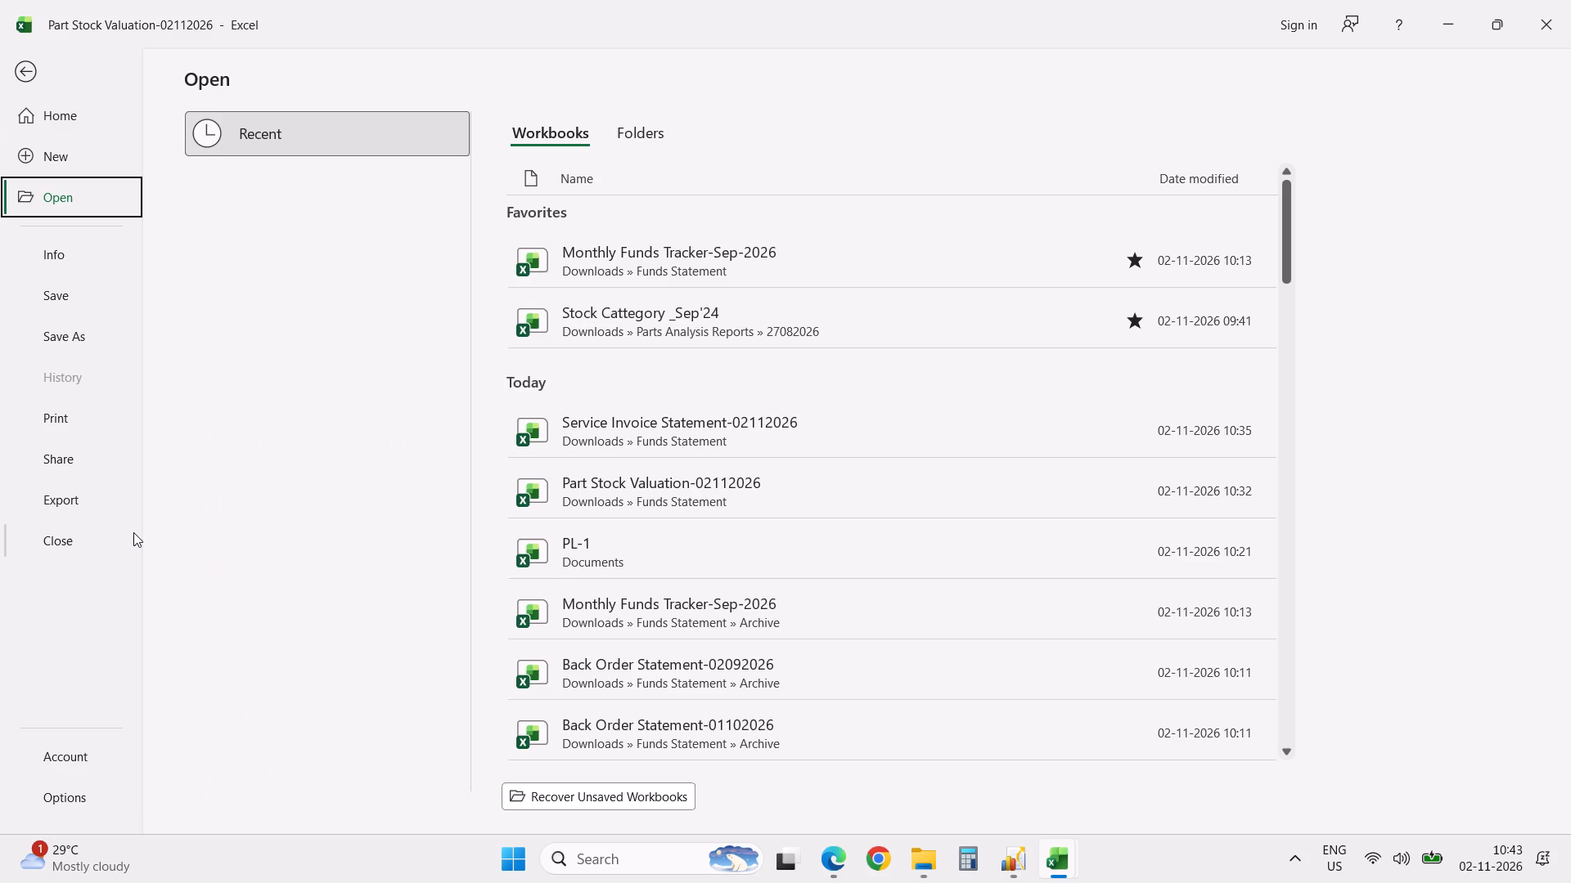
click(310, 369)
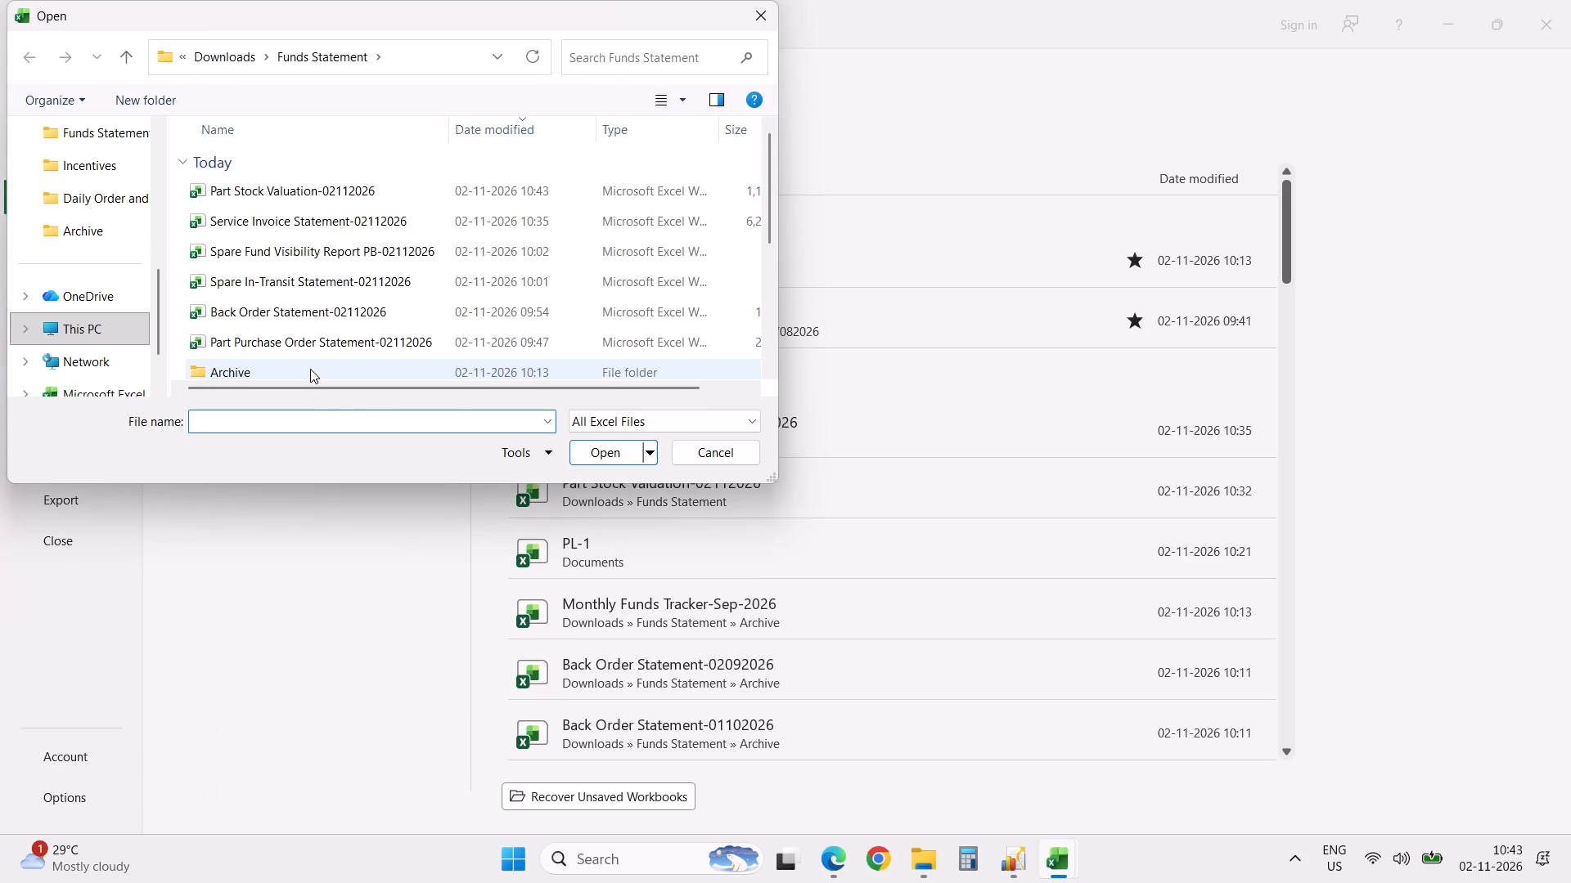
double_click(310, 369)
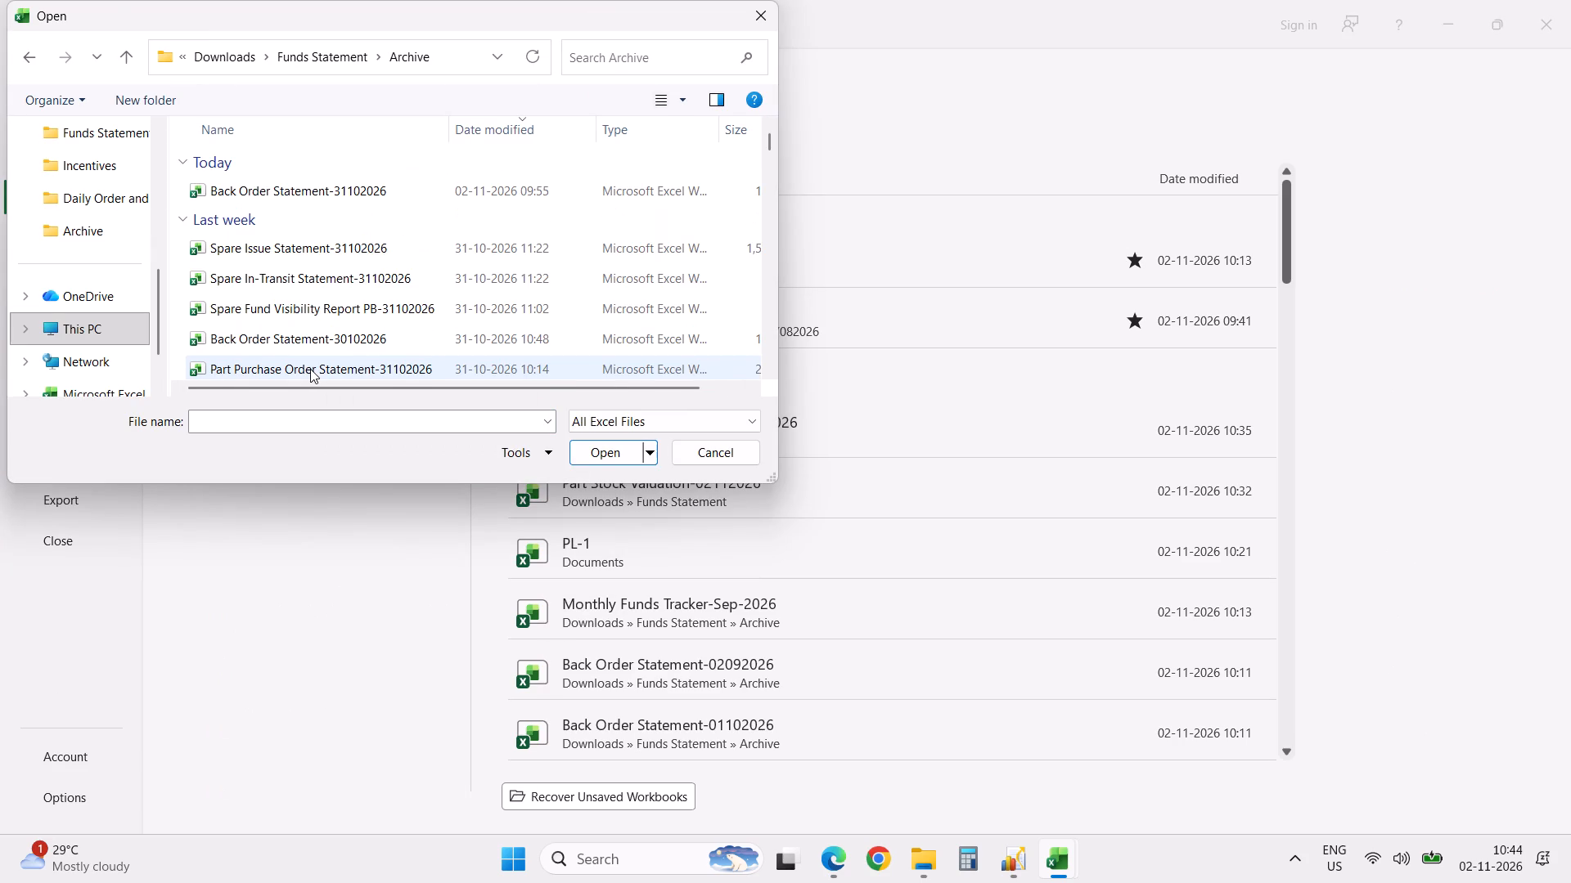
click(770, 373)
triple_click(770, 373)
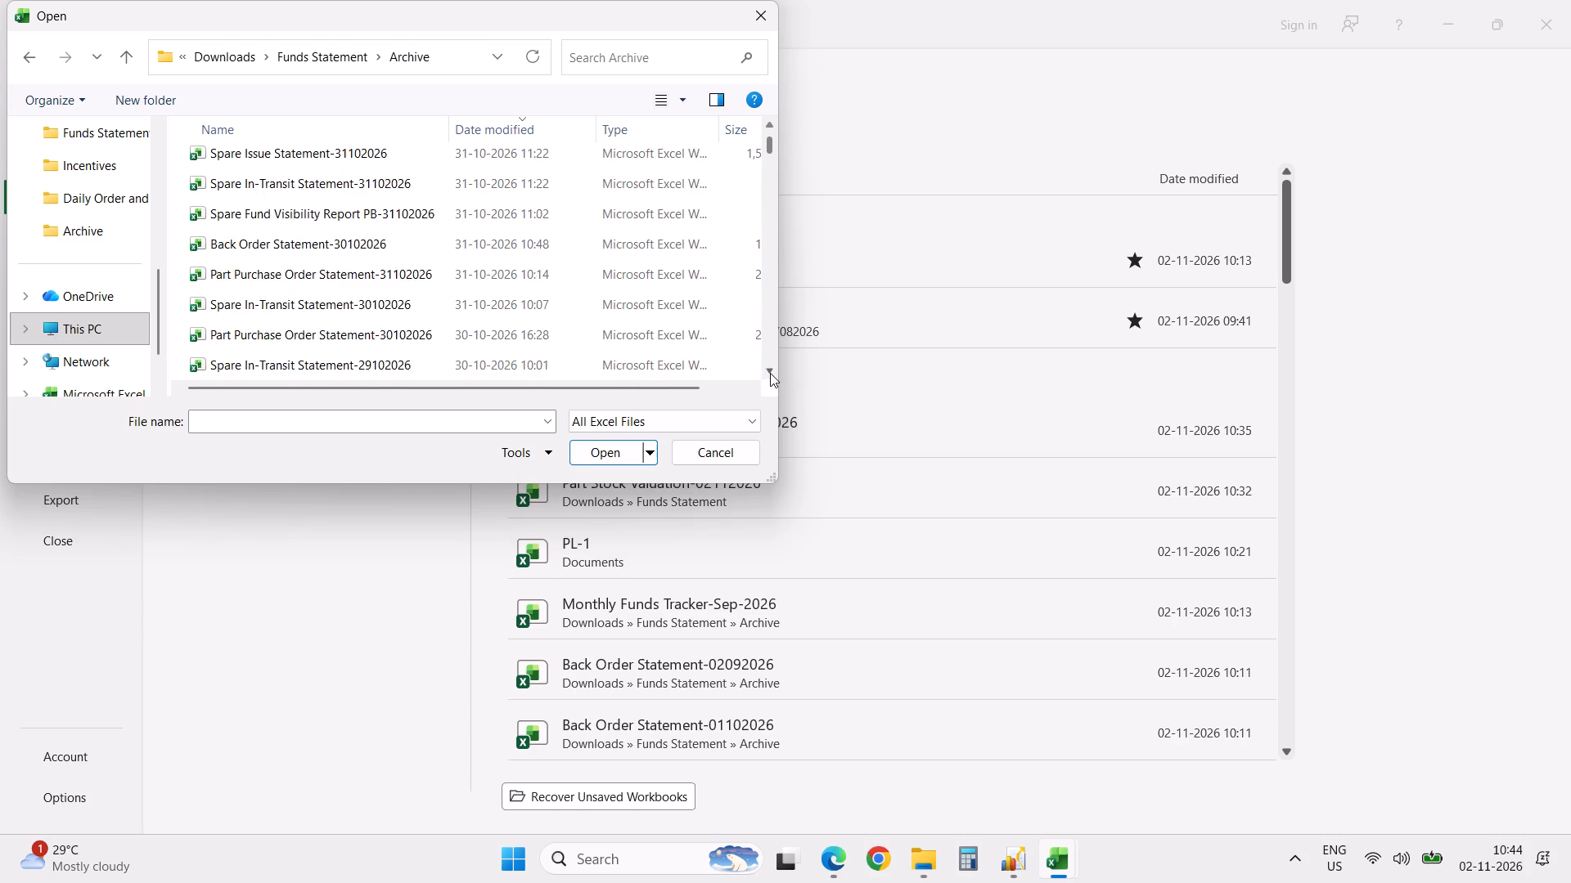
triple_click(770, 373)
double_click(770, 373)
triple_click(770, 373)
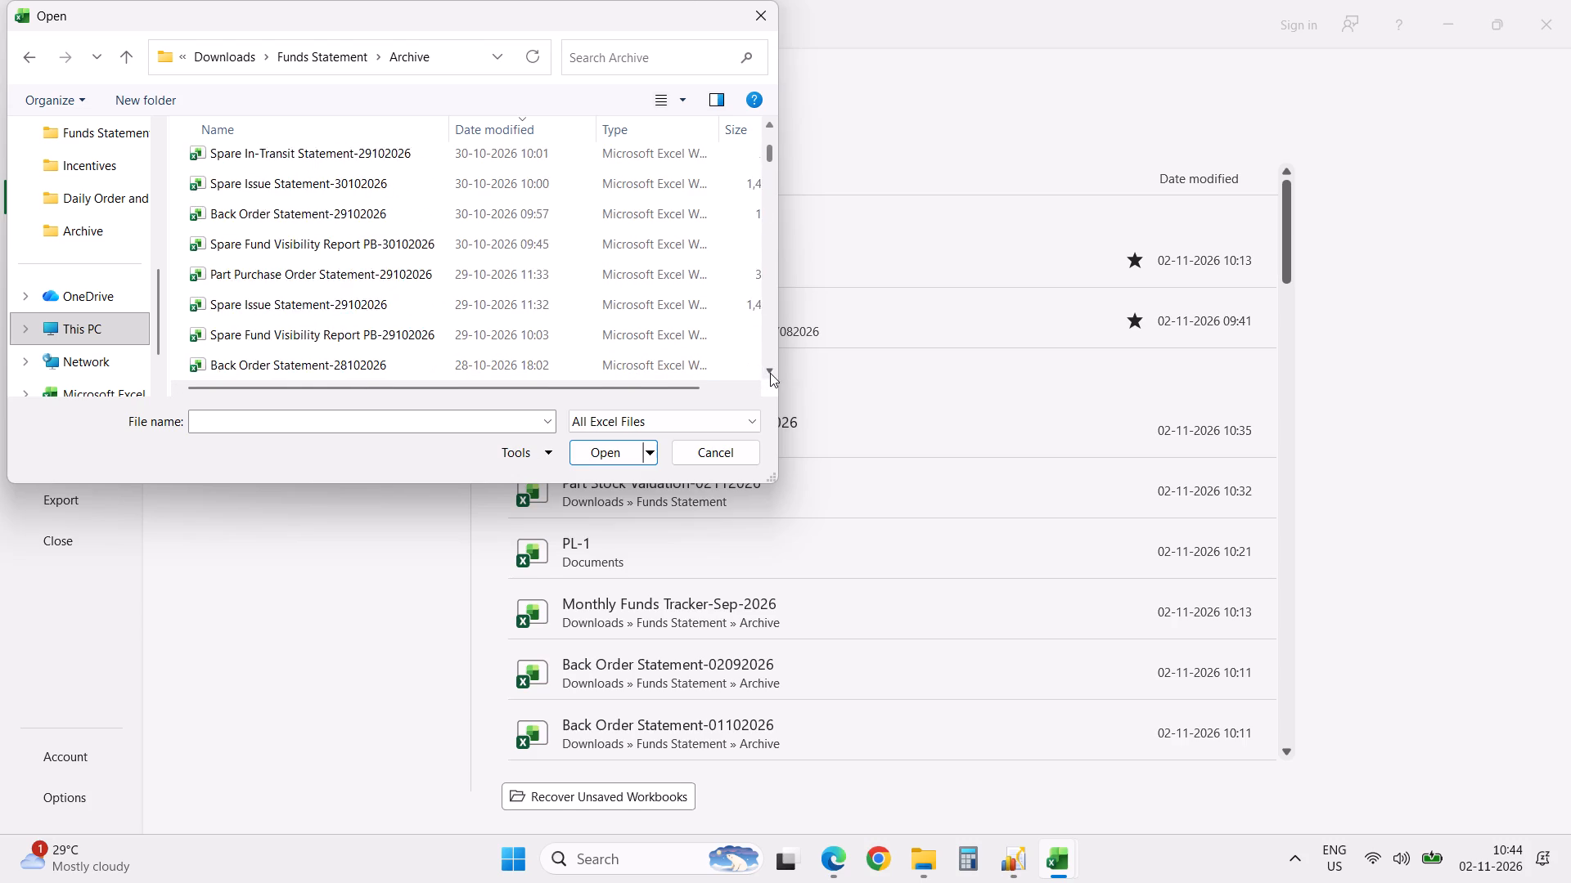
click(770, 373)
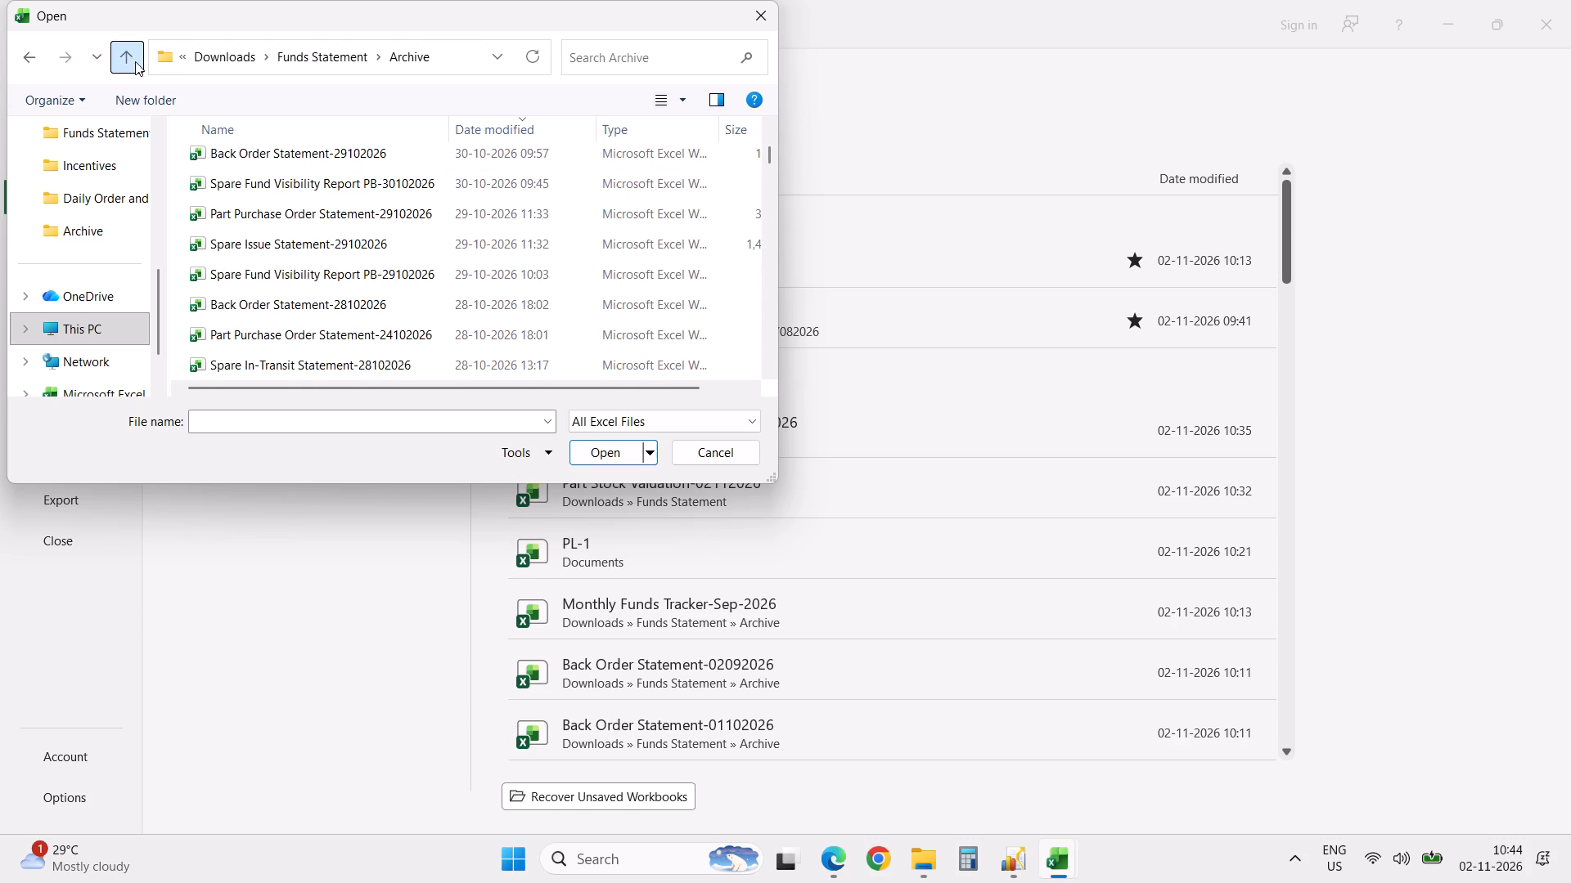
click(131, 61)
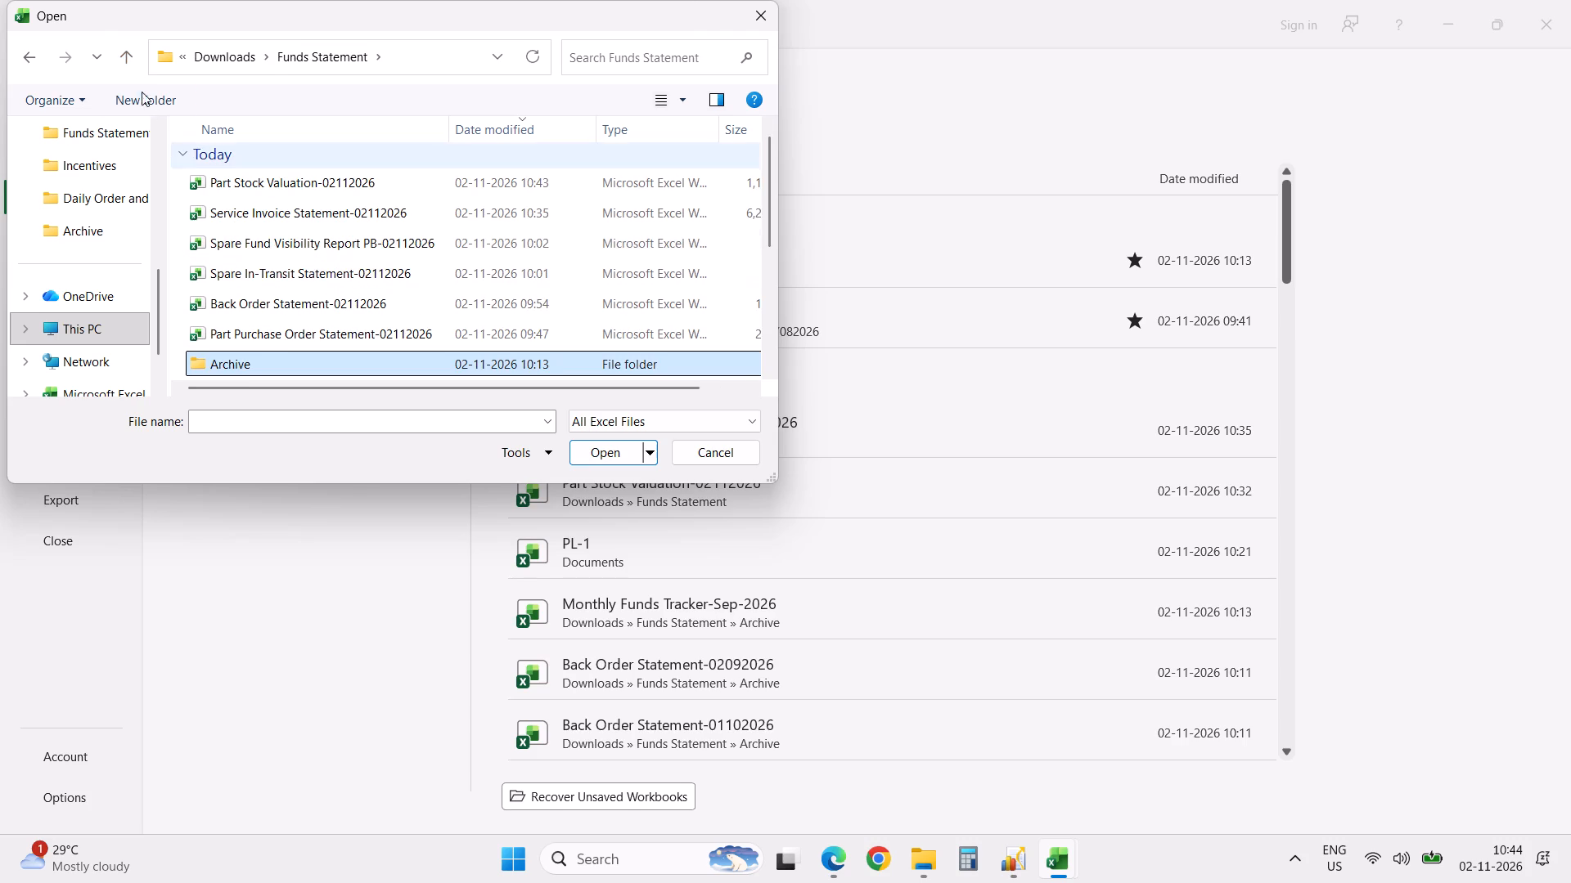
click(223, 65)
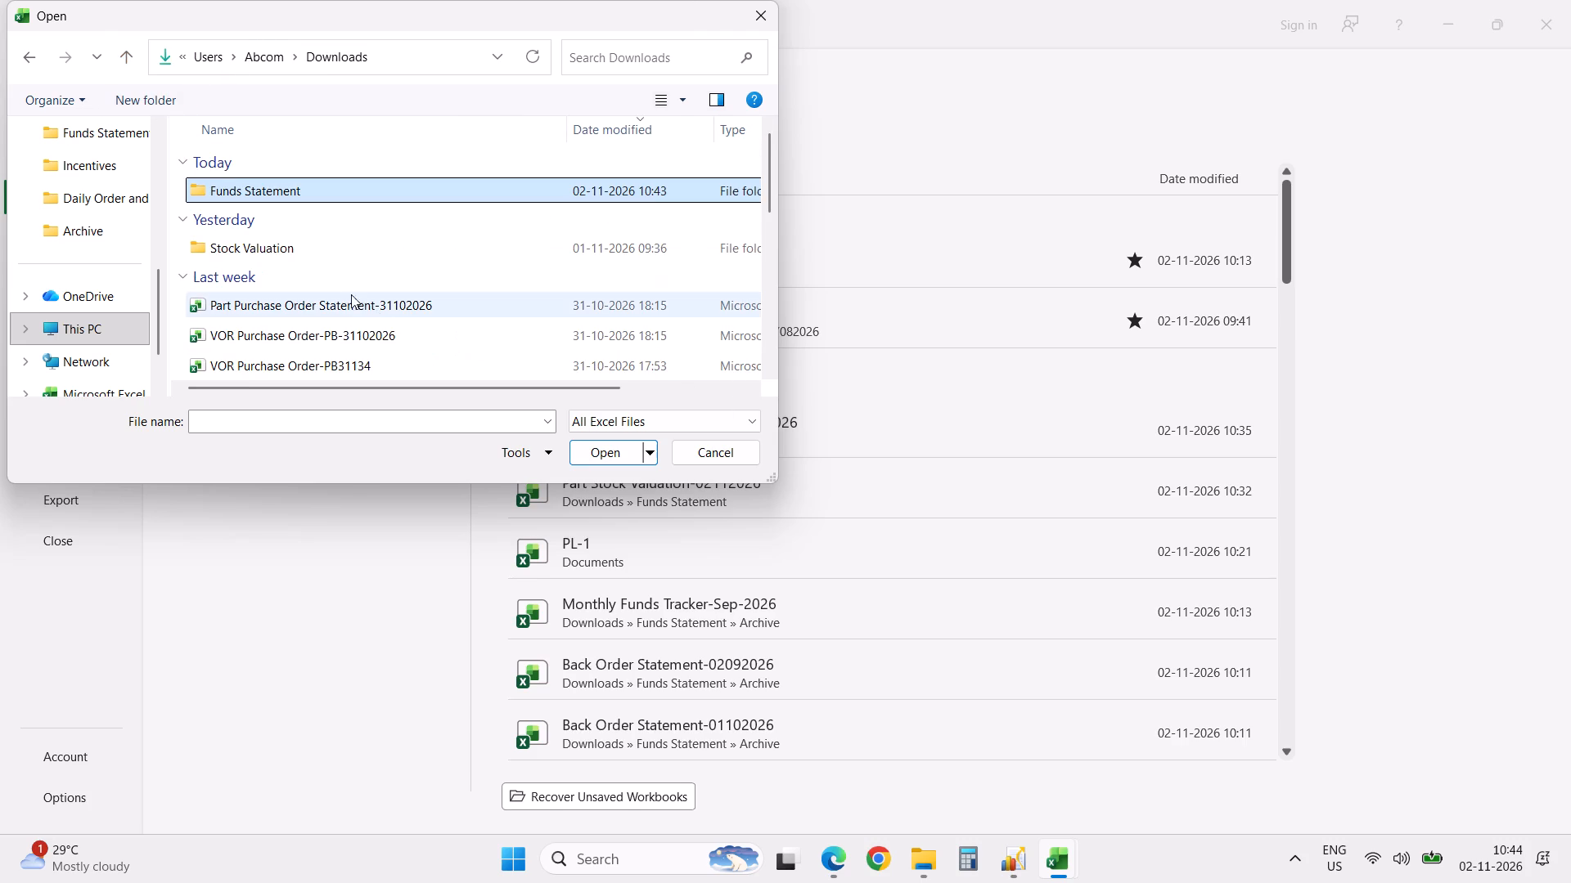
double_click(308, 254)
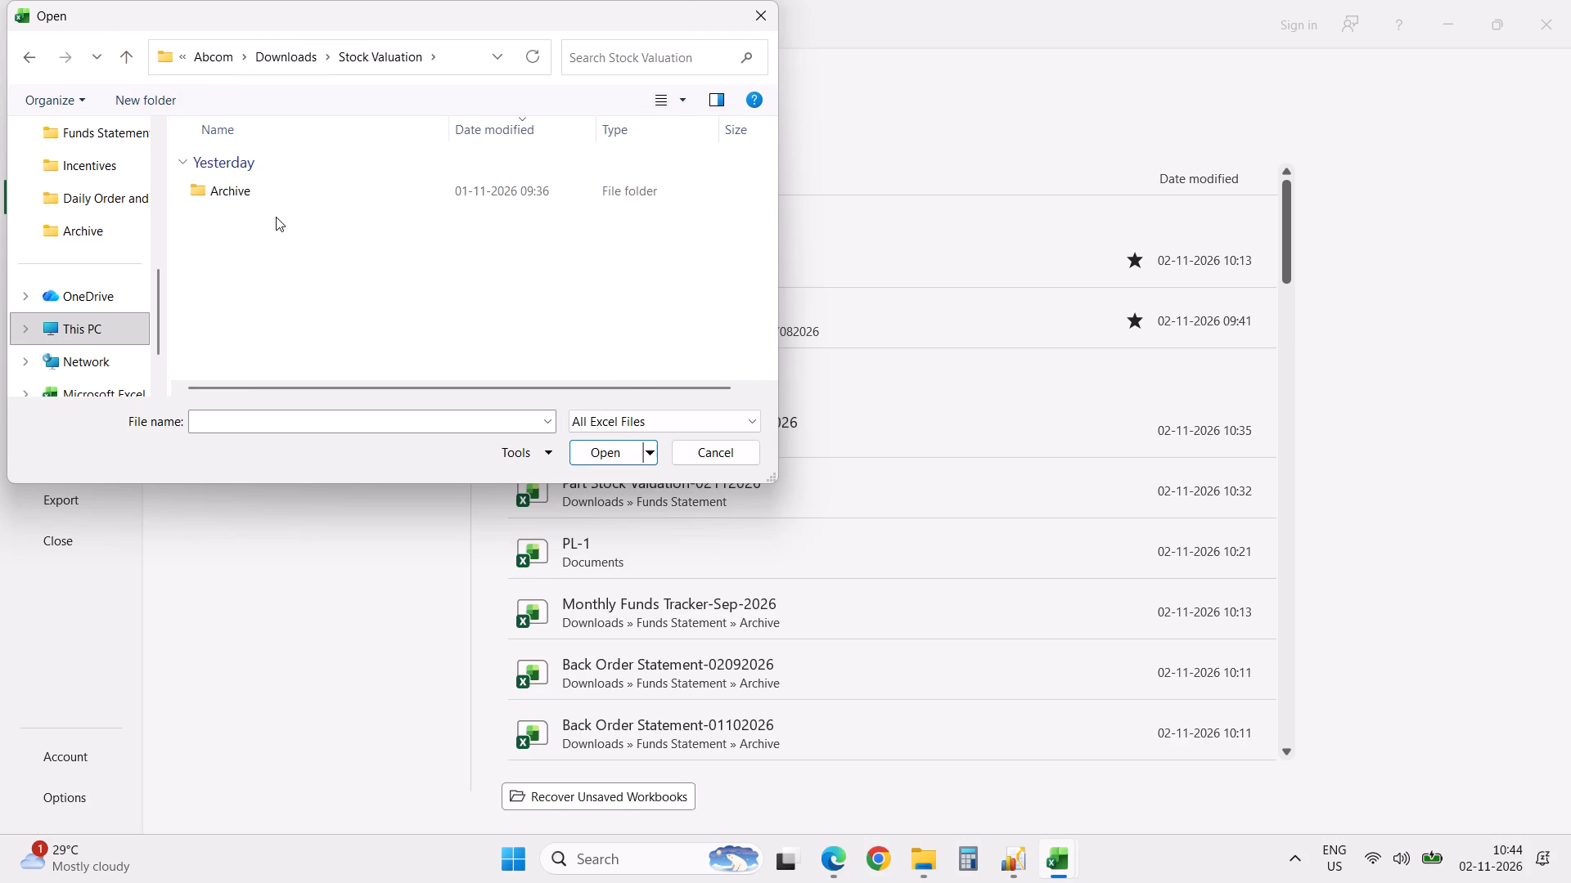
double_click(269, 196)
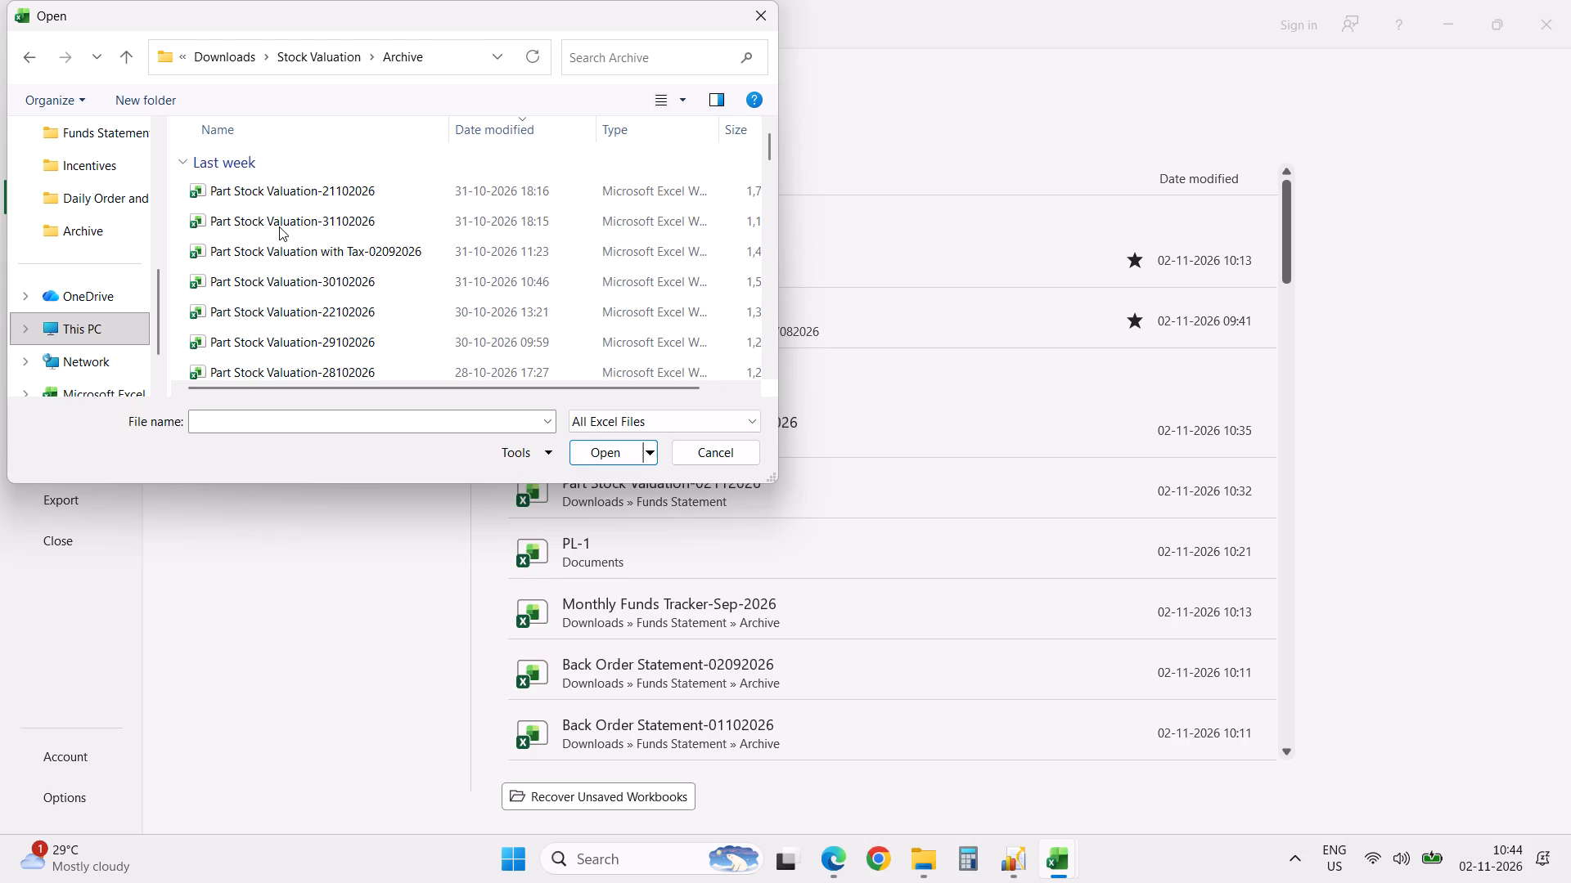
double_click(279, 226)
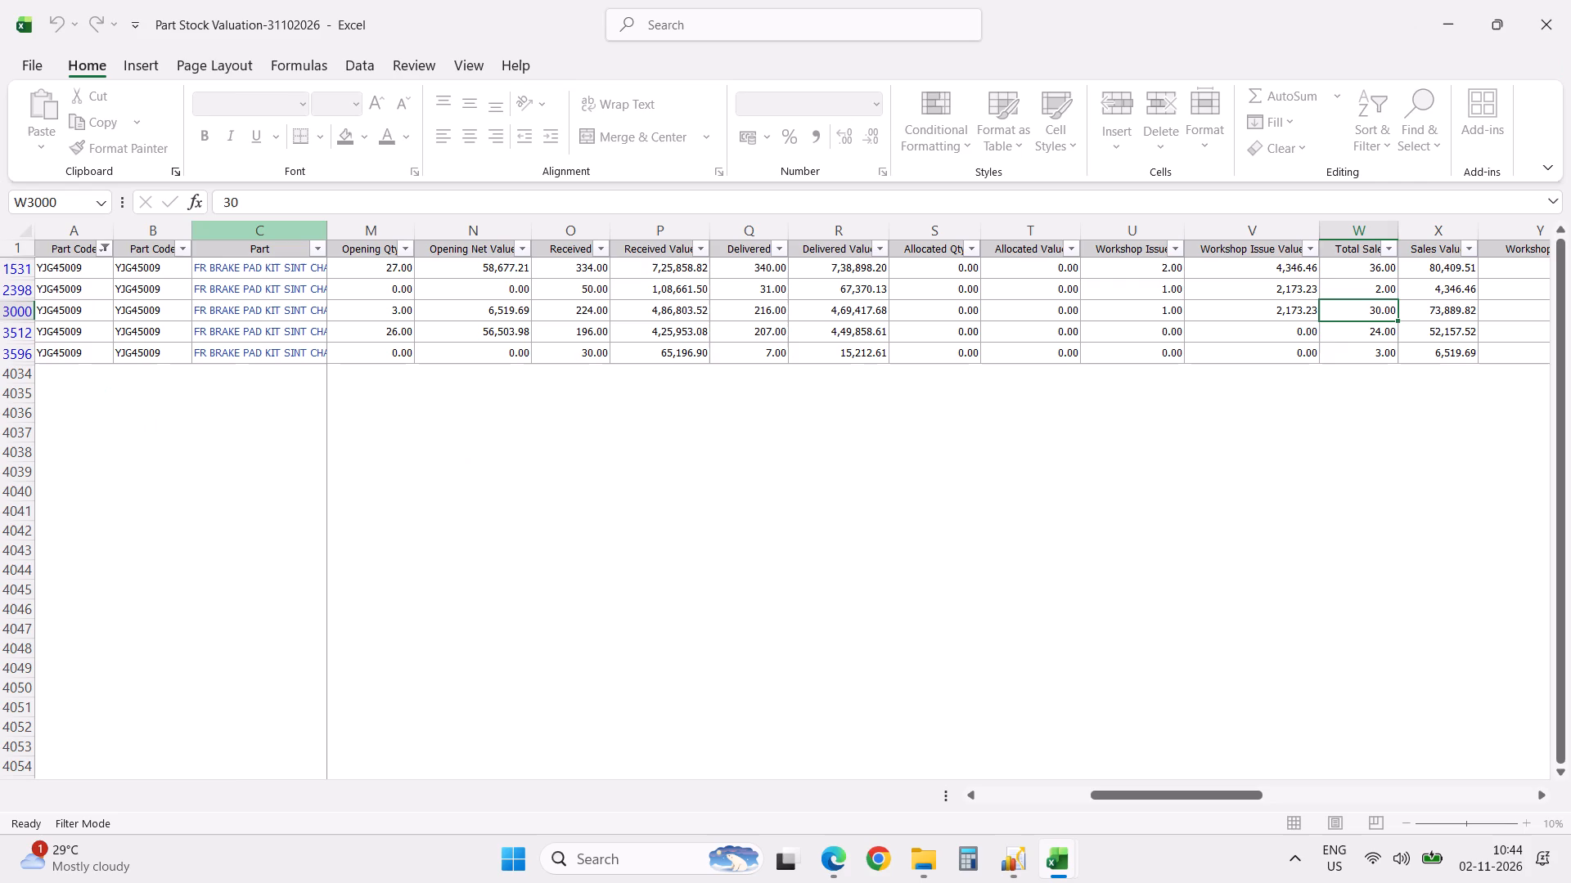
Copy the inventory report table A15:F26 from Sheet1 of Part Stock Valuation-31102026 into A15 of Part Stock Valuation-02112026 and autofit column C.
click(150, 792)
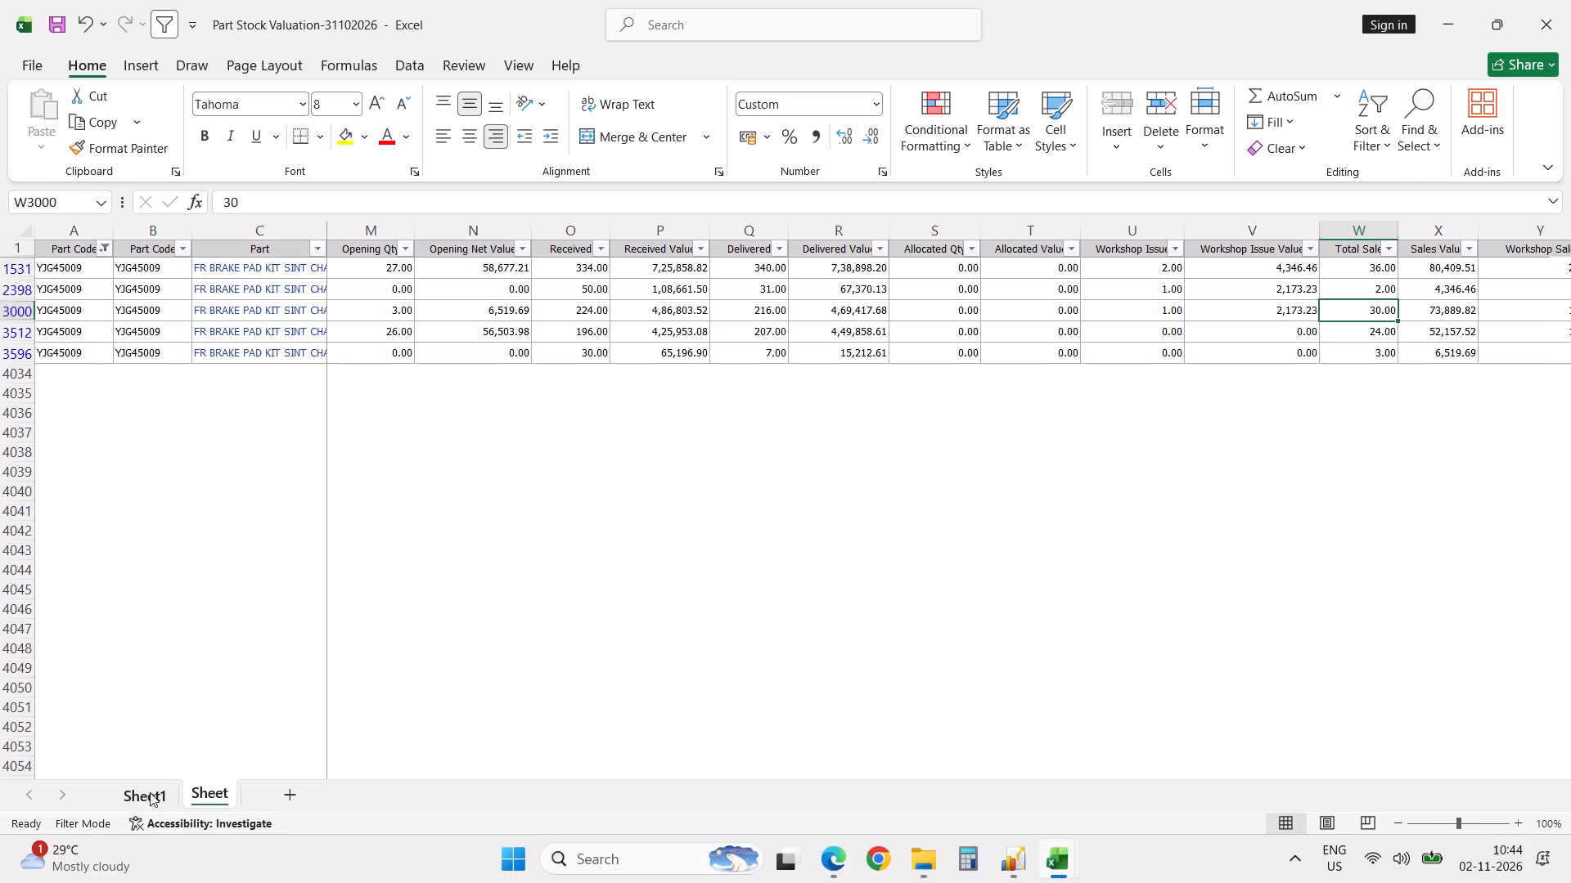
click(77, 349)
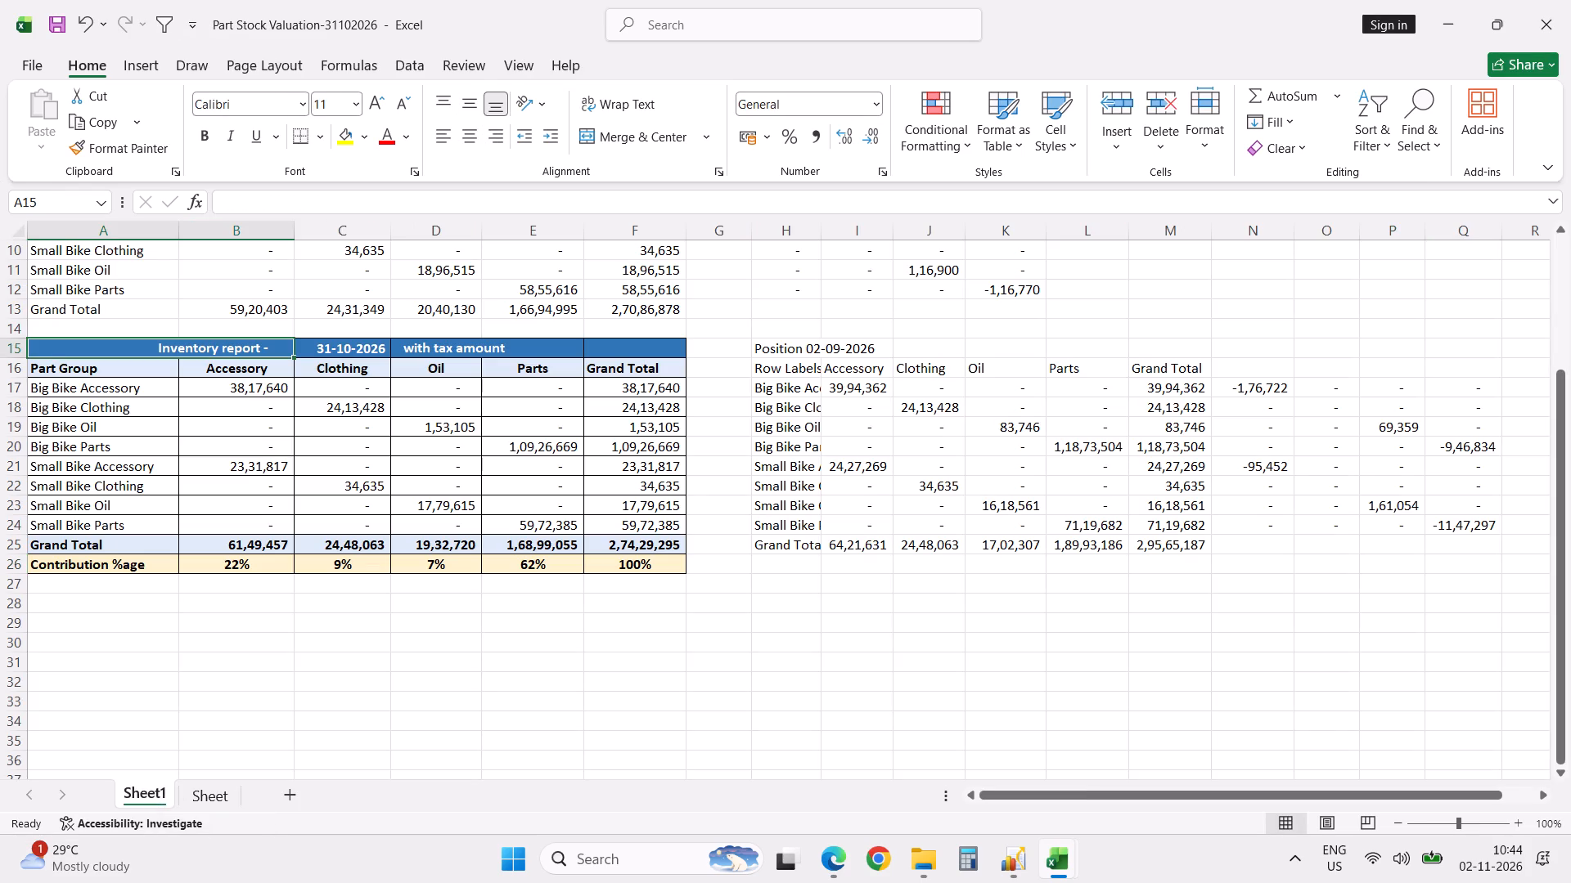
key(shift+Right)
key(shift+Right)
key(shift+Right)
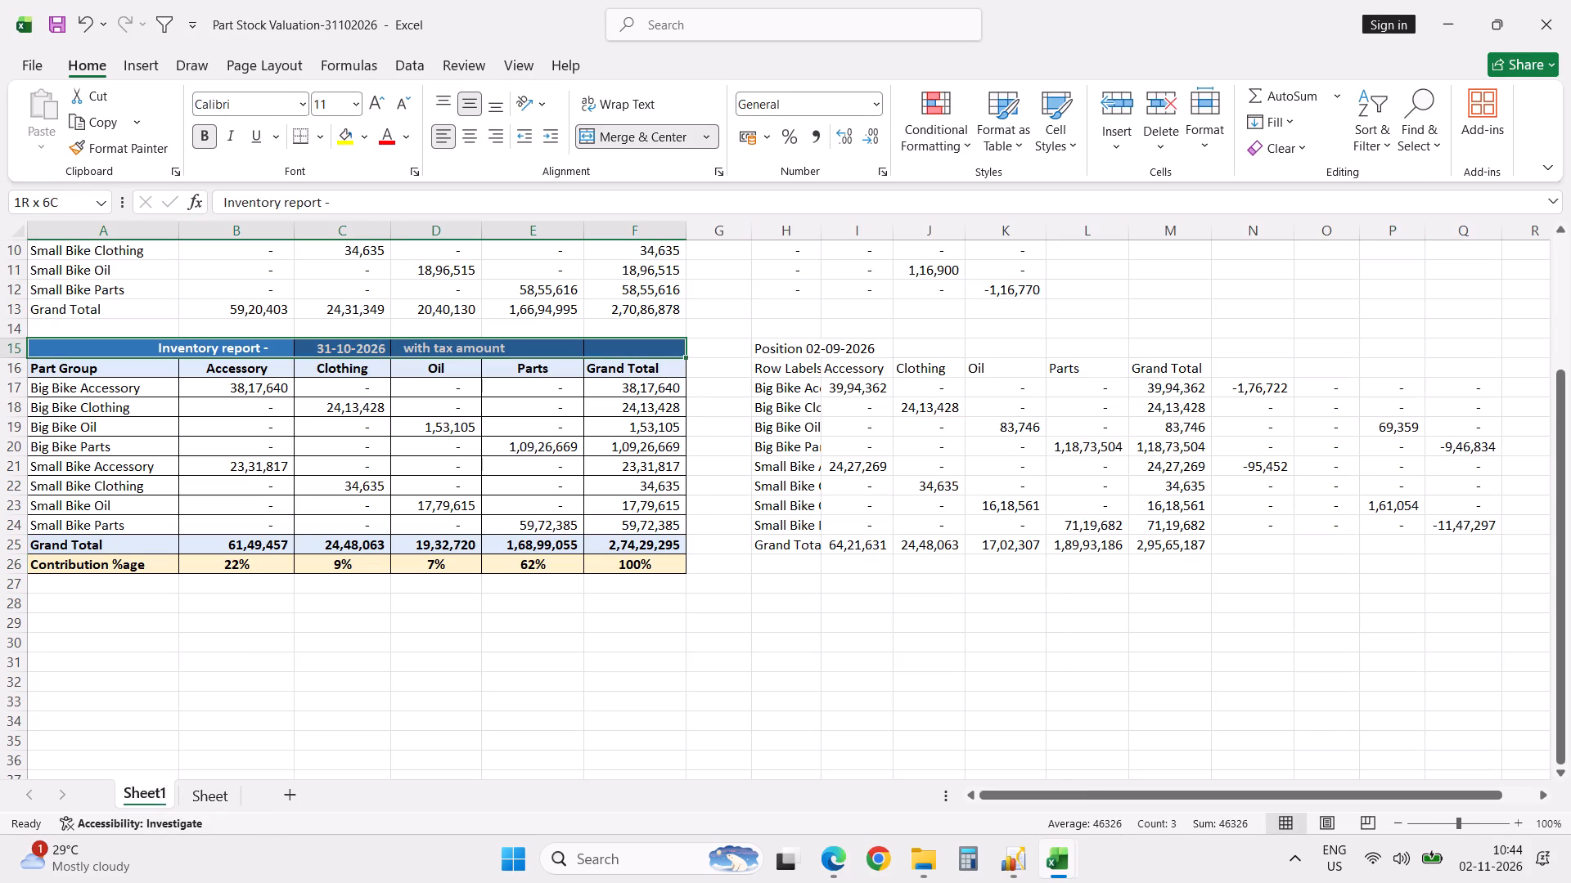
key(ctrl+shift+Down)
key(ctrl+c)
key(alt+Tab)
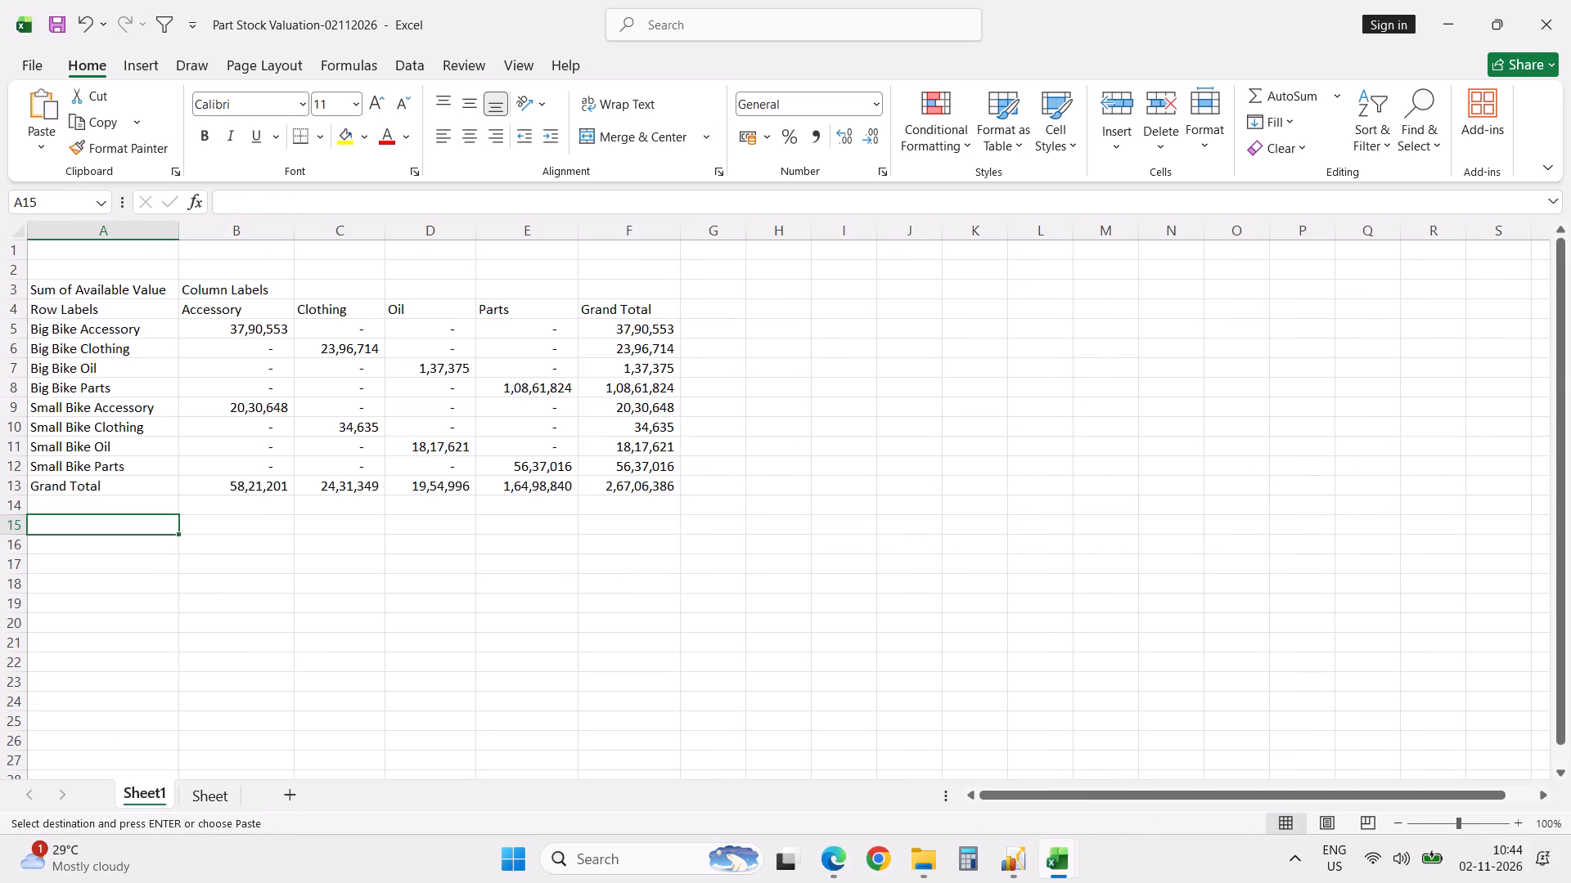
key(ctrl+v)
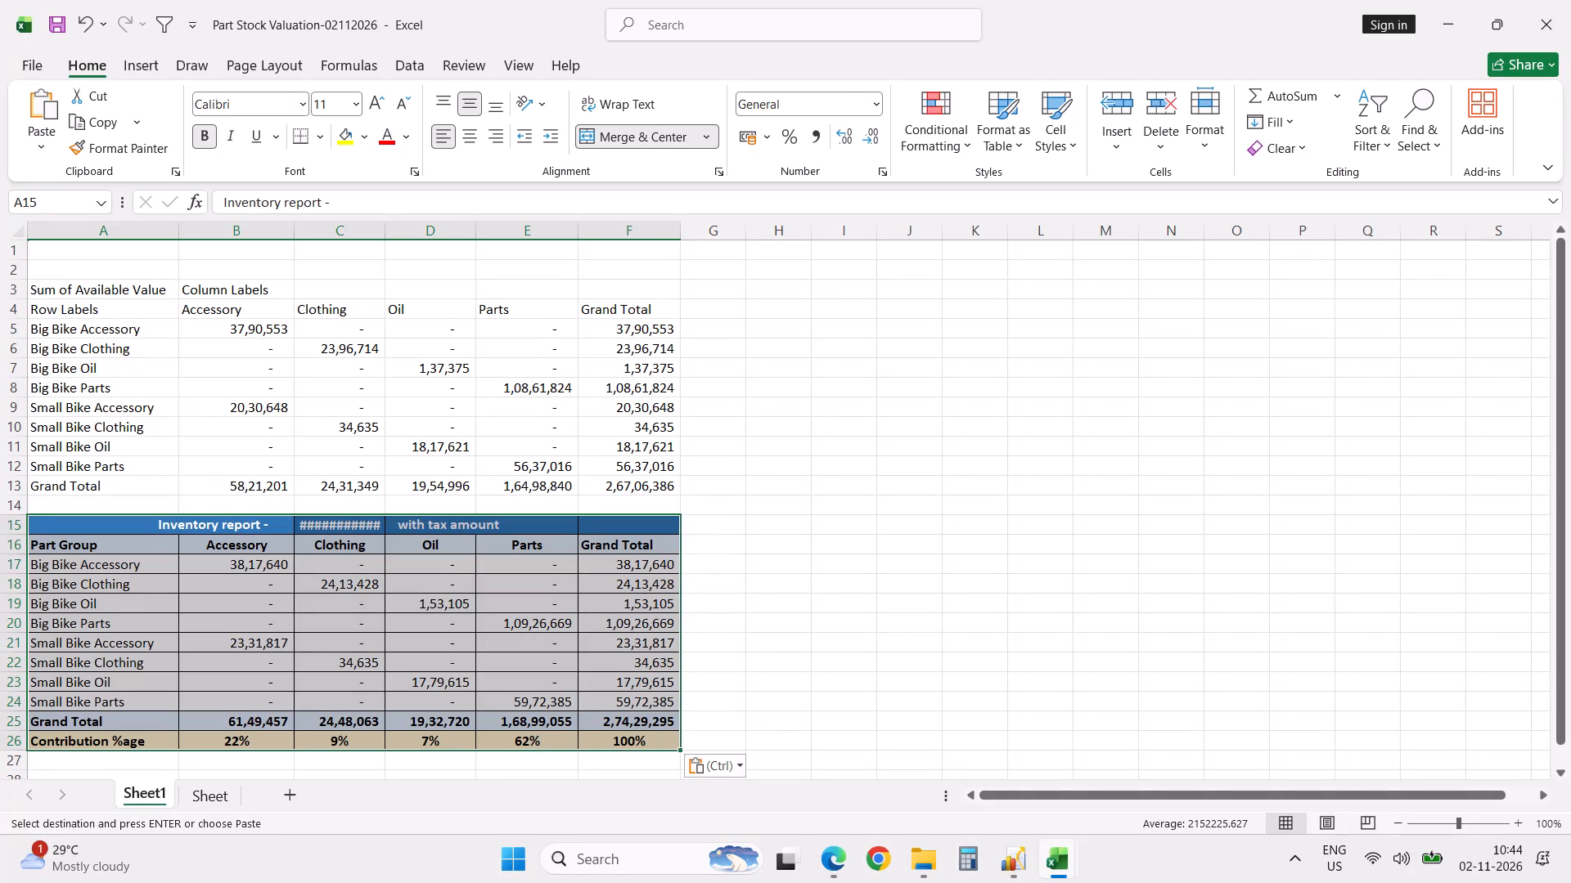
double_click(388, 234)
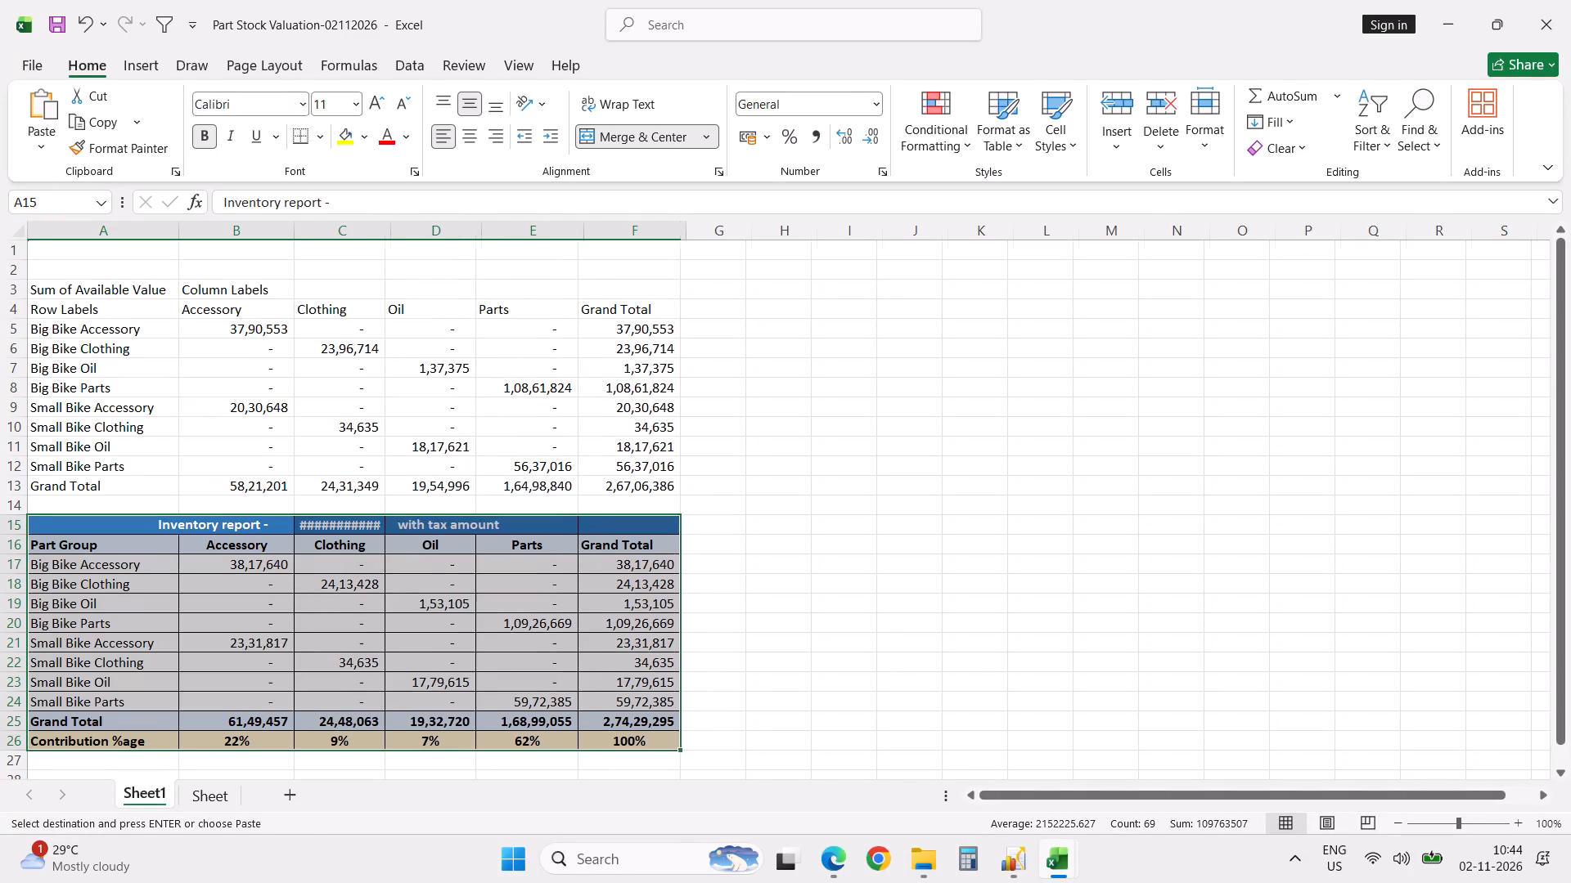
Set the inventory report heading date in C15 of Sheet1 to 02-11-2026.
click(354, 522)
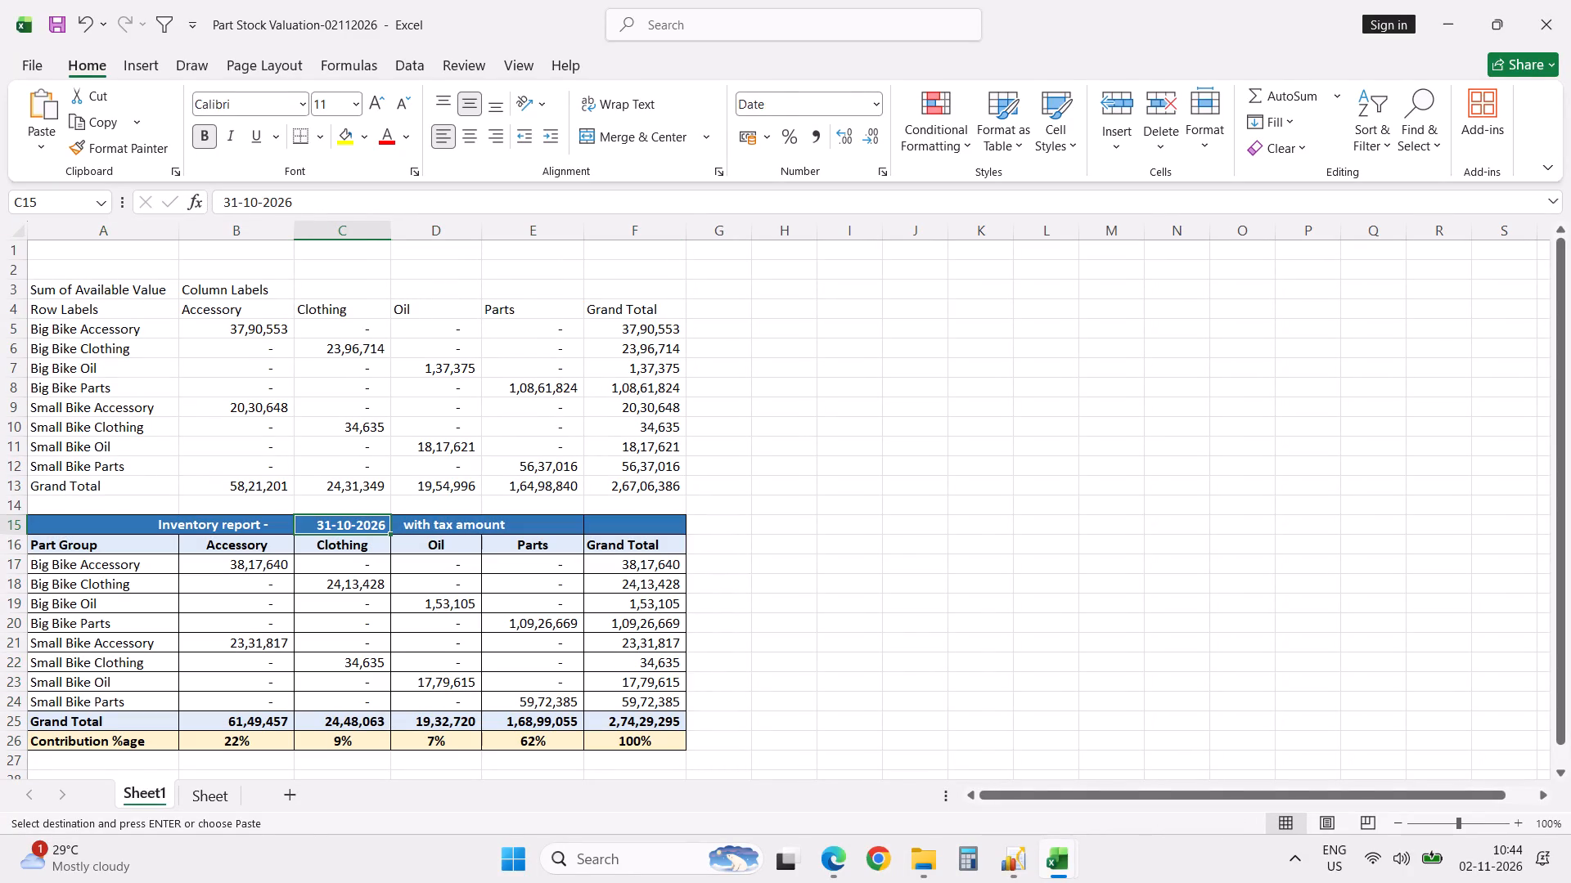
click(220, 199)
key(shift+Right)
key(shift+Right)
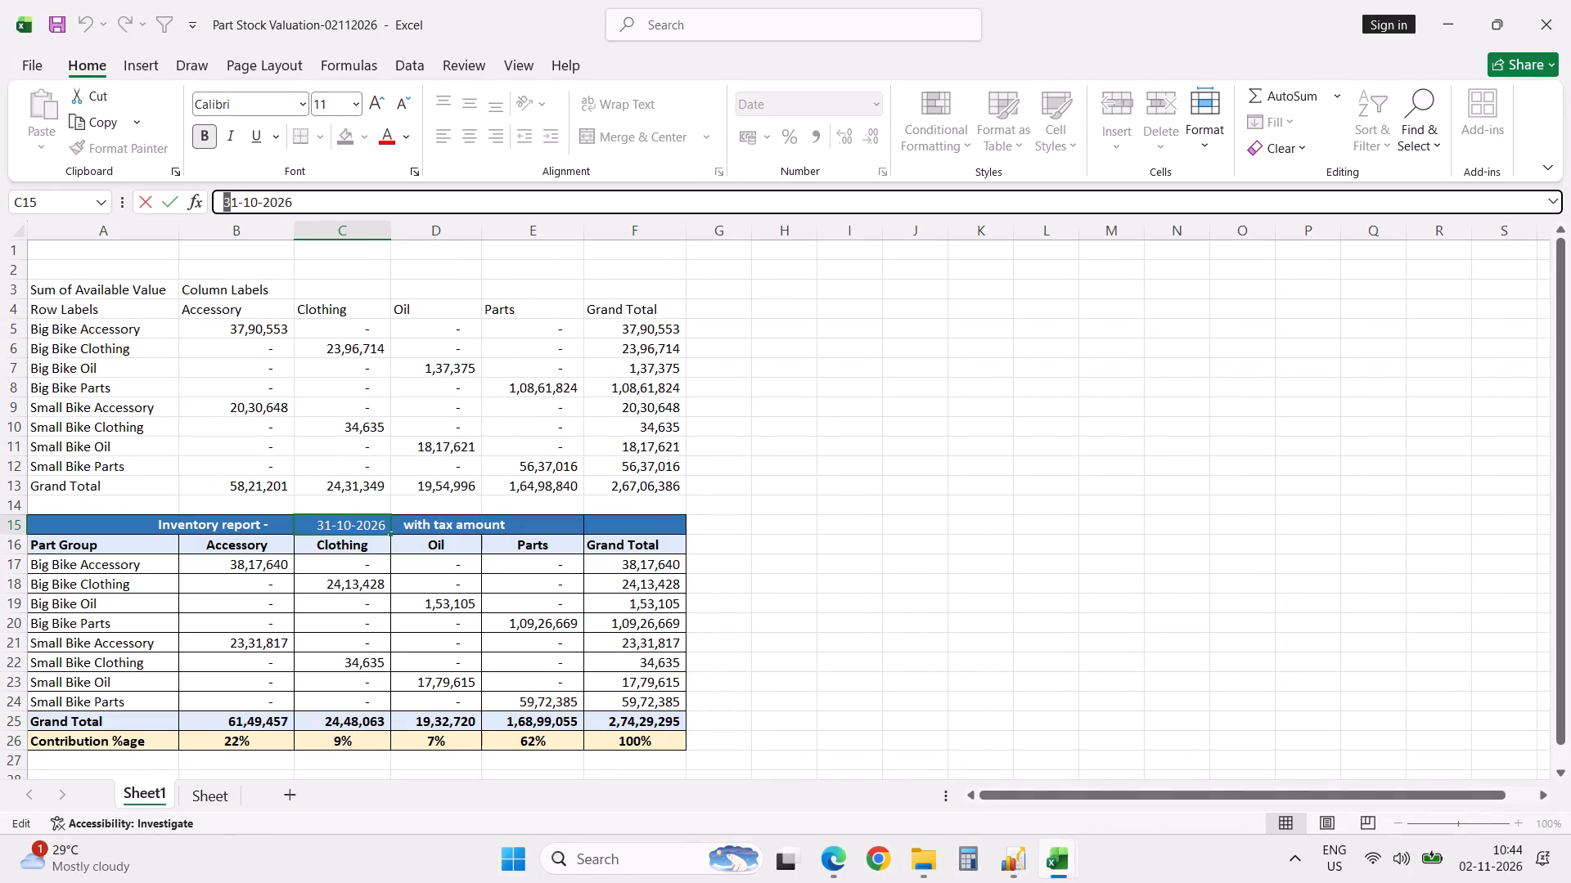
text(02)
key(Right)
key(Right)
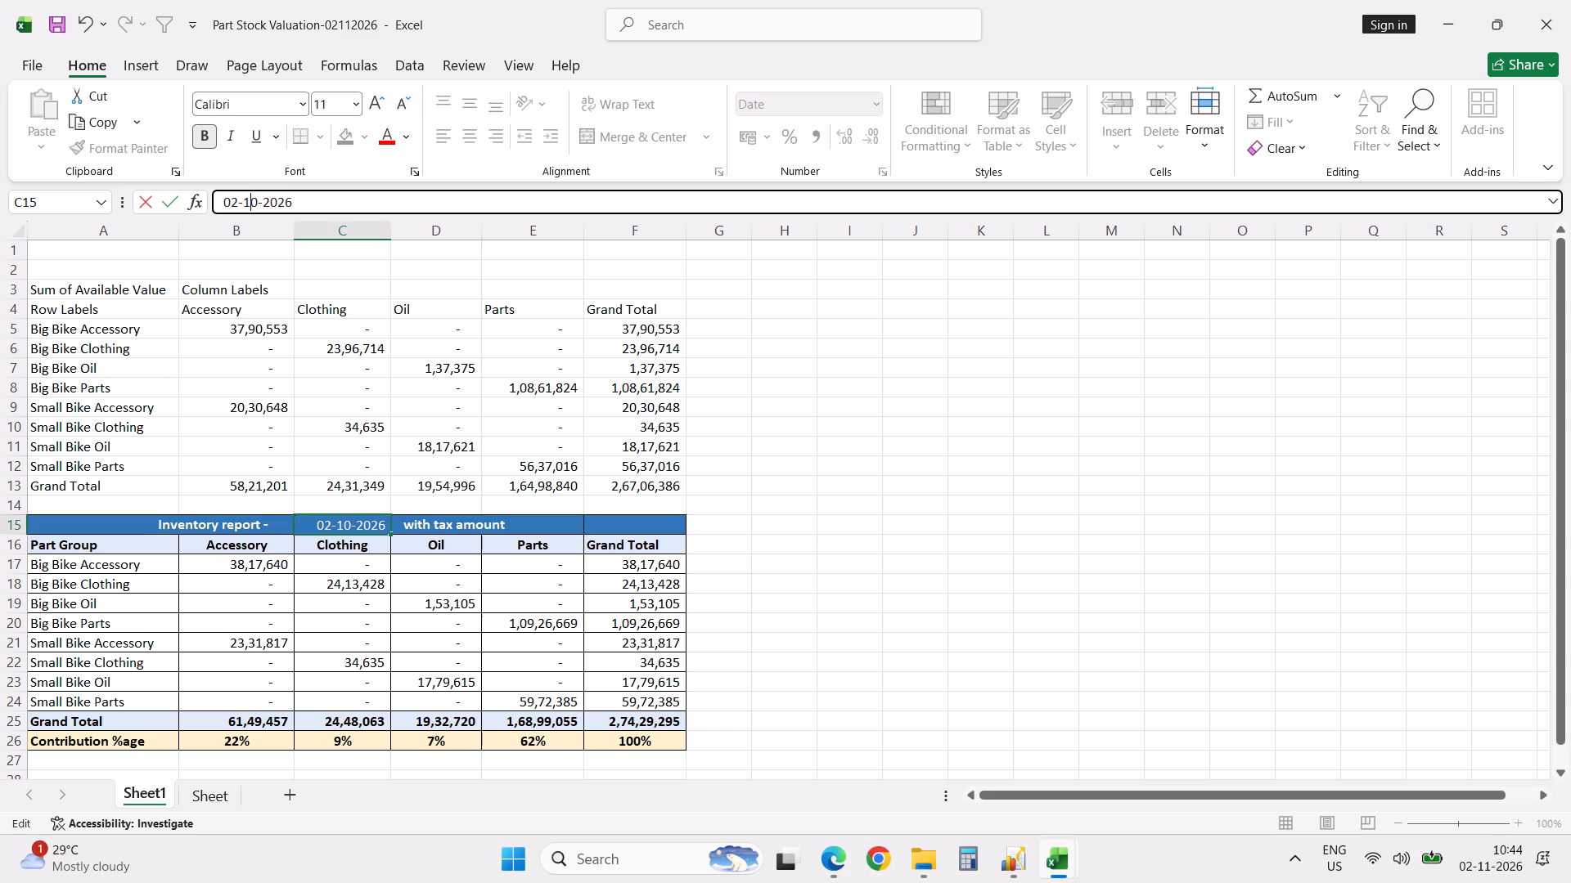
key(shift+Right)
key(1)
key(Return)
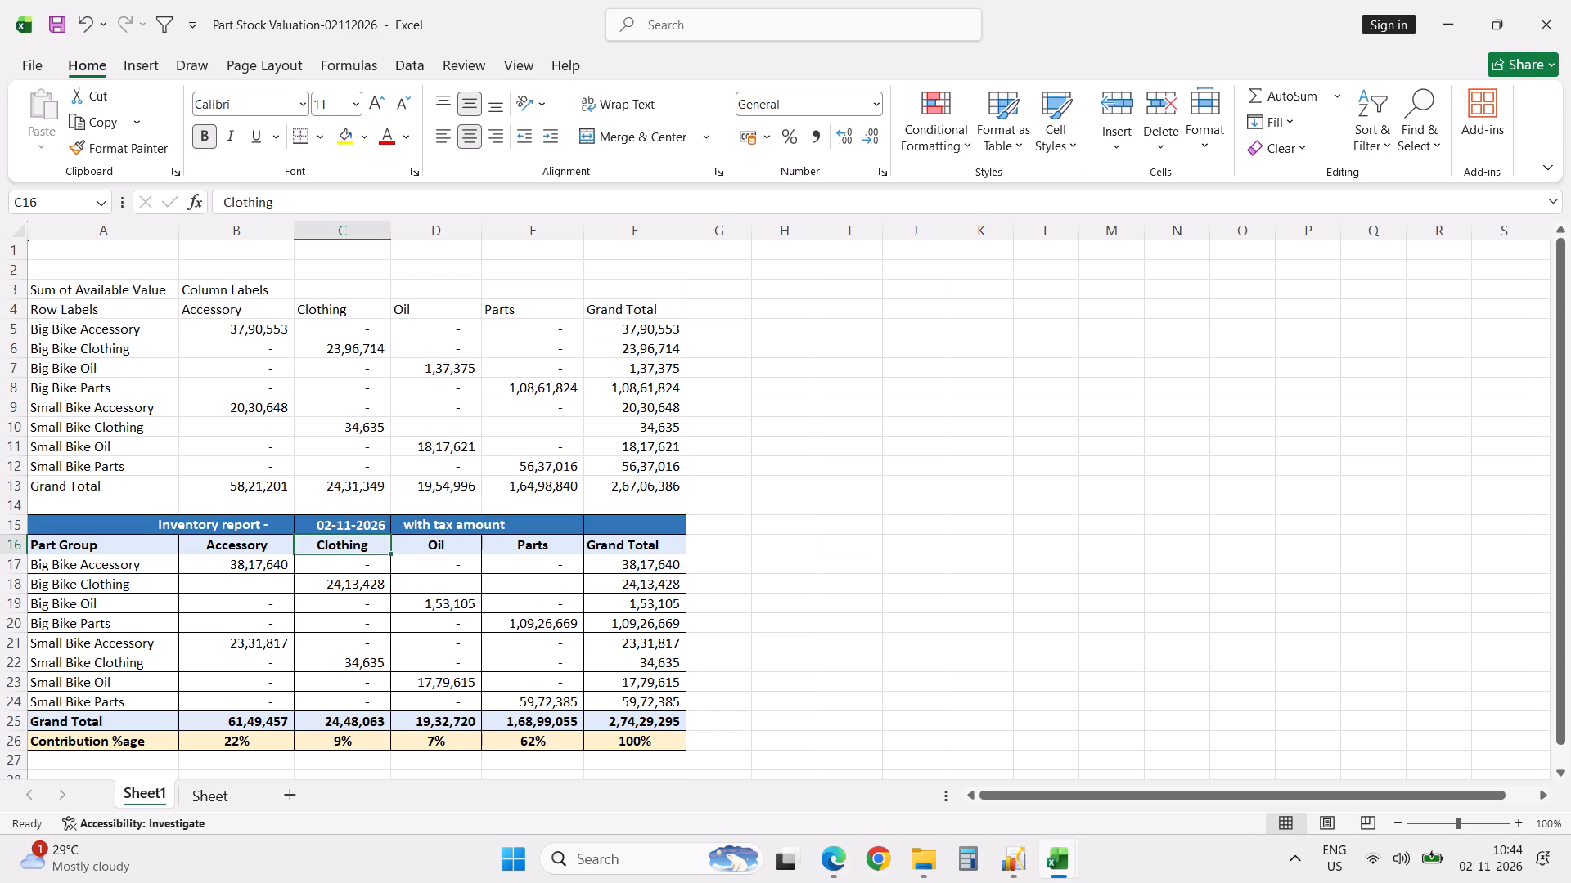
Enter the formula =B5-B17 in I5 to compare the pivot's Big Bike Accessory value with the pasted inventory report.
click(268, 332)
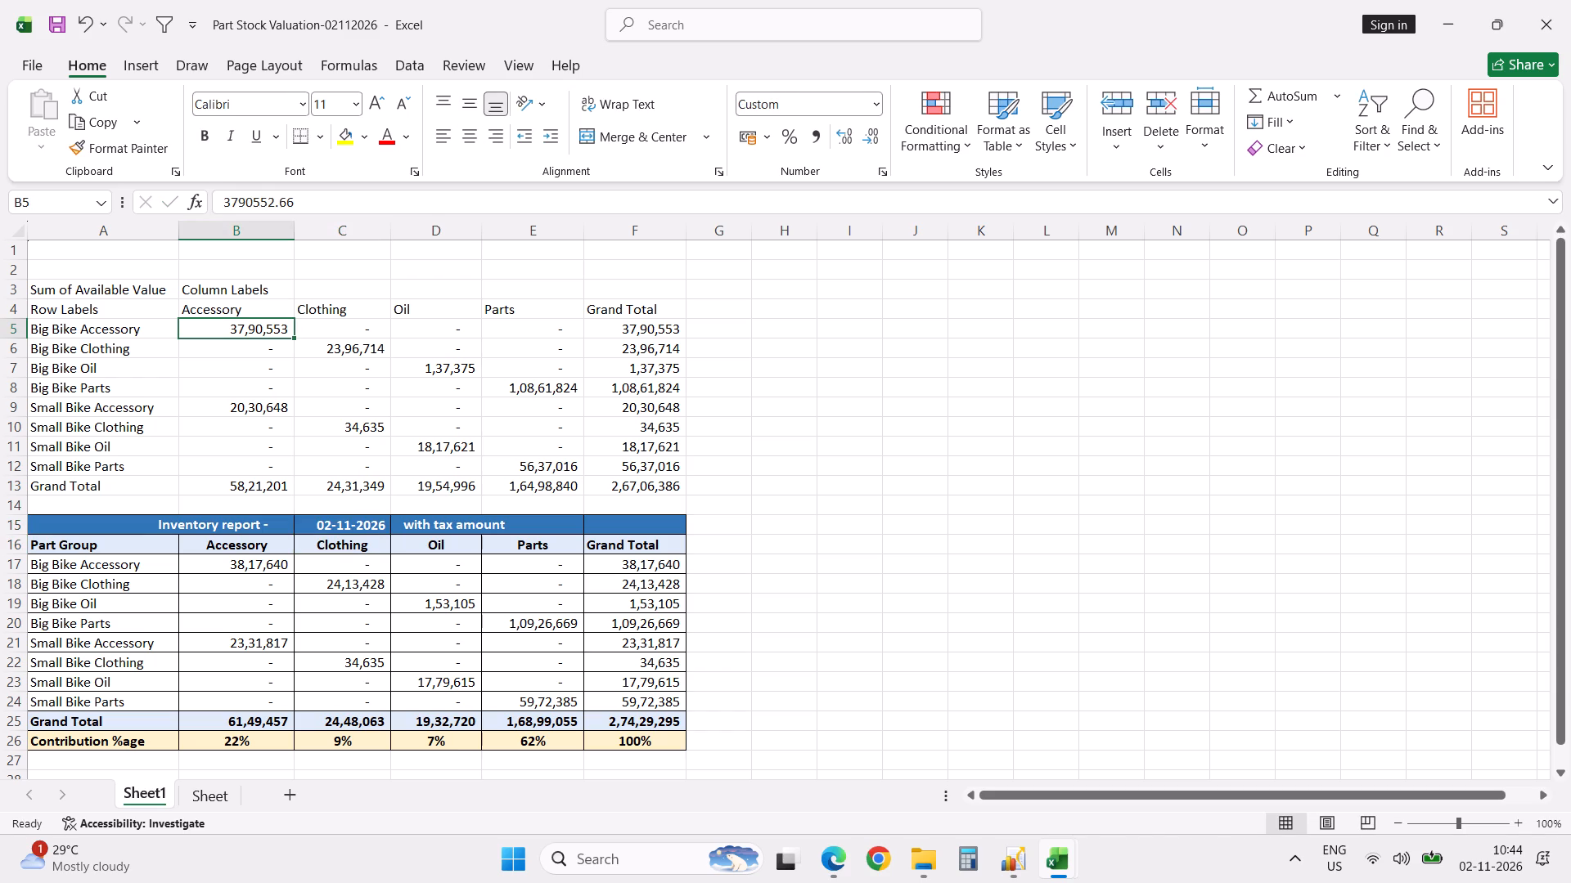
shift+click(540, 464)
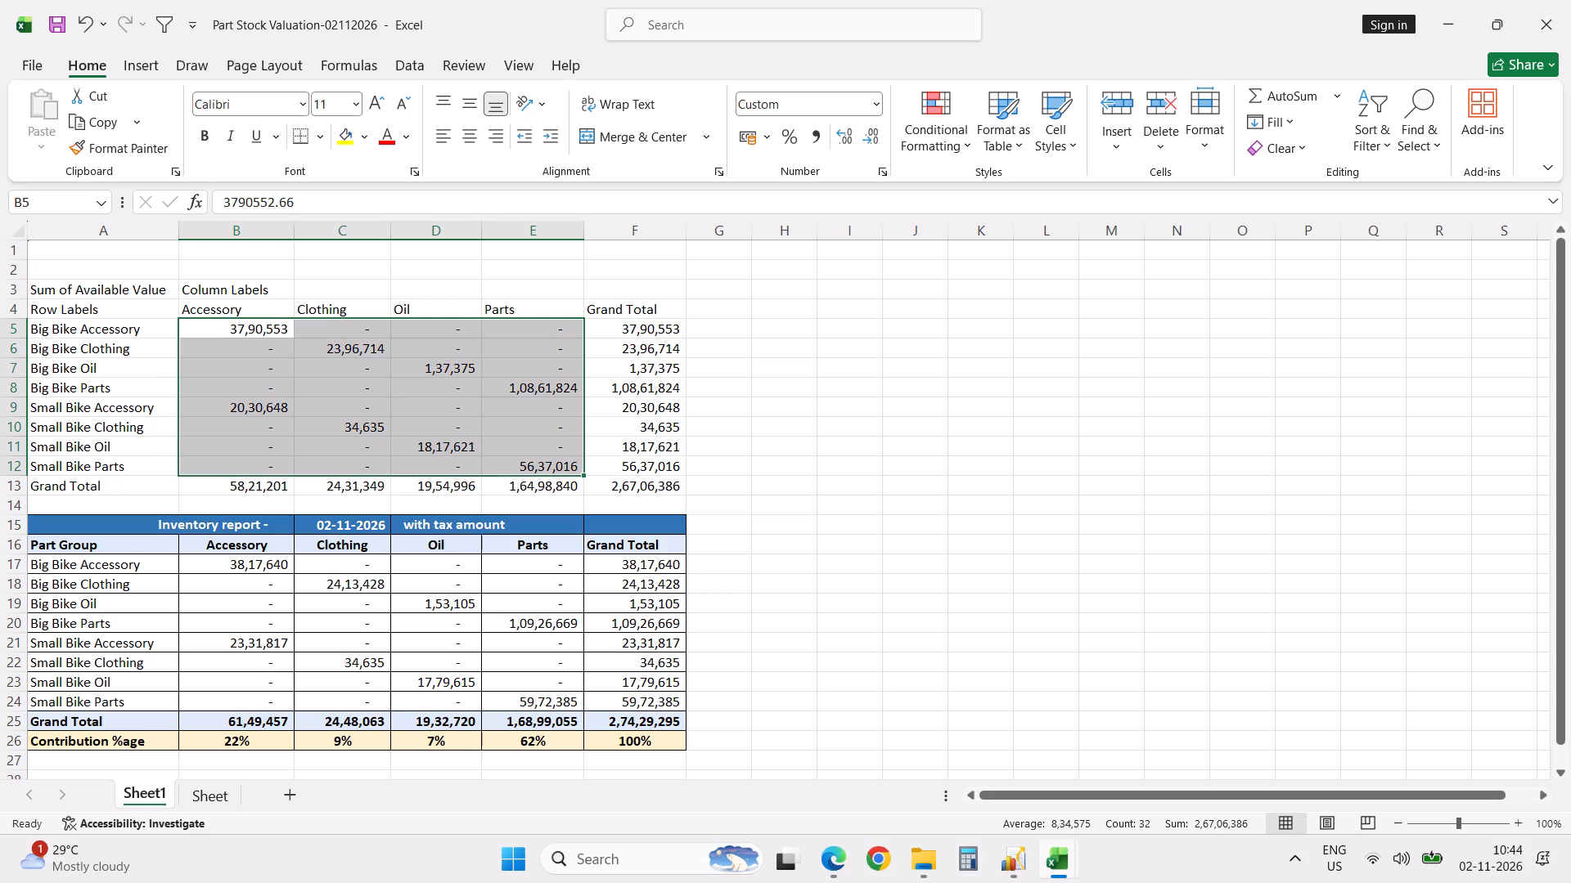
click(848, 331)
key(equal)
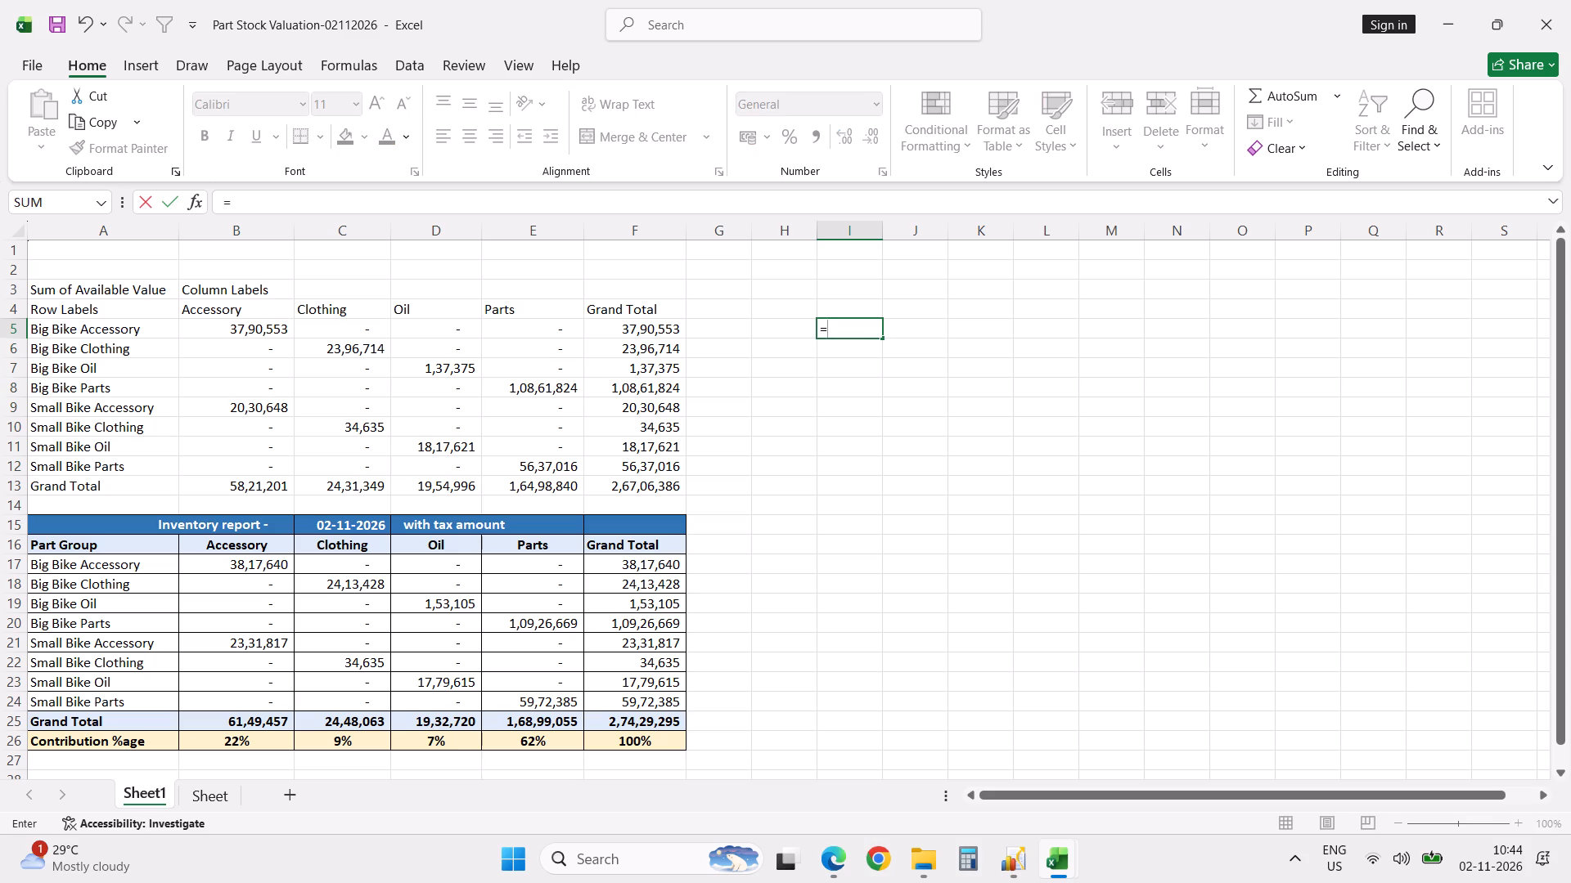
click(275, 333)
key(minus)
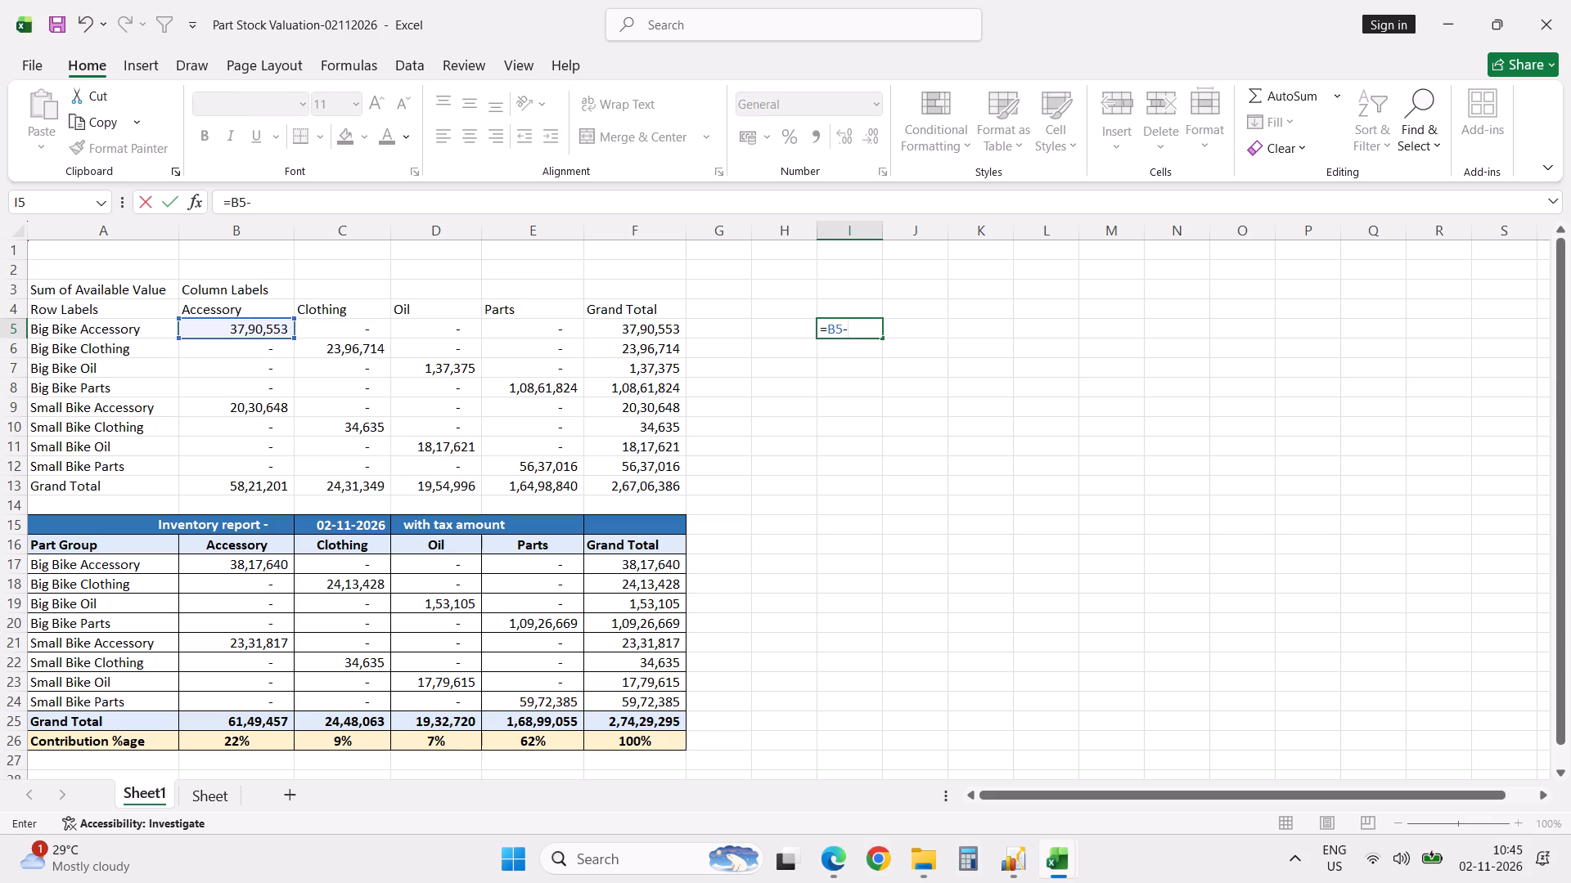
click(272, 567)
key(Return)
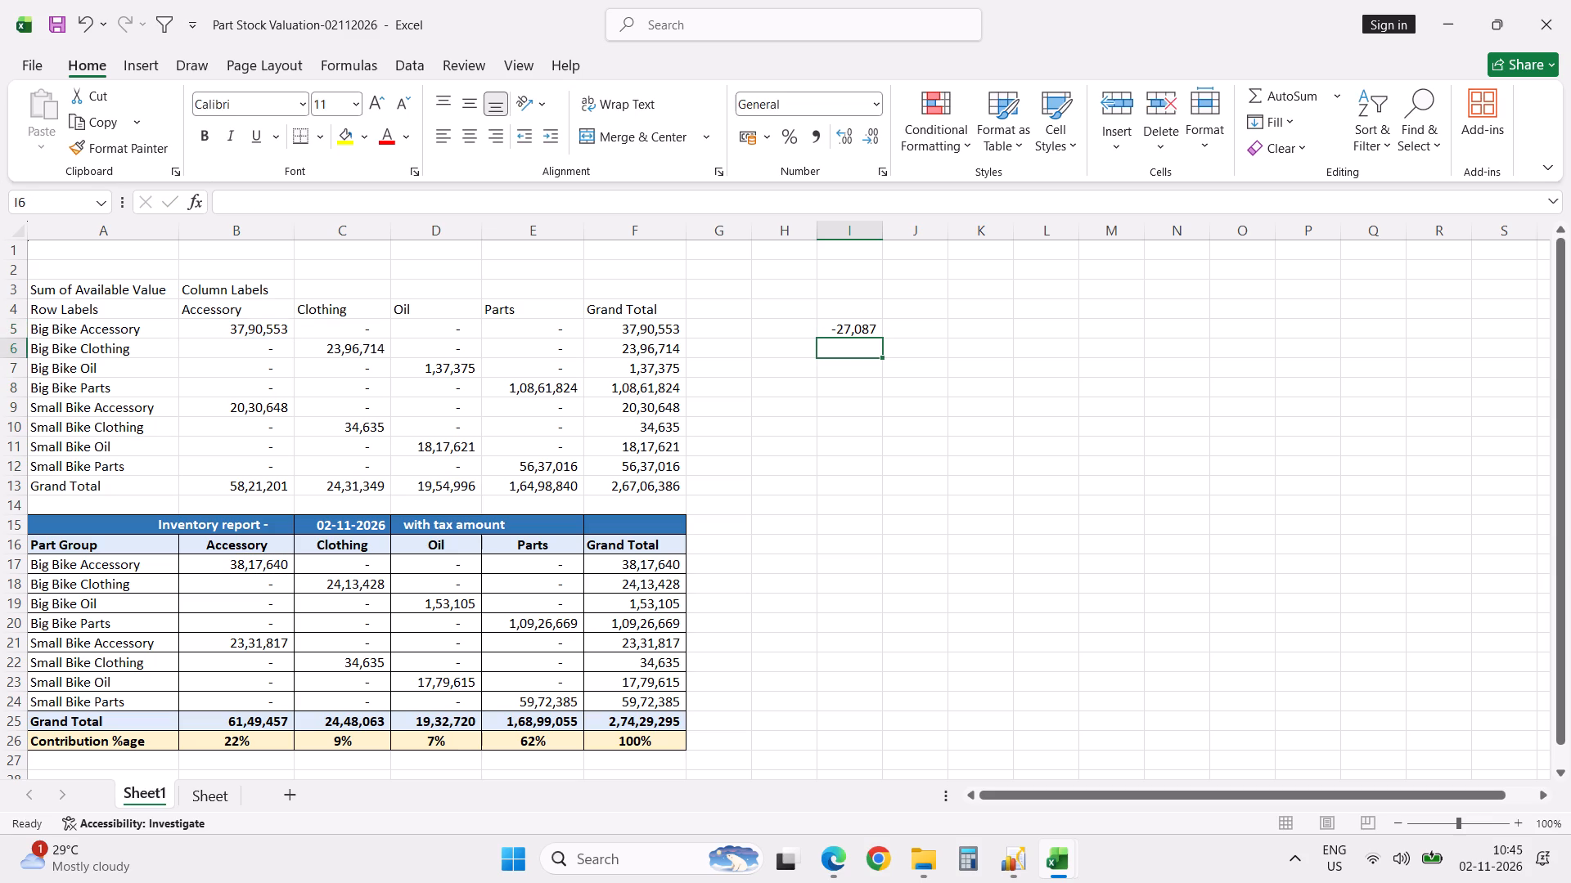
Fill the difference formula from I5 down to row 12 and across to column L, covering I5:L12.
key(Up)
key(shift+Down)
key(shift+Down)
key(shift+Down)
key(shift+Down)
key(shift+Down)
key(shift+Down)
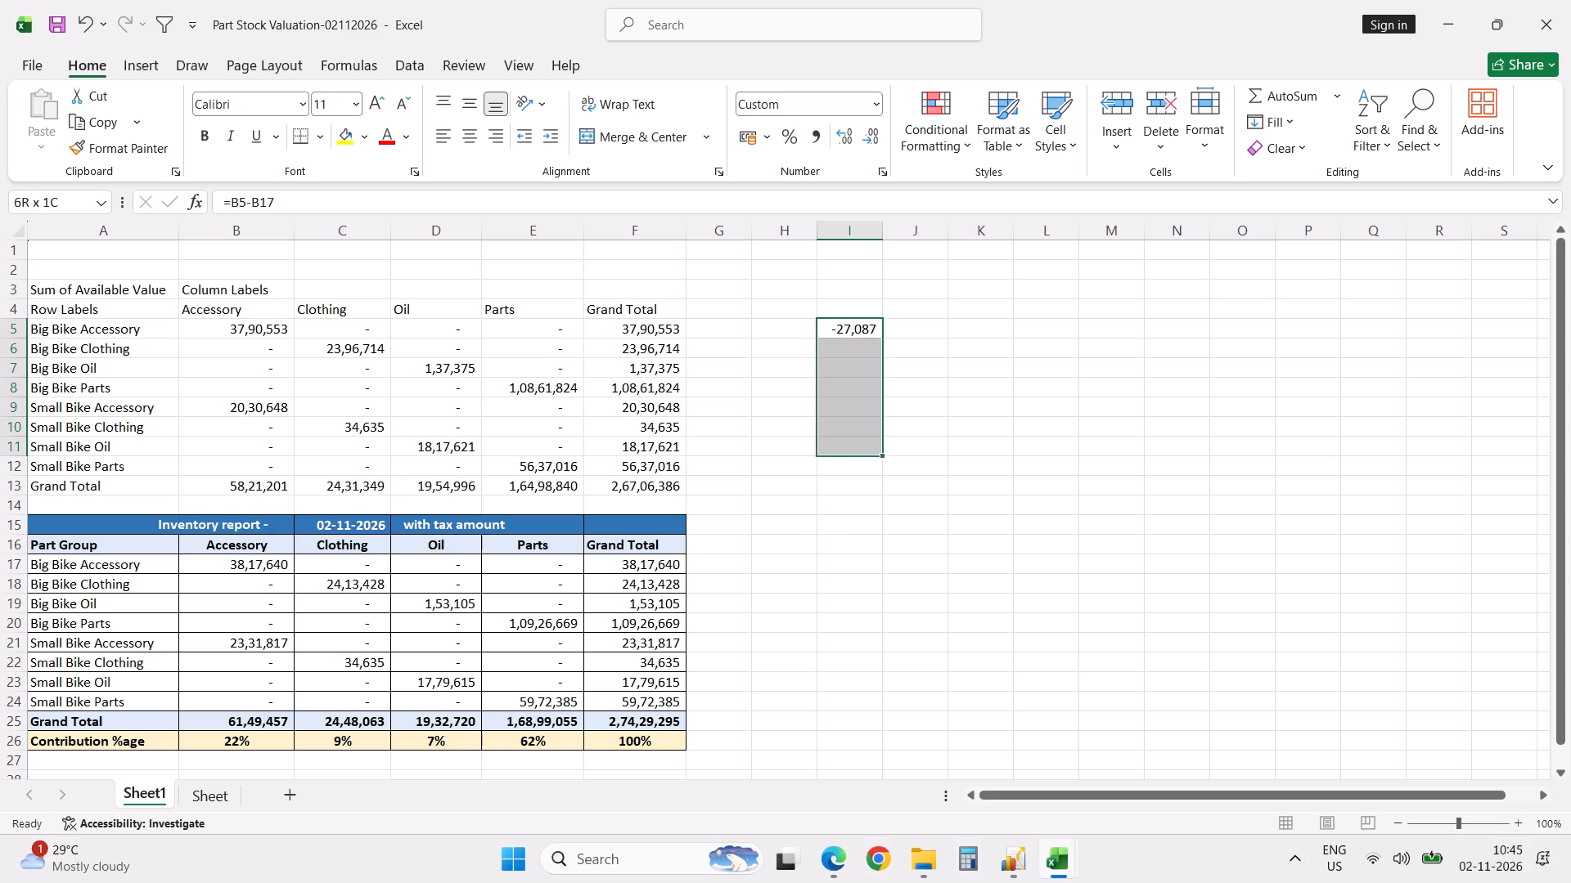
key(shift+Down)
key(ctrl+d)
key(shift+Right)
key(shift+Right)
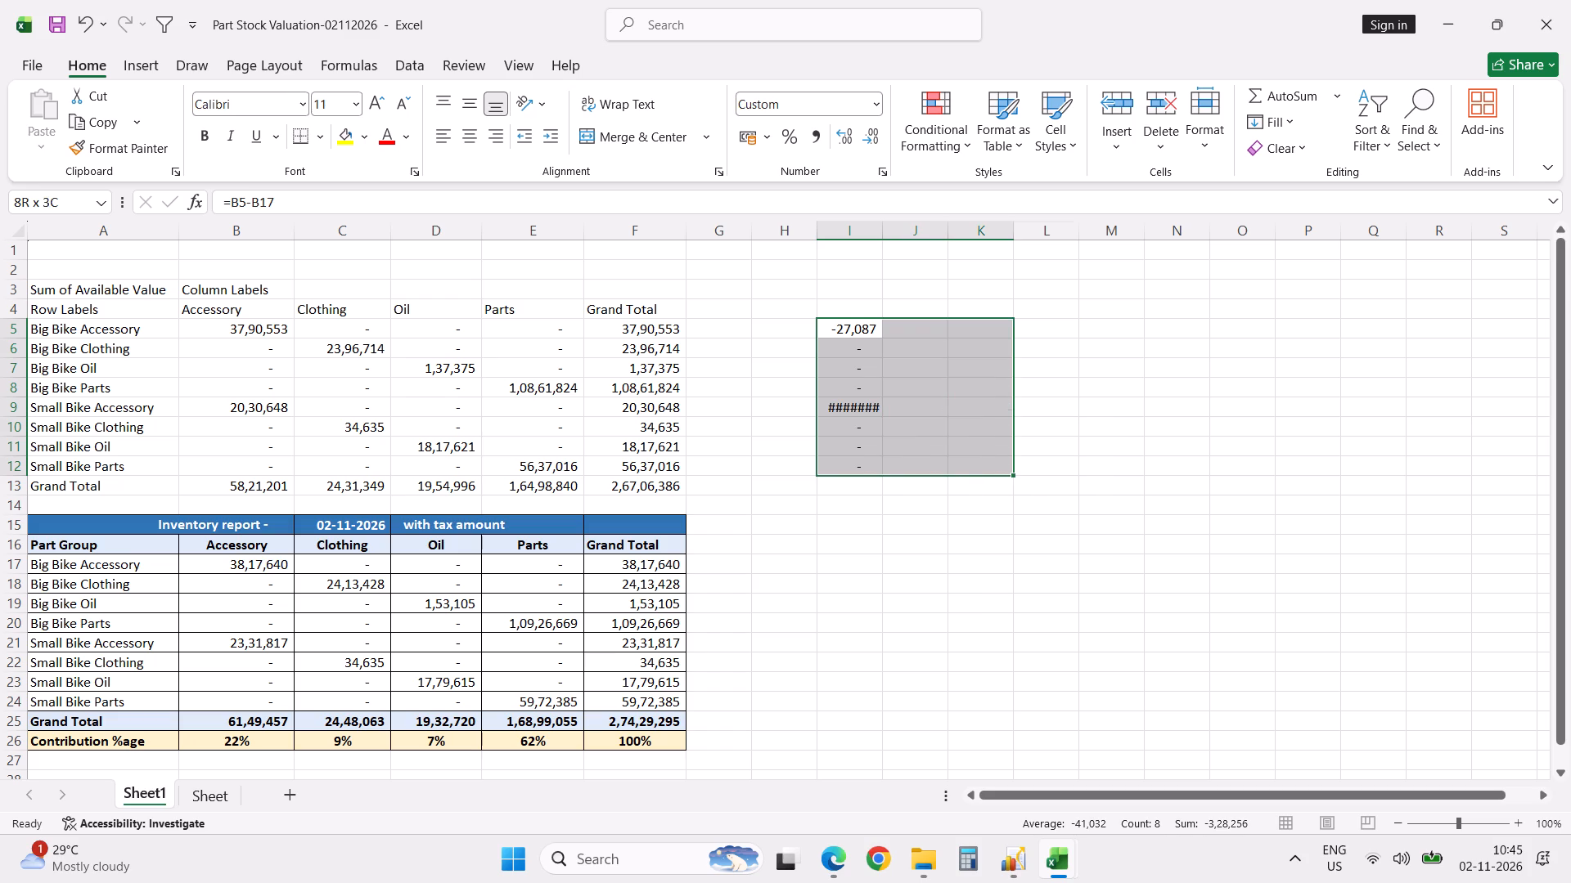
key(shift+Right)
key(ctrl+r)
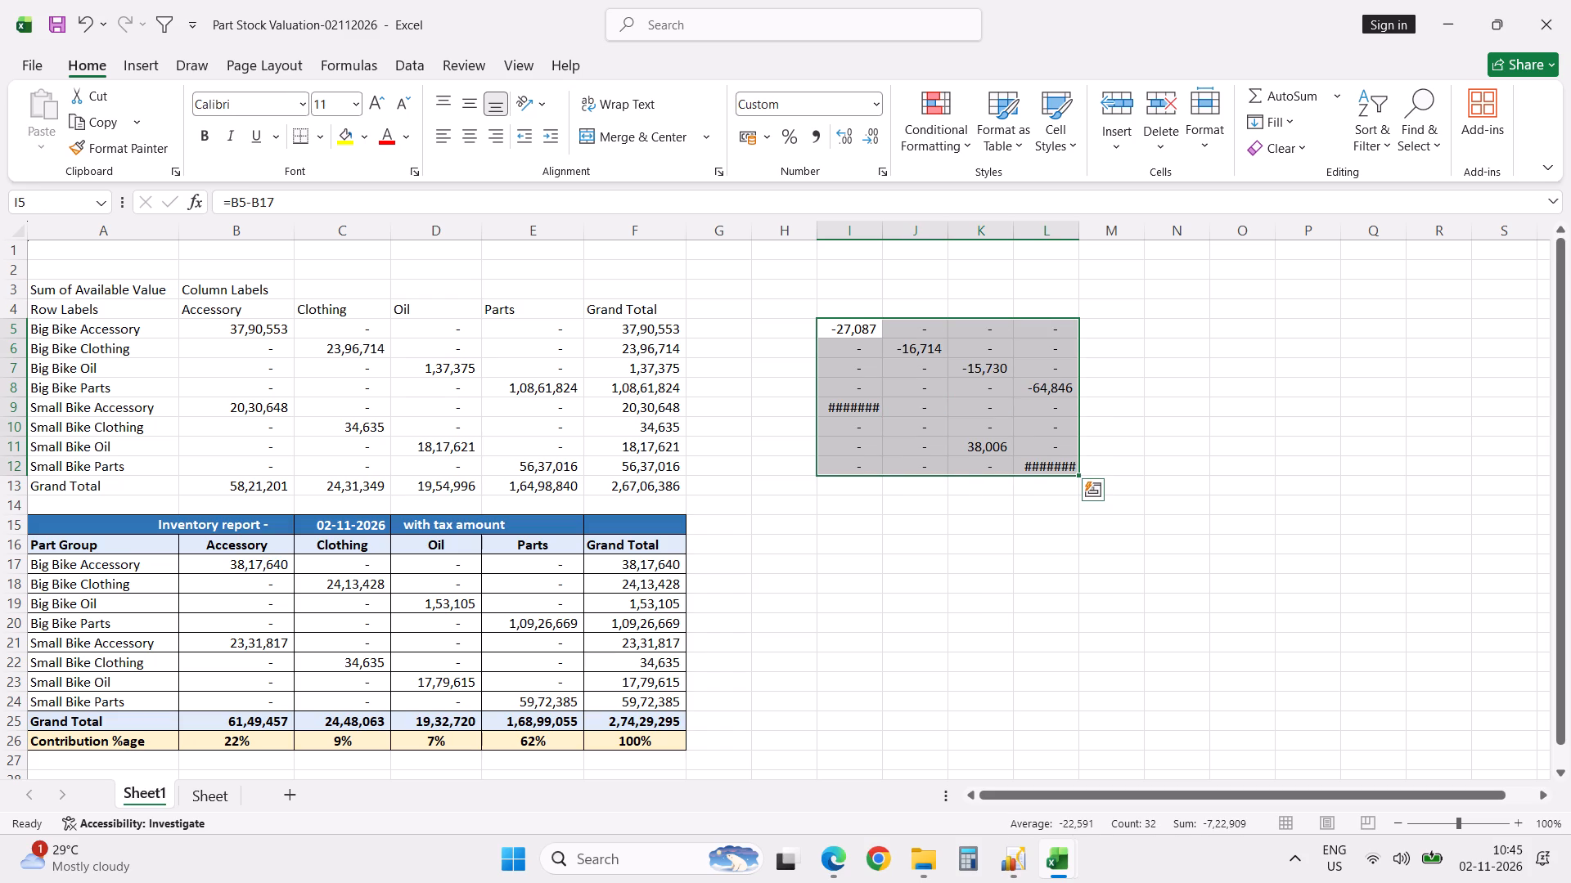
Autofit columns I and L of the difference block and save the workbook.
double_click(881, 231)
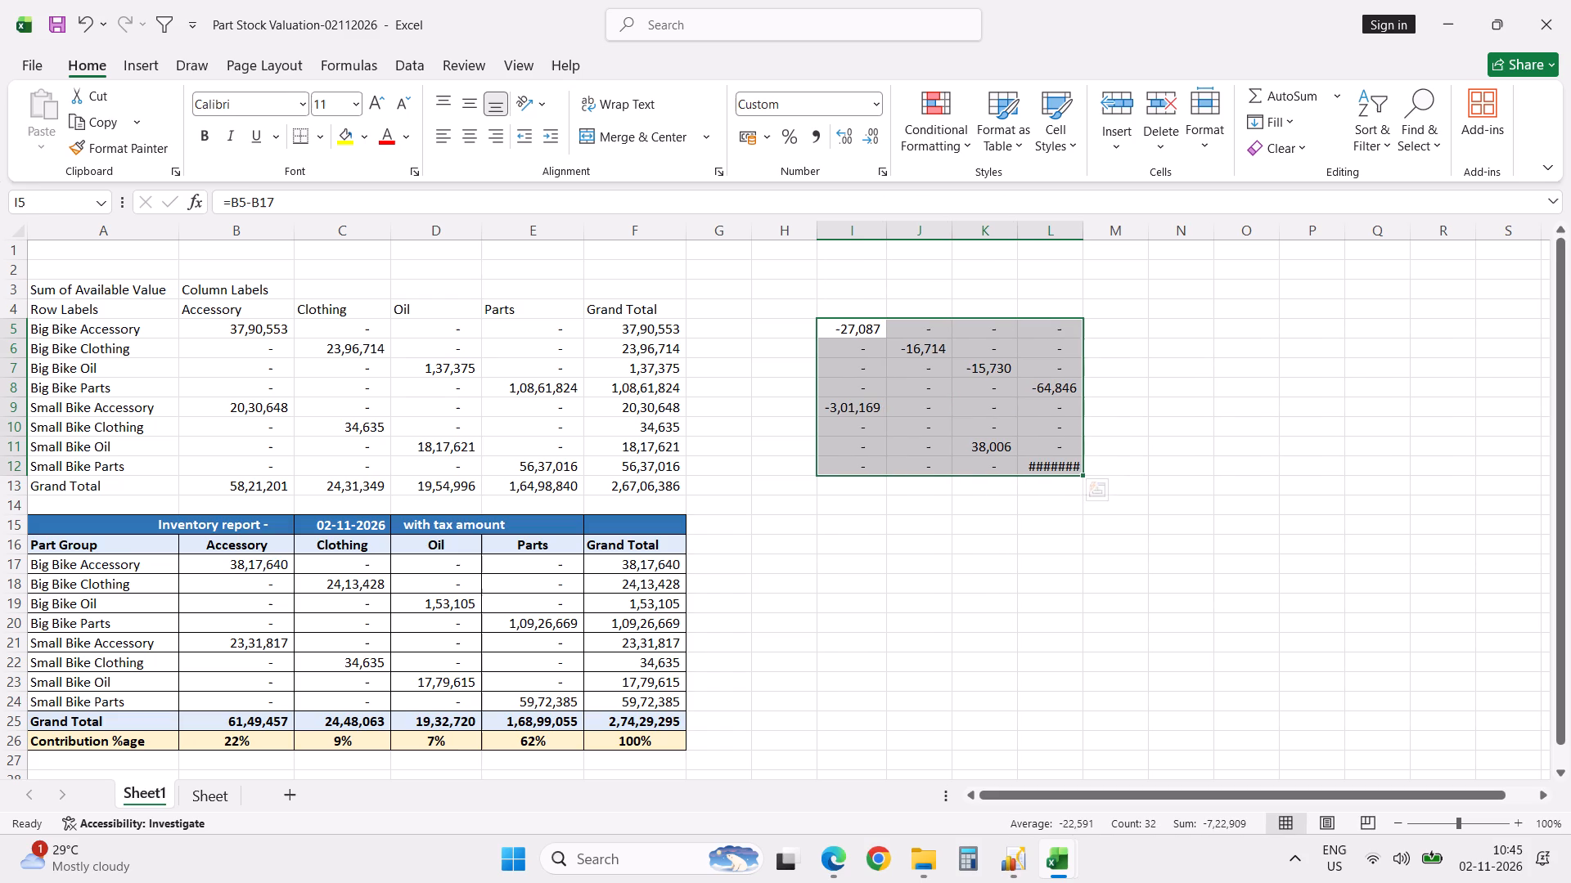
double_click(1085, 227)
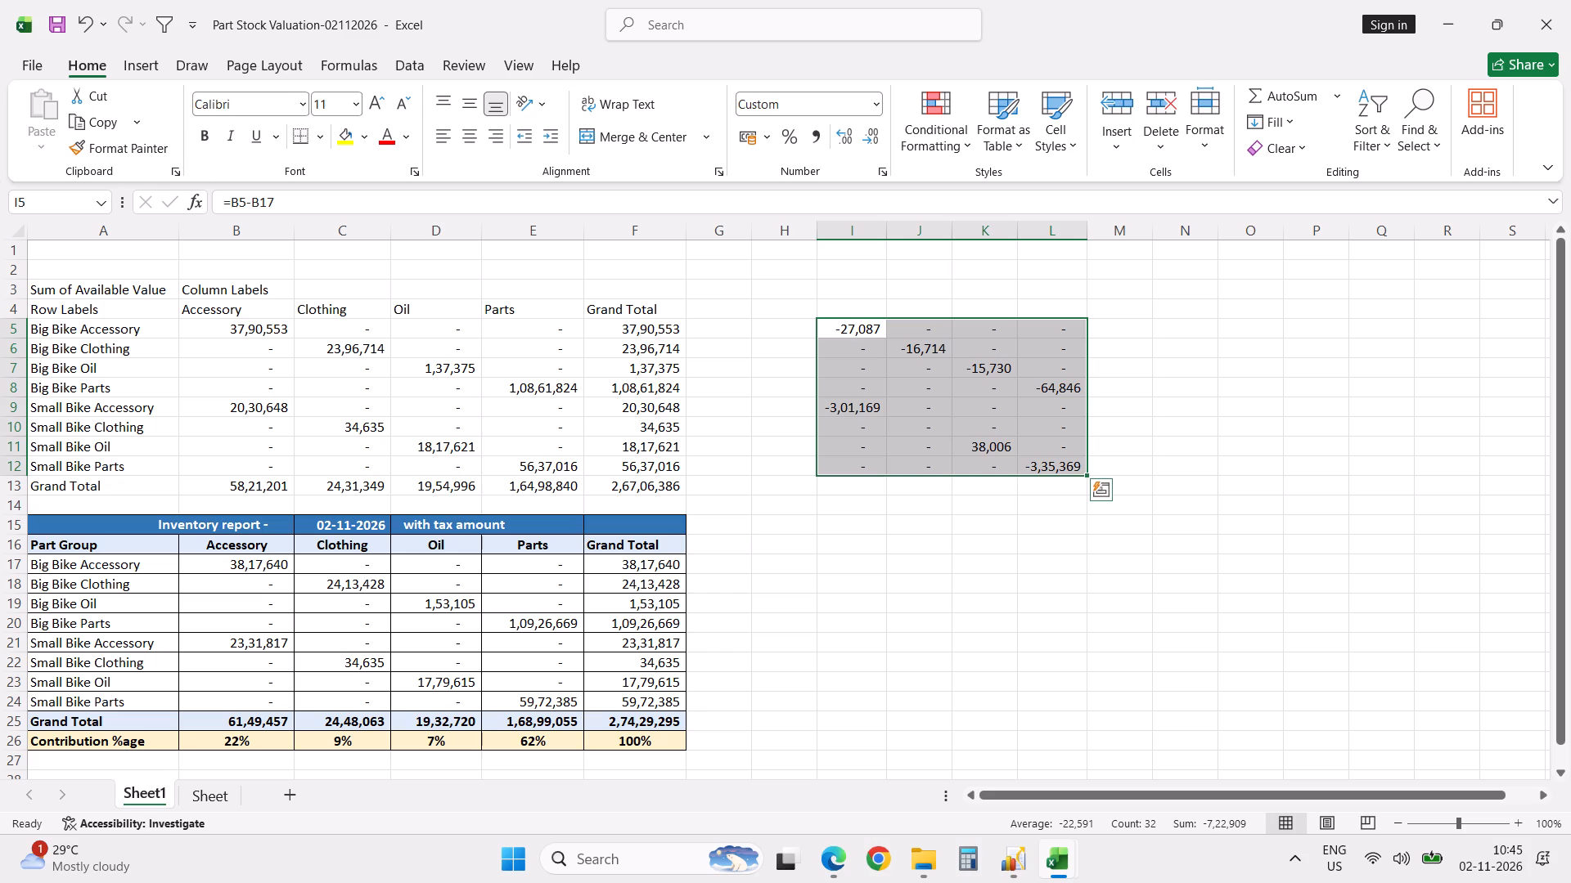
click(986, 576)
key(ctrl+s)
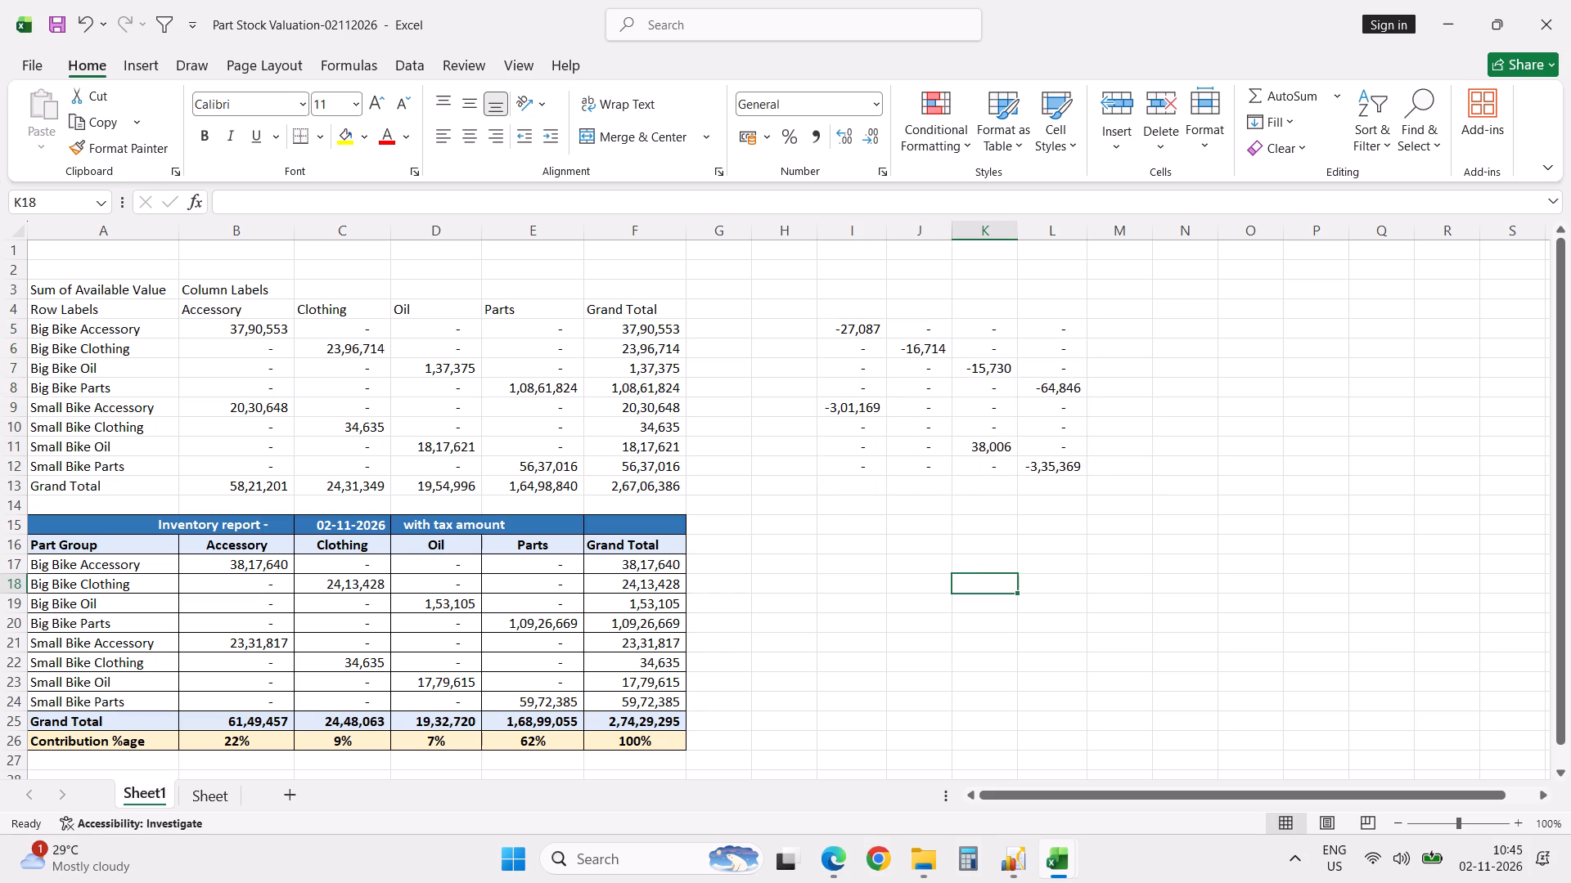
Check the formulas in I5 and L12, replace the formulas in I5:L12 with their values, and save the workbook.
click(854, 329)
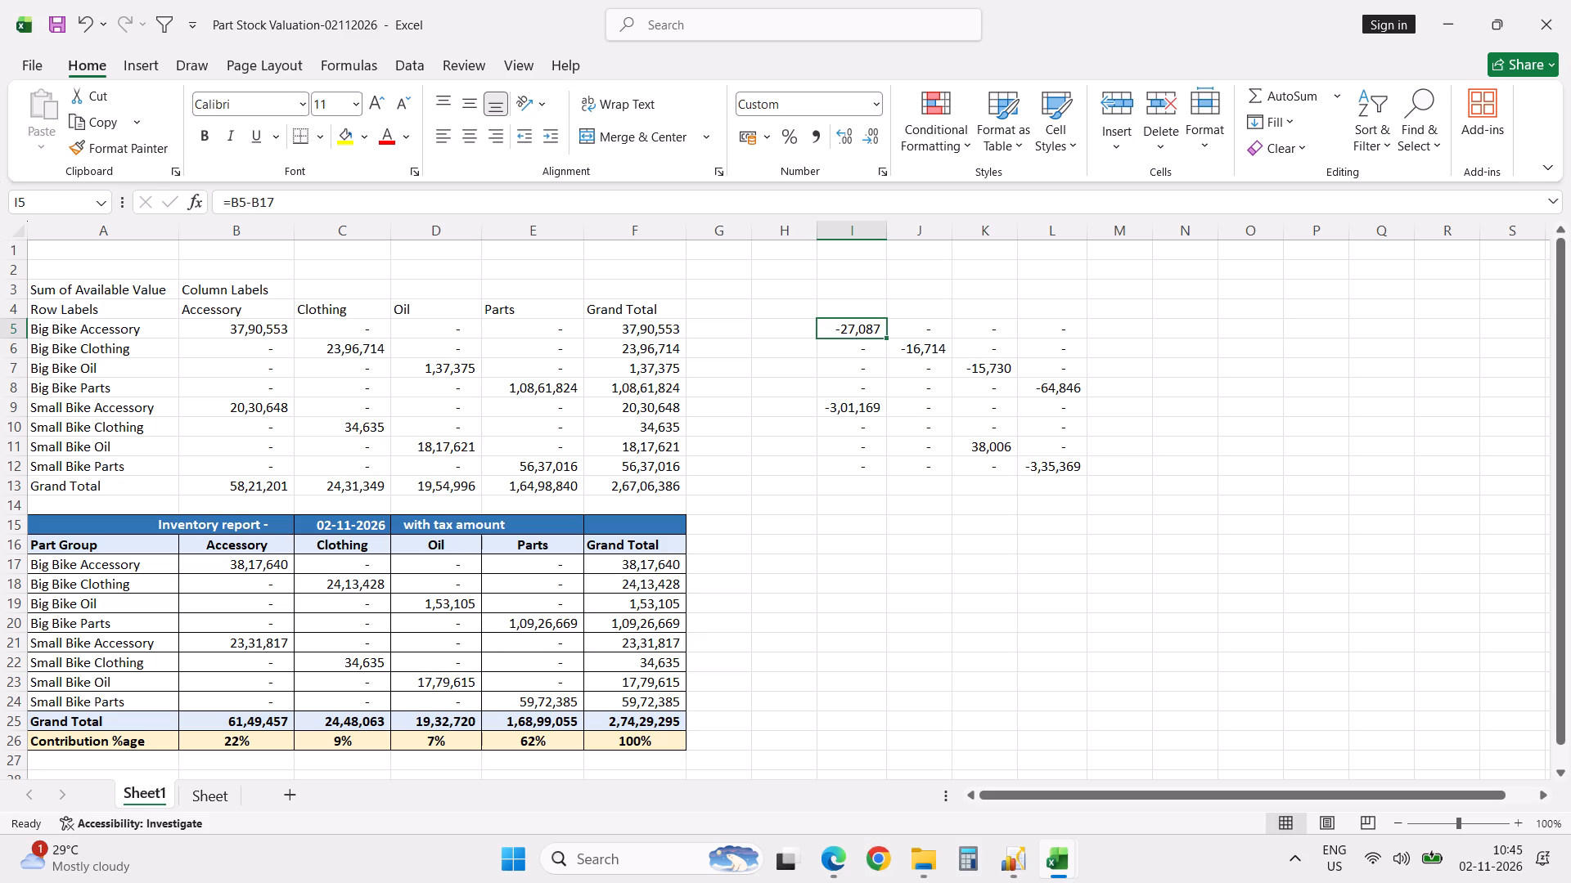
key(F2)
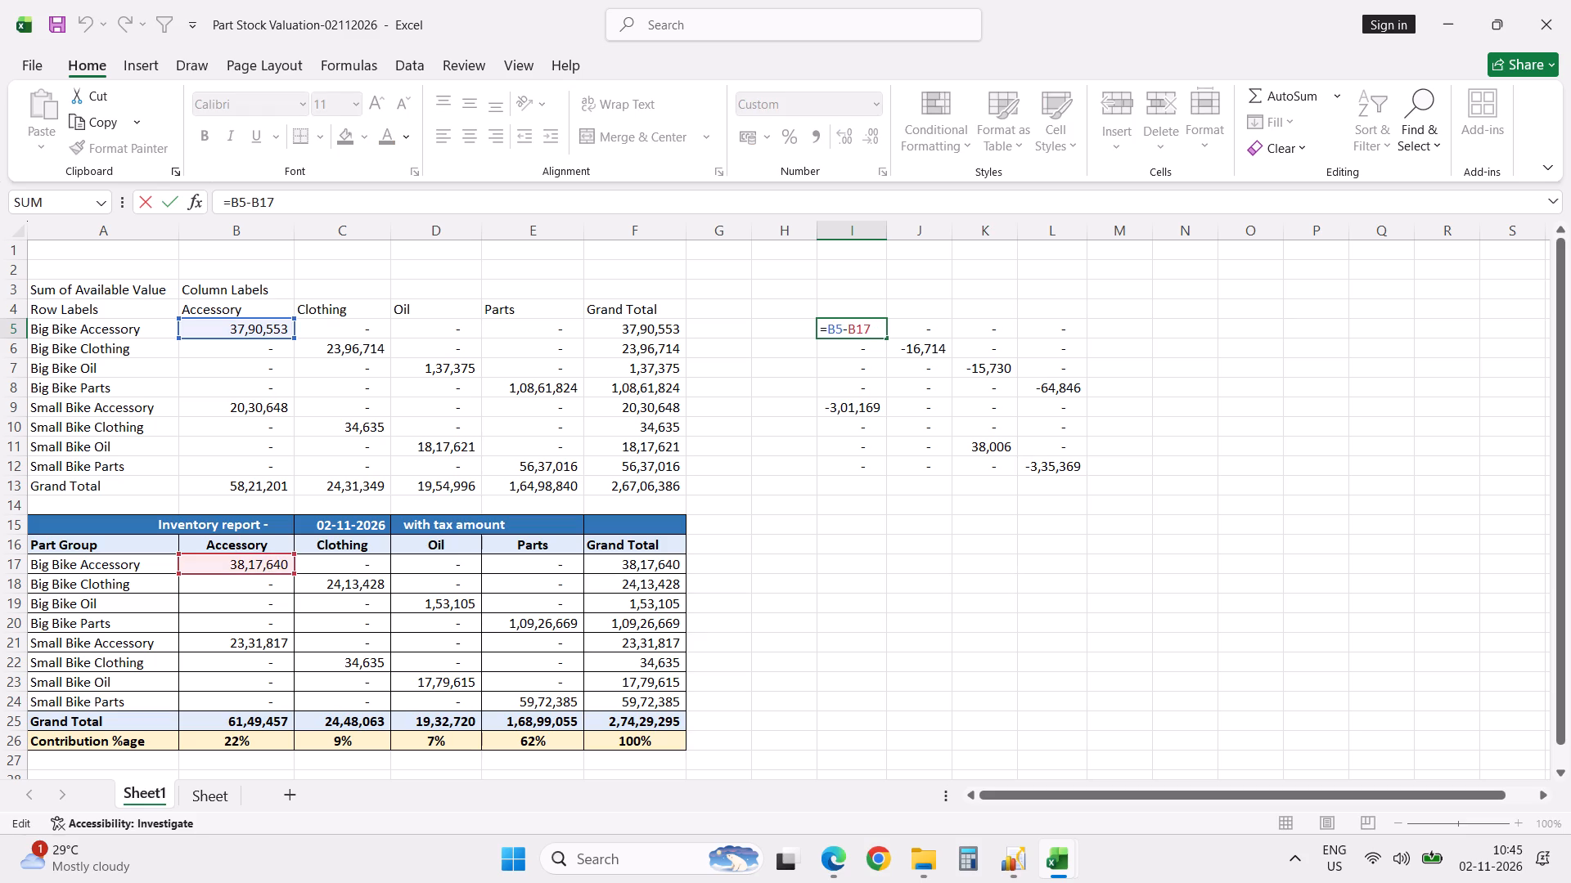
key(Escape)
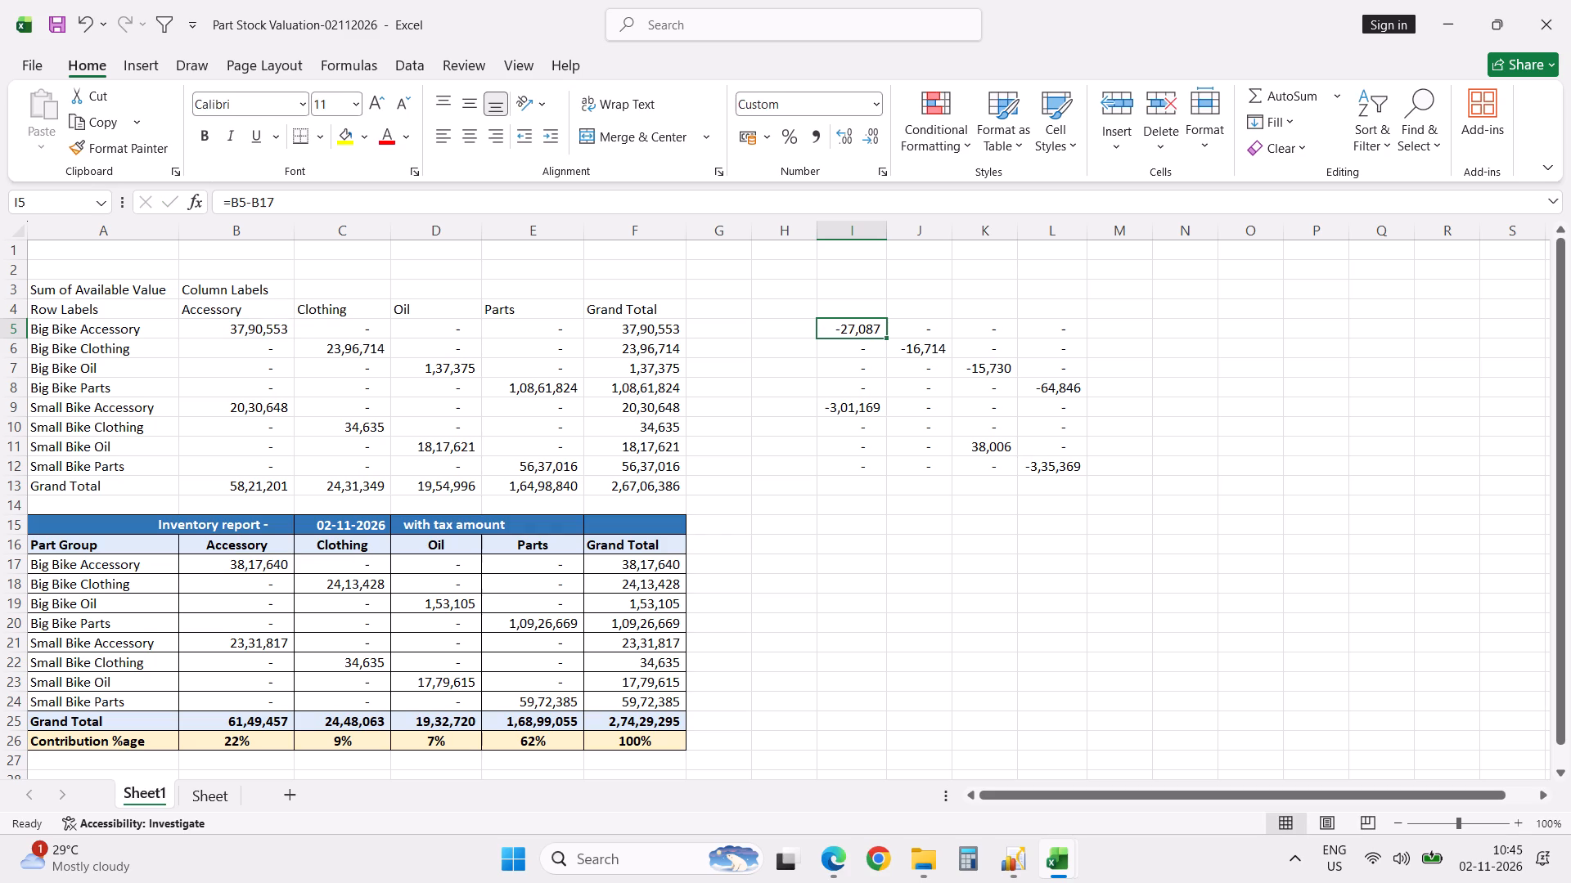
click(1055, 467)
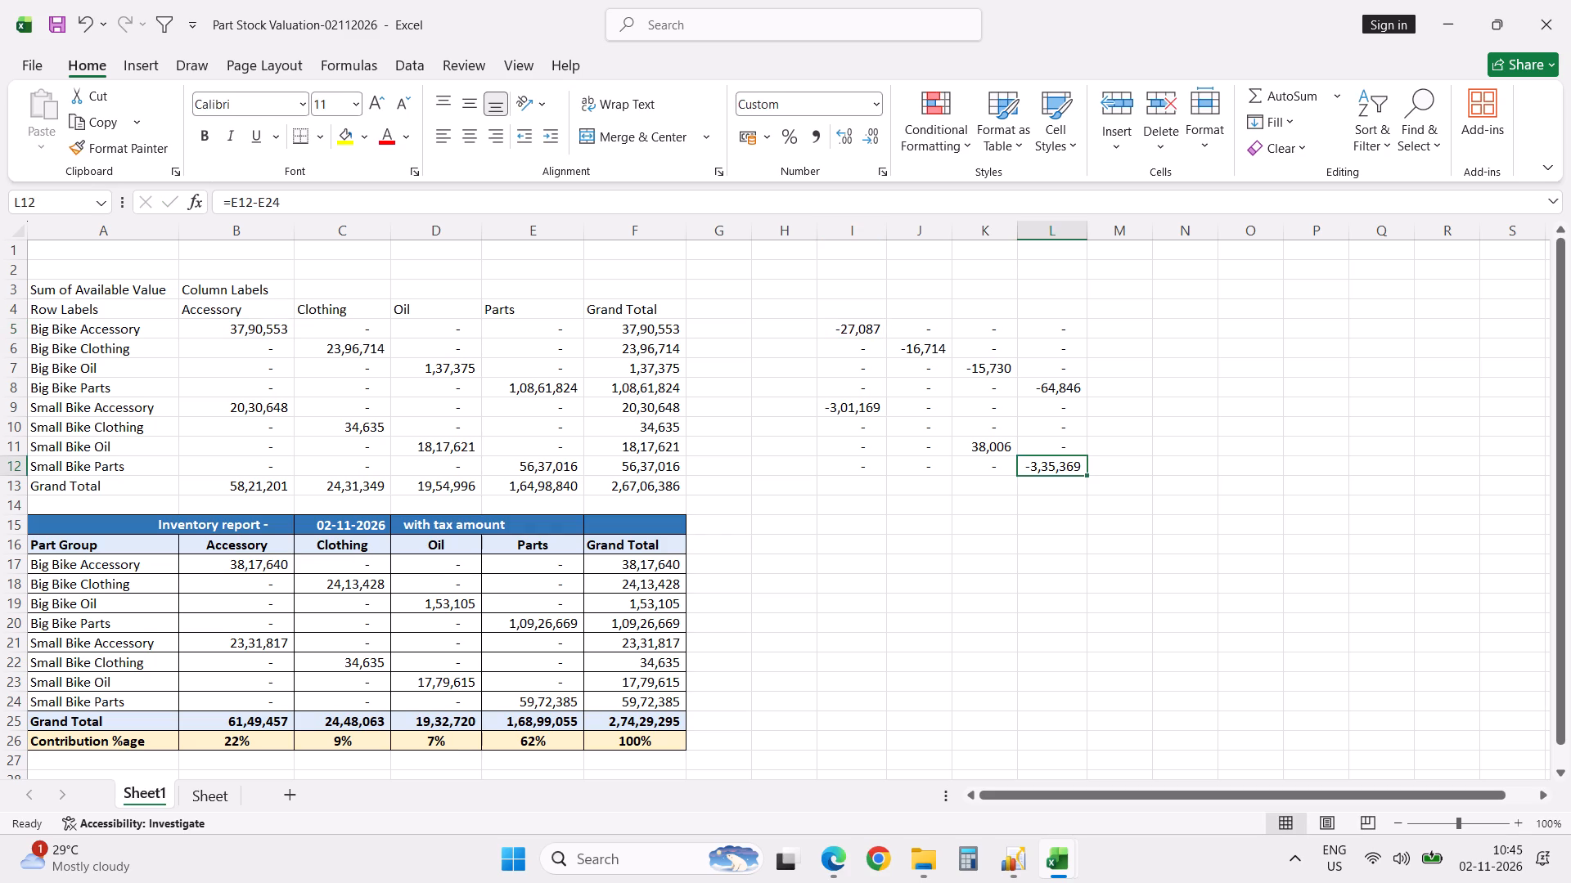
key(F2)
key(Escape)
click(844, 331)
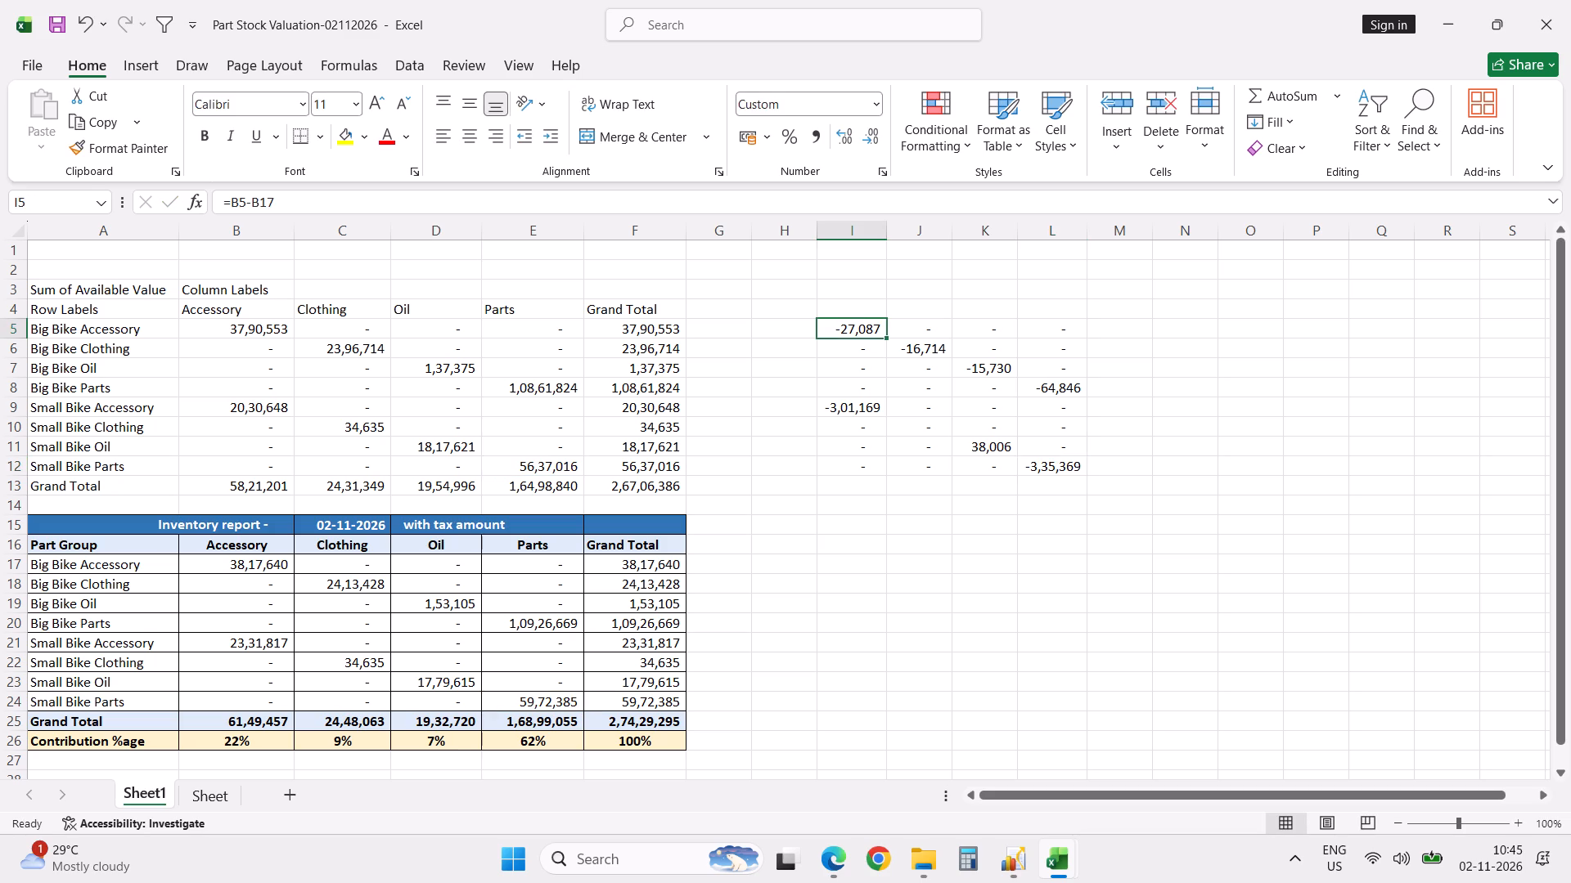
shift+click(1068, 467)
key(ctrl+c)
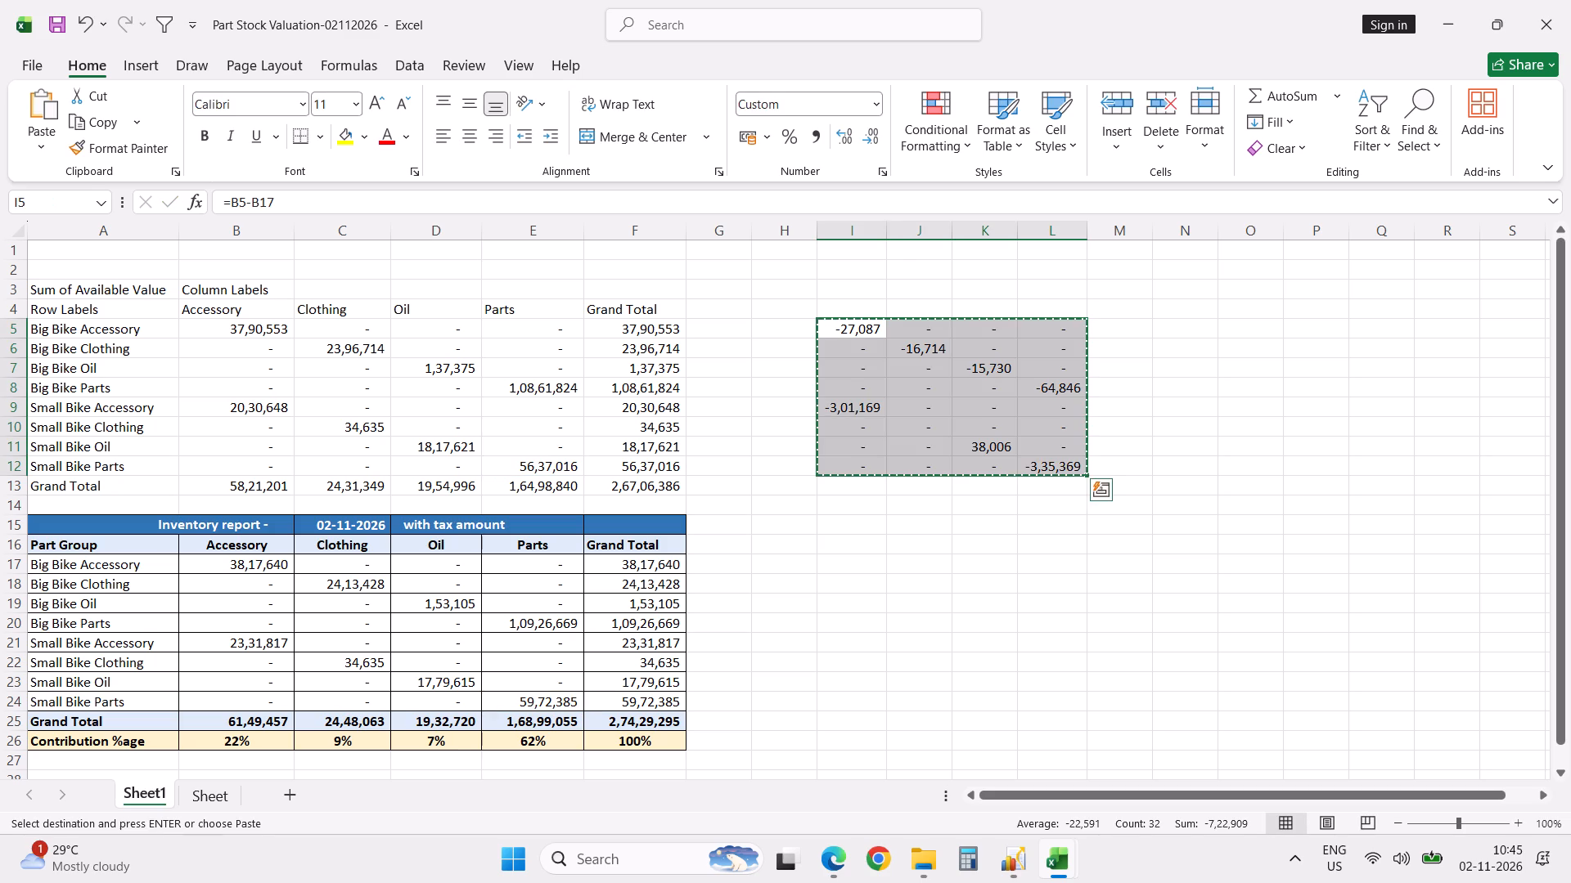
right_click(838, 329)
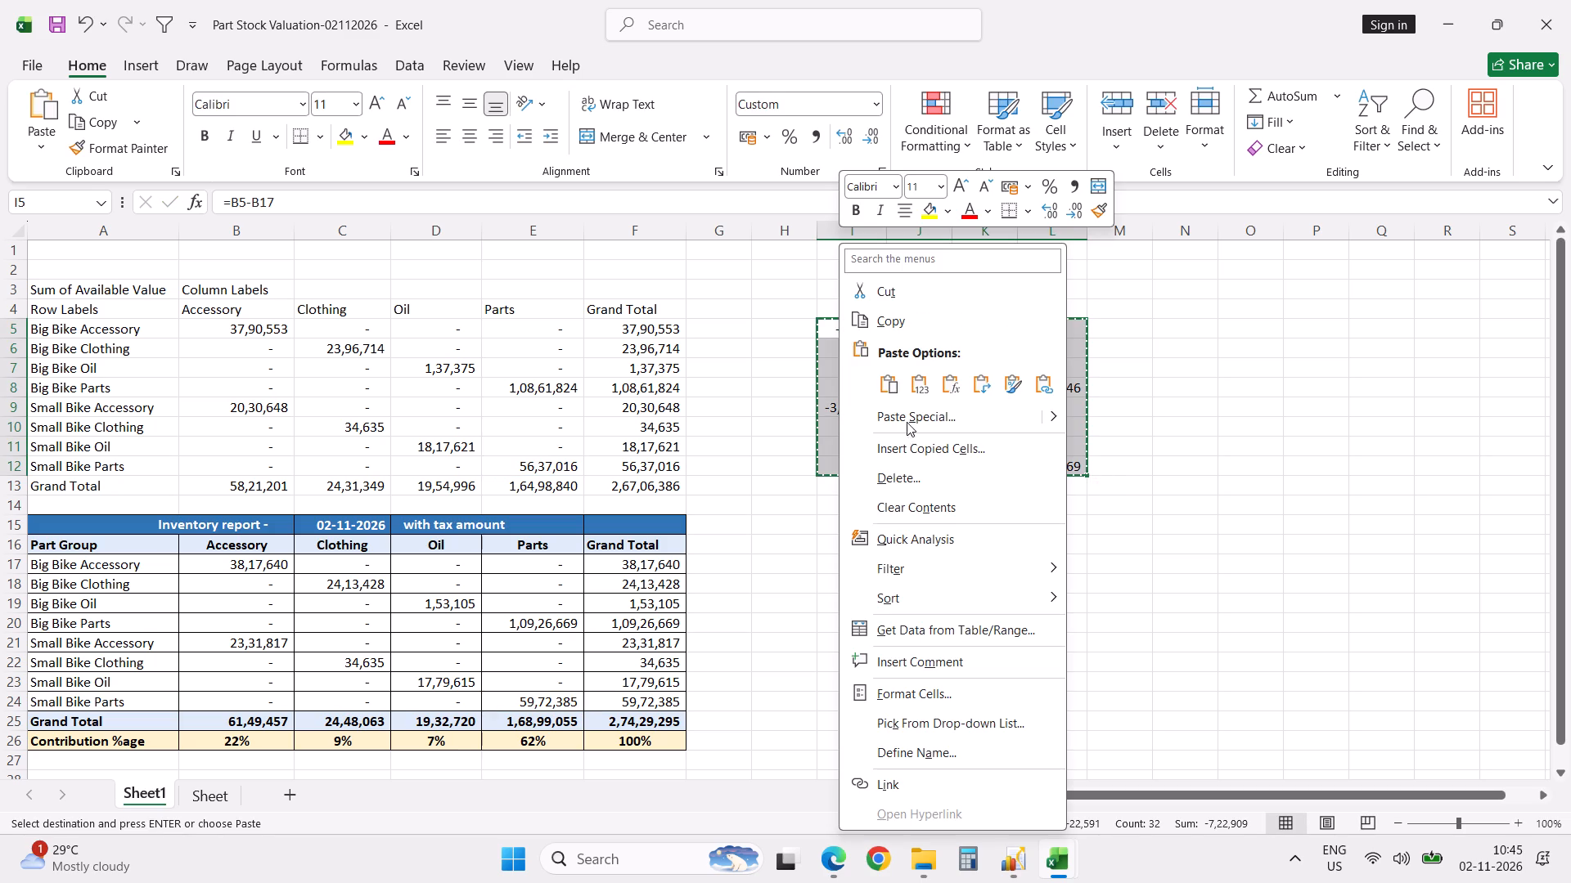
click(925, 394)
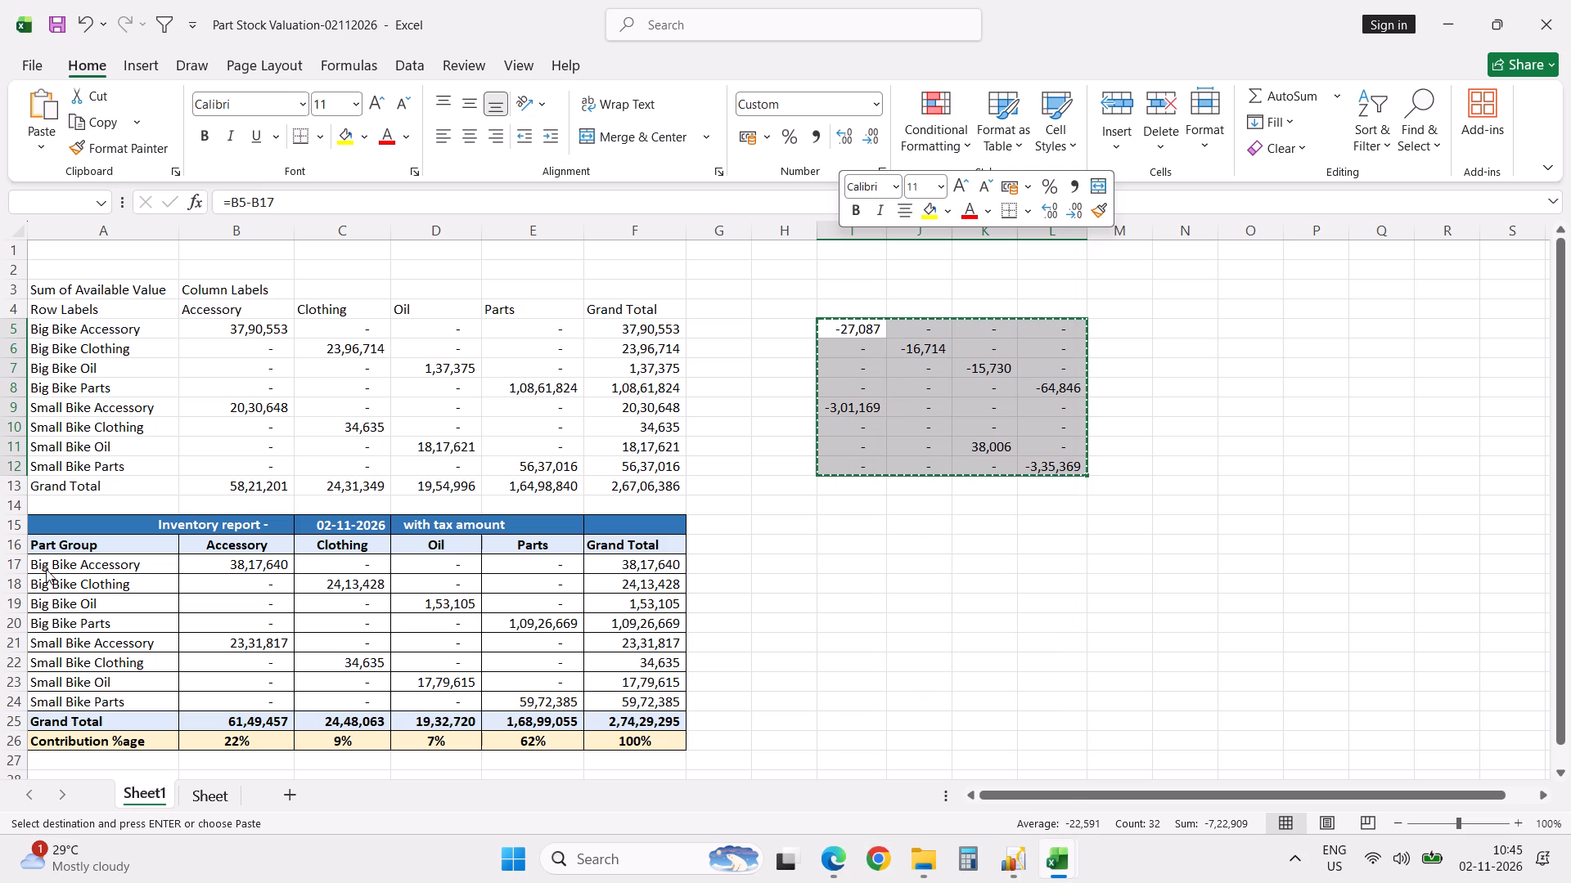
click(47, 527)
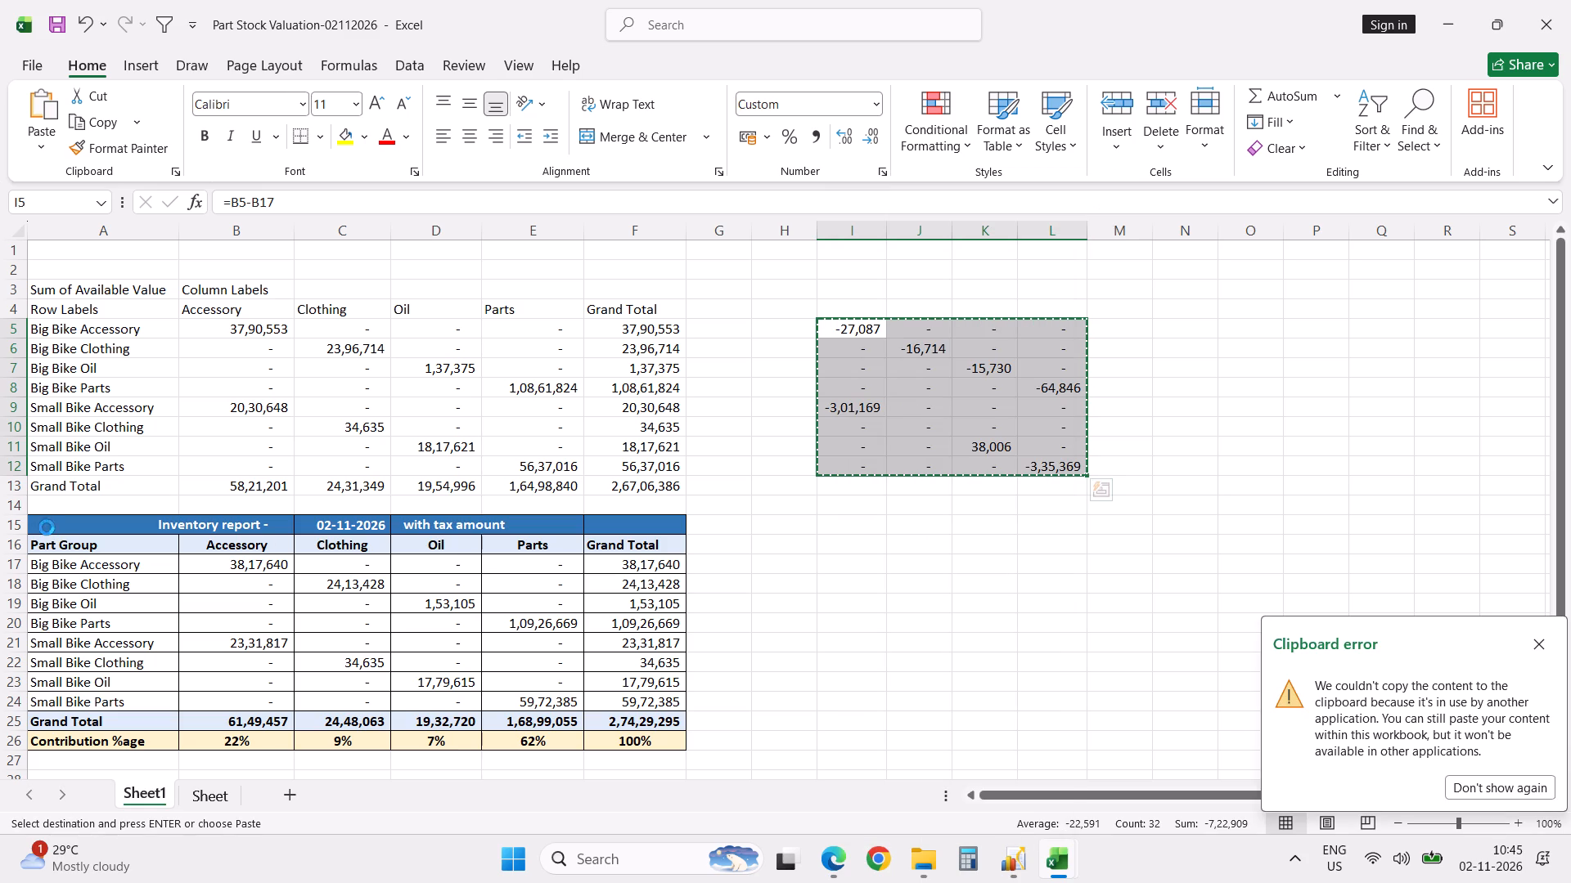
shift+click(659, 742)
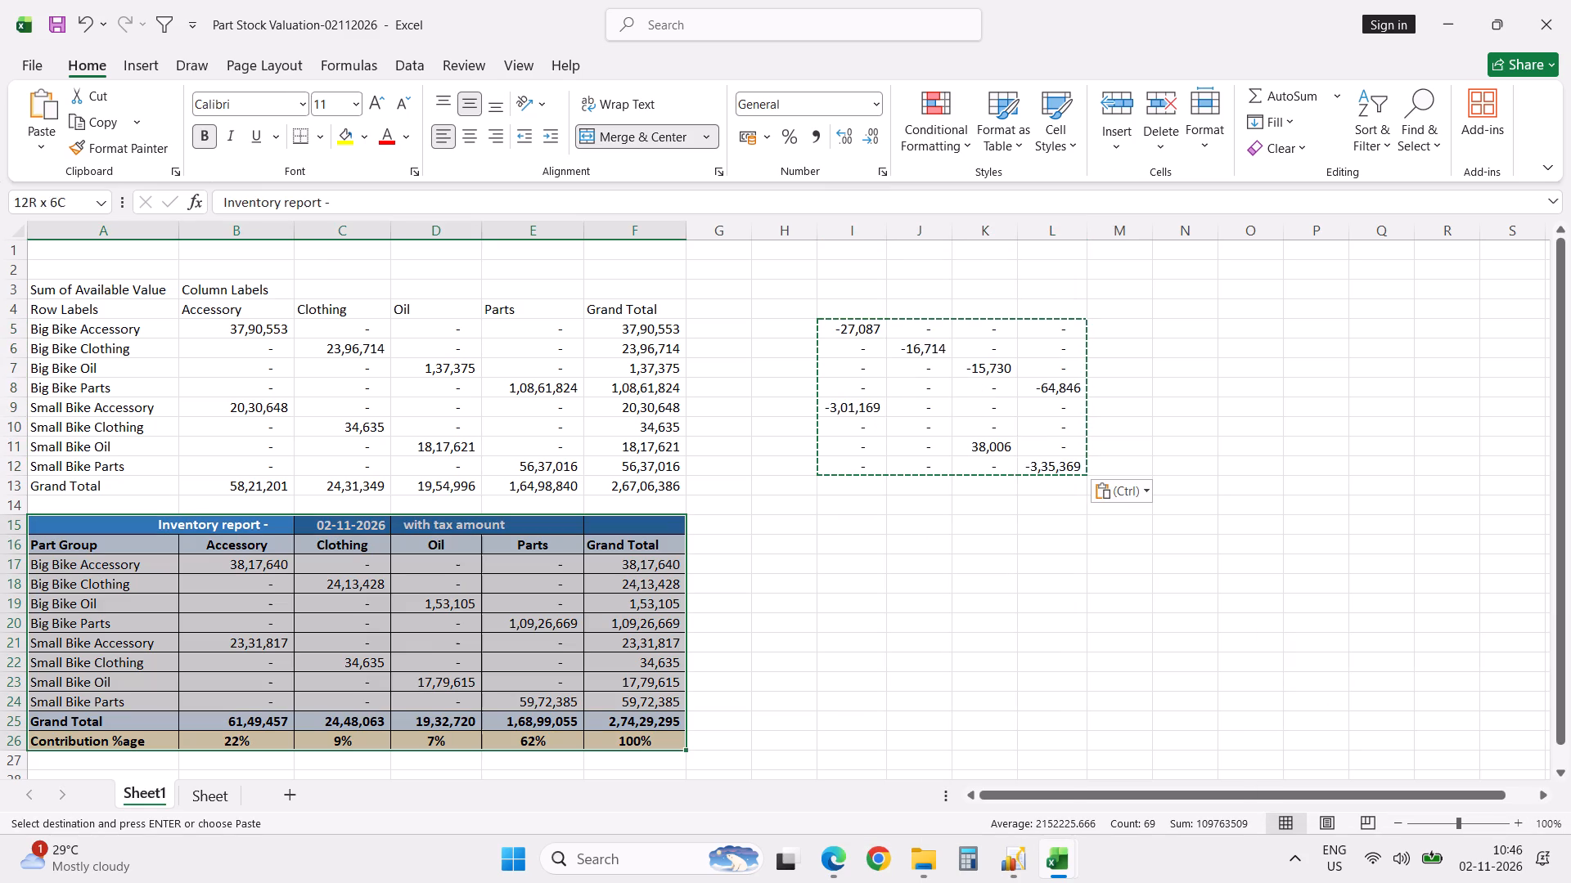
click(943, 679)
key(ctrl+s)
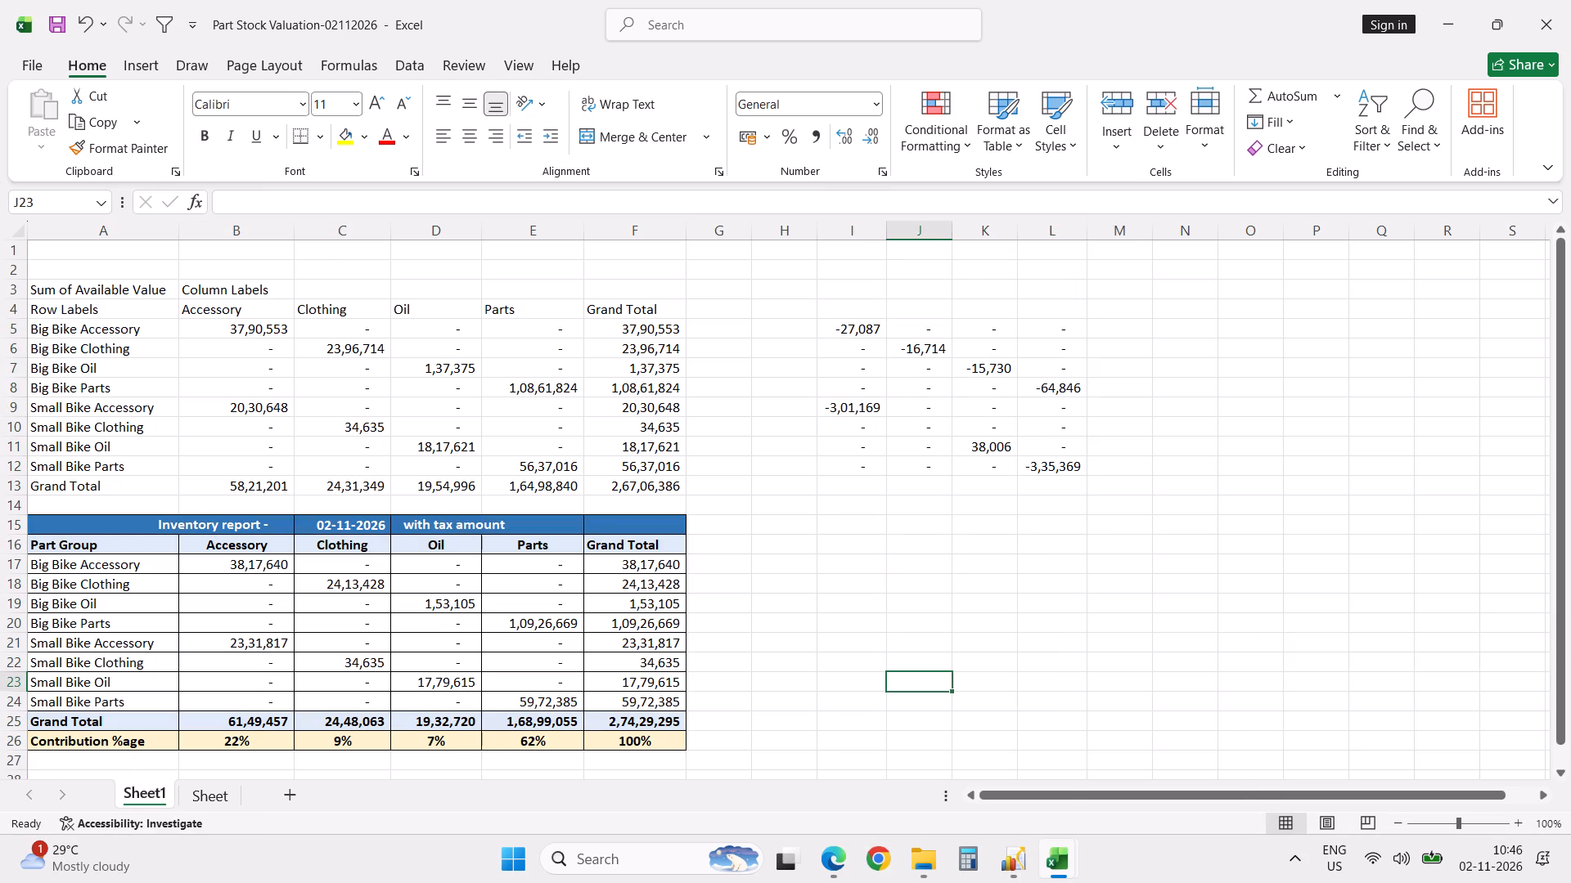
Add filters to the data on the worksheet named Sheet and exclude Tools from the Category column.
click(251, 330)
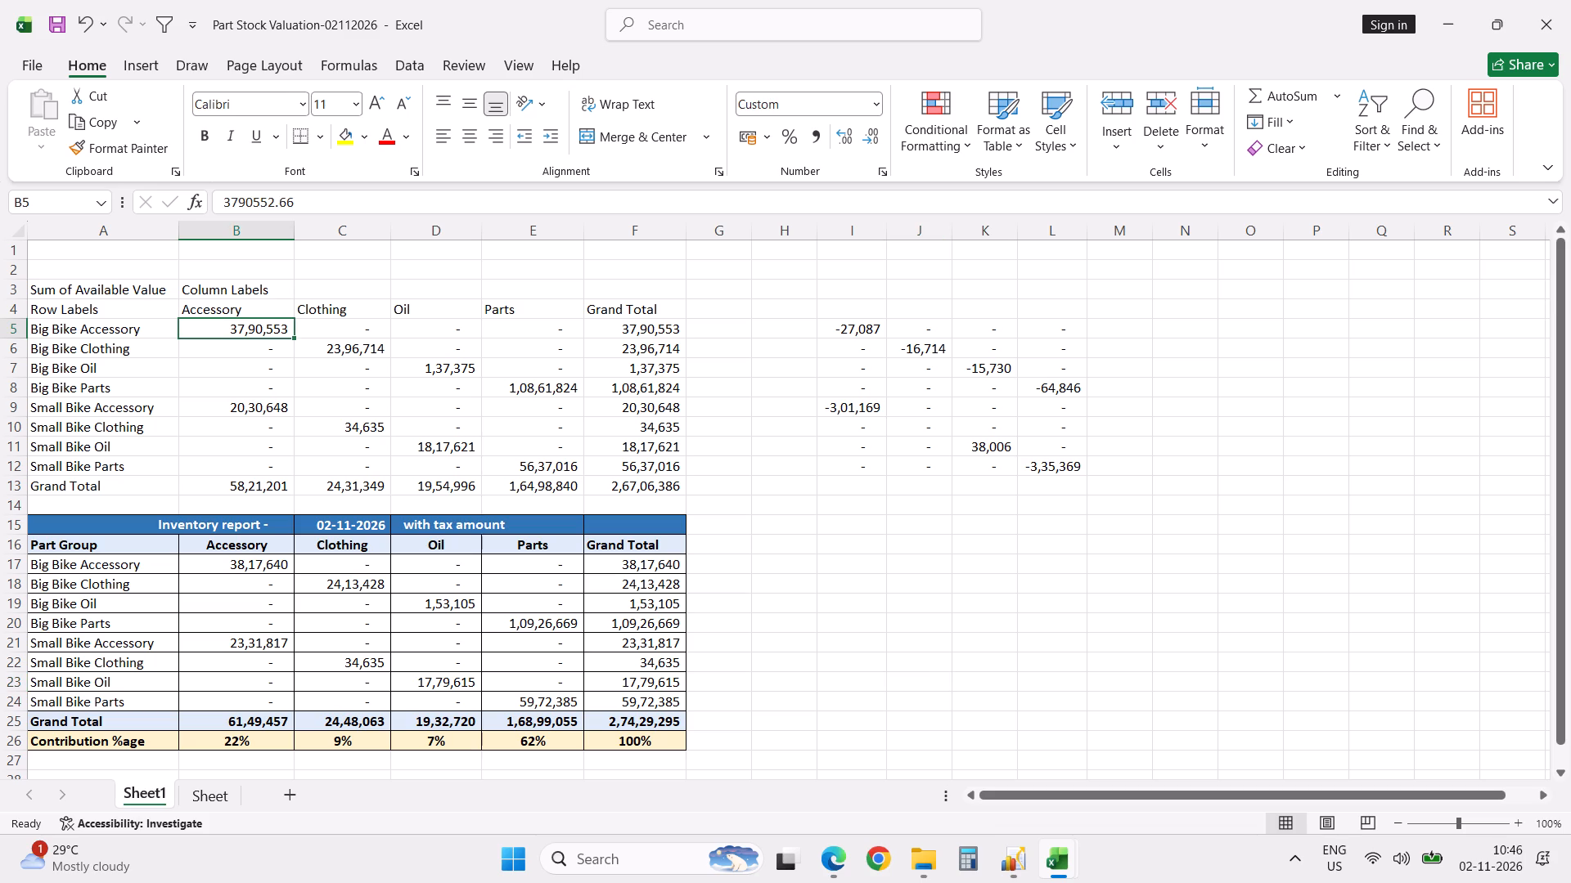
click(209, 793)
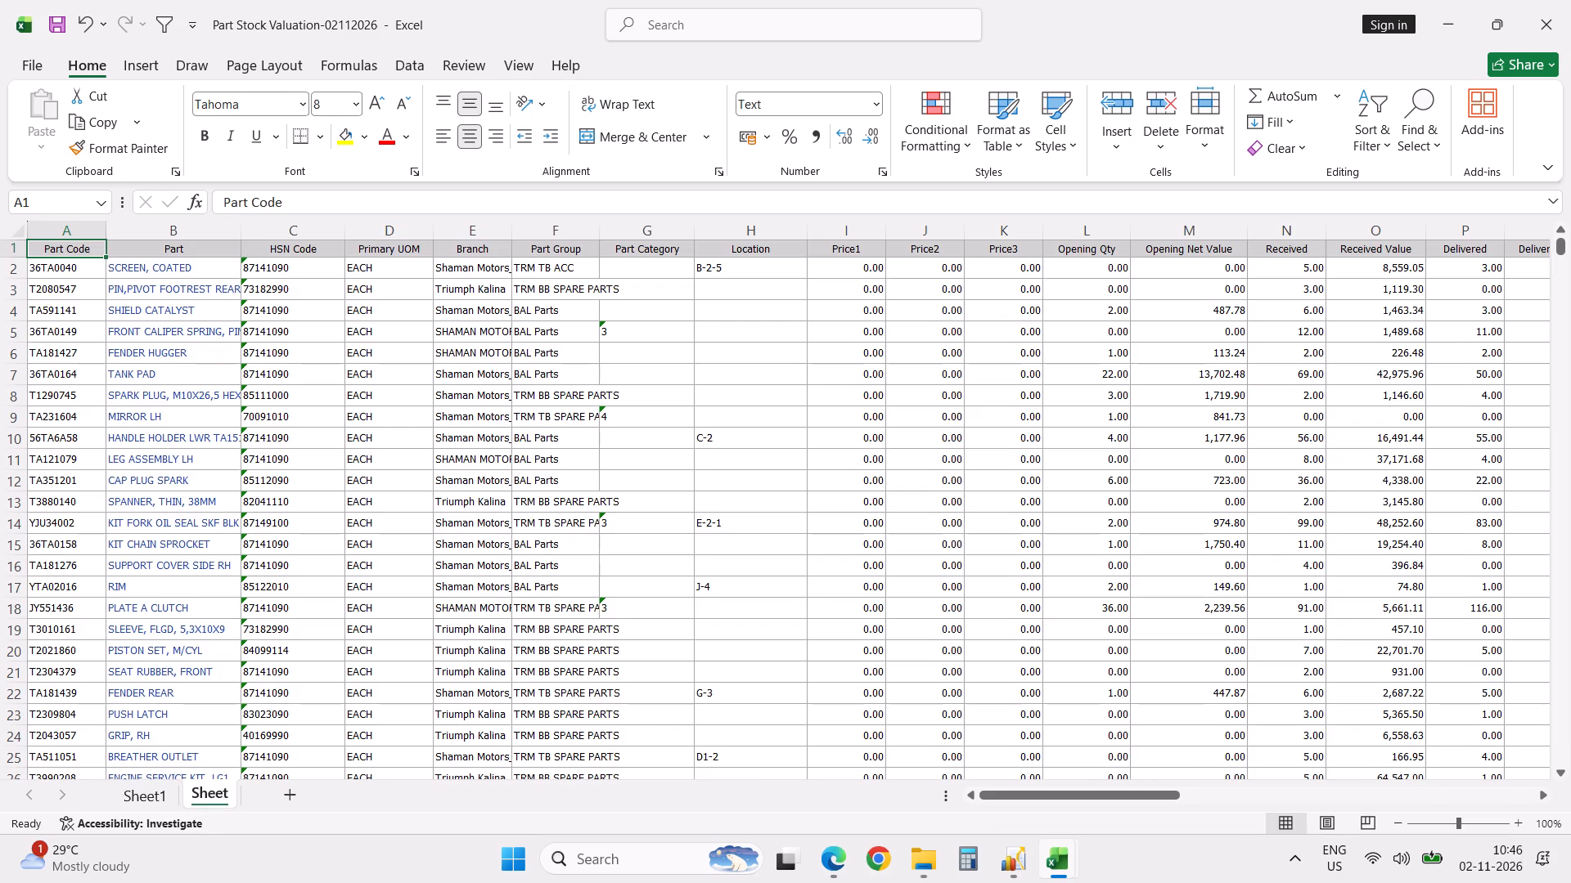
key(alt+d)
text(ff)
key(ctrl+Right)
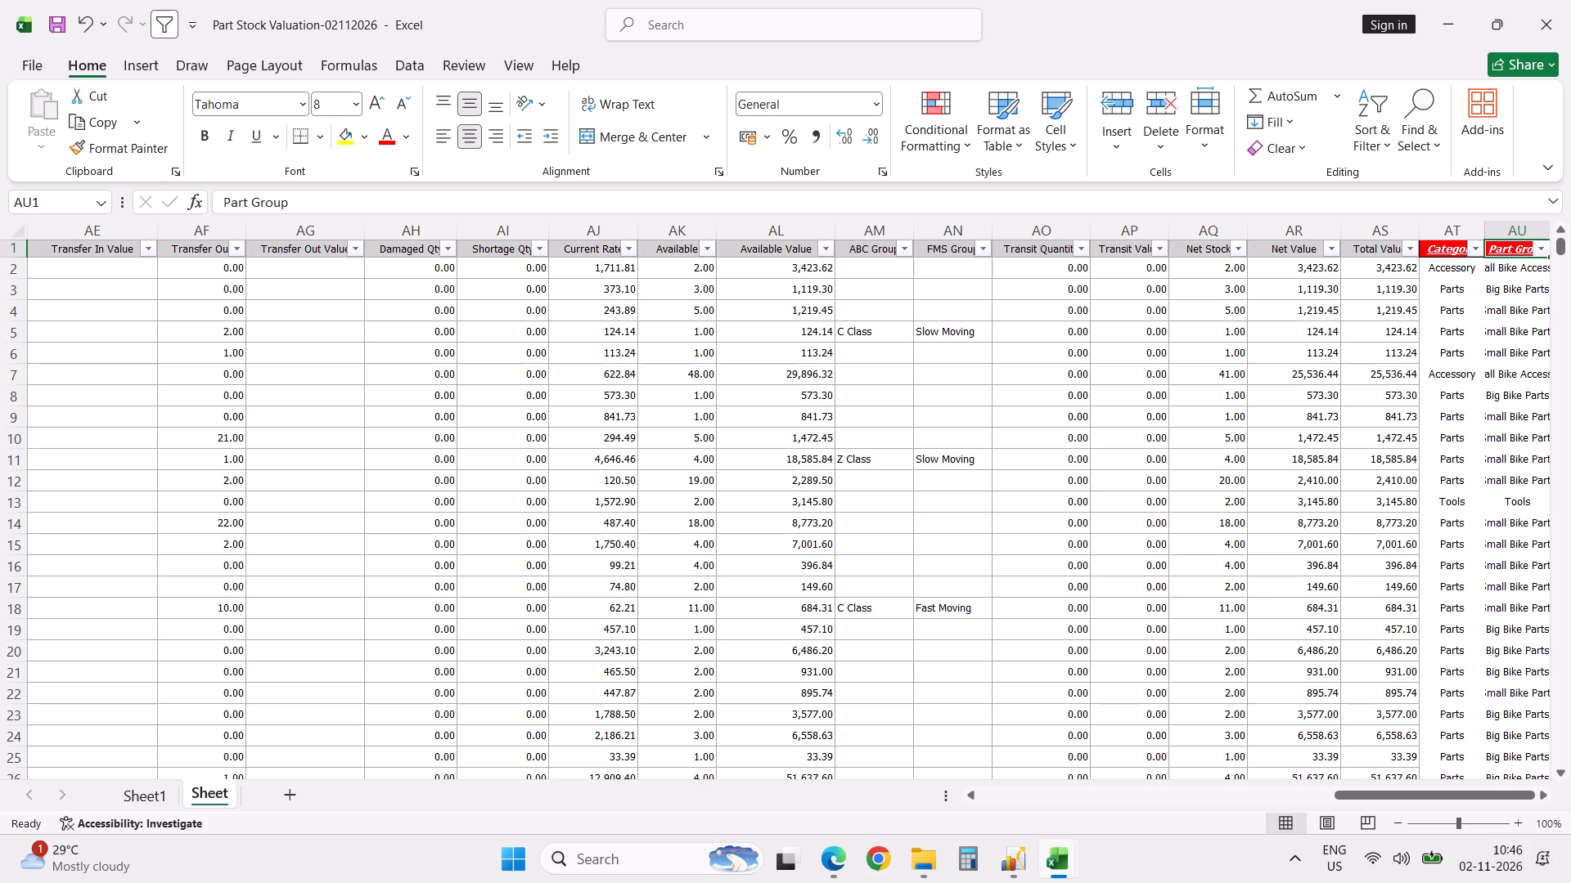
click(1475, 252)
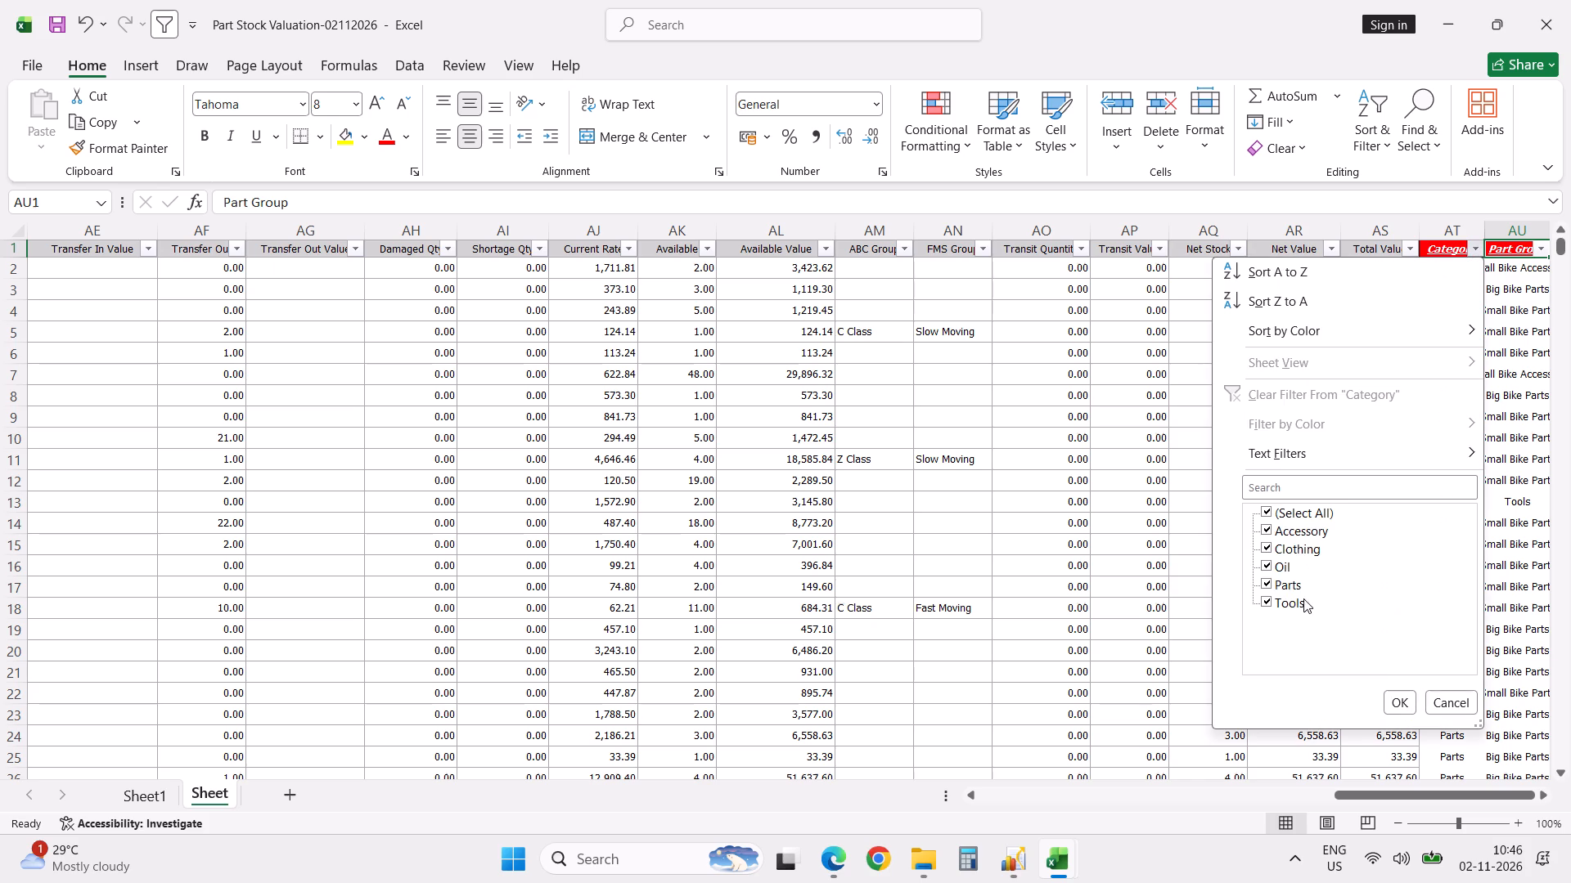
click(1288, 603)
click(1396, 707)
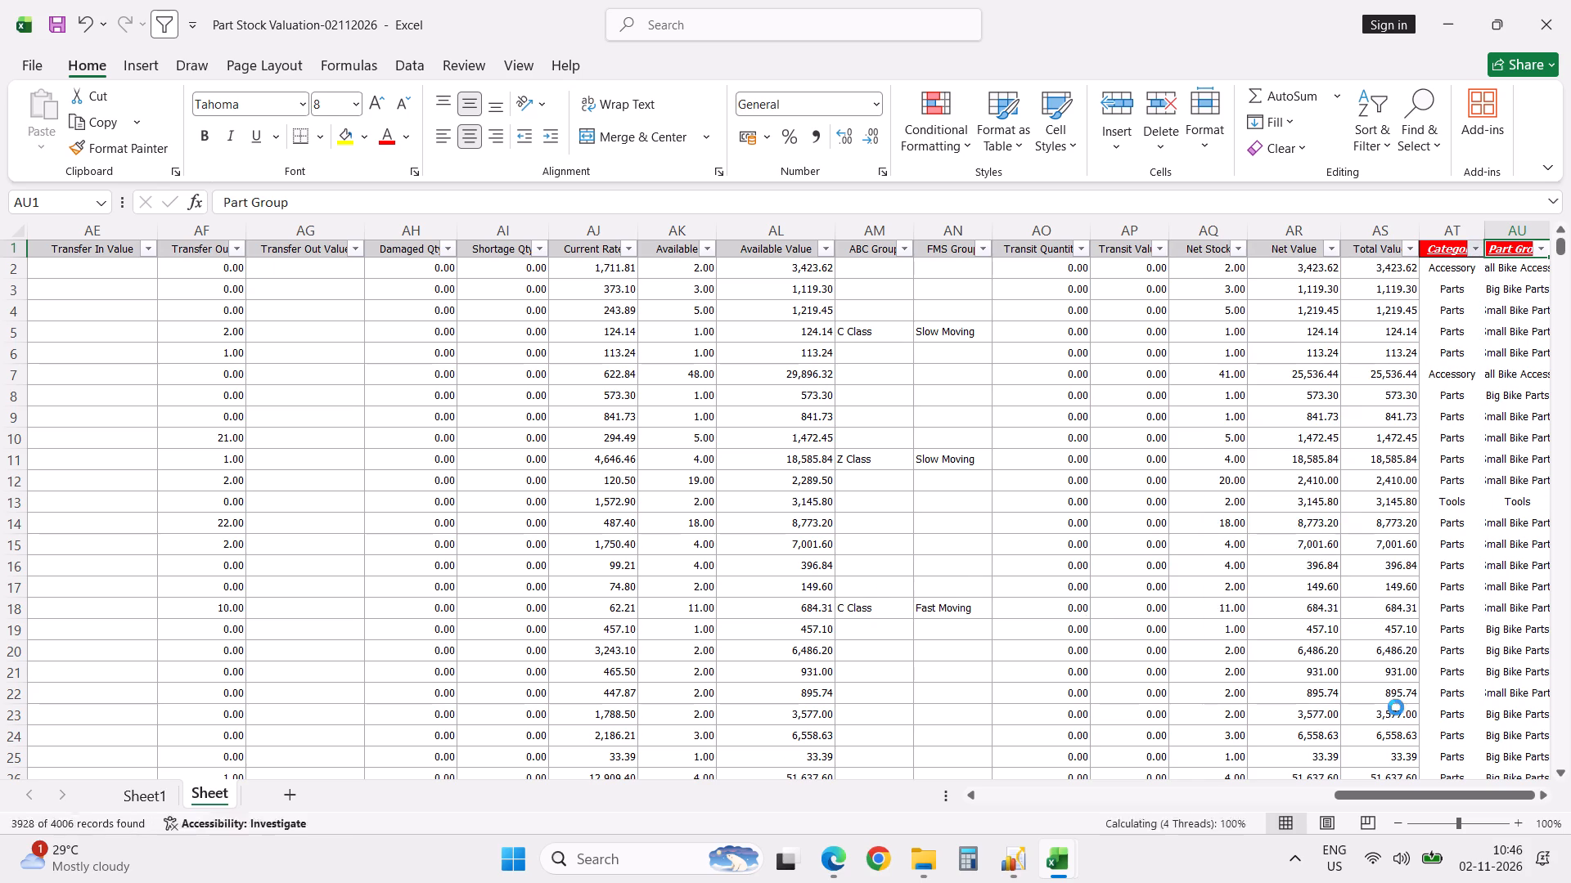
Check the sum of the filtered Available Value column from AL2 down against the Grand Total on Sheet1.
click(767, 249)
key(Down)
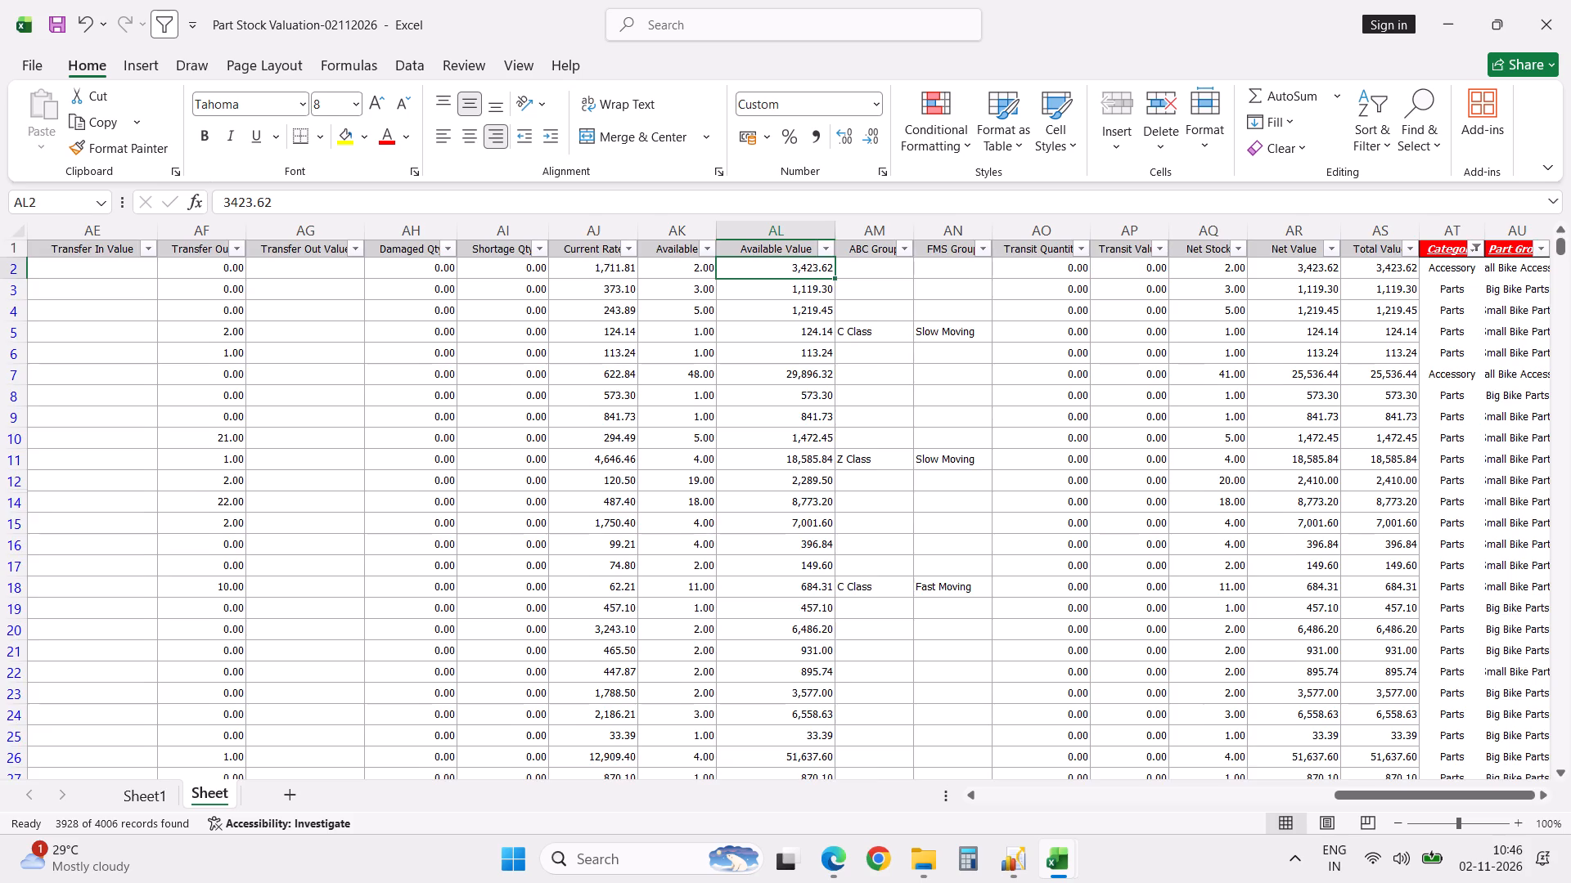
key(ctrl+shift+Down)
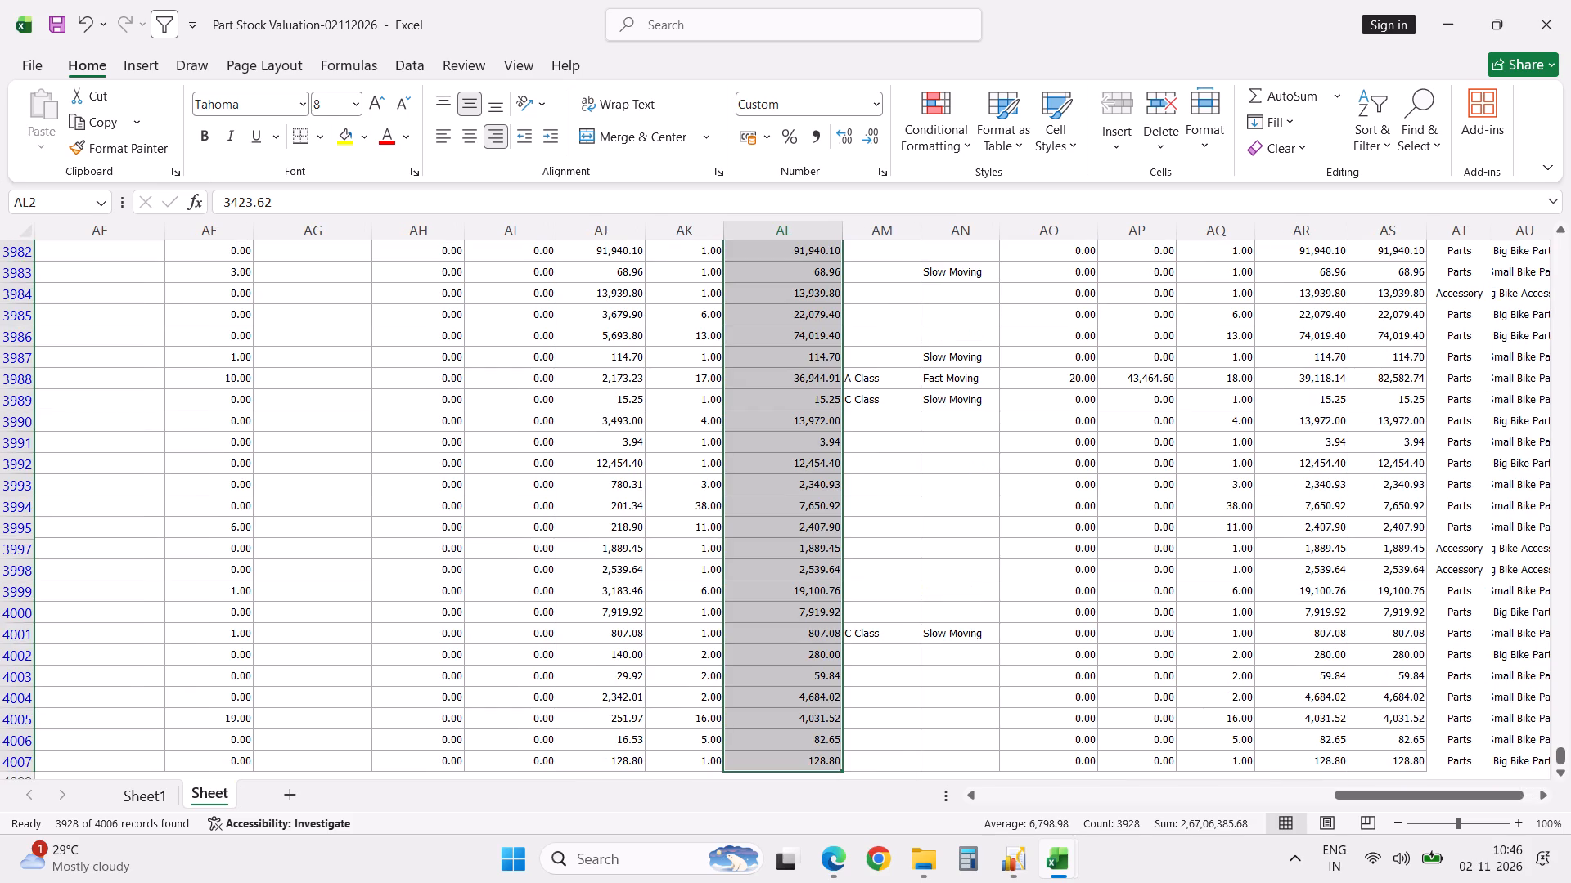
click(155, 787)
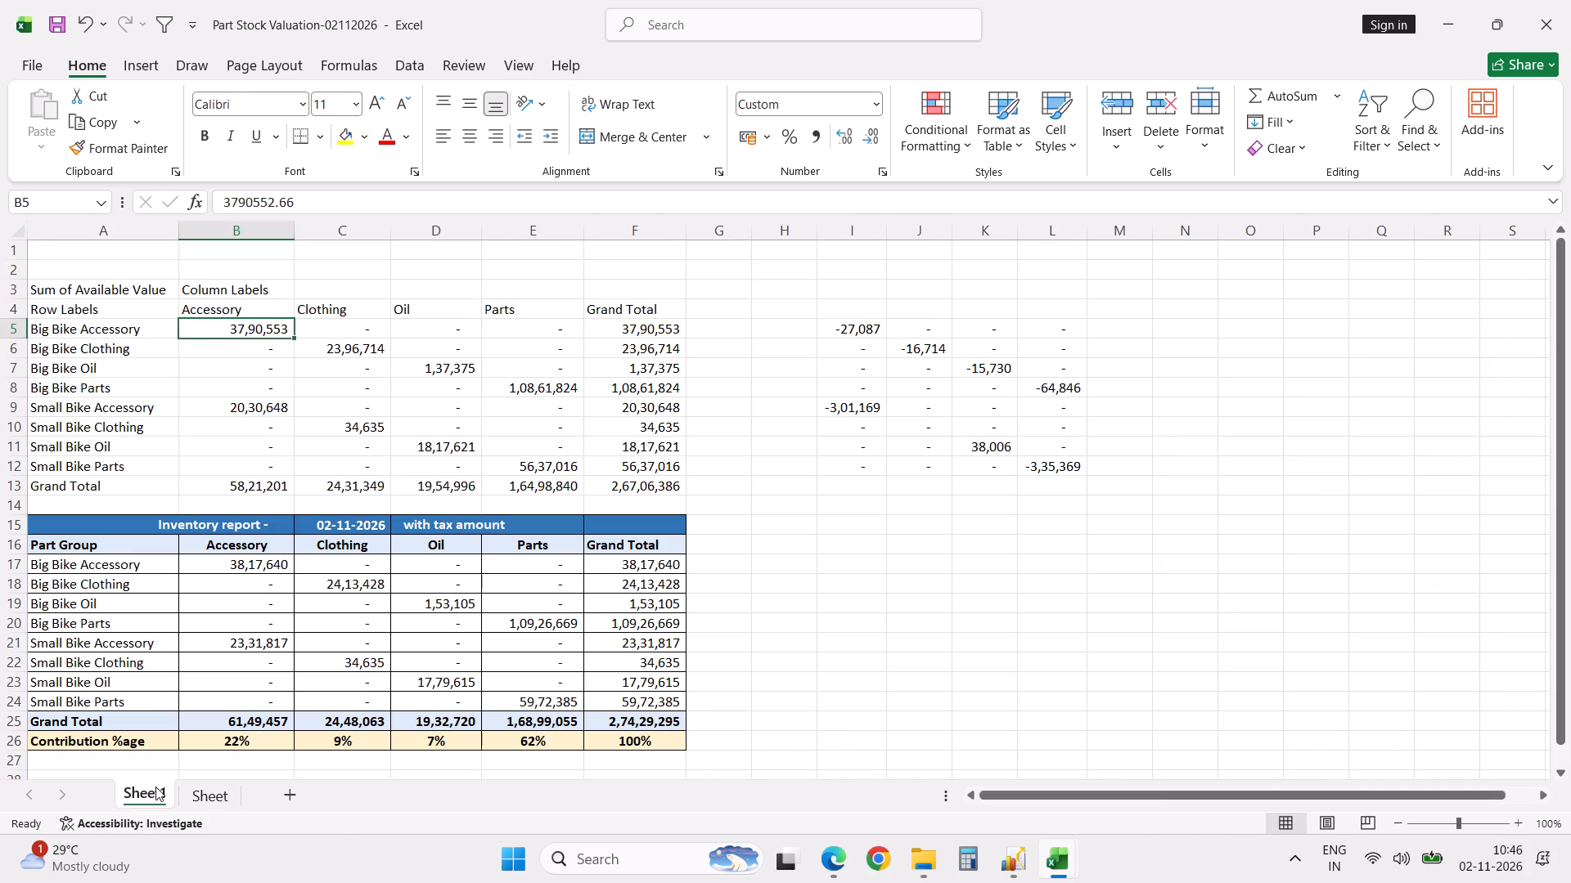
Copy the pivot values B5:E12 into the inventory report from B17 as values only, and save the workbook.
shift+click(515, 468)
key(ctrl+c)
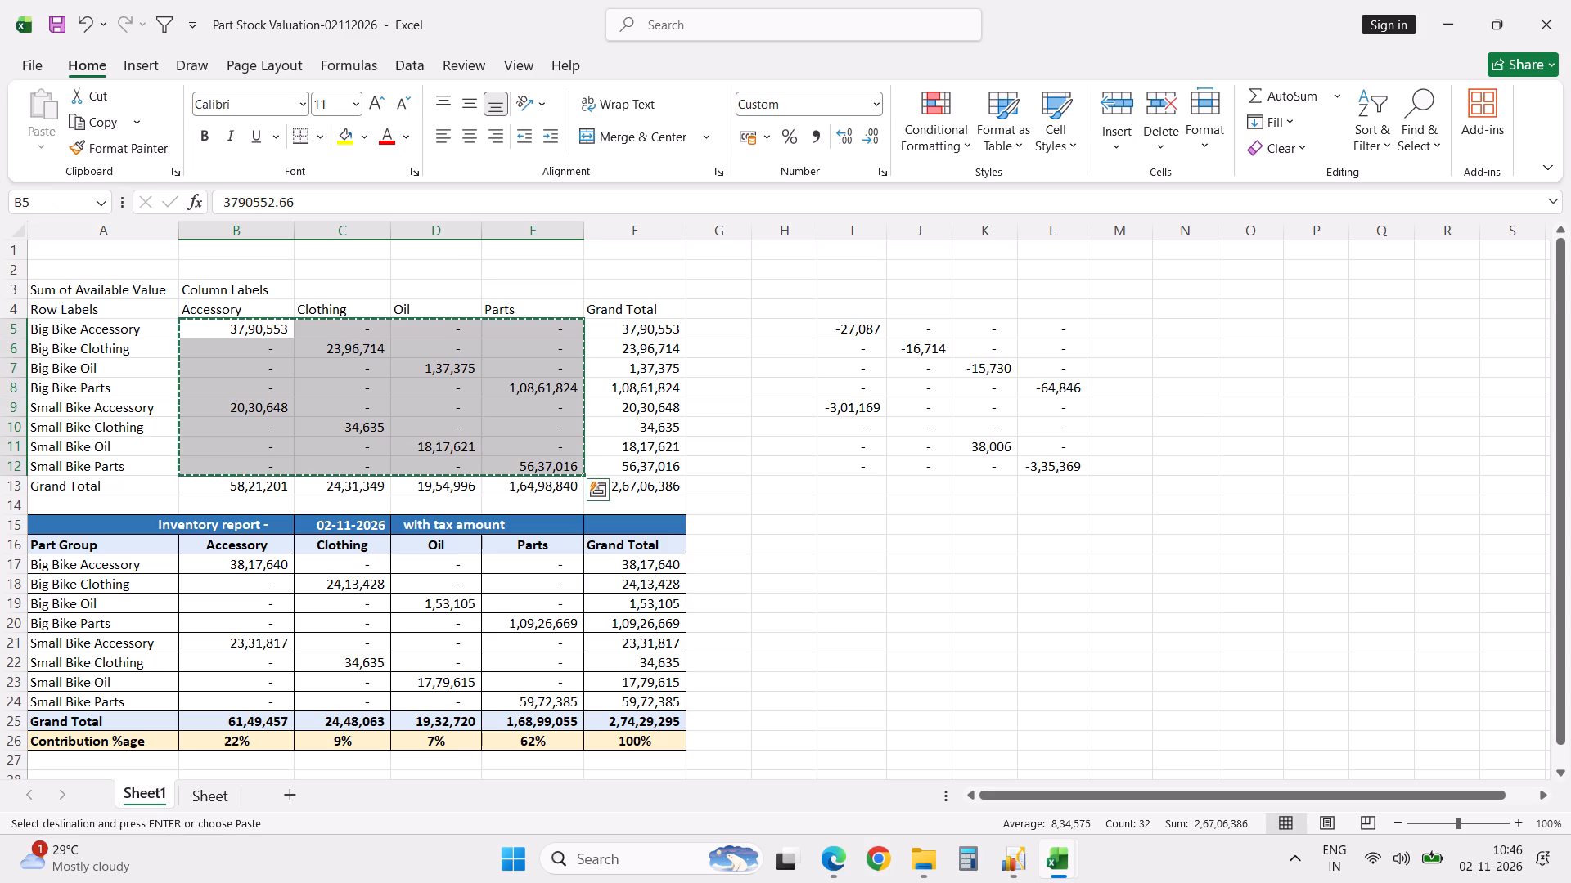
click(267, 566)
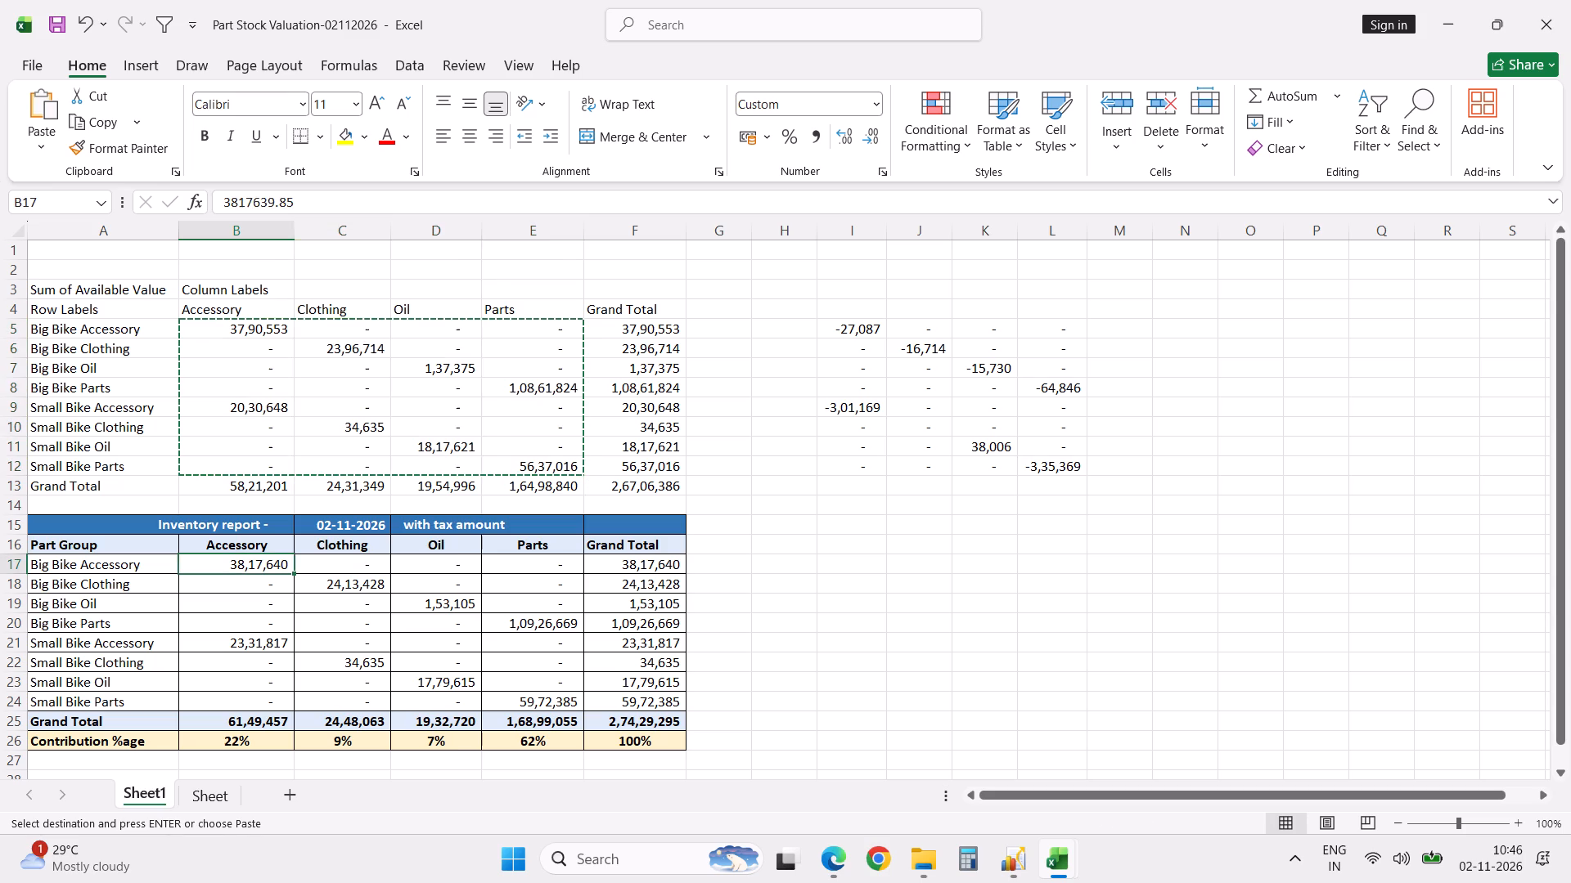
right_click(267, 566)
click(351, 384)
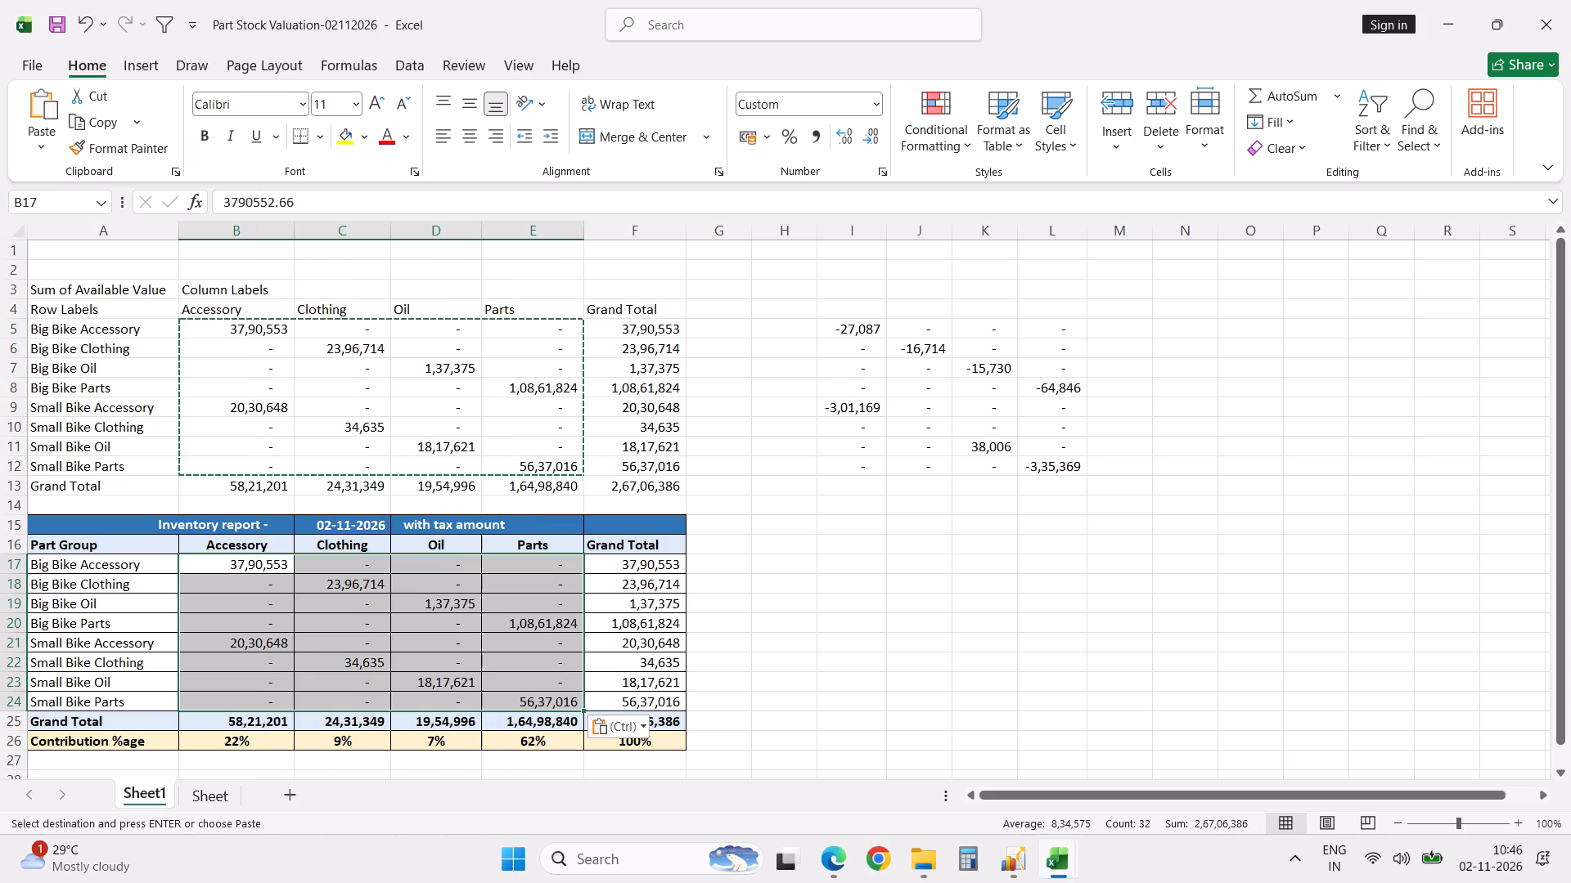
click(871, 706)
key(ctrl+s)
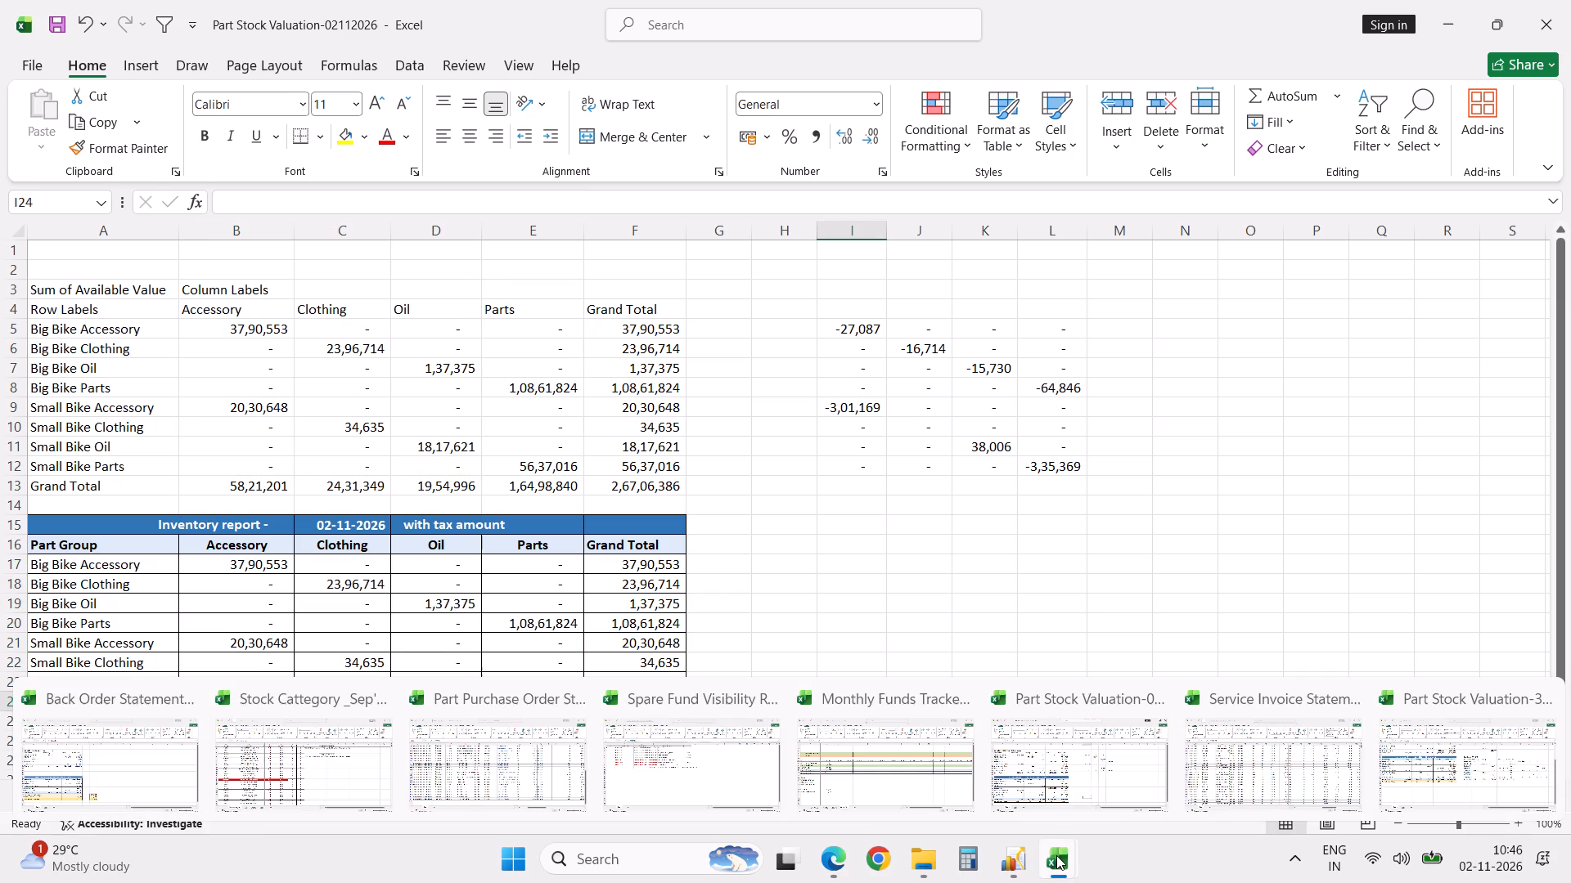
Switch to the Back Order Statement-02112026 workbook and copy the back order, billing and ordering statement table A15:E25.
click(116, 751)
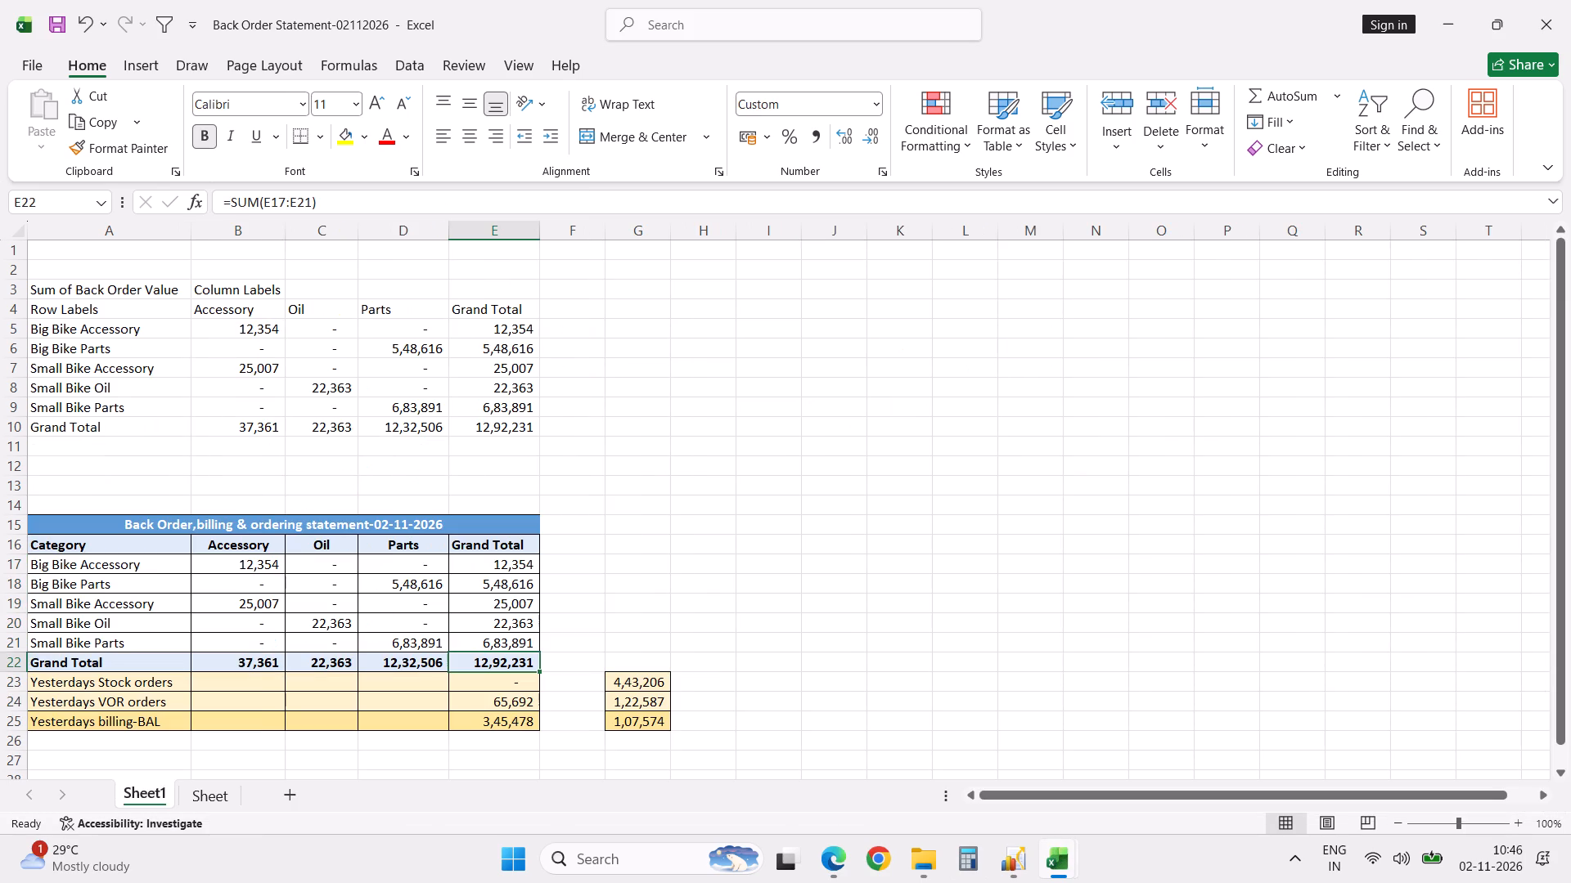
click(79, 527)
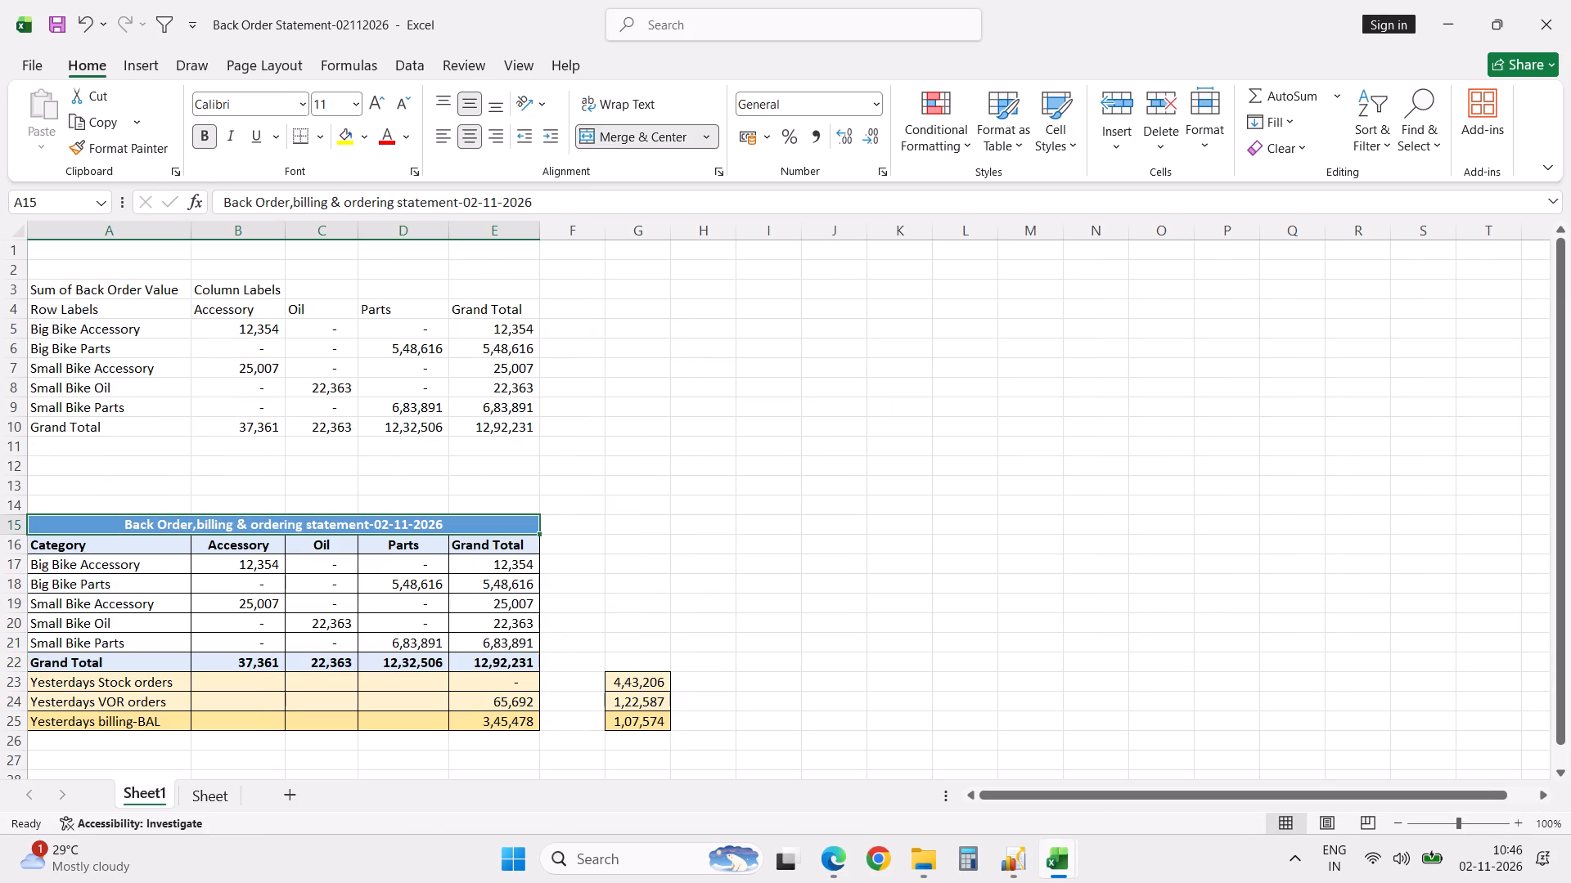
shift+click(517, 722)
key(ctrl+c)
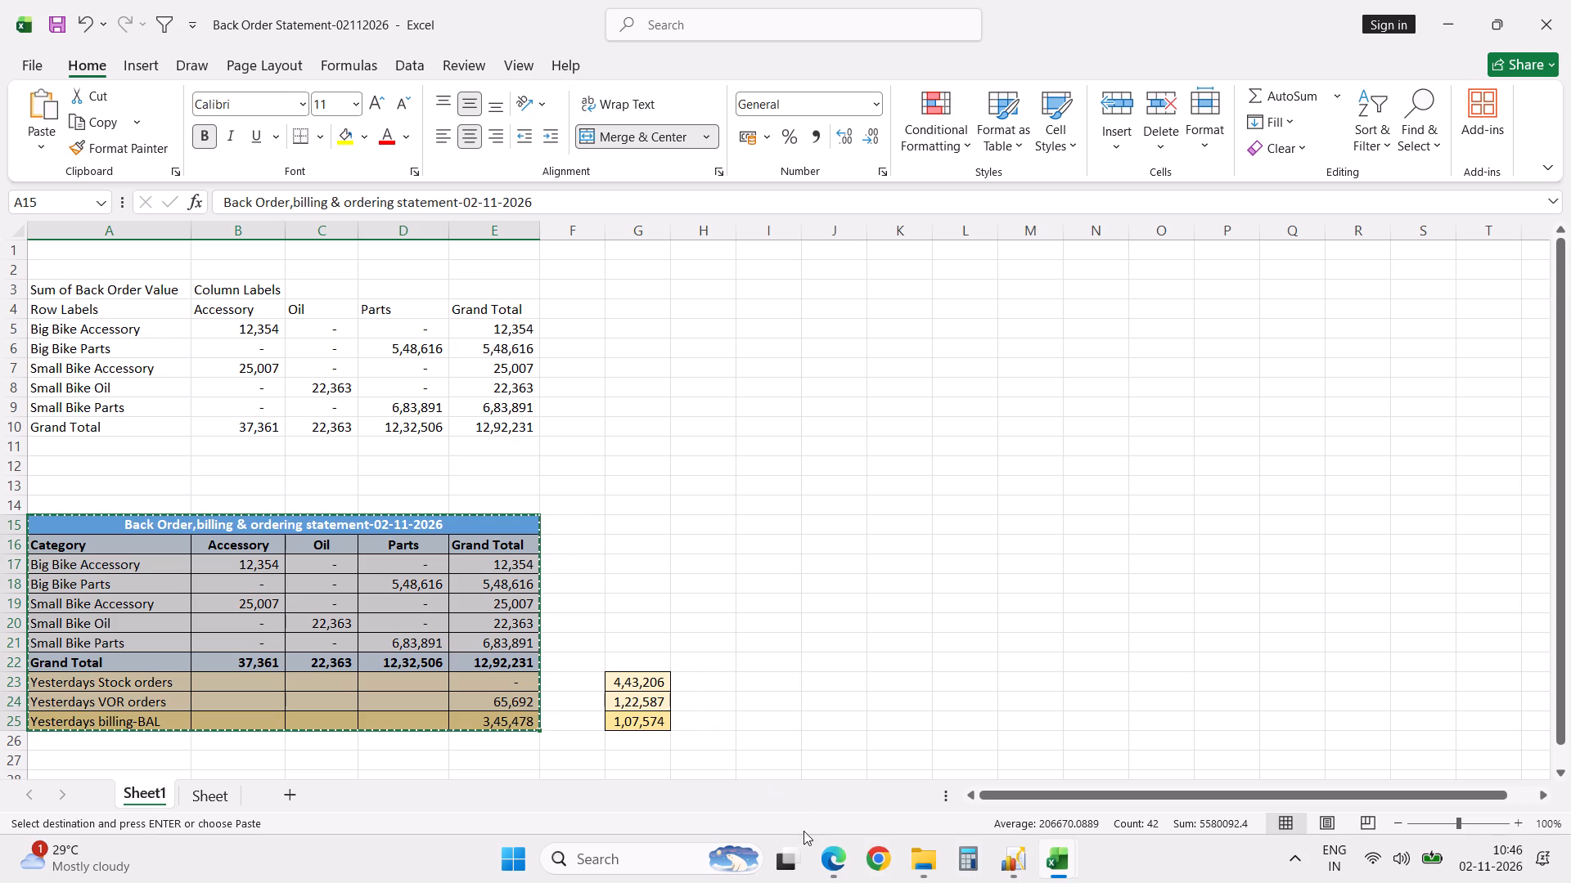
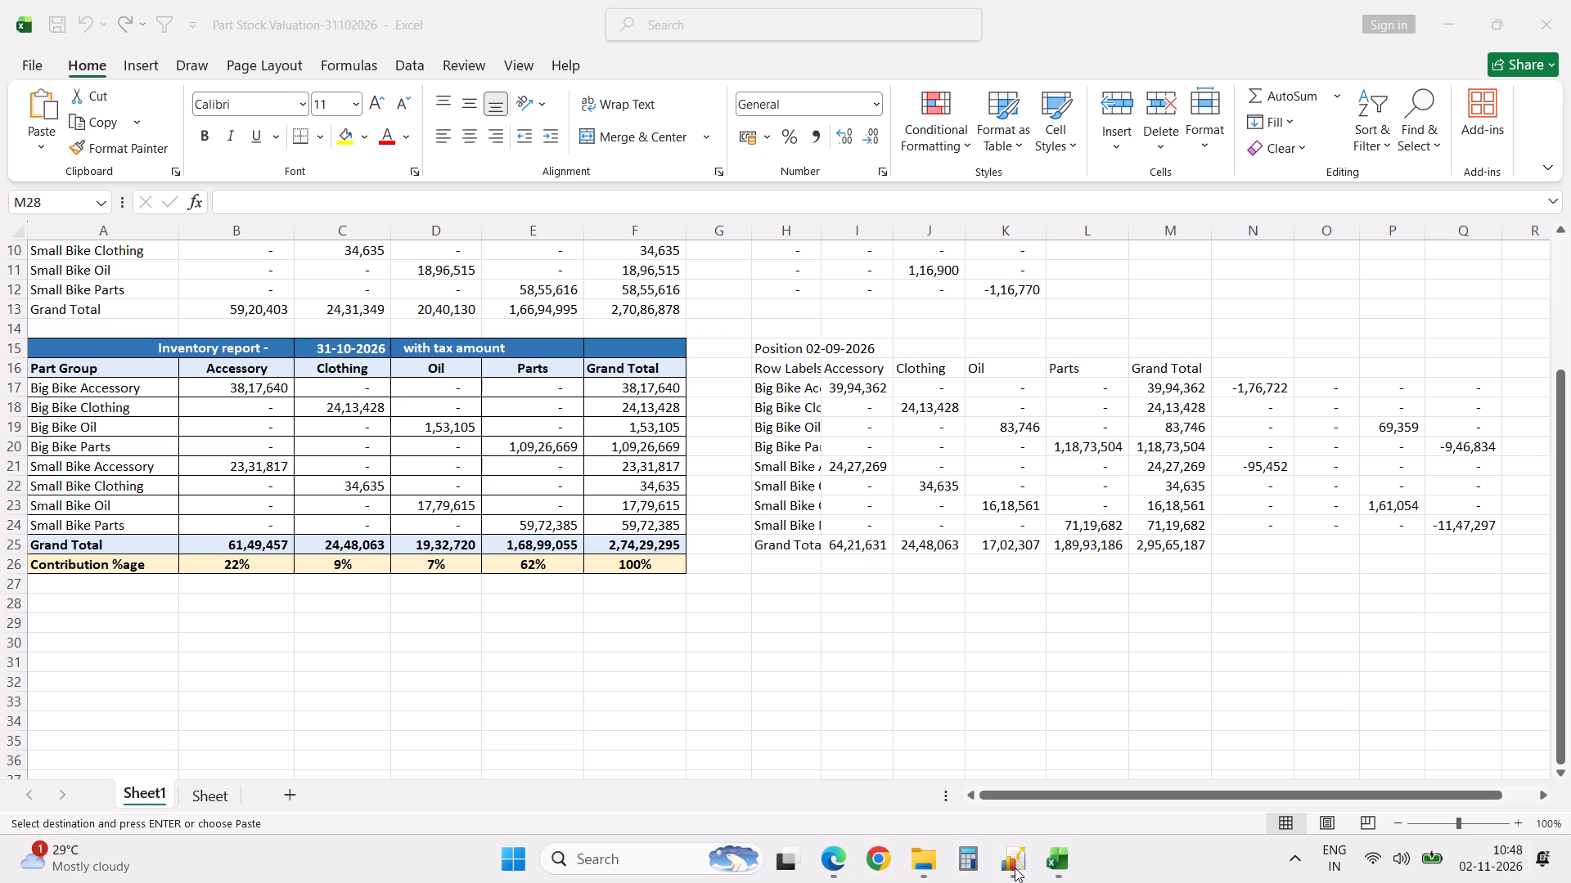
Switch from the Part Stock Valuation-31102026 workbook to the open Excellon window.
click(1013, 860)
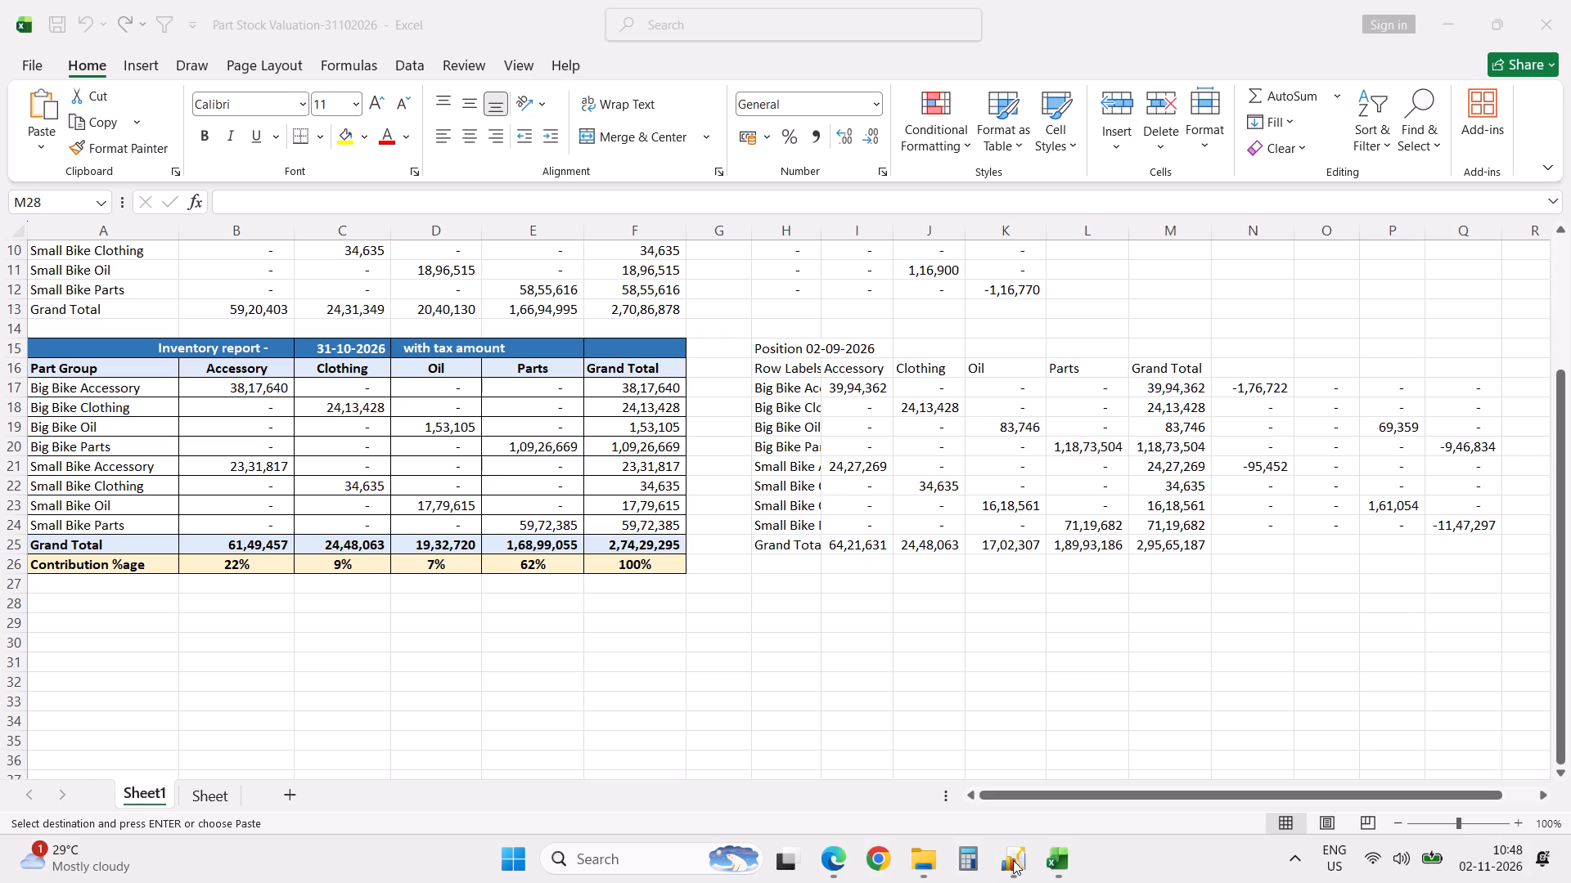
click(1013, 860)
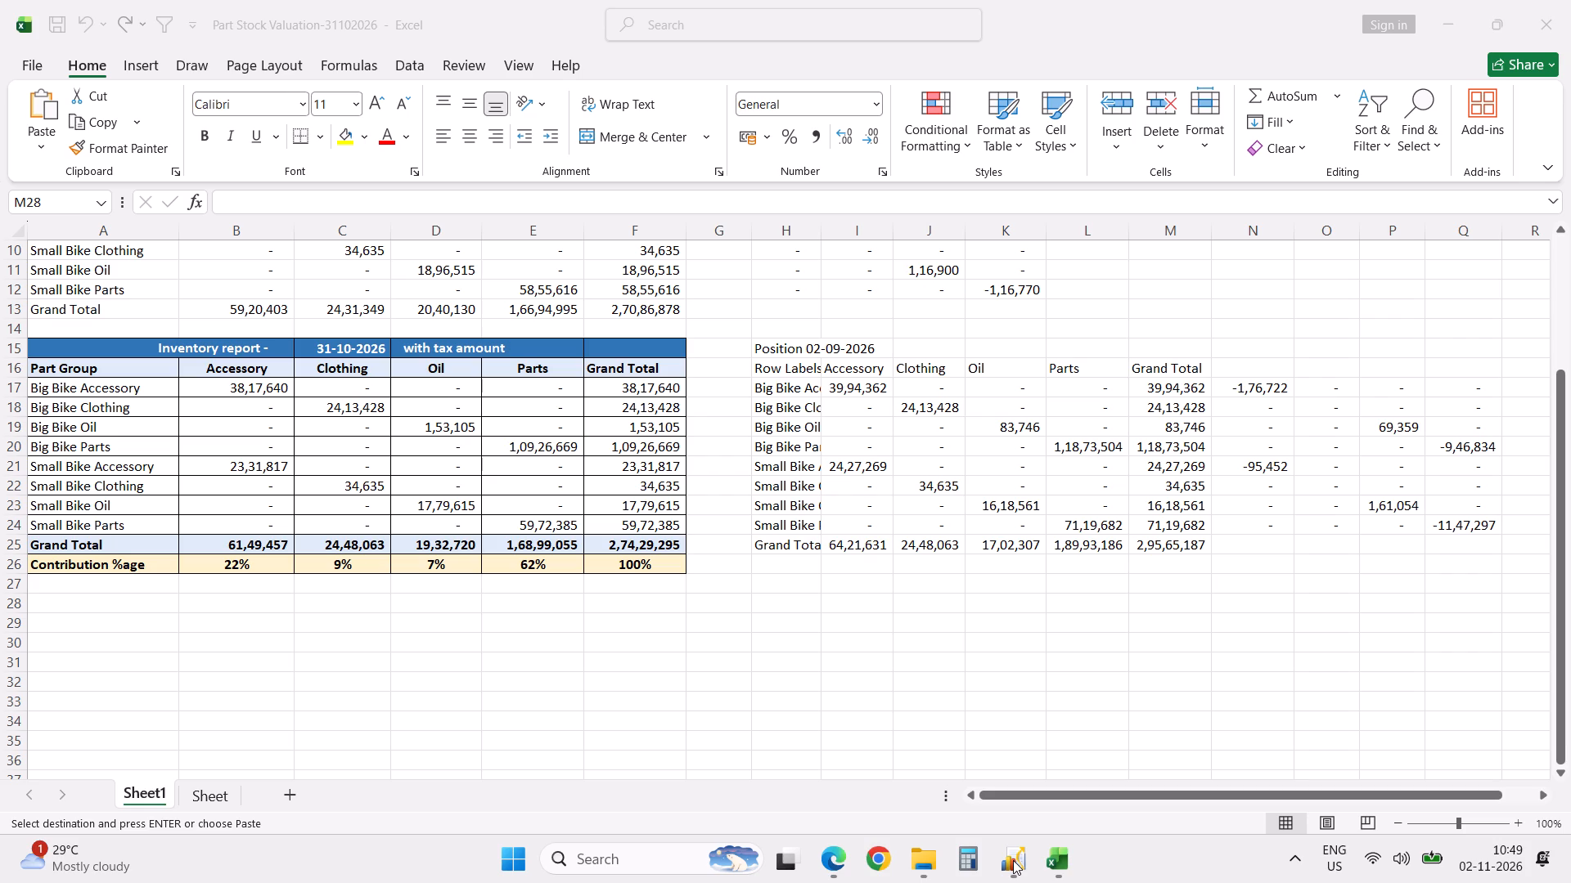
click(1013, 860)
key(alt+Tab)
key(alt+Tab)
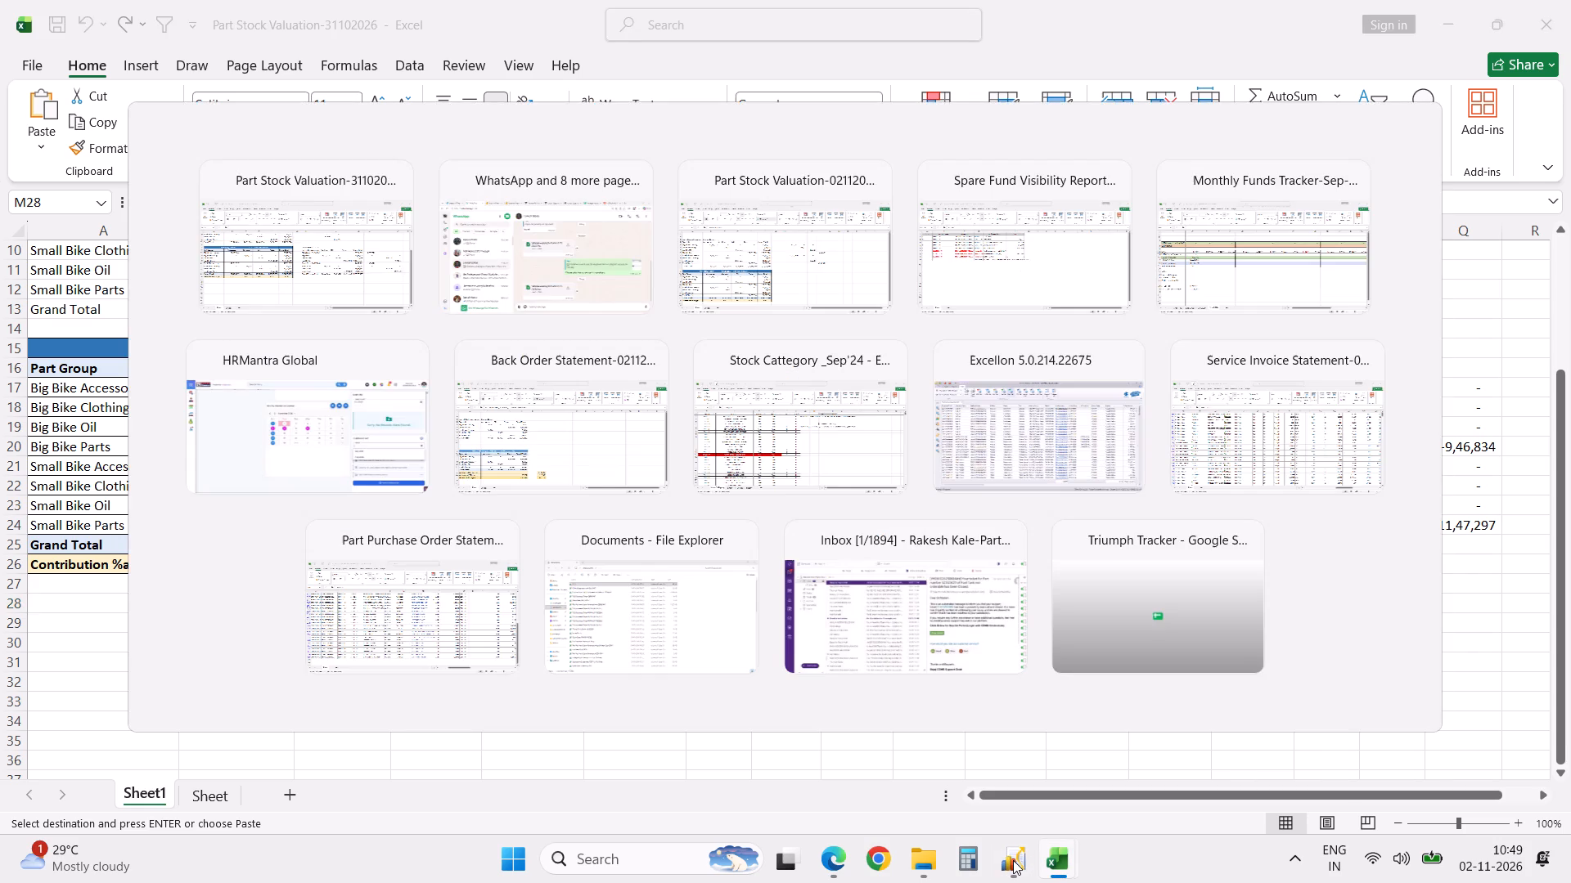
key(alt+Tab)
key(alt+Tab)
key(alt+Tab)
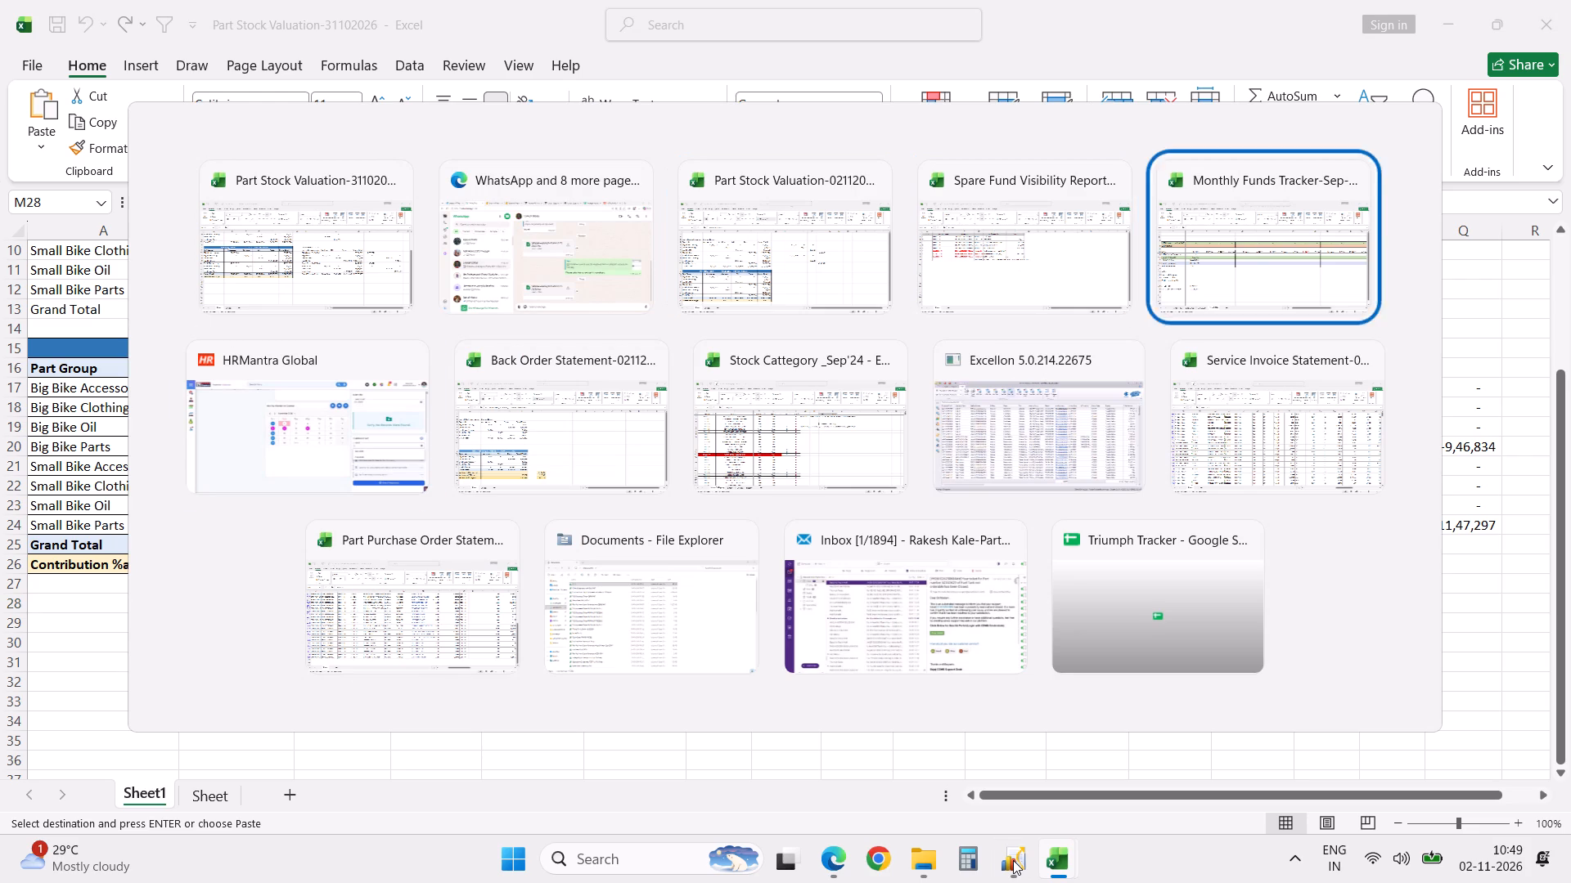
key(alt+Tab)
key(alt+Tab)
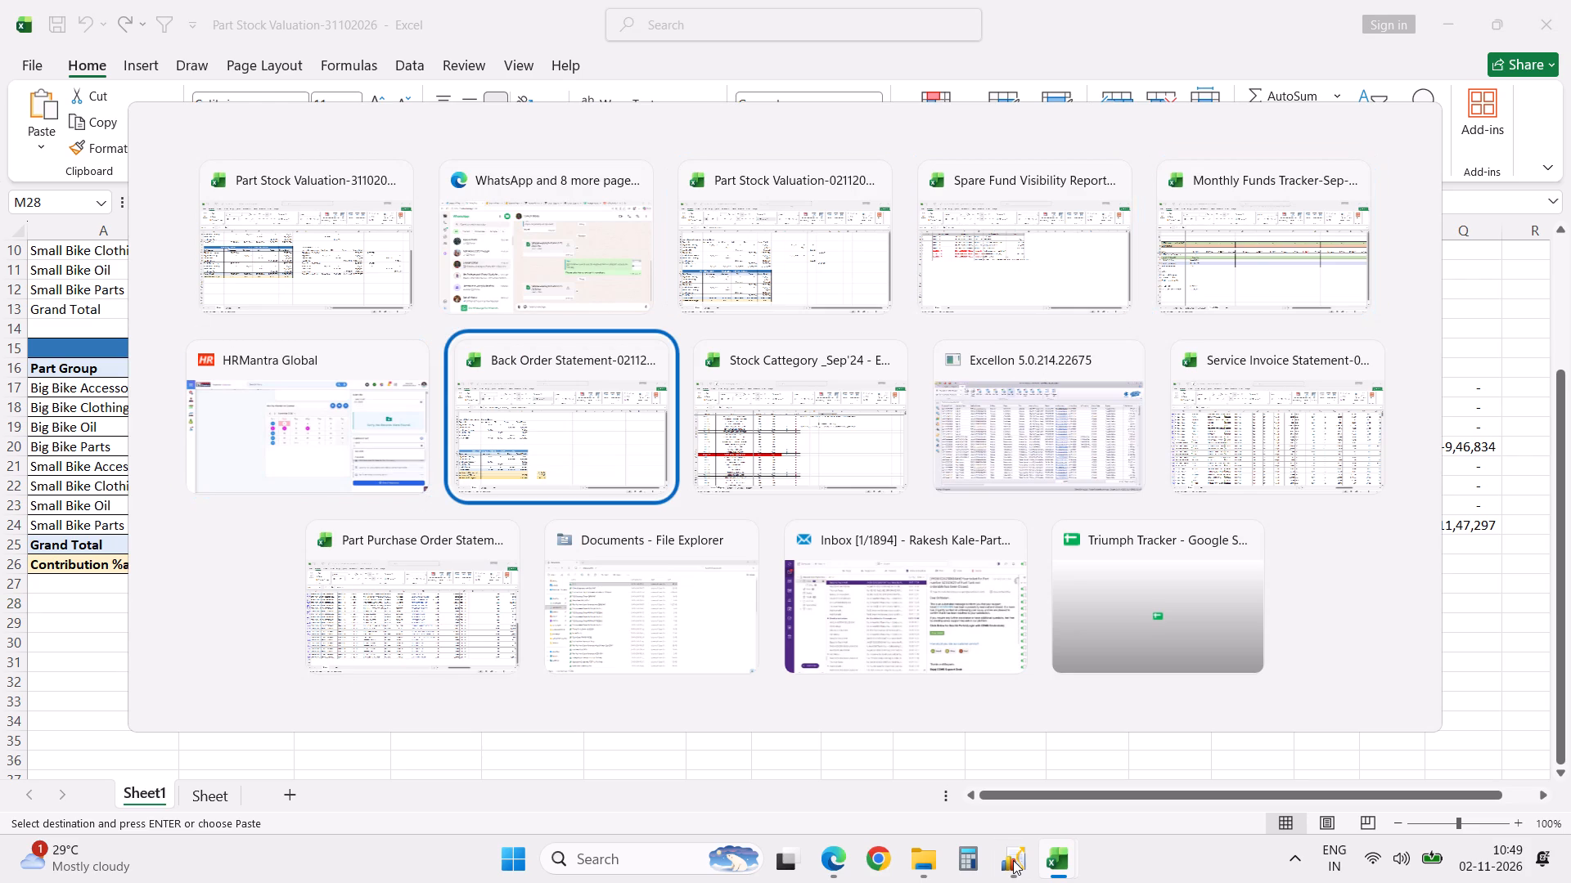
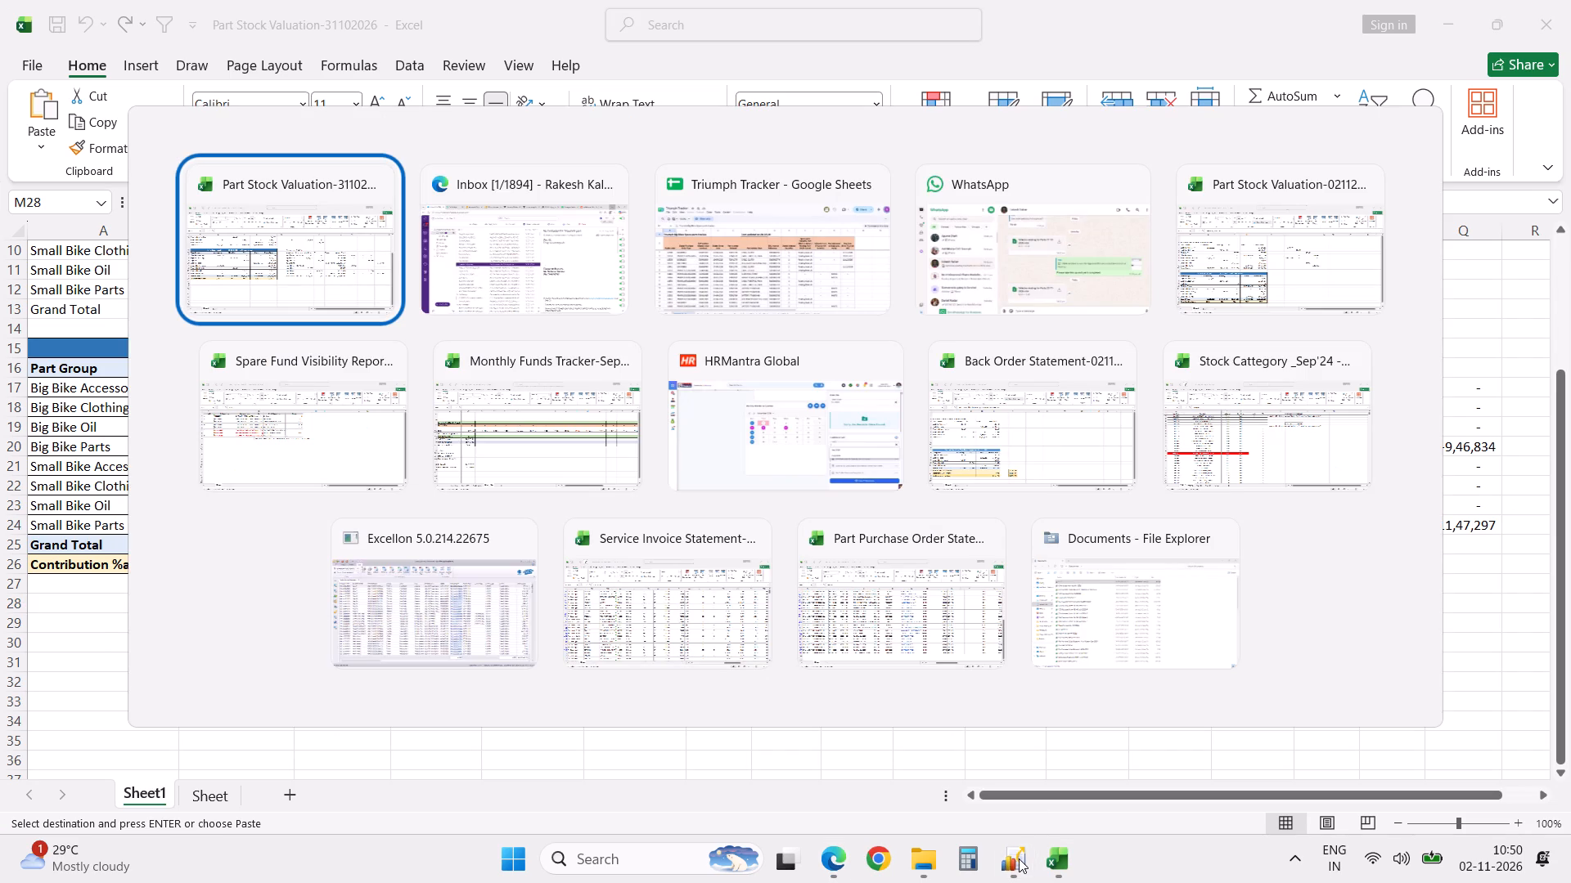
Switch from the Part Stock Valuation-31102026 workbook to the open Excellon 5.0.214.22675 window.
key(alt+Tab)
key(alt+Tab)
key(alt+Tab)
key(alt+Tab)
key(alt+Tab)
key(alt+Tab)
key(alt+Tab)
key(alt+Tab)
key(alt+Tab)
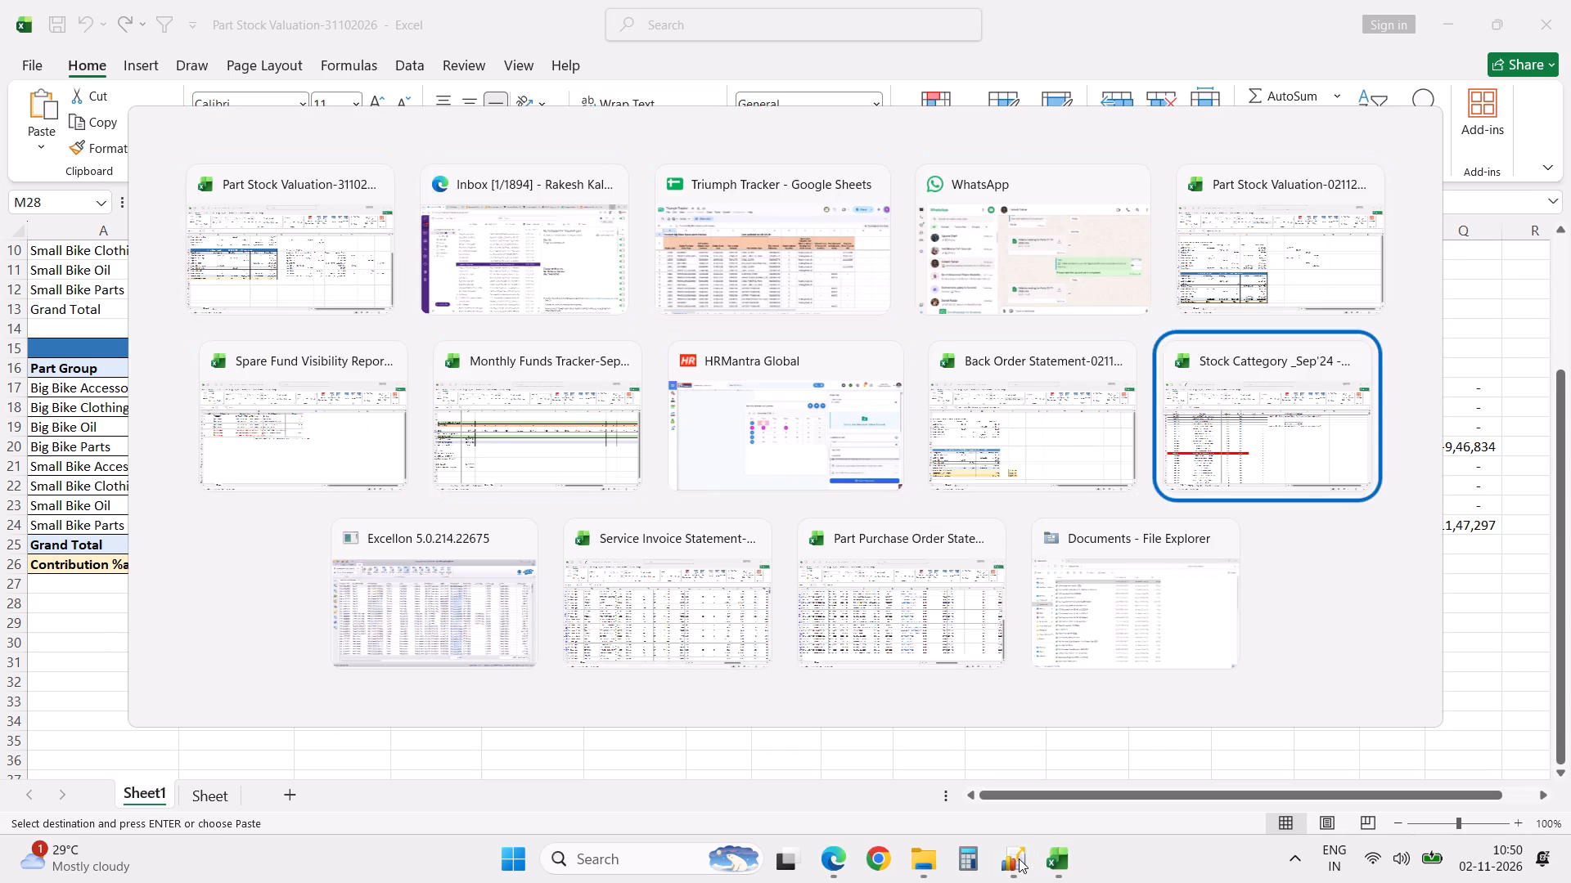
key(alt+Tab)
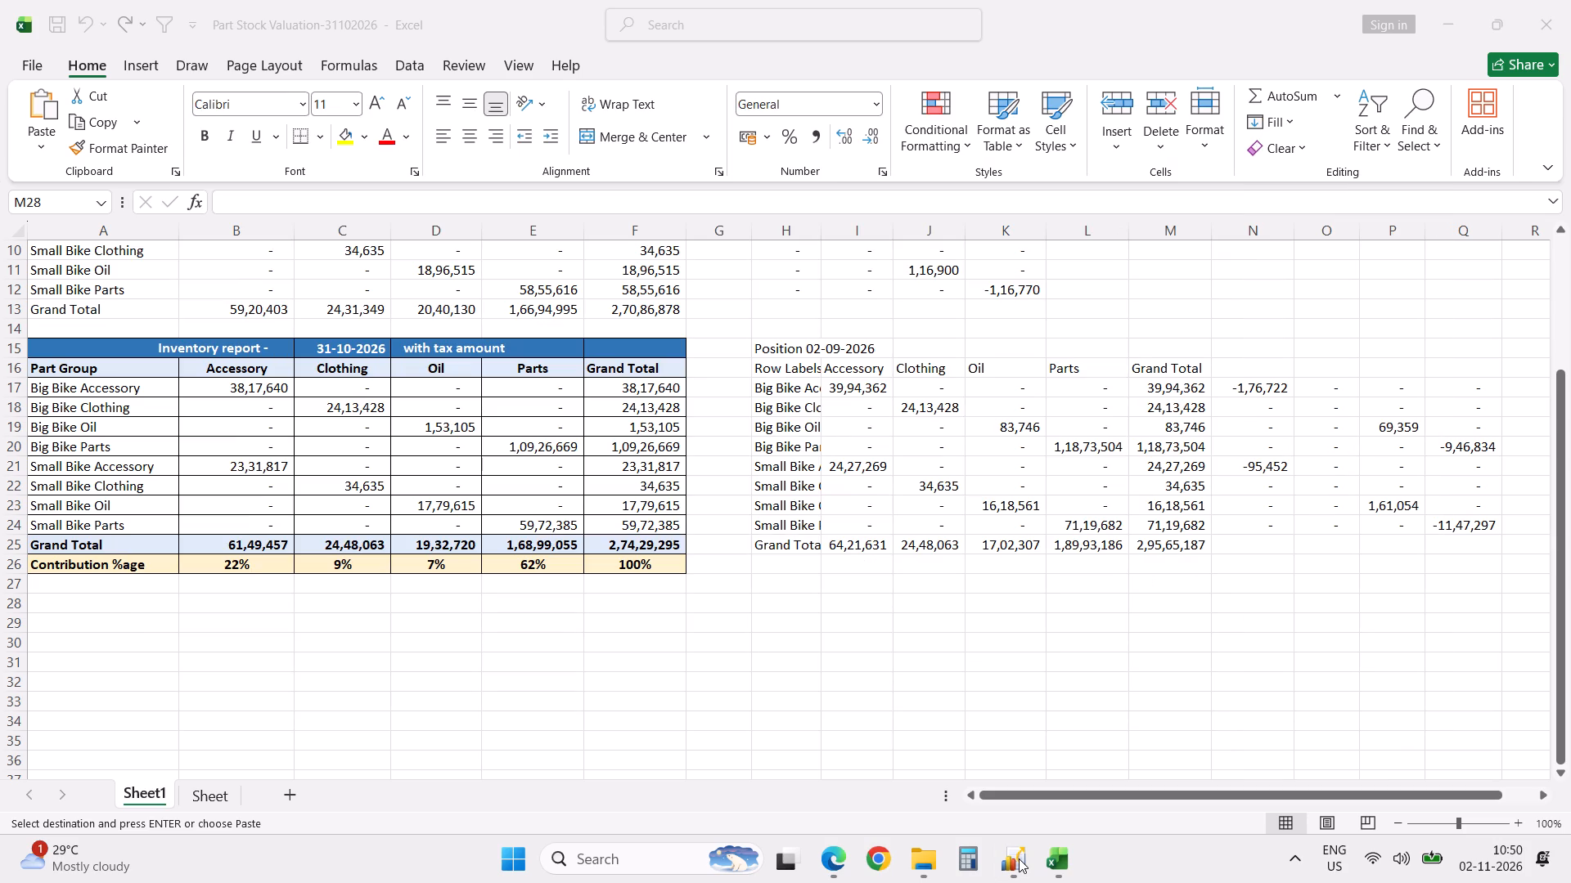
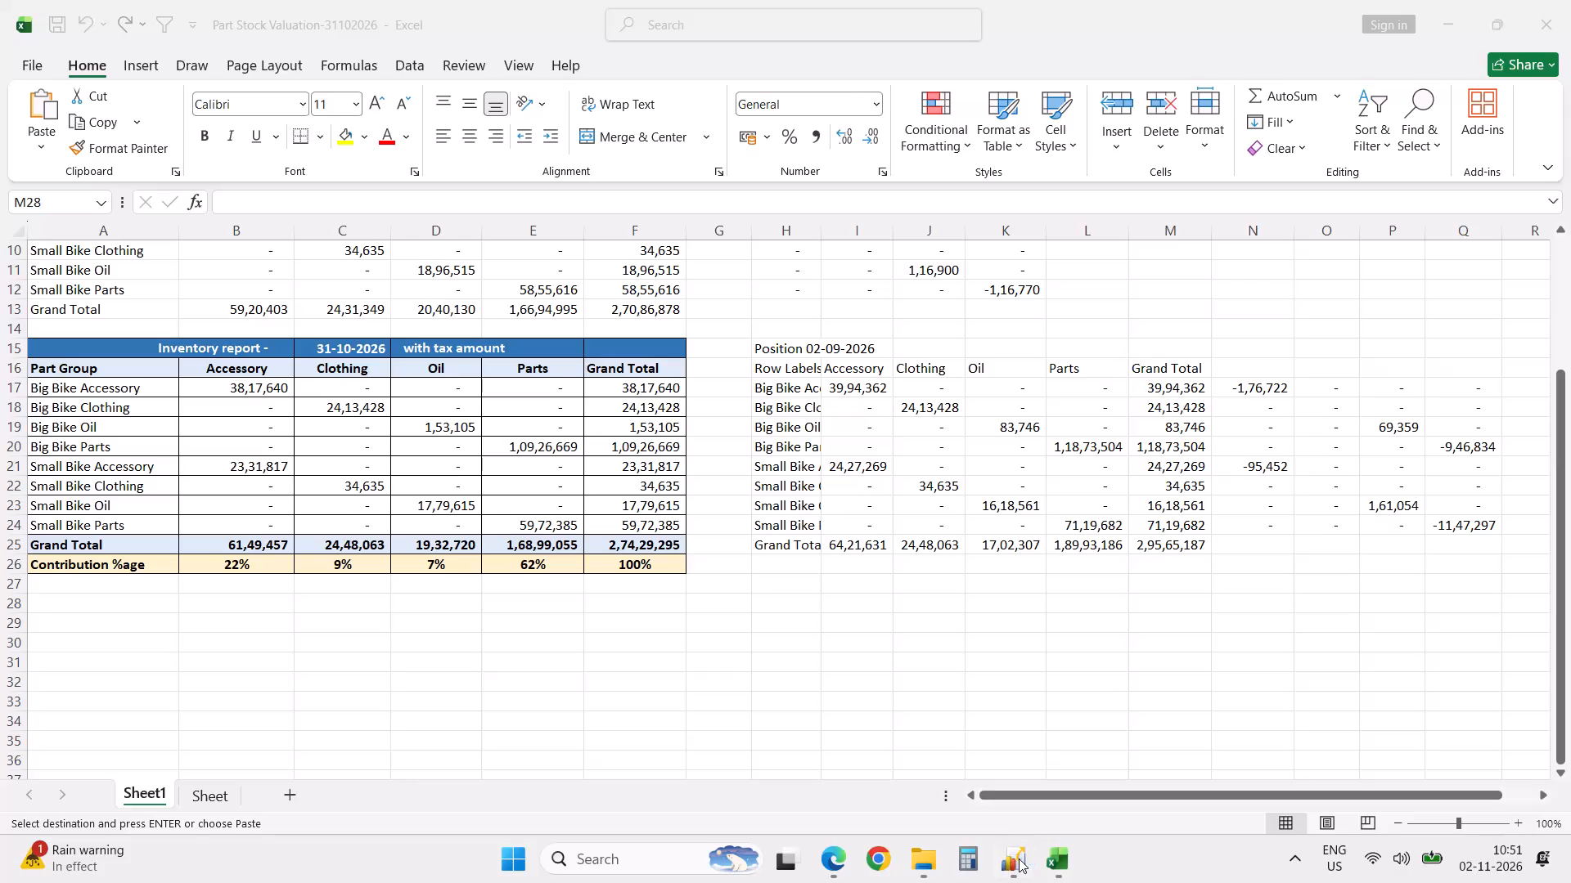
Bring the open Excellon 5.0.214.22675 window to the front in place of the Part Stock Valuation-31102026 workbook.
click(1019, 858)
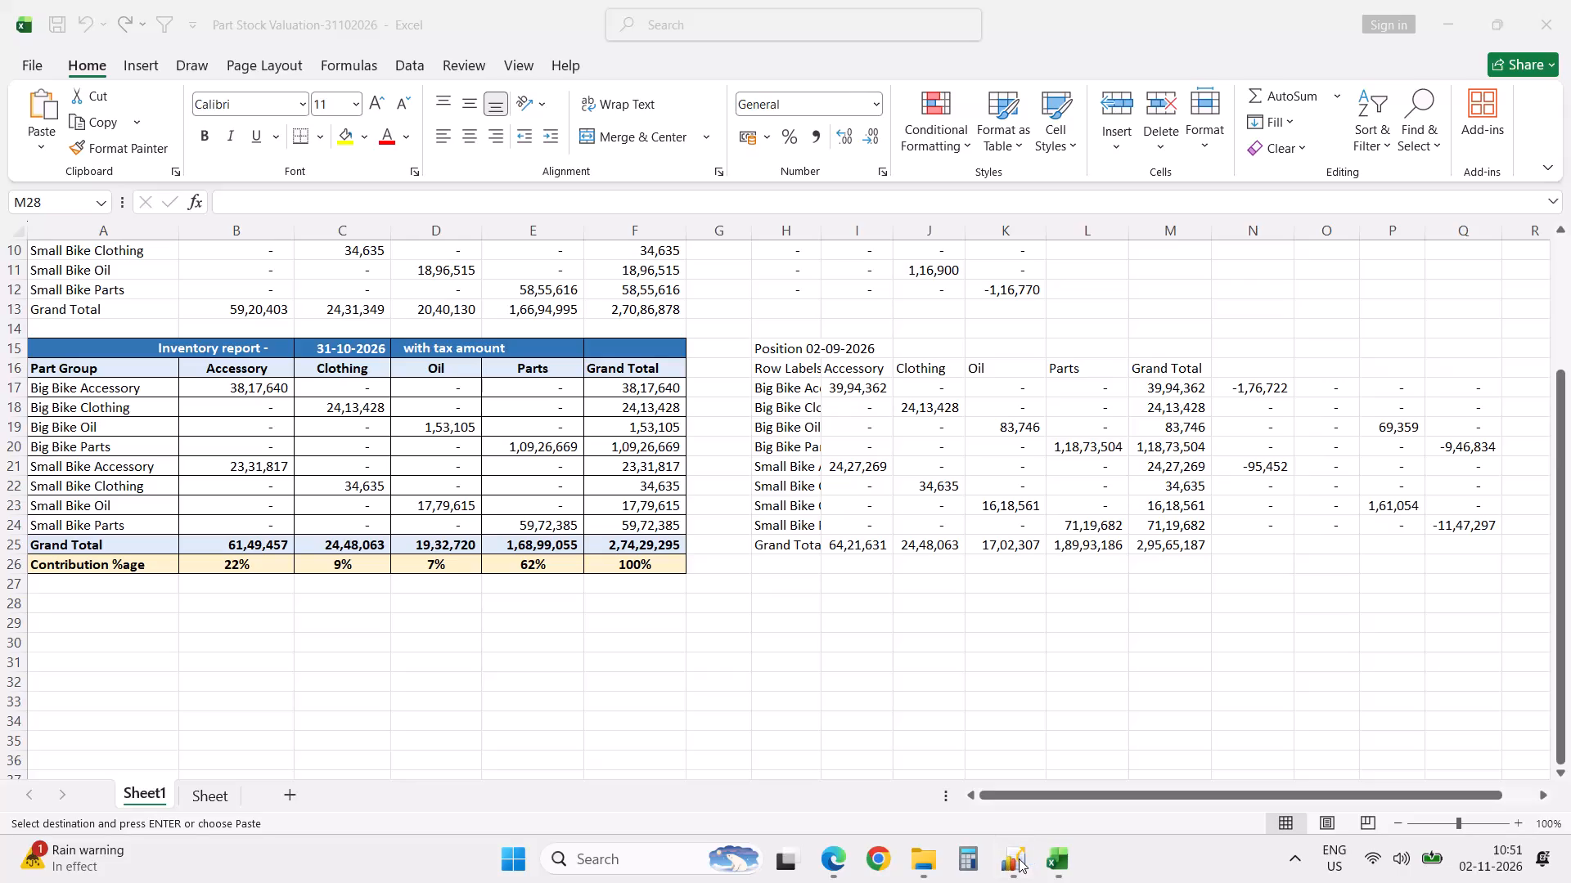
click(1019, 858)
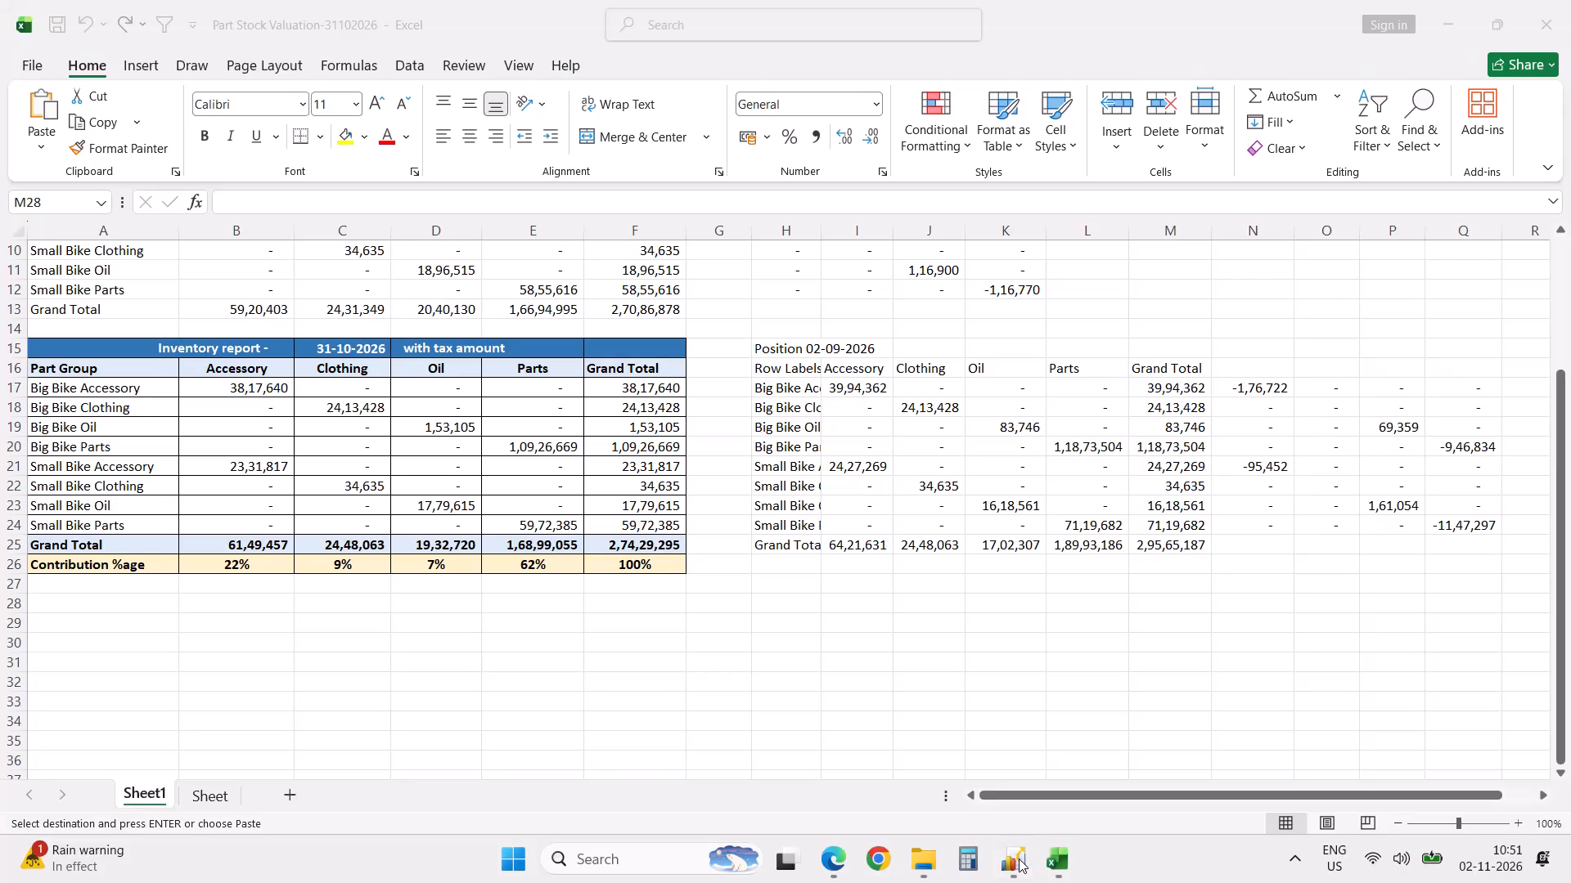
right_click(1014, 852)
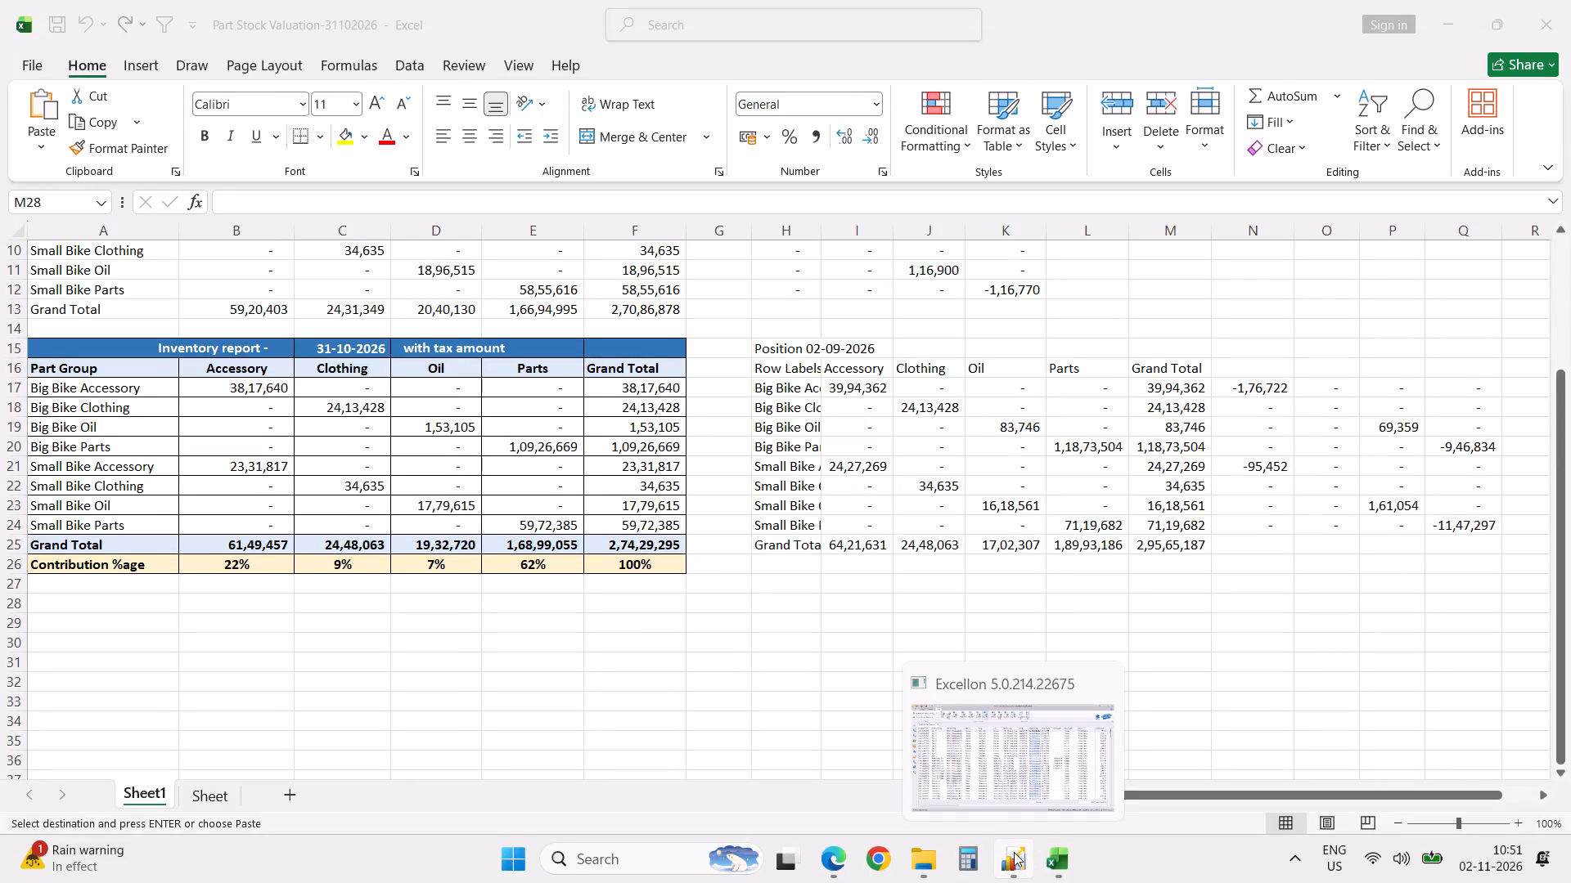
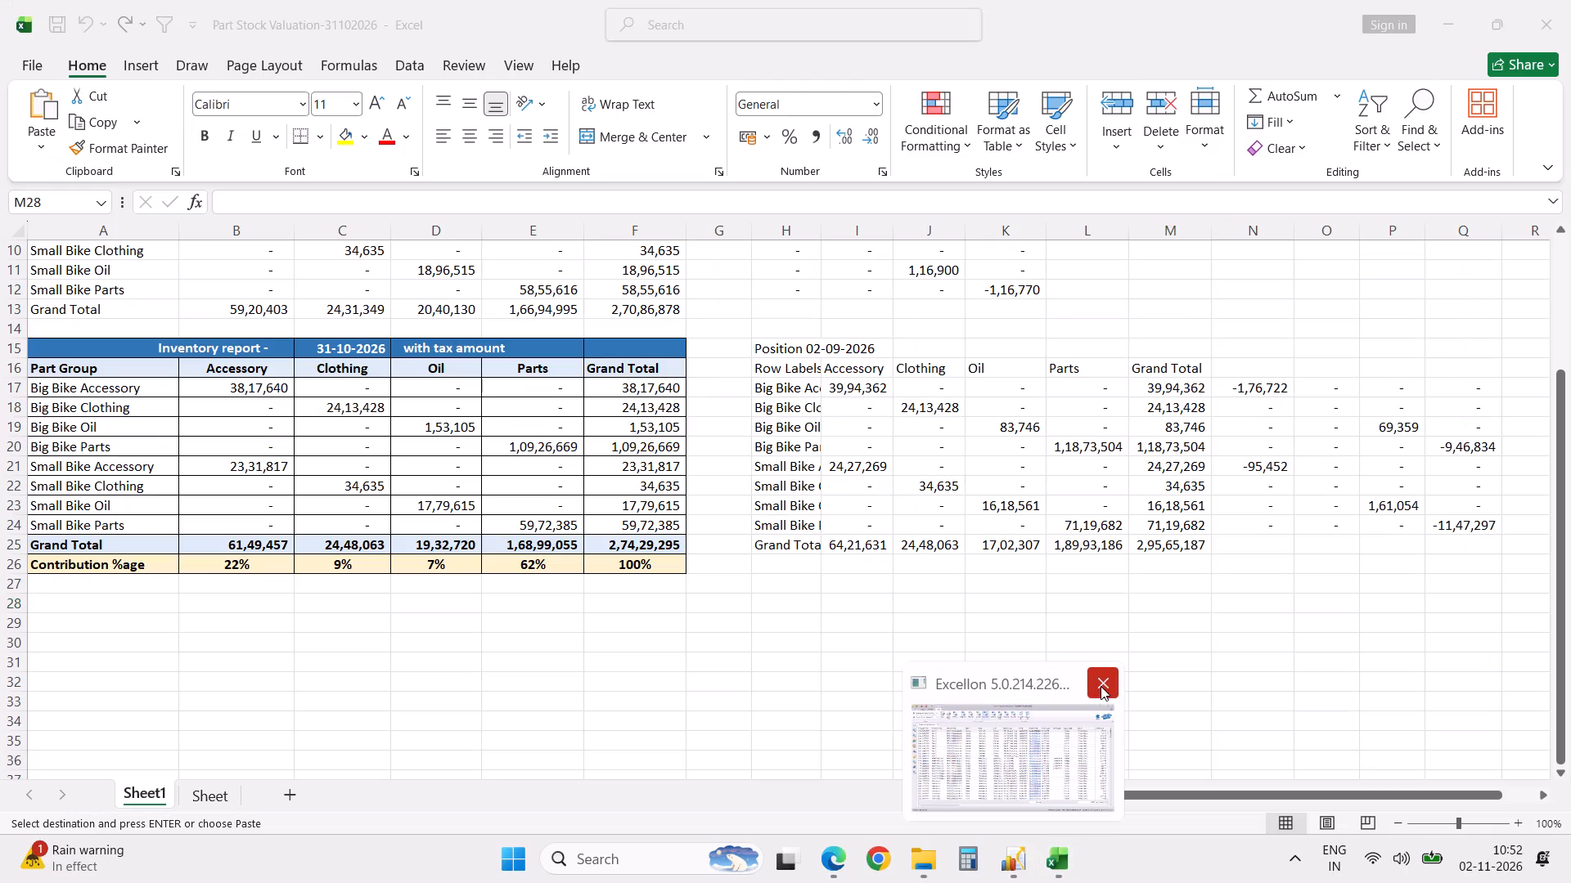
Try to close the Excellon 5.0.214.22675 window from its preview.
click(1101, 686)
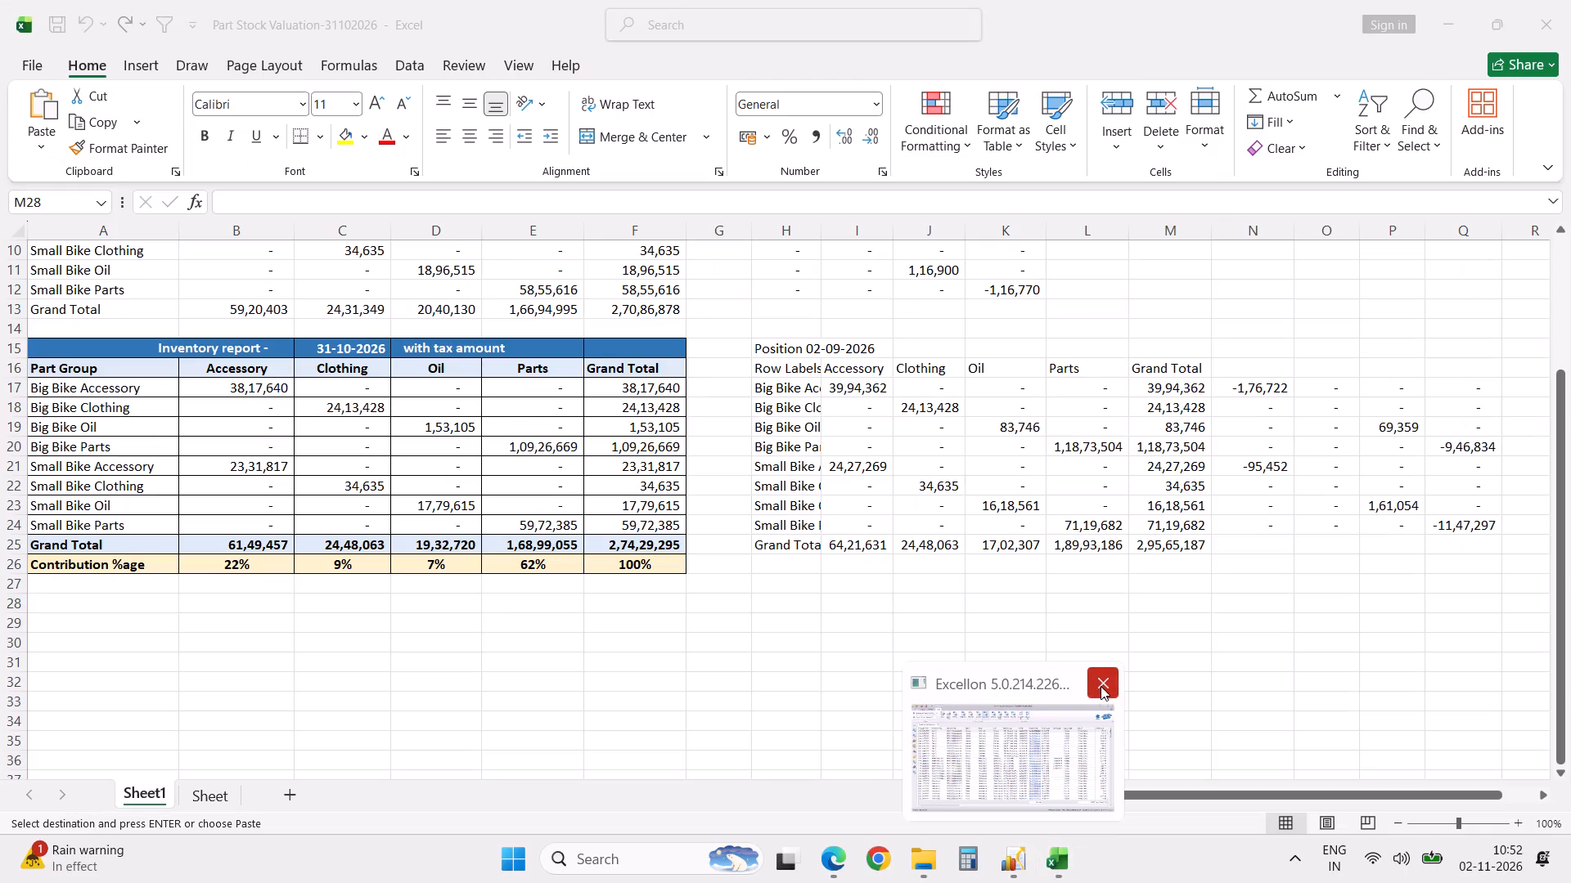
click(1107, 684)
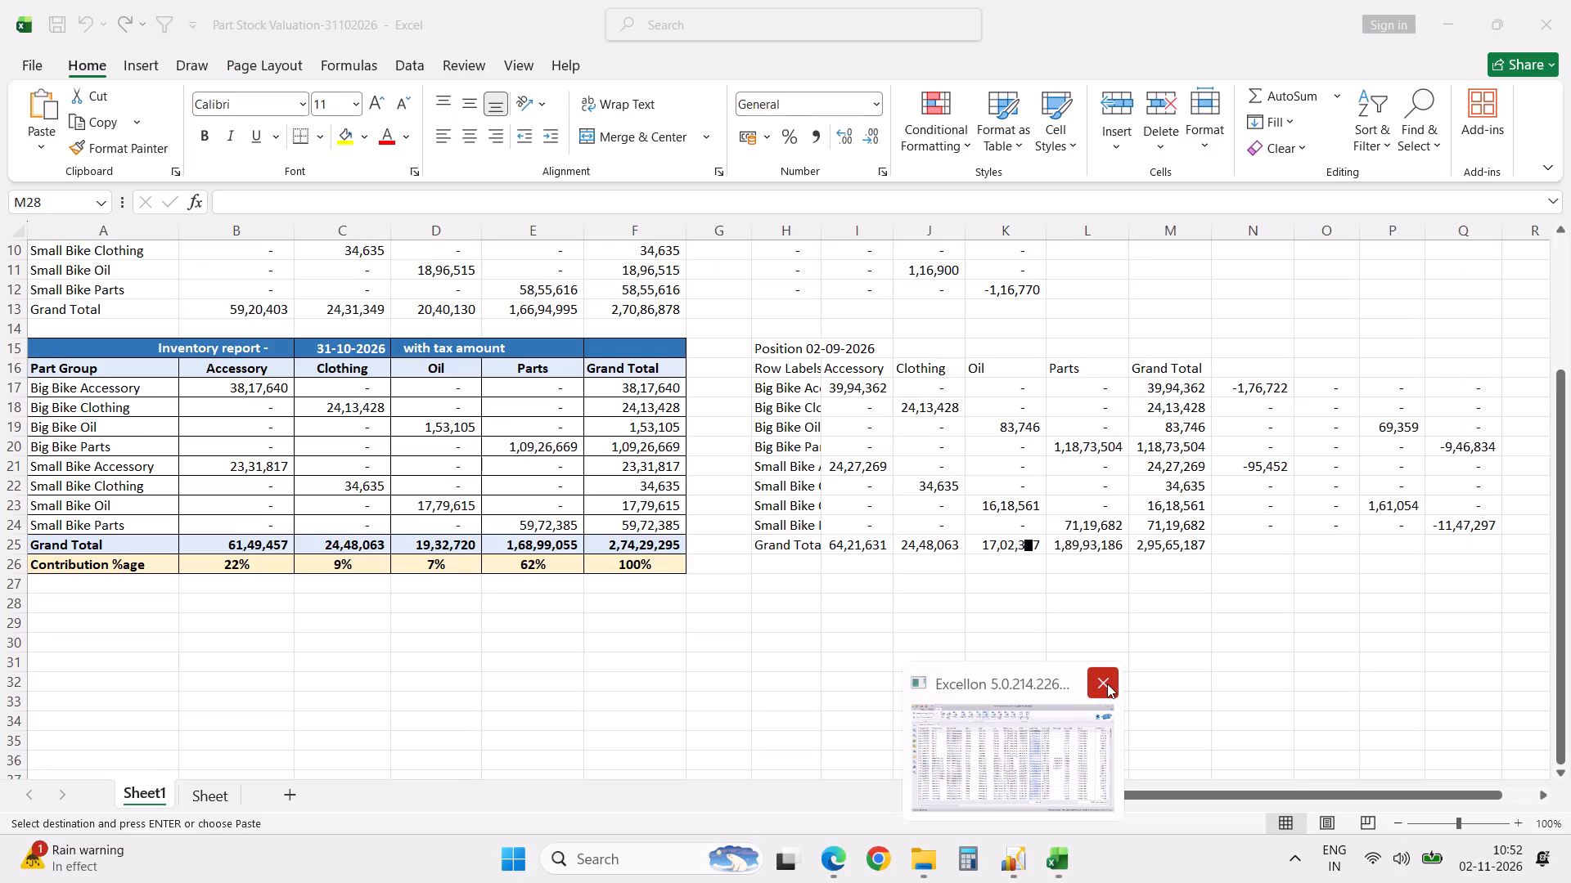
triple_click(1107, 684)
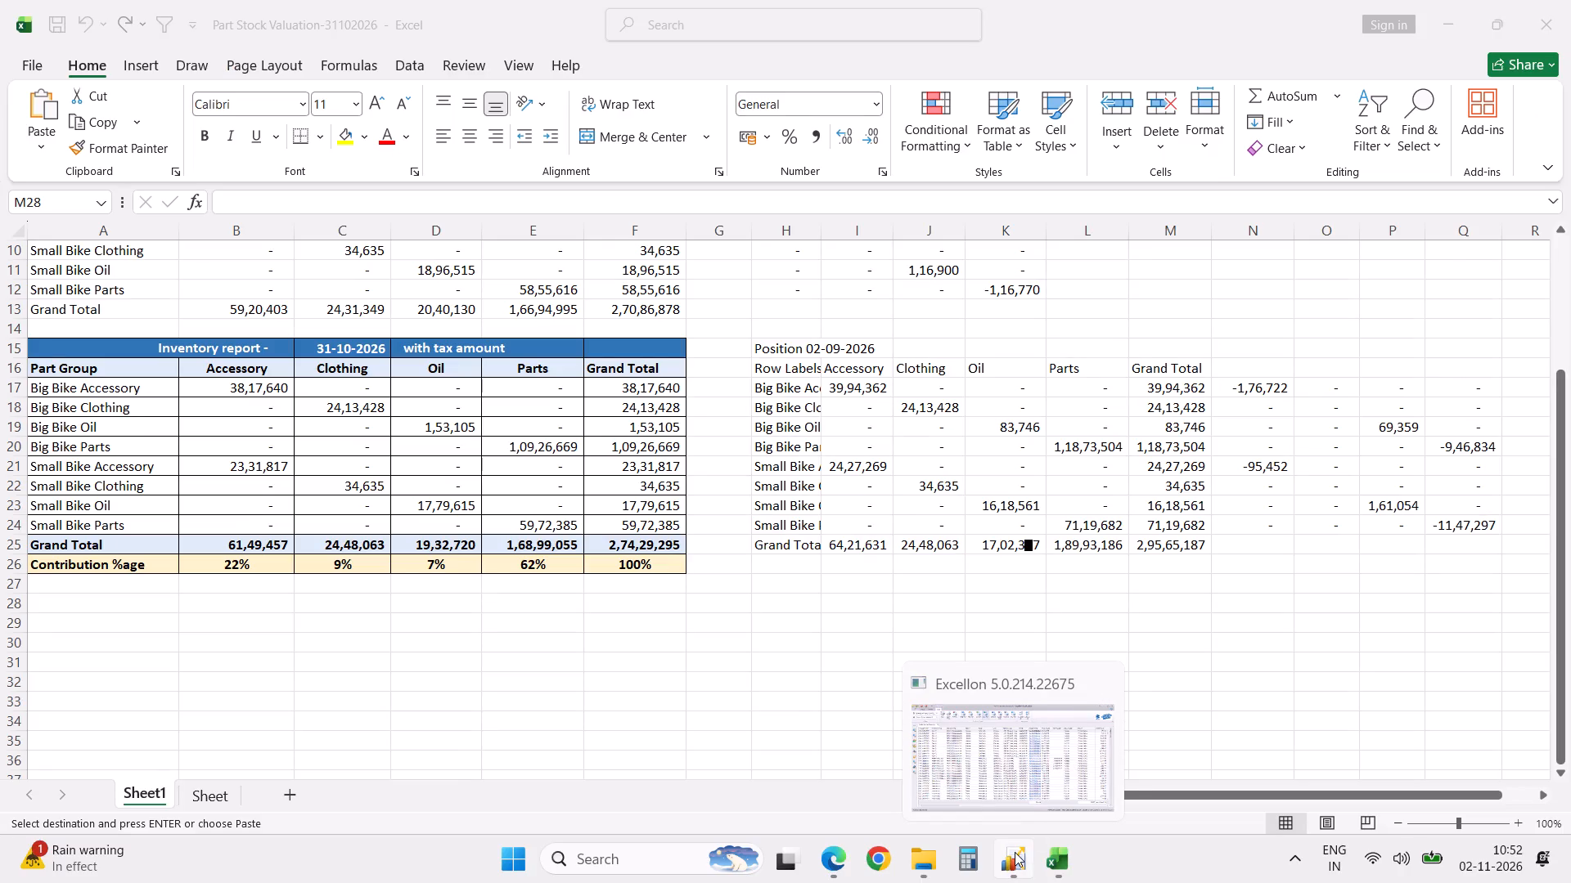
Switch to Excellon and export the Service Invoice Statement to XLSX without hyperlinks, saving it as Service Invoice Statement-April to Oct 2026 in Funds Statement.
right_click(1015, 852)
click(1015, 852)
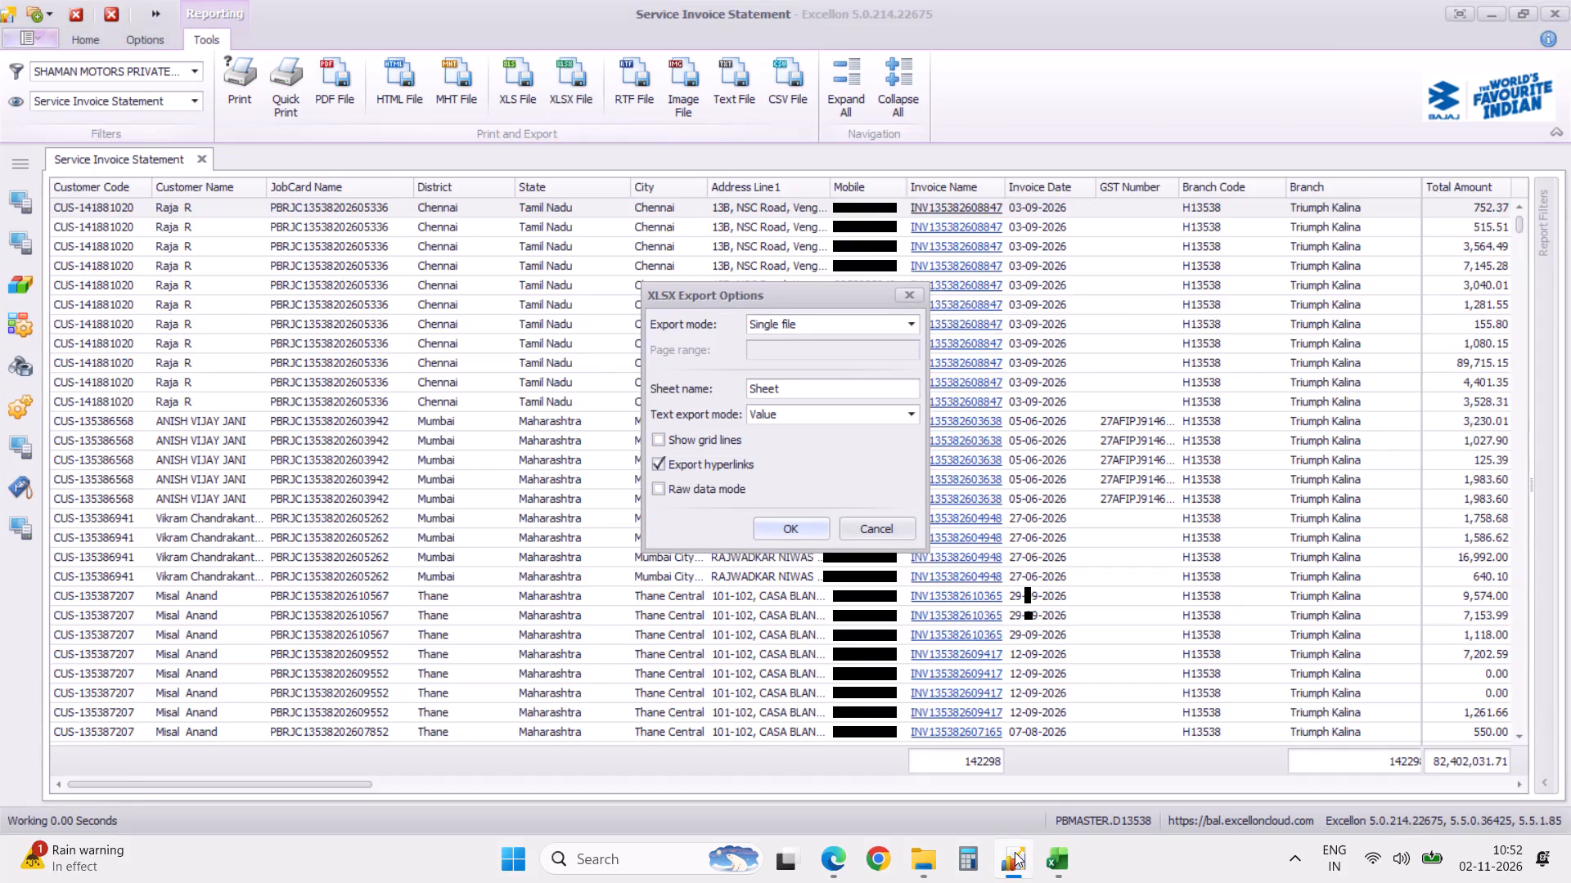
click(659, 464)
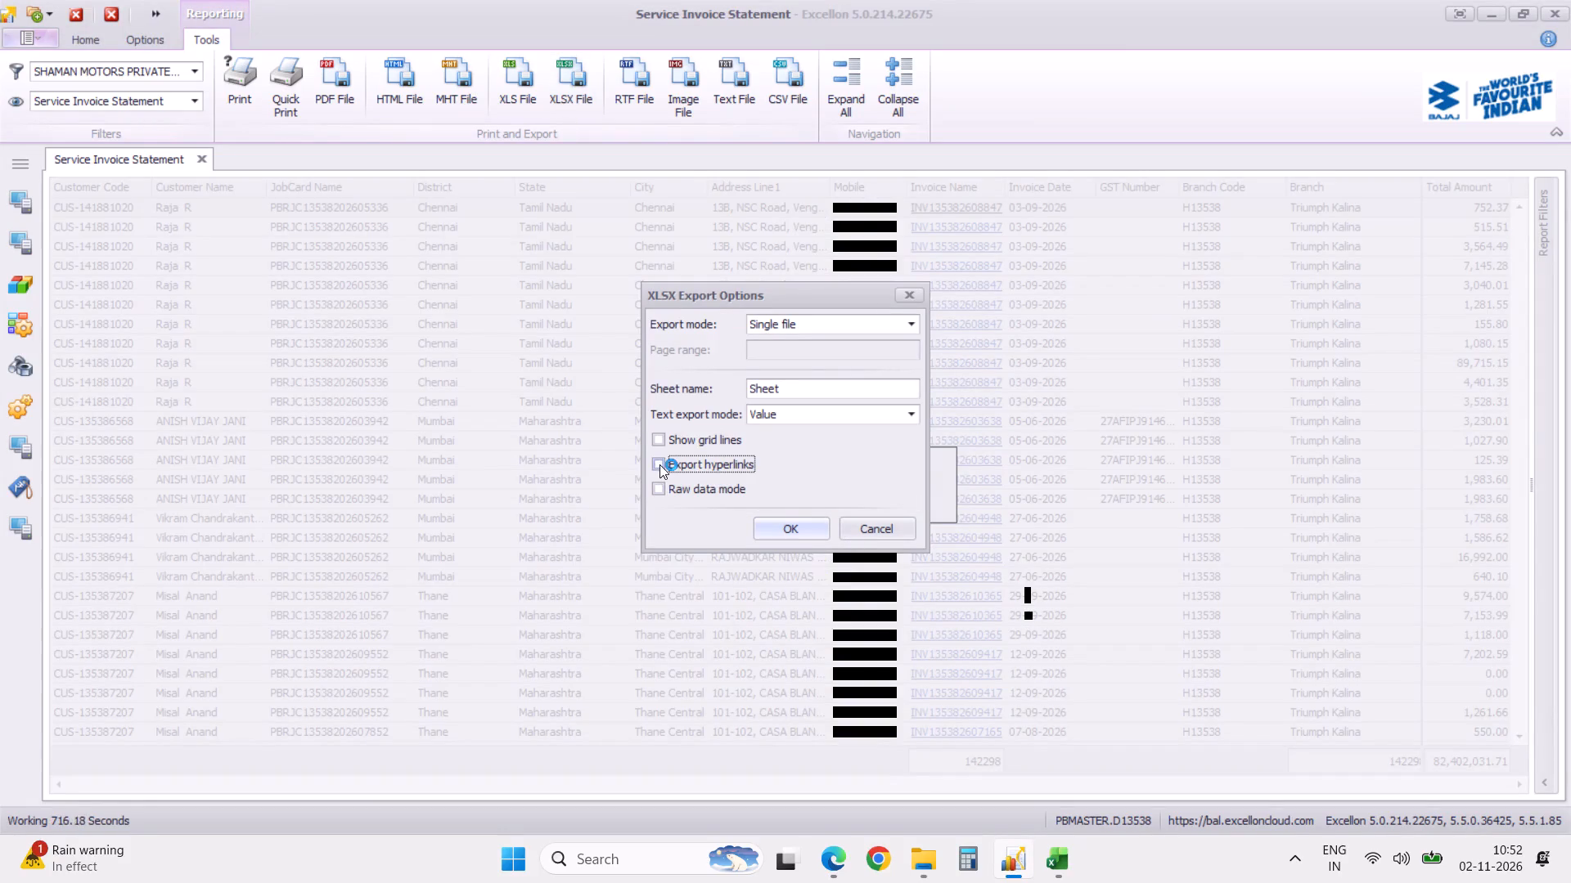
click(767, 531)
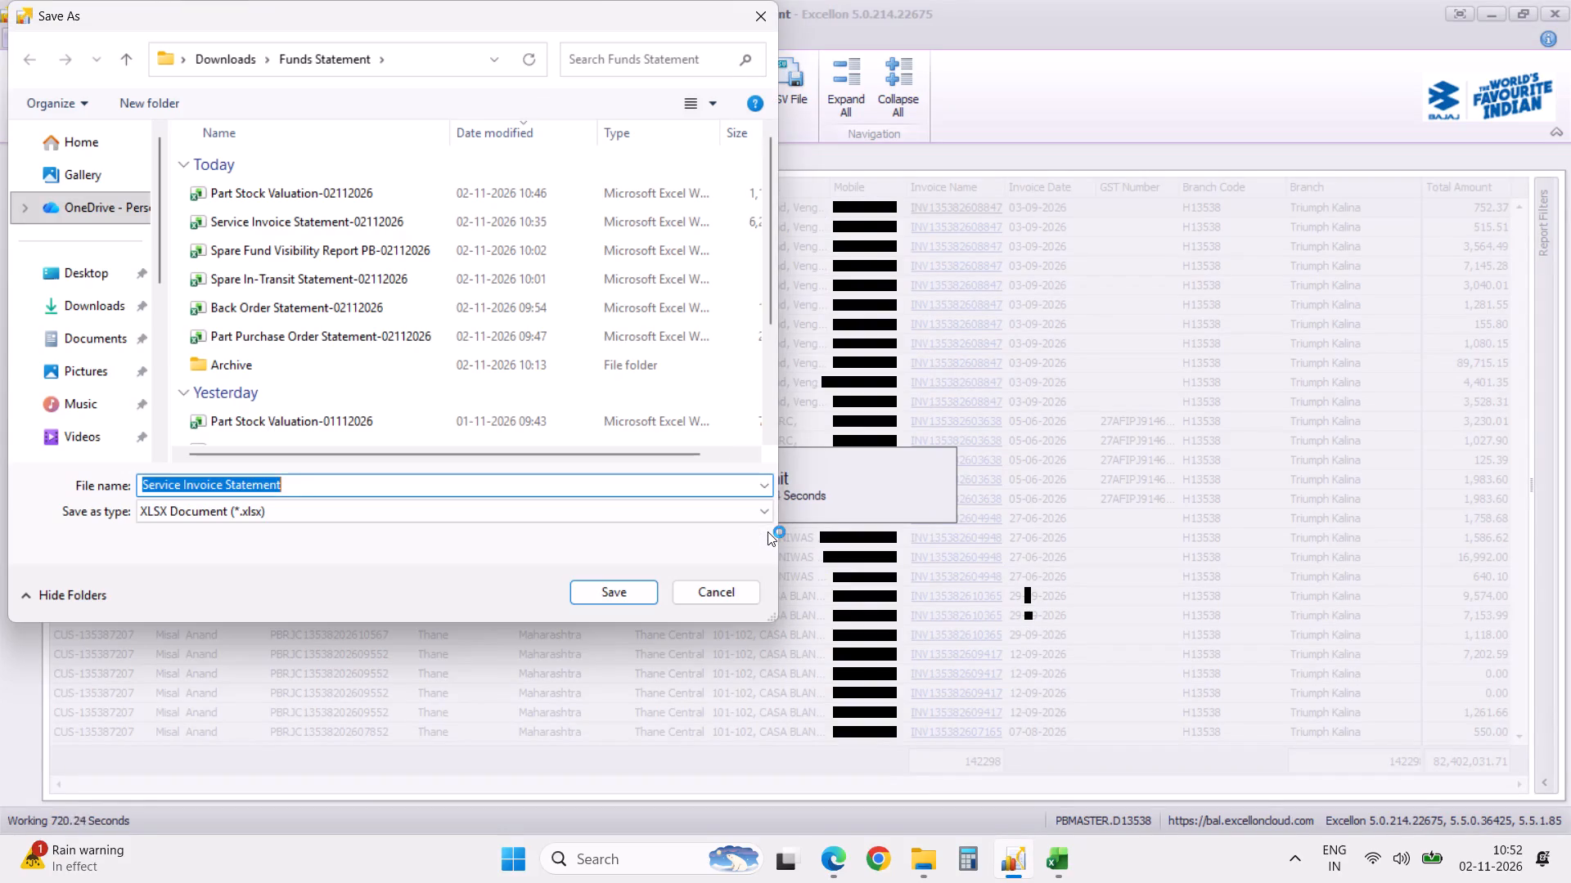
key(Right)
key(minus)
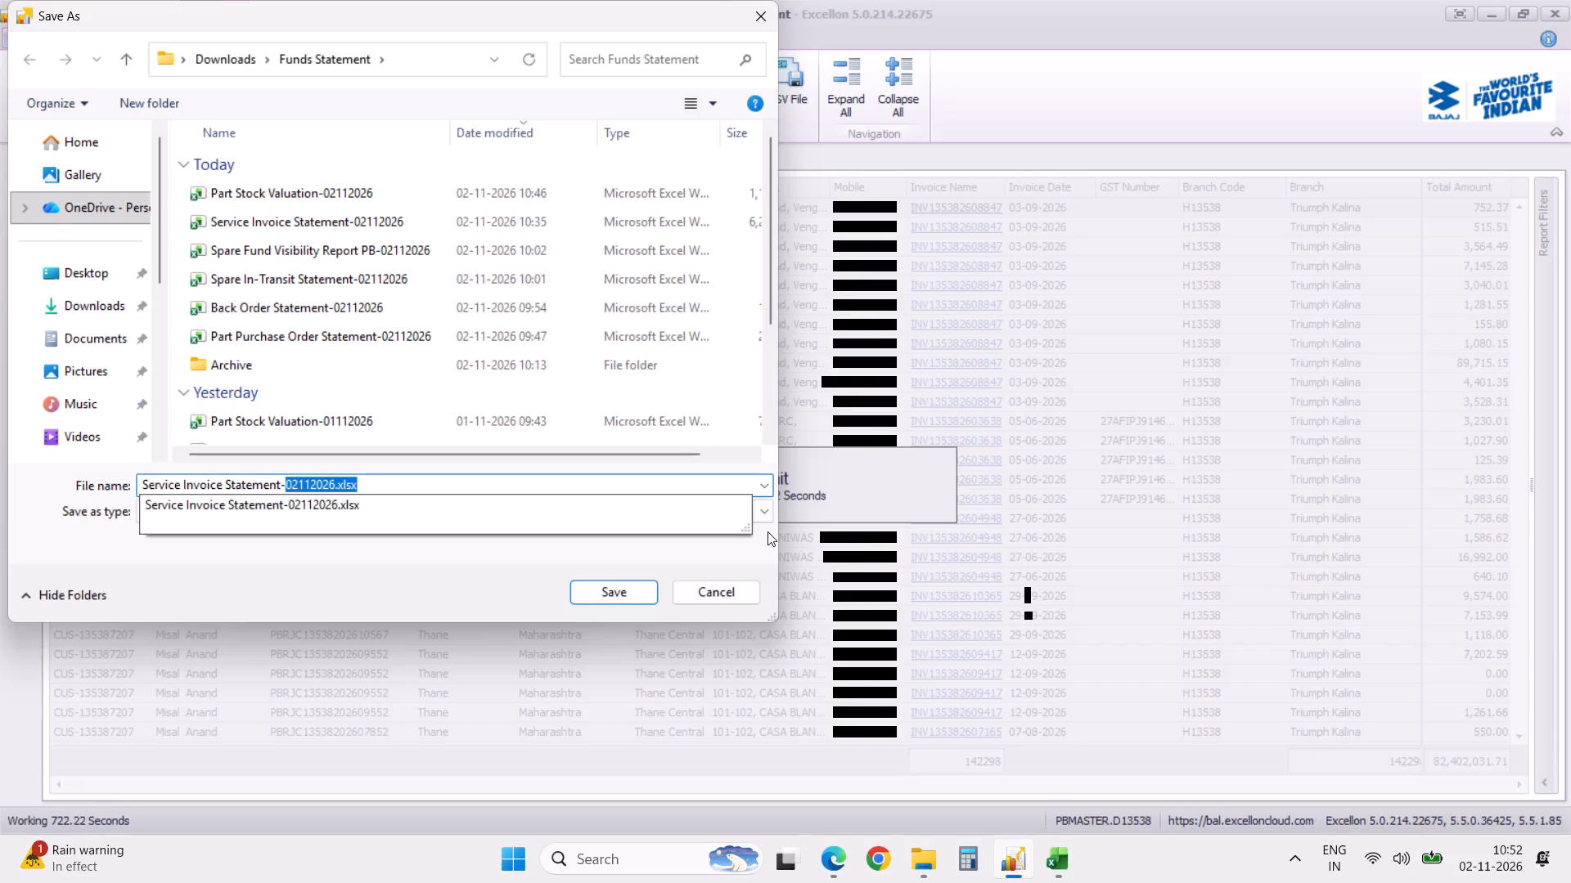
text(April to)
key(space)
text(Oct 2026)
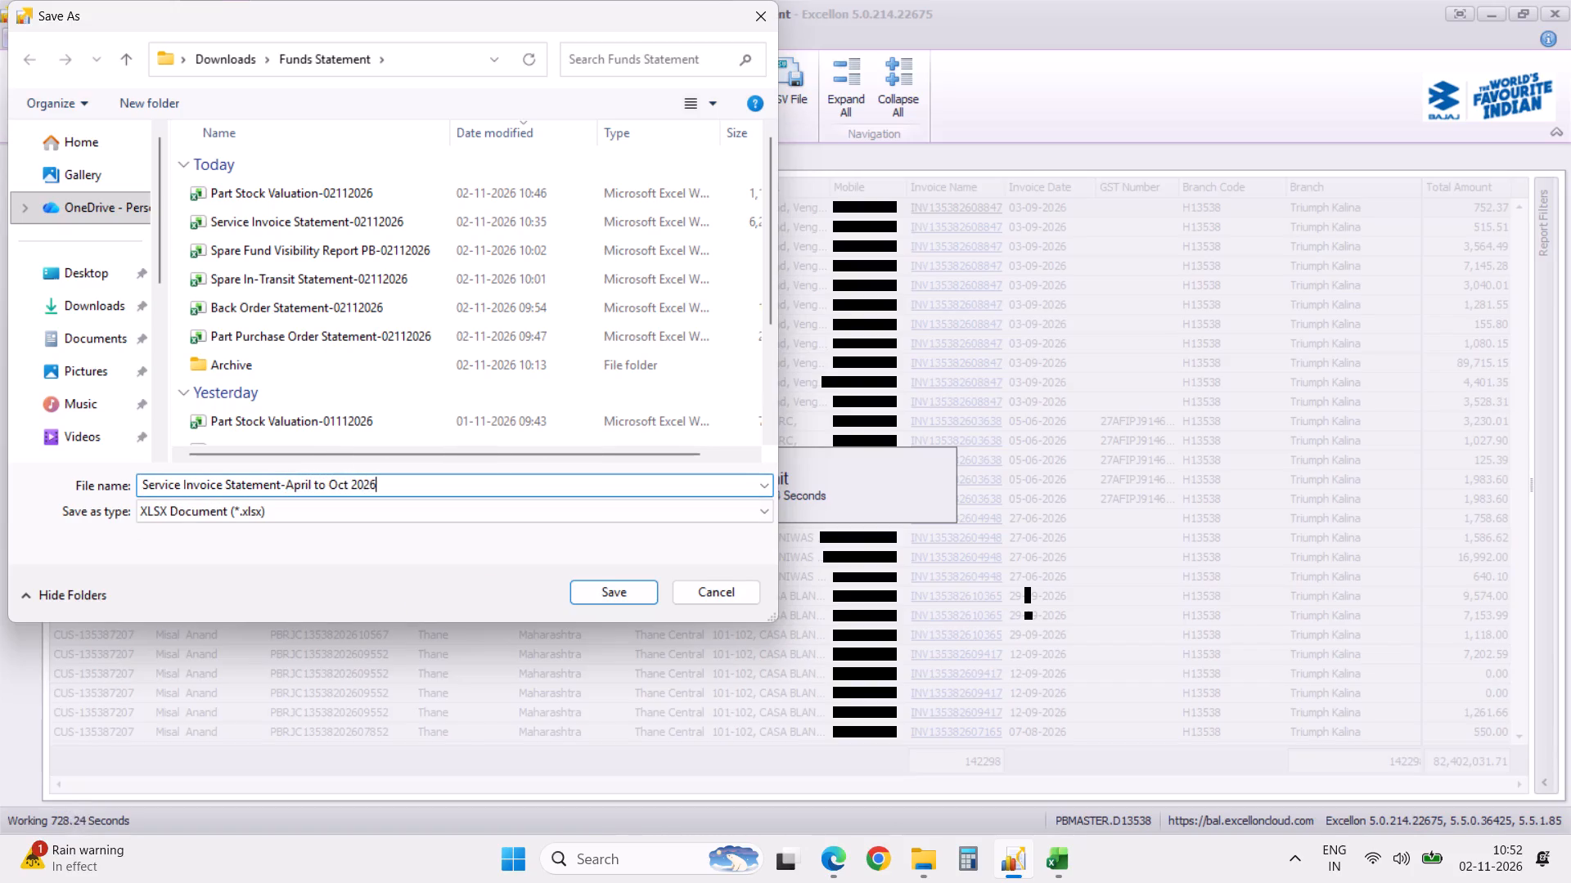
click(580, 597)
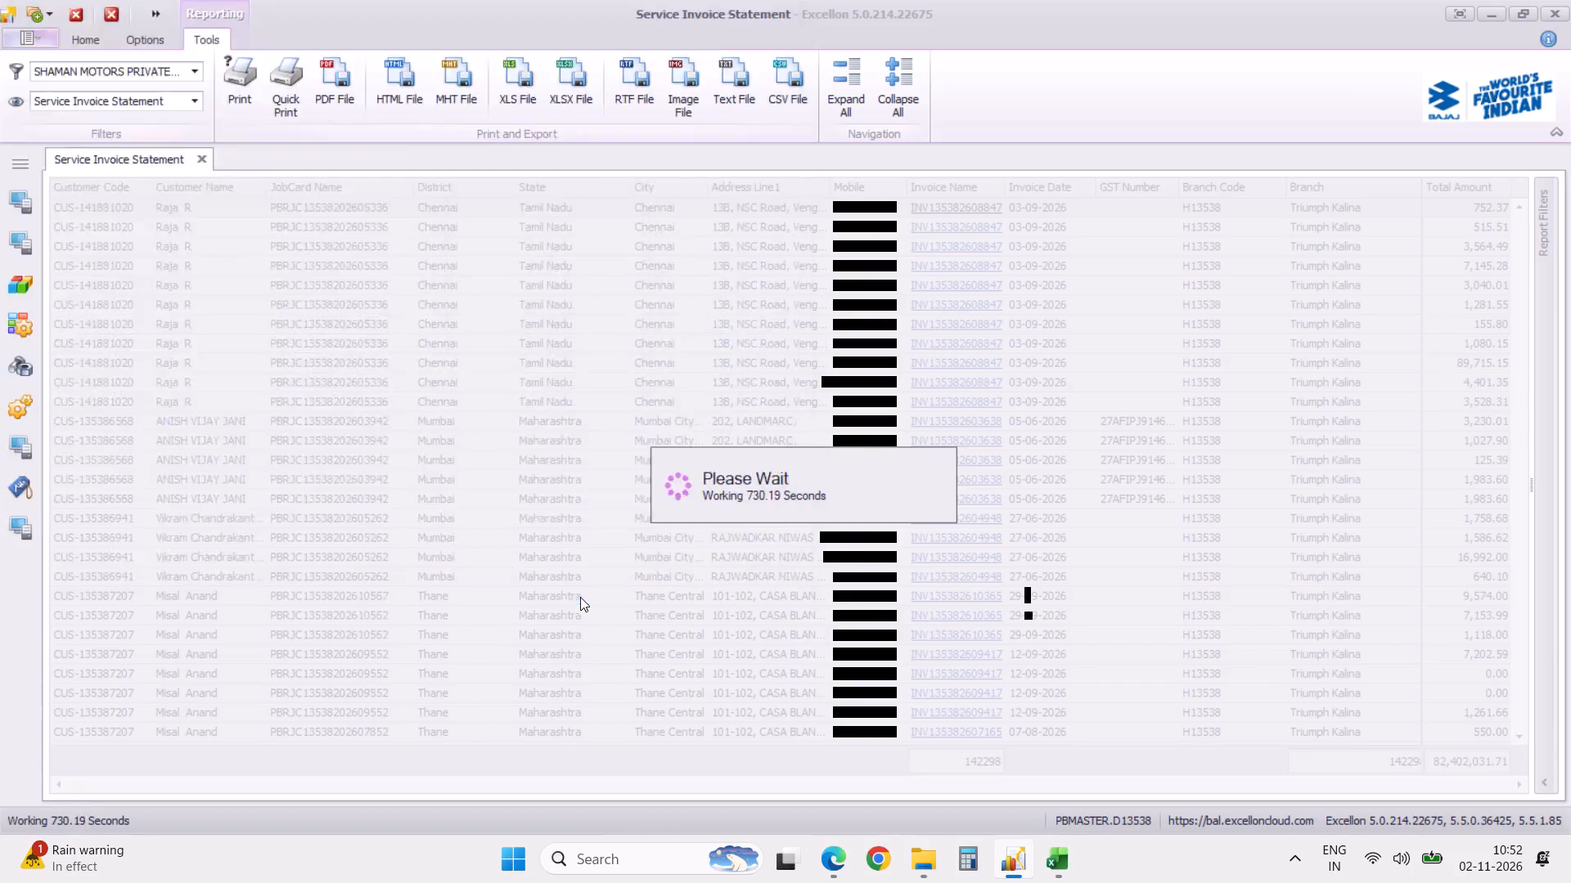
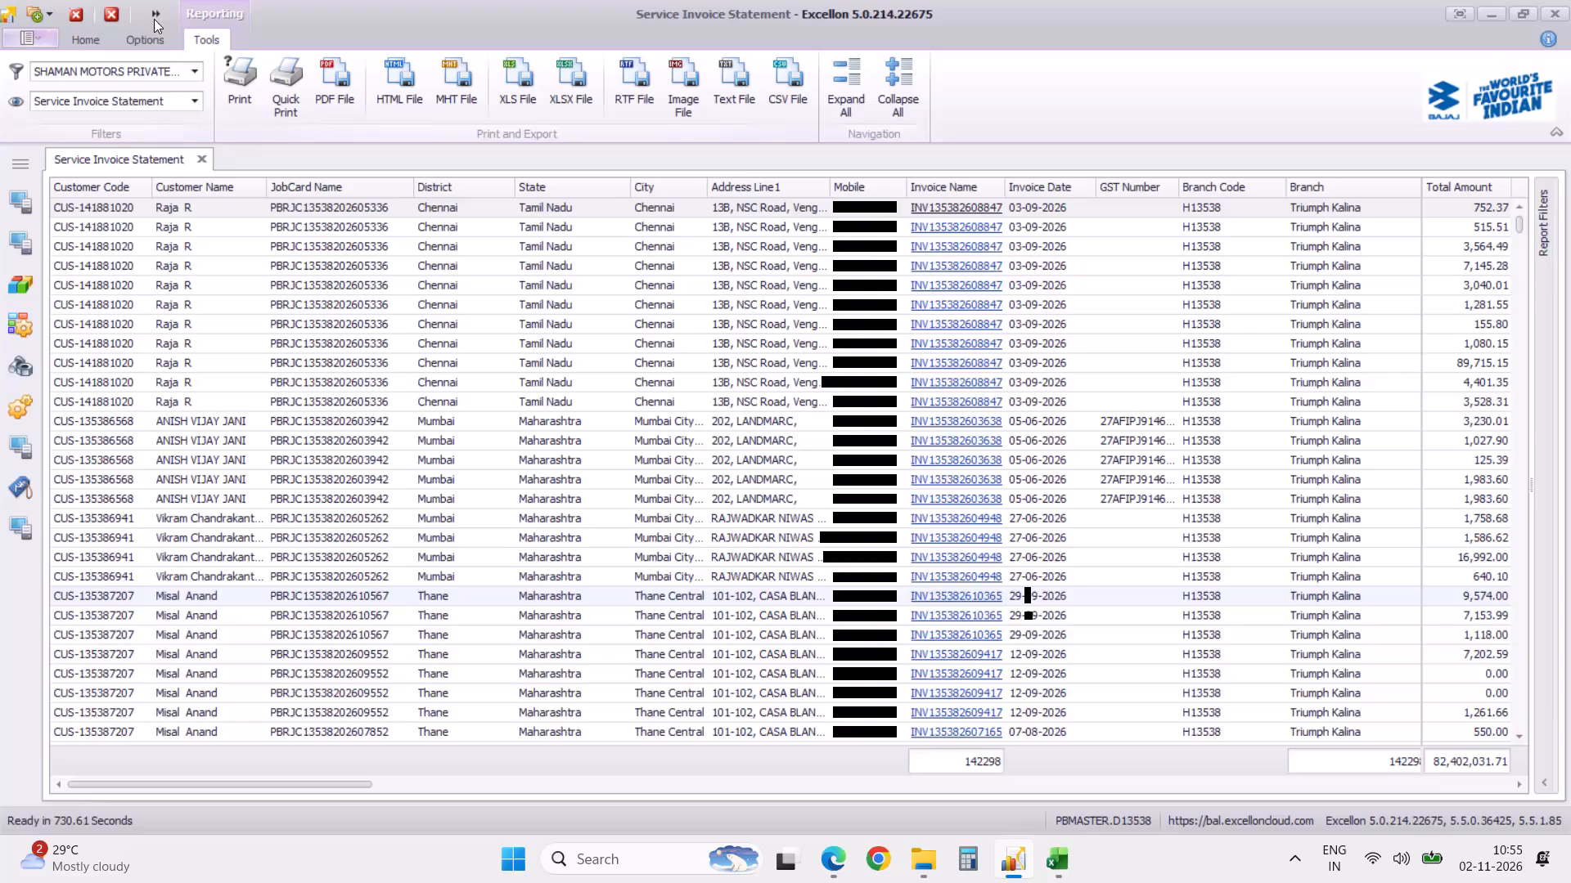
Close the open Service Invoice Statement report.
click(155, 12)
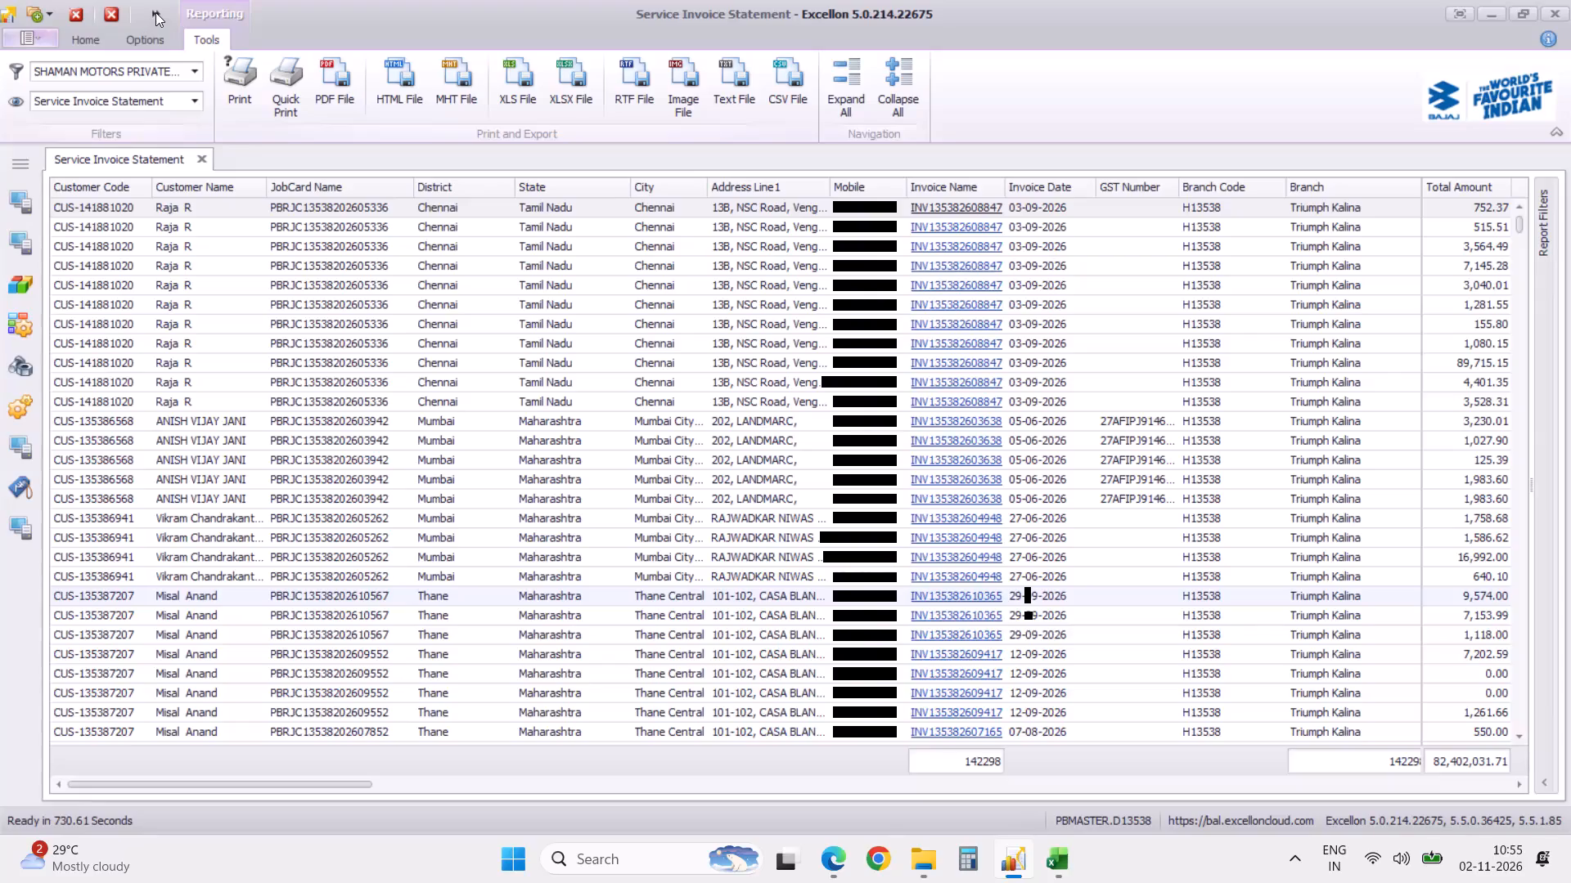
click(155, 12)
click(115, 15)
click(203, 159)
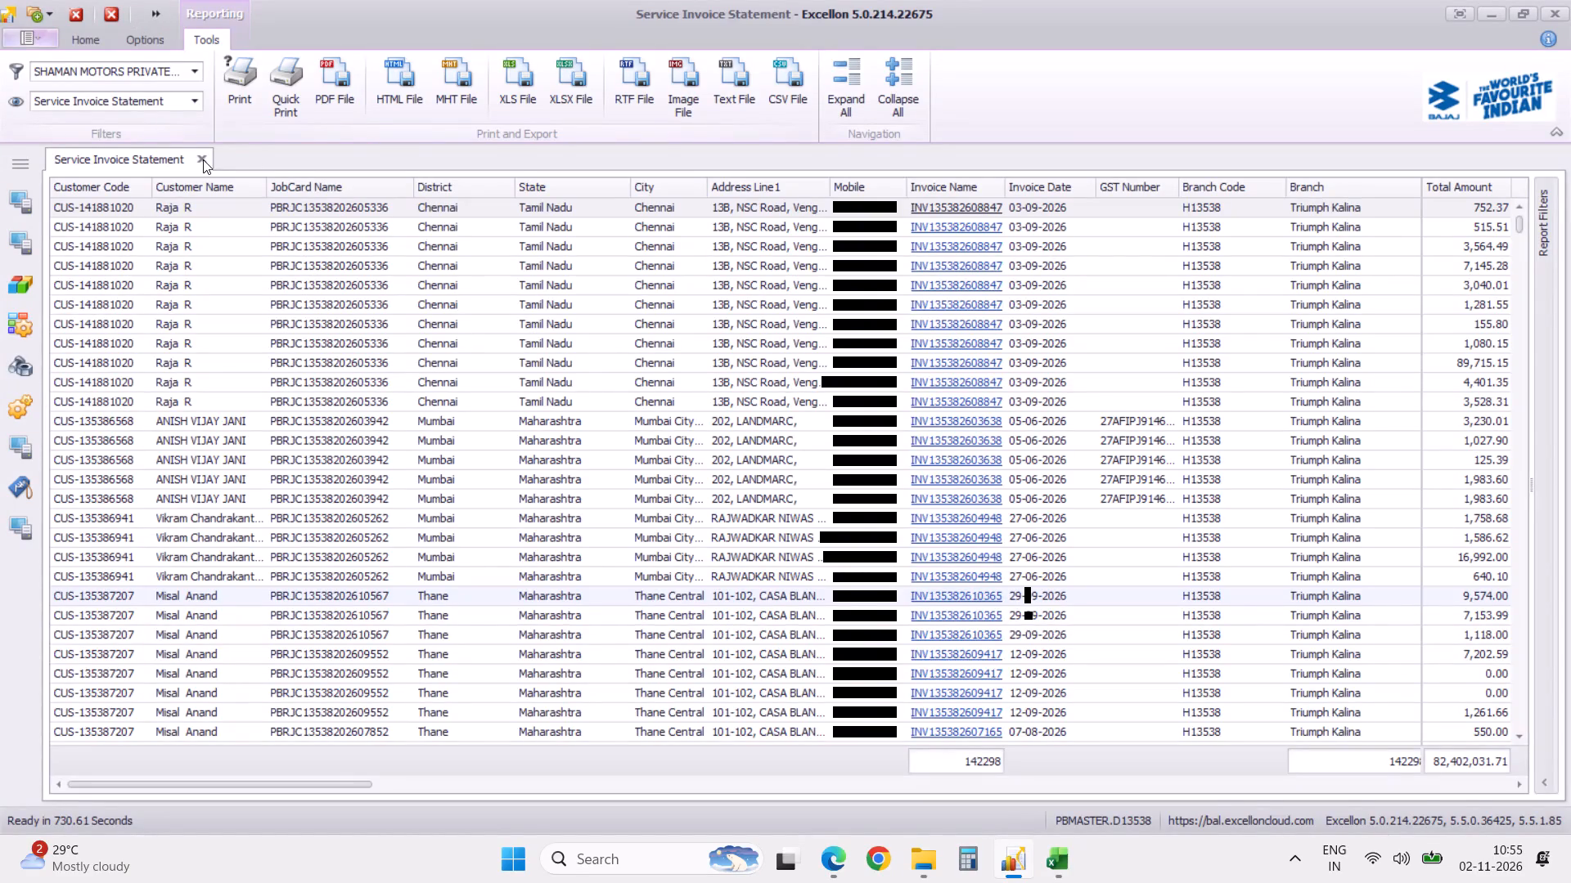